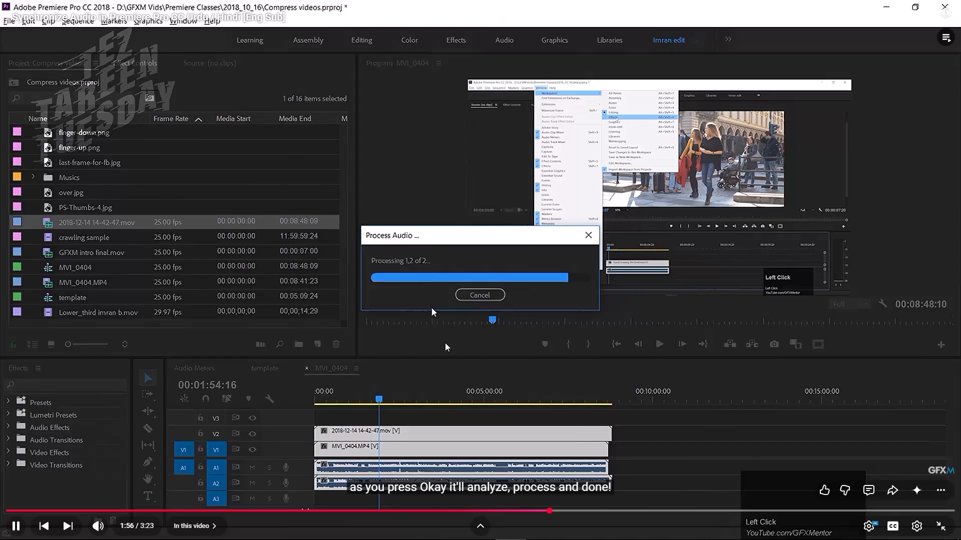
# Rewind the audio synchronization tutorial video by 35 seconds, to about 1:24, to rewatch the part before the Synchronize Clips dialog.
pyautogui.press('Left')
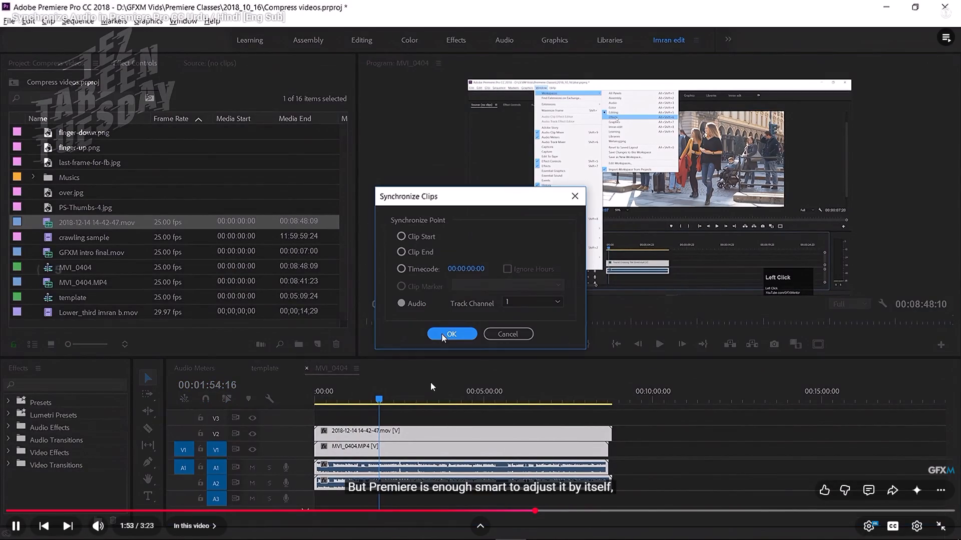
pyautogui.press('Left')
pyautogui.press('Left')
pyautogui.press('Left')
pyautogui.press('Left')
pyautogui.press('Left')
pyautogui.press('Left')
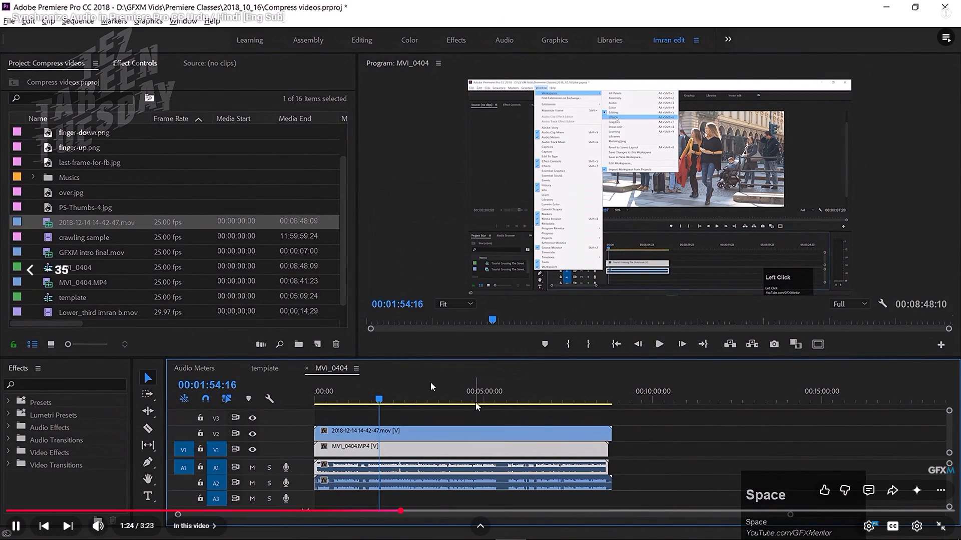
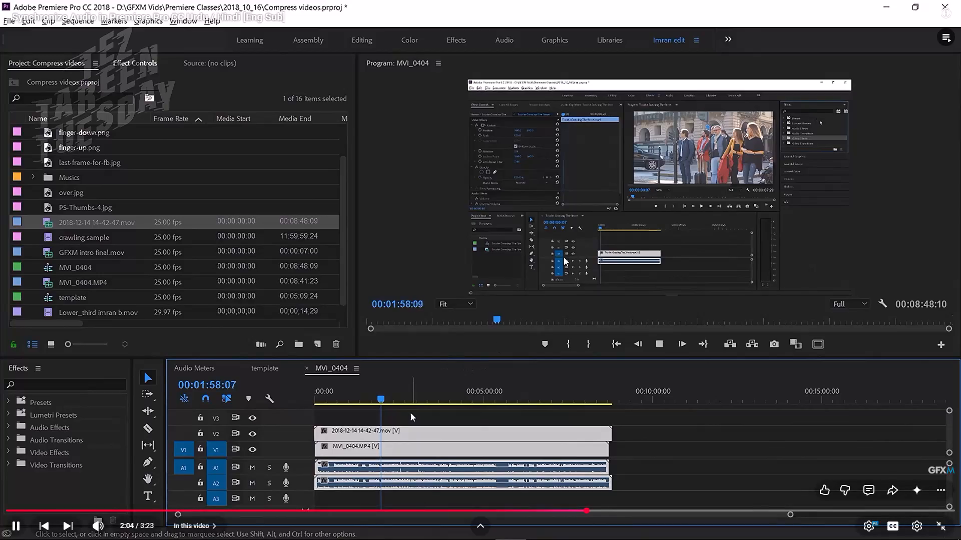
# Skip ahead in the audio synchronization tutorial to about 2:17, where the unneeded audio is unlinked and deleted.
pyautogui.press('Right')
pyautogui.press('Right')
pyautogui.press('Right')
pyautogui.press('Right')
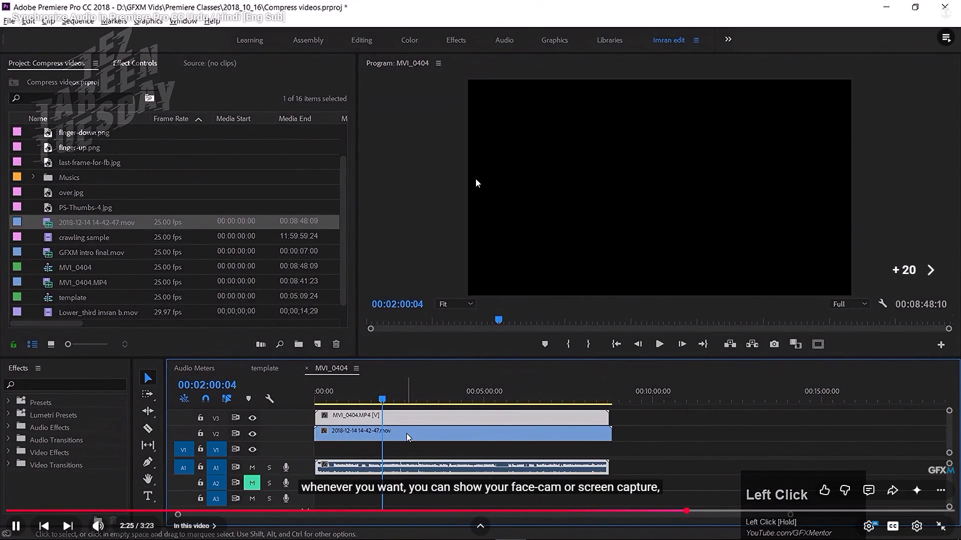
pyautogui.press('Left')
pyautogui.press('Left')
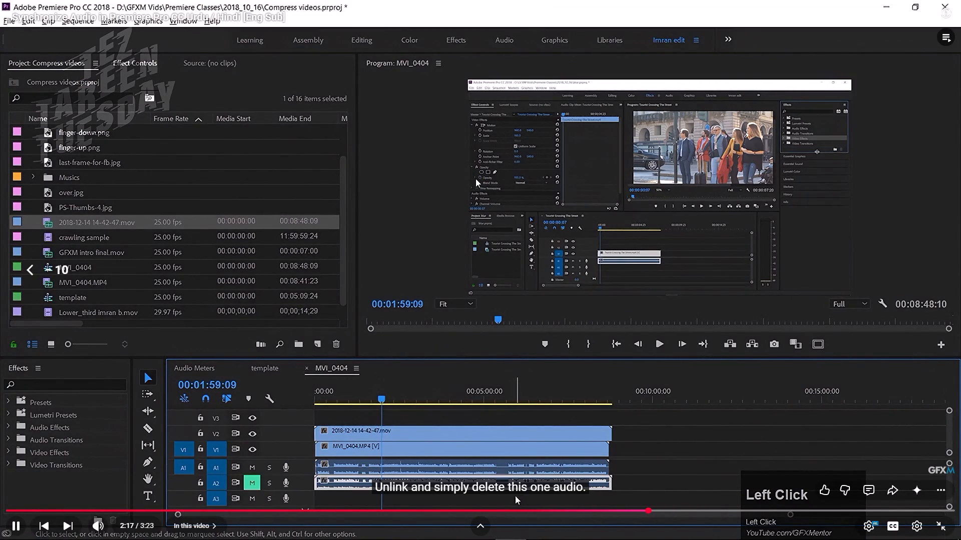
# Watch the tutorial at fast playback speed up to about 2:57, covering the switch between face-cam and screen capture.
pyautogui.press('space')
pyautogui.press('space')
pyautogui.press('space')
pyautogui.press('space')
pyautogui.press('space')
pyautogui.press('space')
pyautogui.press('space')
pyautogui.press('space')
pyautogui.press('space')
pyautogui.press('space')
pyautogui.press('space')
pyautogui.press('space')
pyautogui.press('space')
pyautogui.press('space')
pyautogui.press('space')
pyautogui.press('space')
pyautogui.press('space')
pyautogui.press('space')
pyautogui.press('space')
pyautogui.press('space')
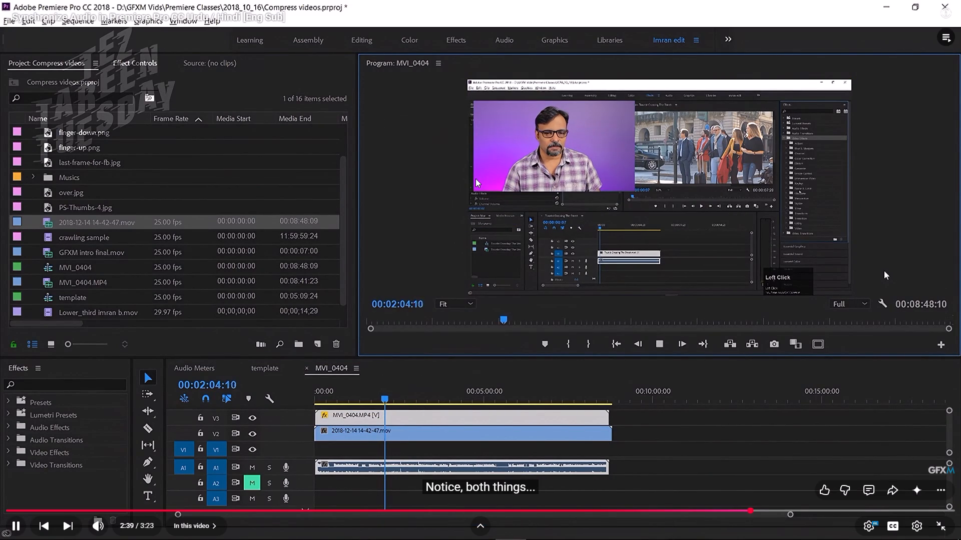
pyautogui.press('space')
pyautogui.press('space')
pyautogui.press('space')
pyautogui.press('space')
pyautogui.press('space')
pyautogui.press('space')
pyautogui.press('space')
pyautogui.press('space')
pyautogui.press('space')
pyautogui.press('space')
pyautogui.press('space')
pyautogui.press('space')
pyautogui.press('space')
pyautogui.press('space')
pyautogui.press('space')
pyautogui.press('space')
pyautogui.press('space')
pyautogui.press('space')
pyautogui.press('space')
pyautogui.press('space')
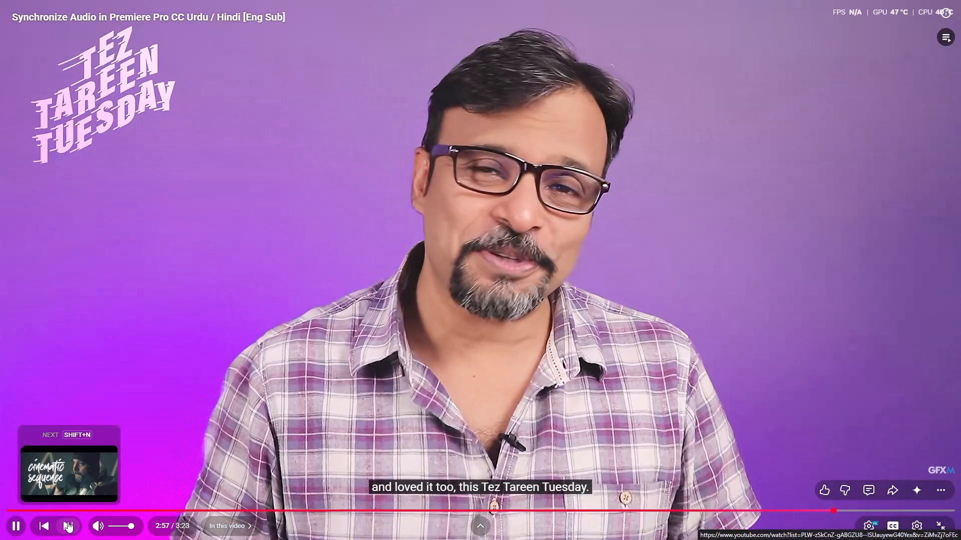
# Leave full screen and open the Cinematic Sequence - GFXMentor video from the Adobe Premiere Pro CC Course playlist.
pyautogui.press('Escape')
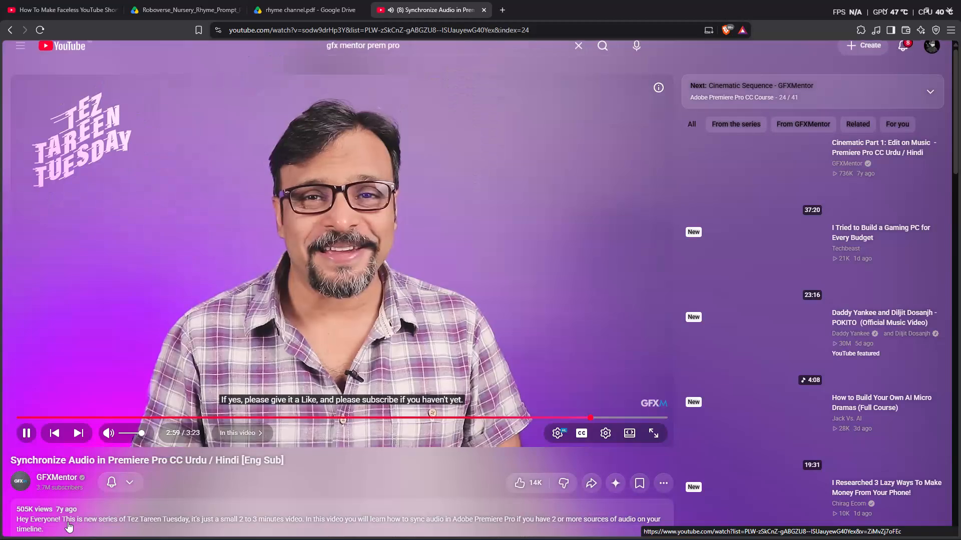
pyautogui.click(928, 89)
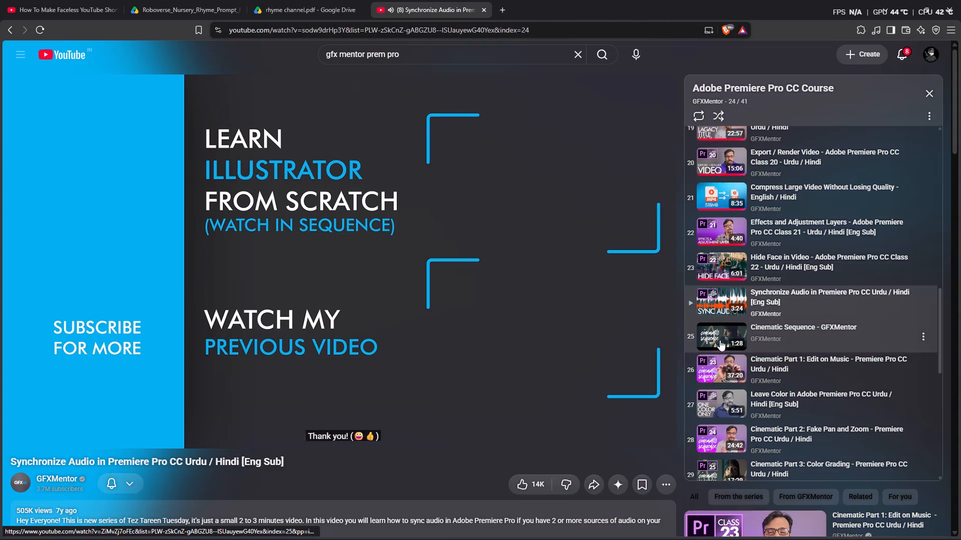
pyautogui.click(725, 344)
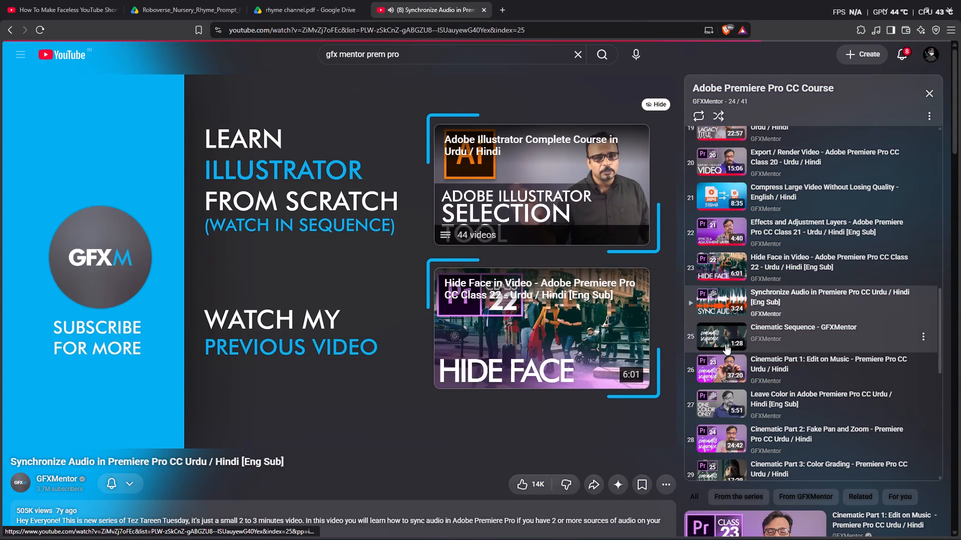
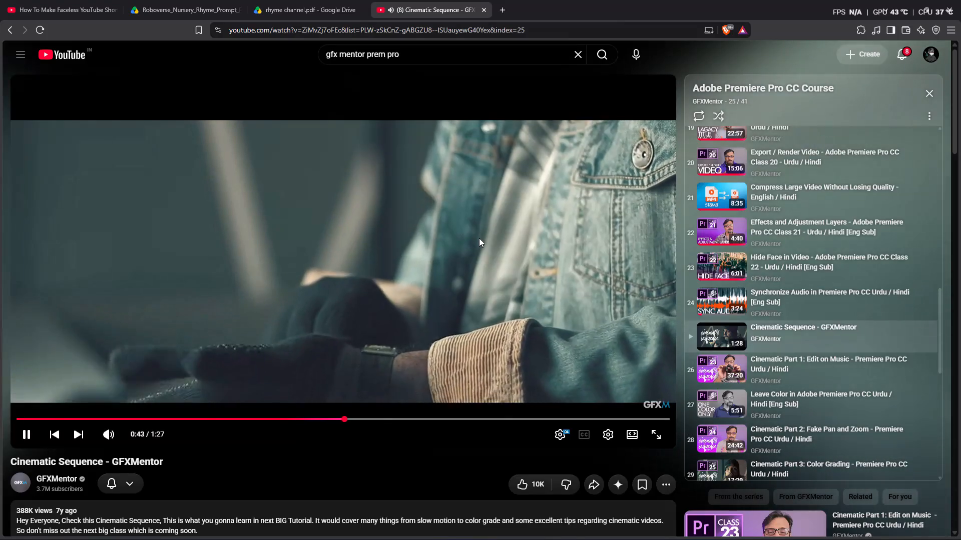
# Skip ahead through the rest of the Cinematic Sequence video to its closing "coming soon" title.
pyautogui.press('Right')
pyautogui.press('Right')
pyautogui.press('Right')
pyautogui.press('Right')
pyautogui.press('Right')
pyautogui.press('Right')
pyautogui.press('Right')
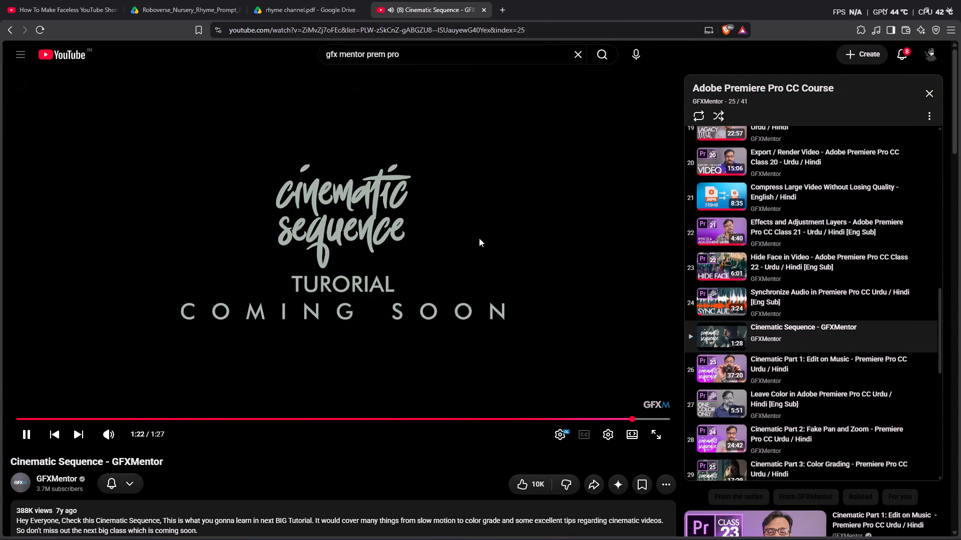
# Open Cinematic Part 1: Edit on Music, video 26 in the Adobe Premiere Pro CC Course playlist.
pyautogui.click(711, 366)
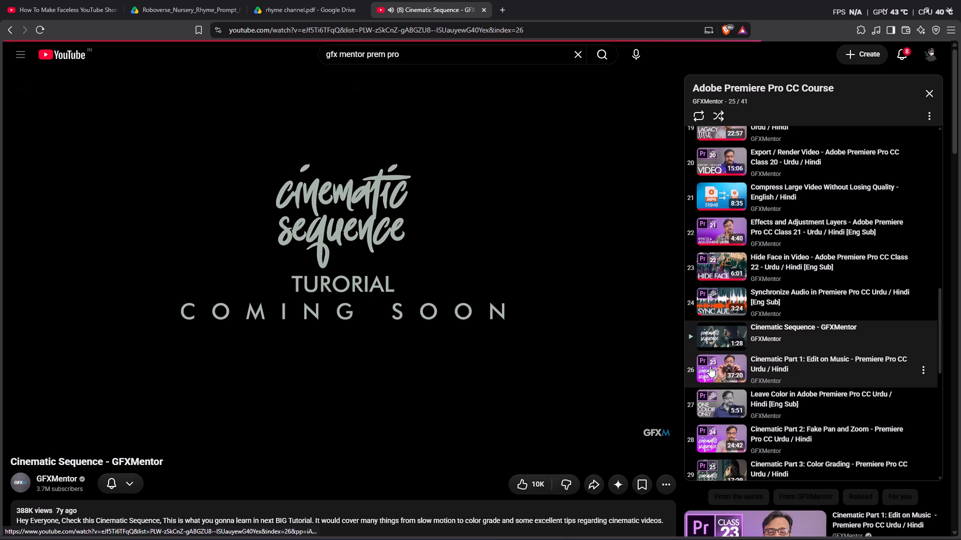
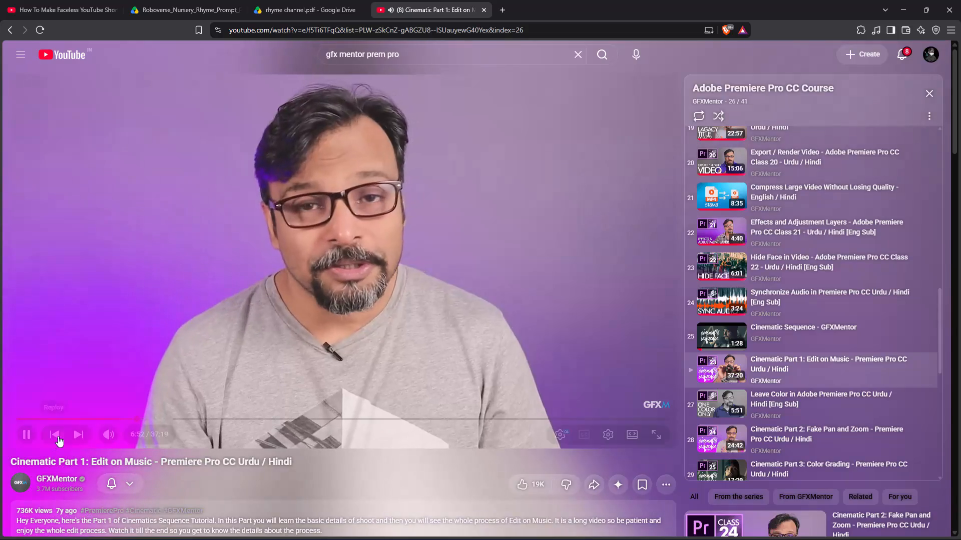
# Set the playback volume of the Edit on Music video to about half.
pyautogui.click(132, 432)
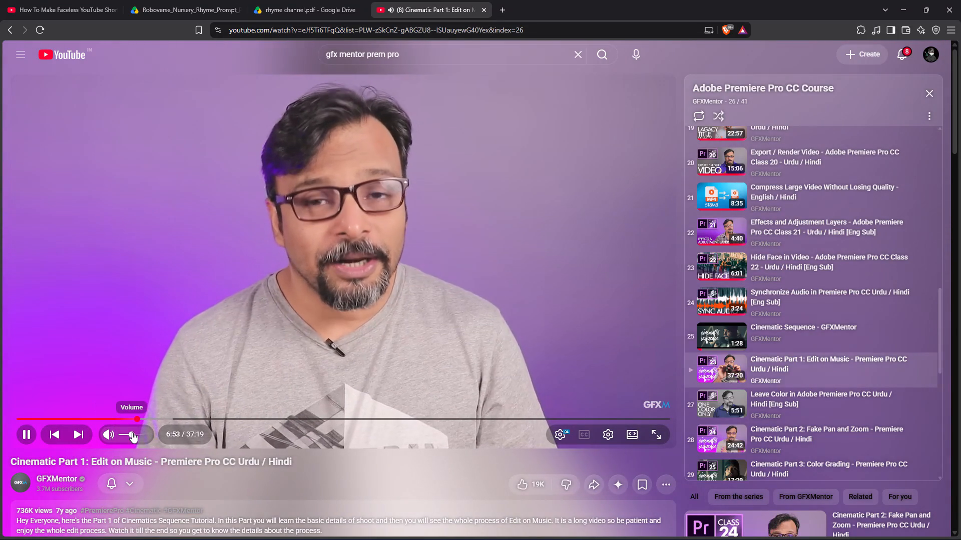
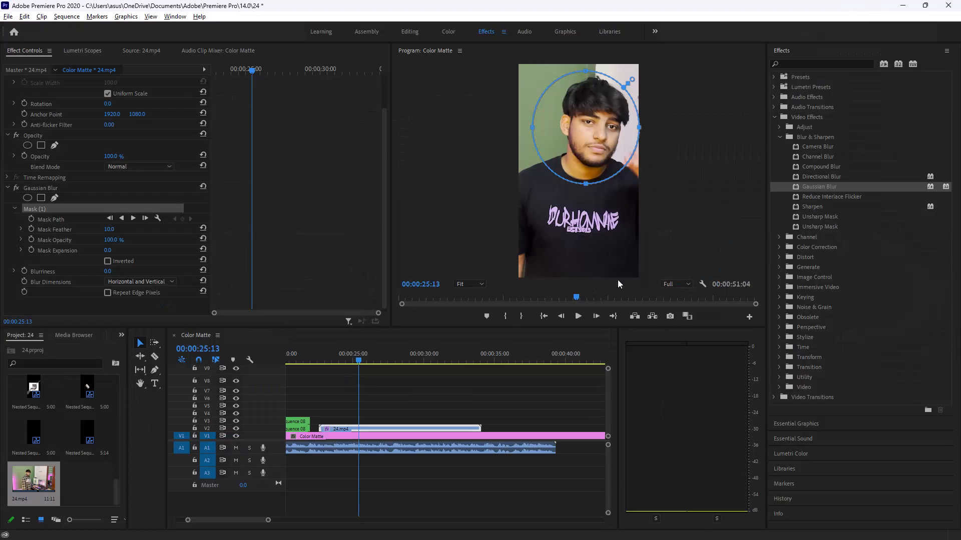
# Switch to Premiere Pro and delete all clips from the Color Matte sequence's timeline.
pyautogui.scroll(9, 345, 391)
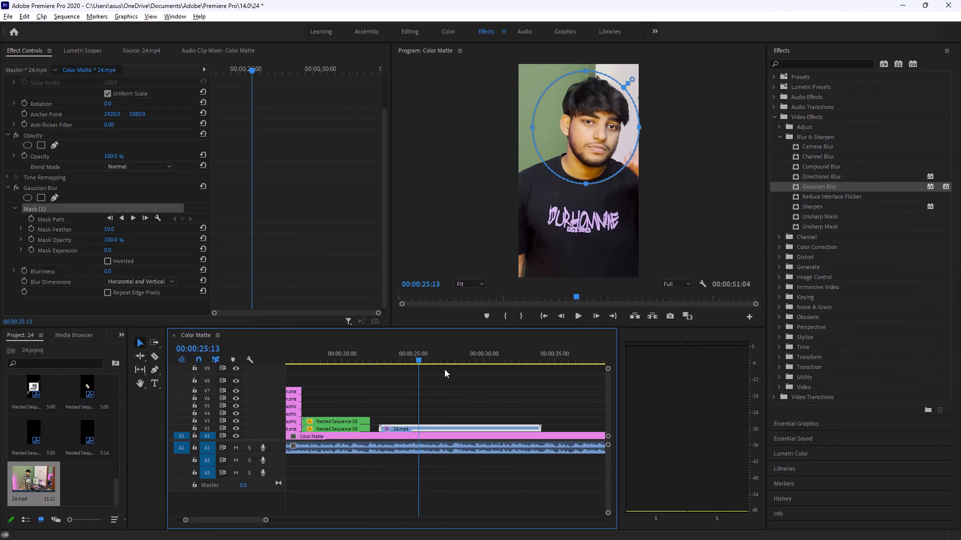
pyautogui.scroll(-6, 434, 393)
pyautogui.scroll(20, 434, 393)
pyautogui.scroll(13, 434, 393)
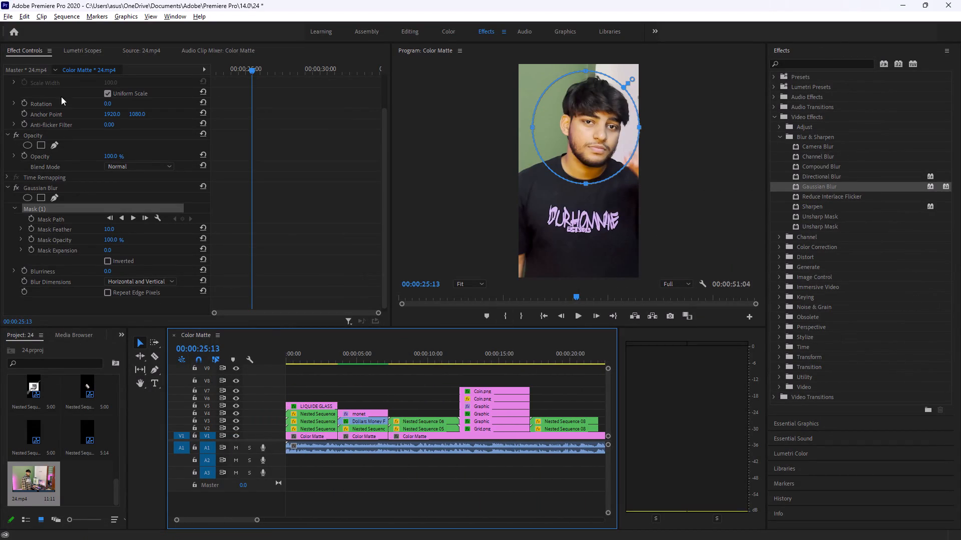
pyautogui.click(8, 14)
pyautogui.doubleClick(8, 19)
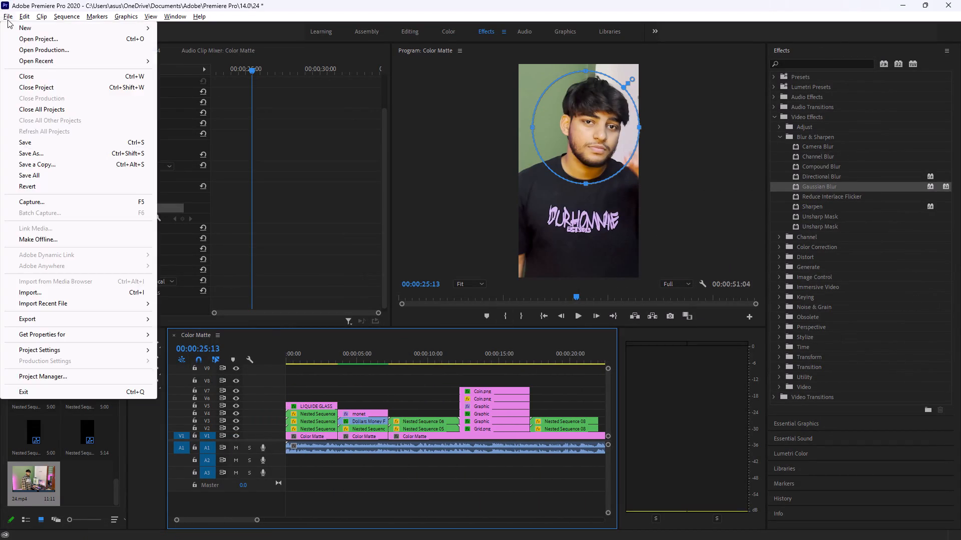
pyautogui.click(372, 383)
pyautogui.scroll(-6, 373, 384)
pyautogui.scroll(18, 373, 386)
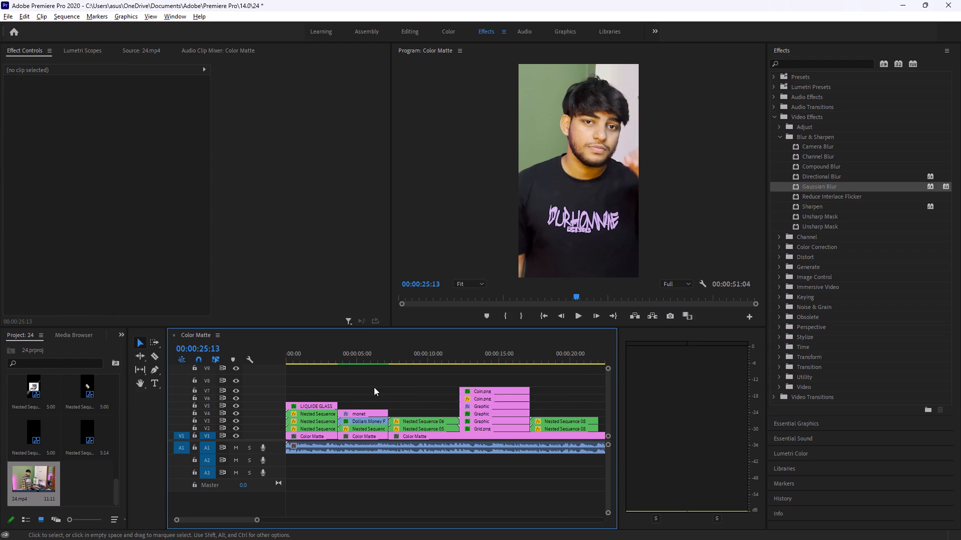
pyautogui.scroll(6, 374, 387)
pyautogui.hotkey('ctrl', 'a')
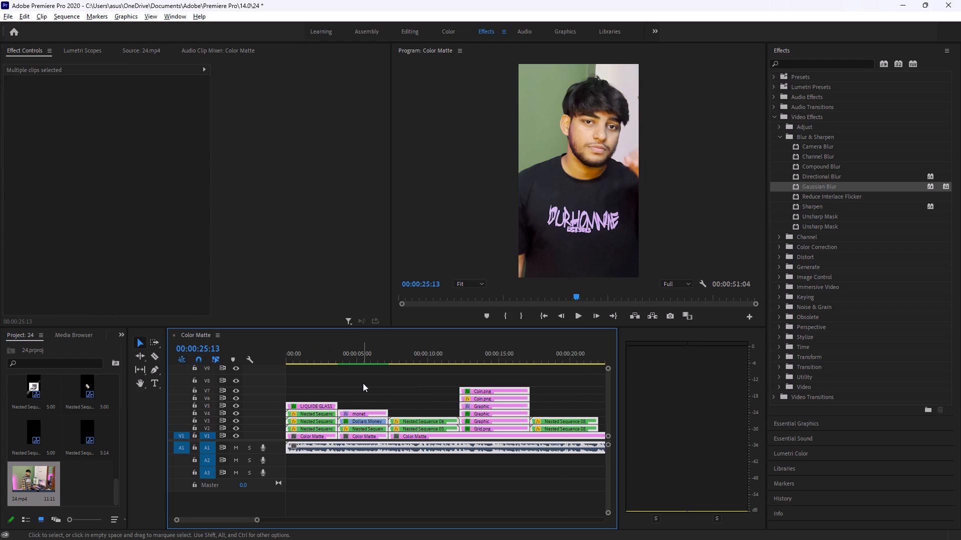
pyautogui.press('Delete')
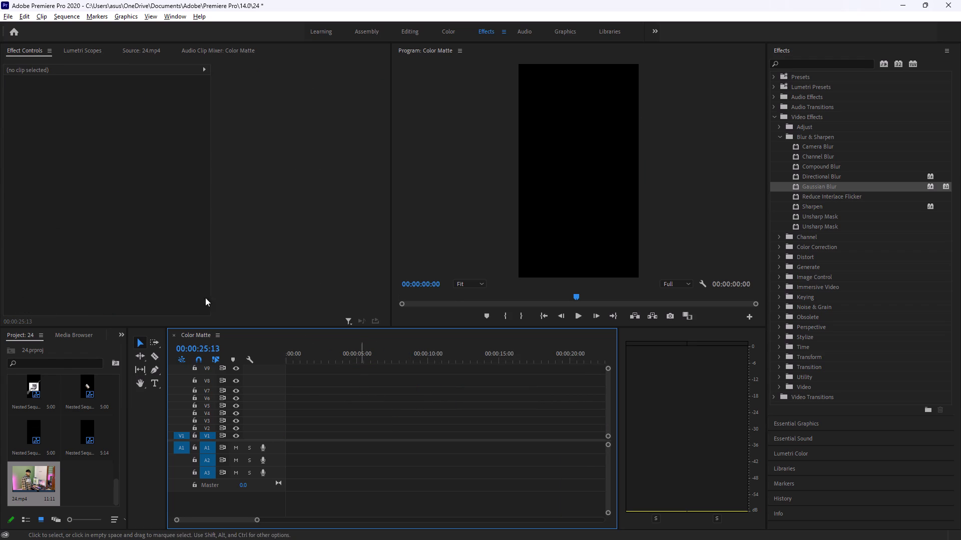
# Switch to the Assembly workspace and delete every item from the 24 project's media bin.
pyautogui.click(404, 28)
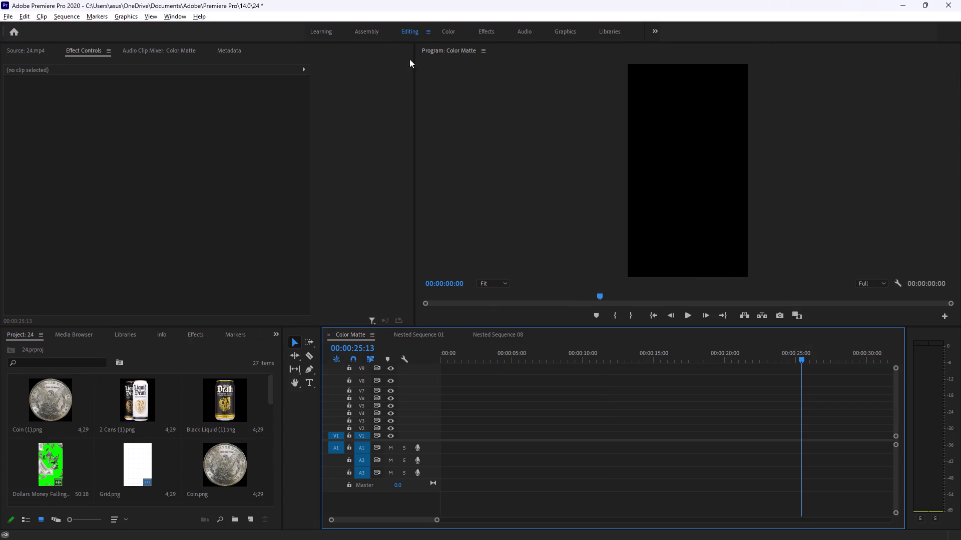
pyautogui.click(370, 28)
pyautogui.scroll(-6, 208, 336)
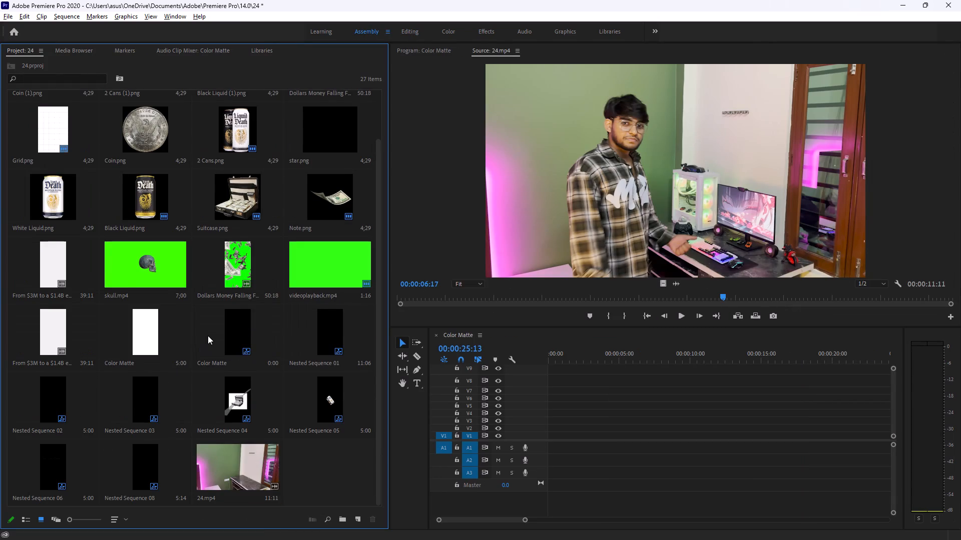
pyautogui.scroll(6, 208, 335)
pyautogui.hotkey('ctrl', 'a')
pyautogui.press('Delete')
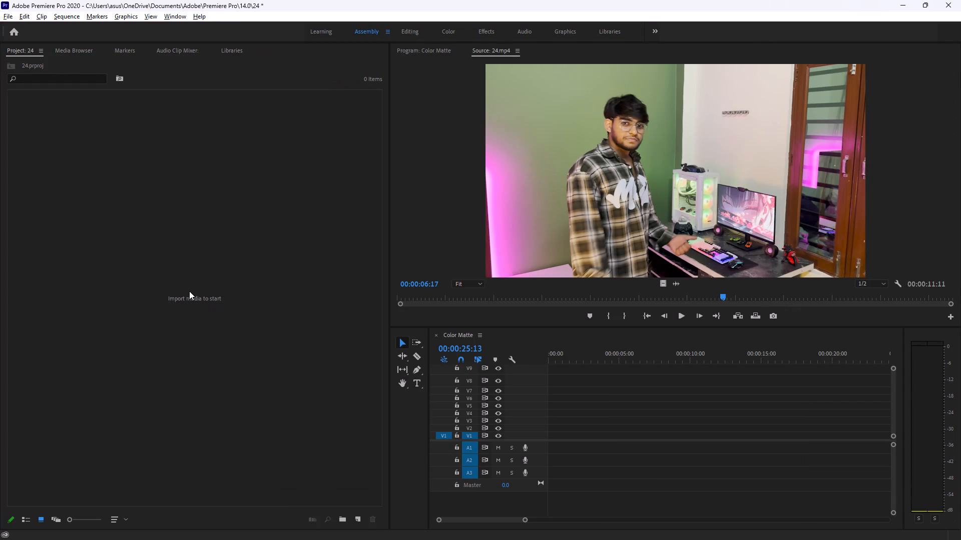
# Import the clips CSXH2834, FKRS9860, FLXC4260, FWUL8954 and HBLD2195 from the cars folder in Videos.
pyautogui.doubleClick(188, 284)
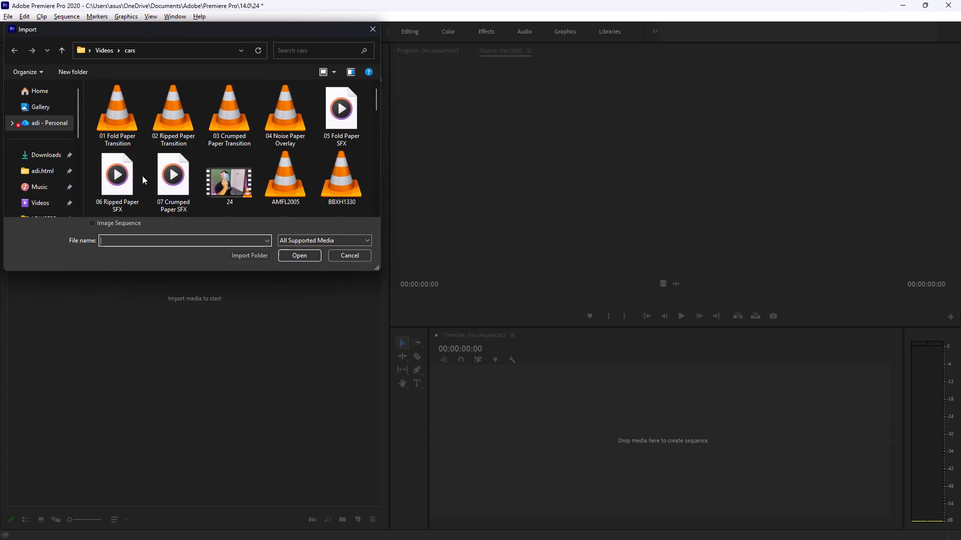
pyautogui.scroll(-1, 53, 169)
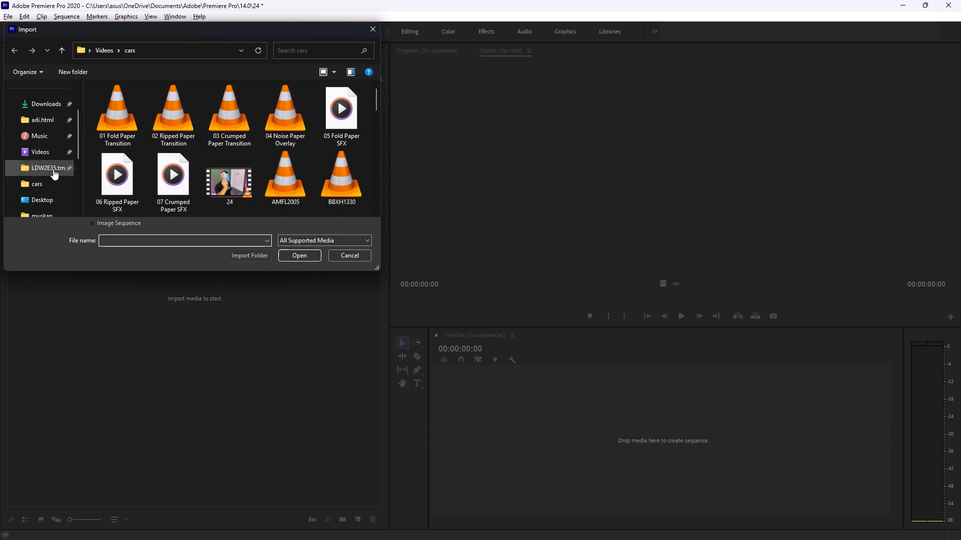
pyautogui.scroll(-1, 53, 169)
pyautogui.click(51, 105)
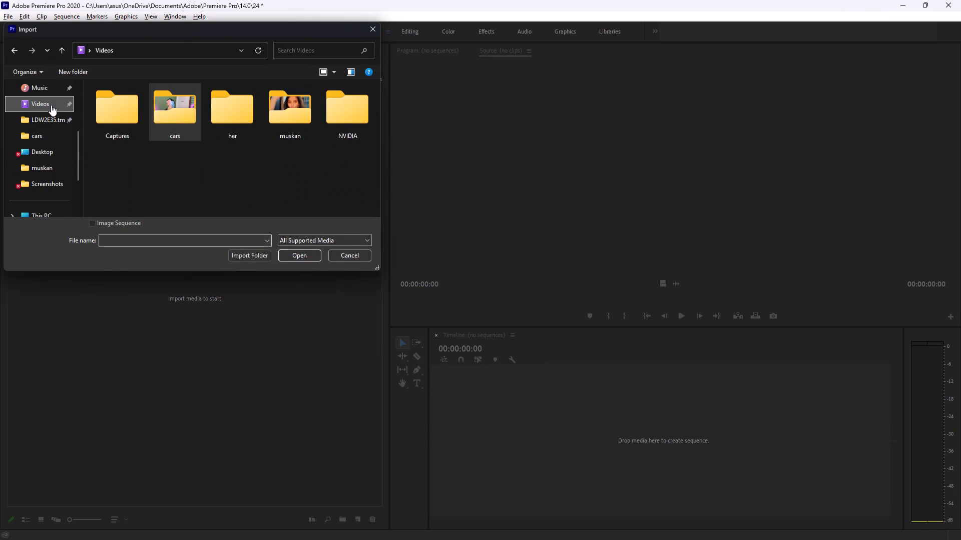
pyautogui.doubleClick(168, 121)
pyautogui.scroll(-5, 244, 144)
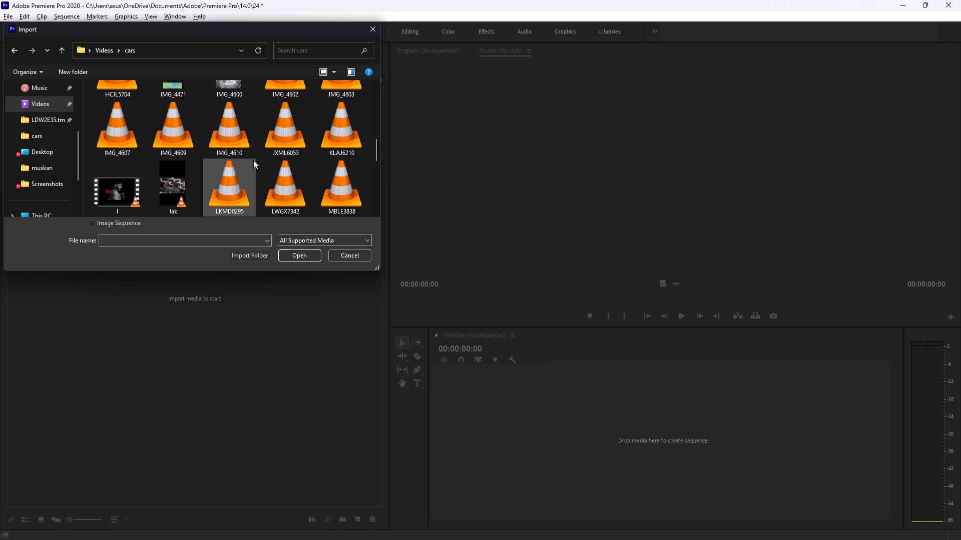
pyautogui.scroll(-9, 253, 160)
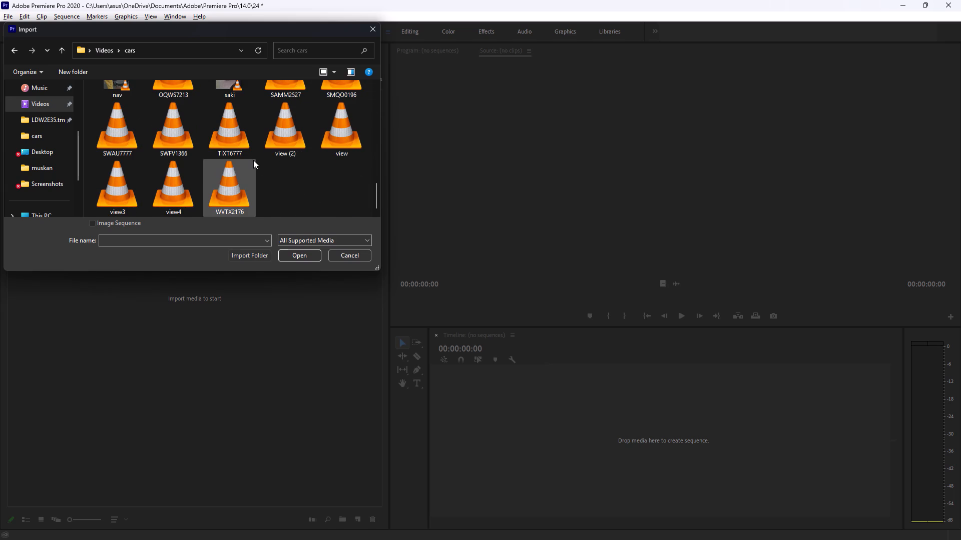
pyautogui.scroll(6, 311, 158)
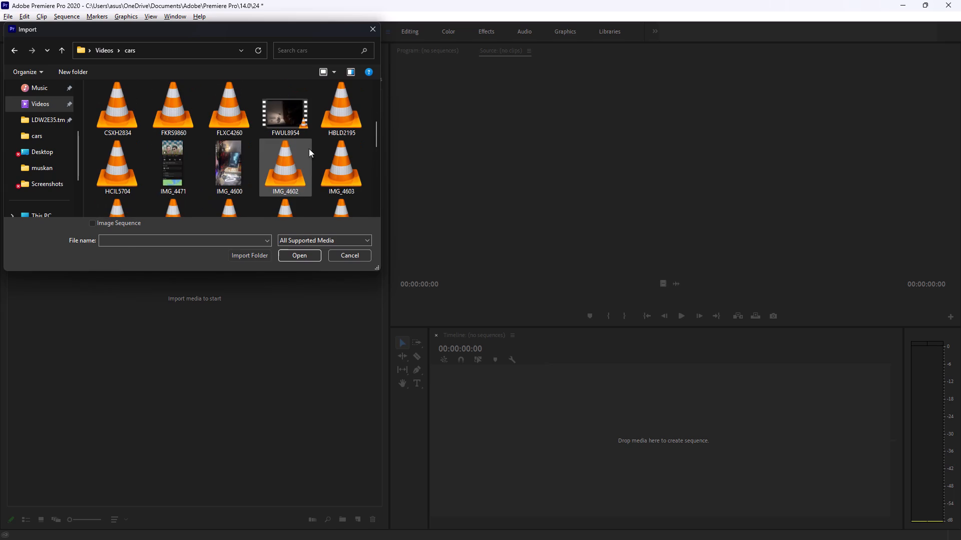
pyautogui.click(296, 112)
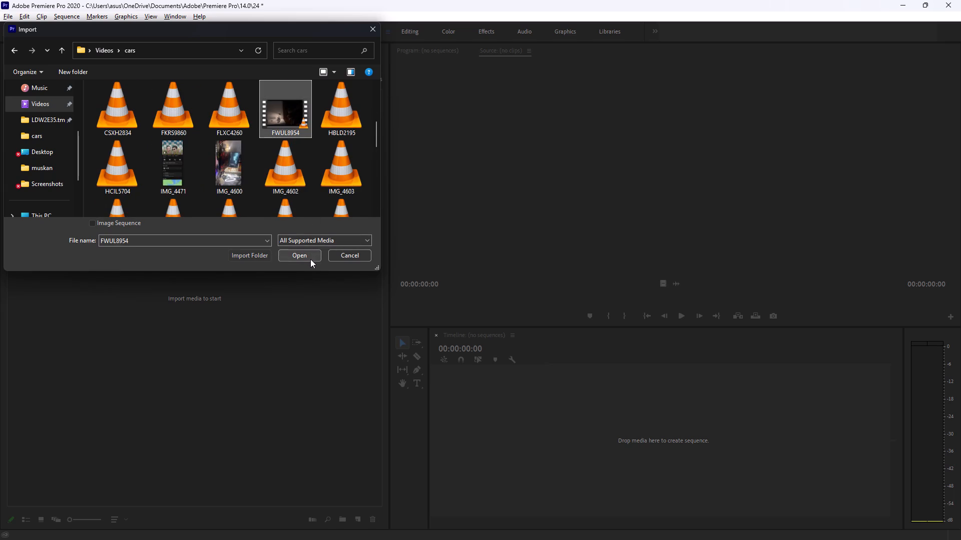
pyautogui.moveTo(89, 108); pyautogui.dragTo(343, 113)
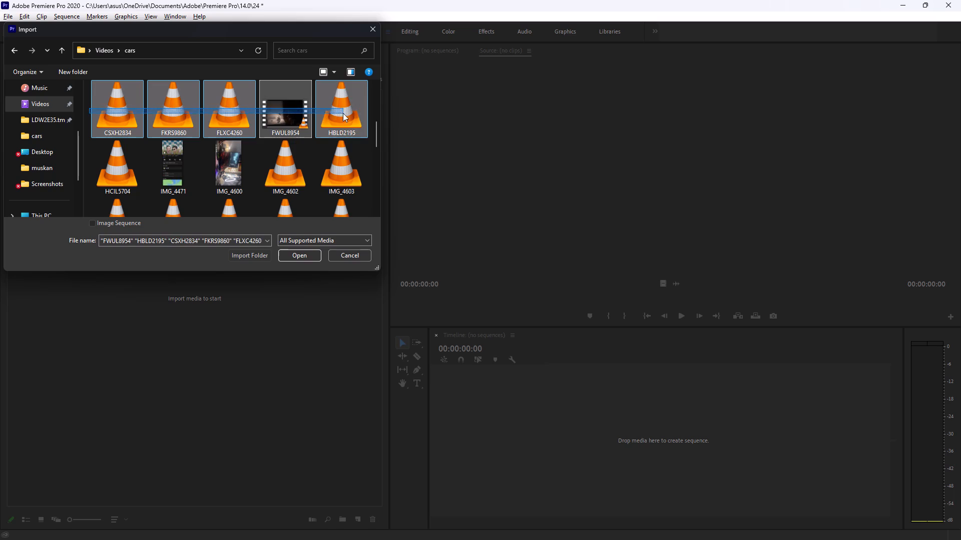
pyautogui.moveTo(343, 113); pyautogui.dragTo(343, 114)
pyautogui.click(298, 257)
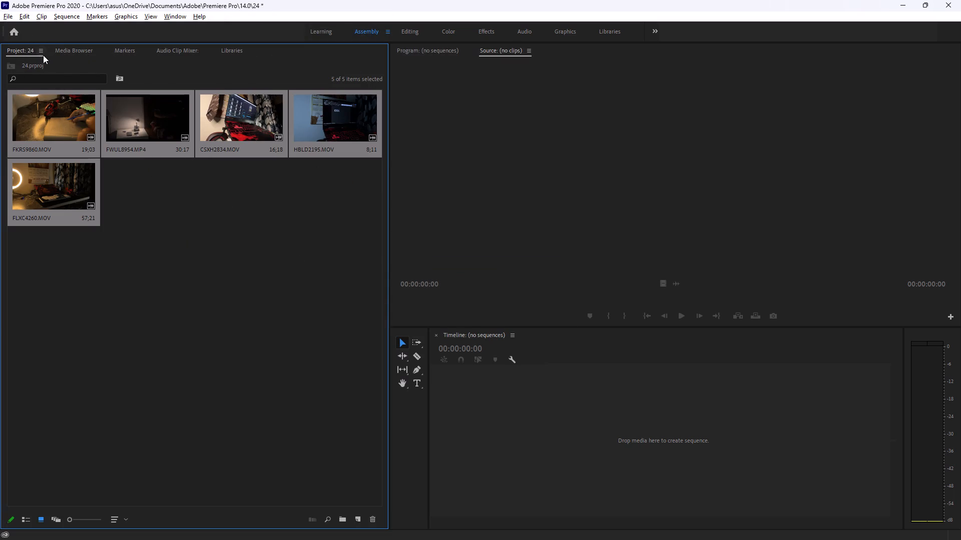
# Import BGMO6671, BLHI4883, coffie, coffie2, CRIM8734, CSXH2834, FKRS9860, FLXC4260, FWUL8954 and HBLD2195 from the cars folder in Videos.
pyautogui.doubleClick(190, 210)
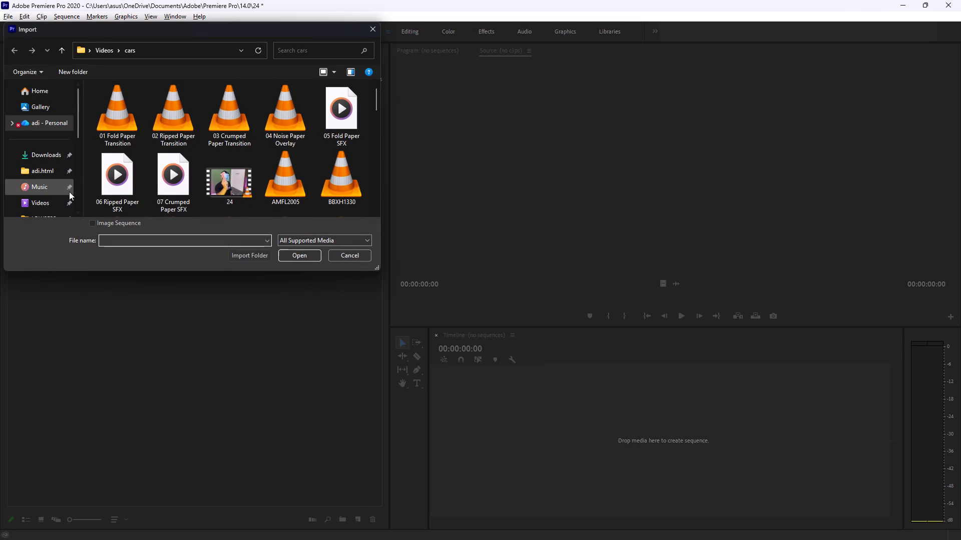
pyautogui.click(52, 195)
pyautogui.doubleClick(179, 110)
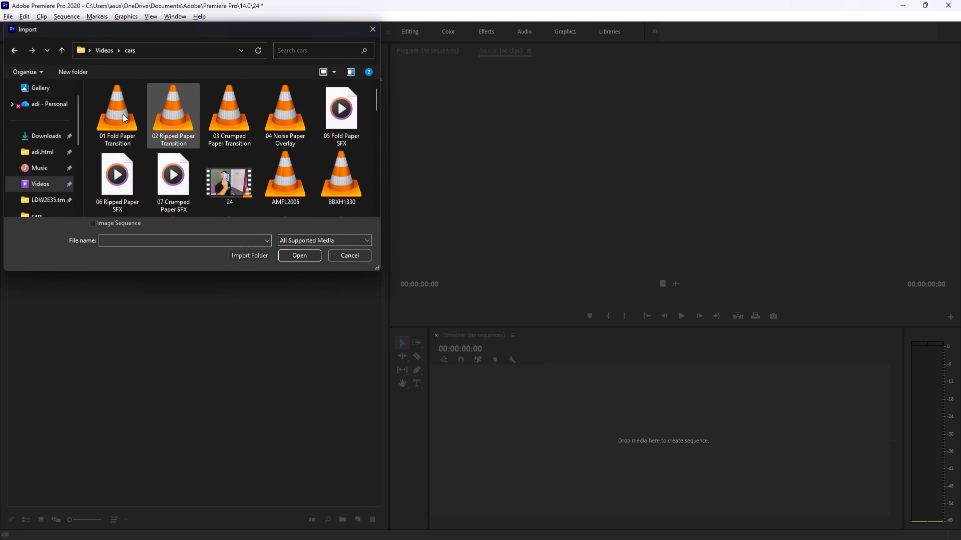
pyautogui.scroll(-1, 282, 162)
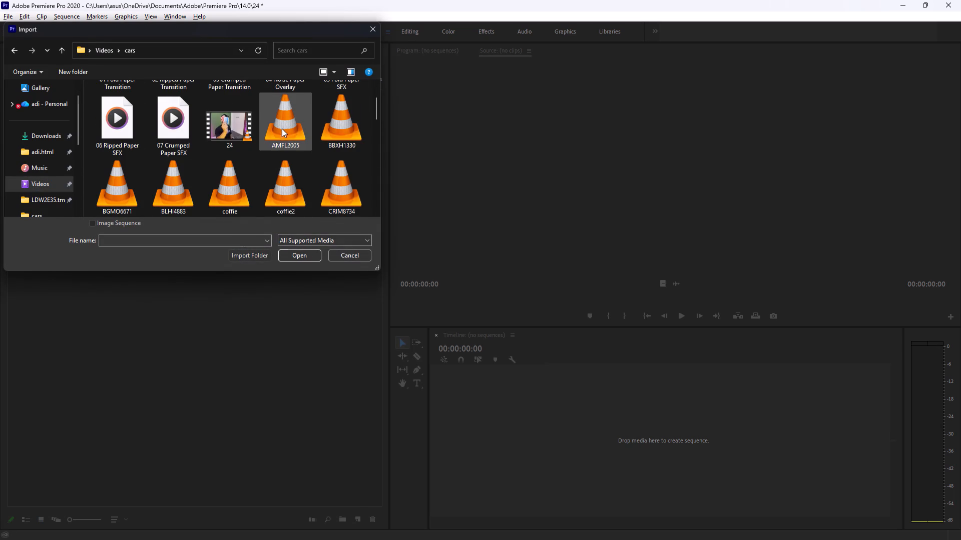
pyautogui.scroll(-1, 283, 125)
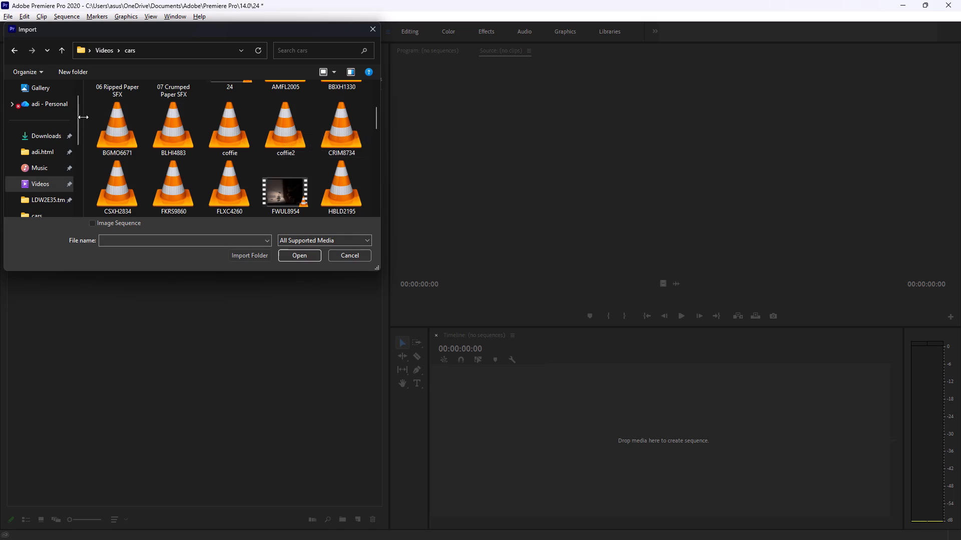
pyautogui.moveTo(83, 117); pyautogui.dragTo(63, 118)
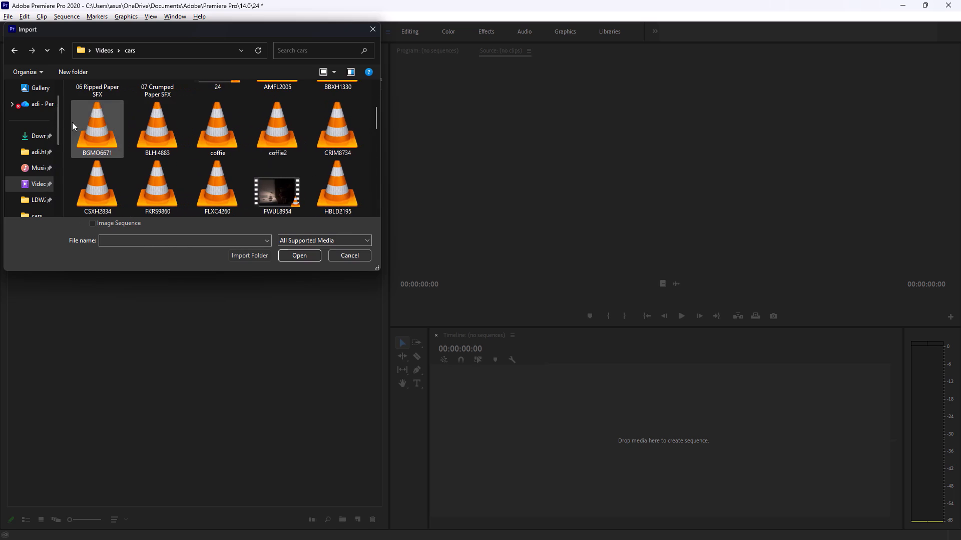
pyautogui.moveTo(77, 121); pyautogui.dragTo(166, 123)
pyautogui.moveTo(68, 162); pyautogui.dragTo(69, 156)
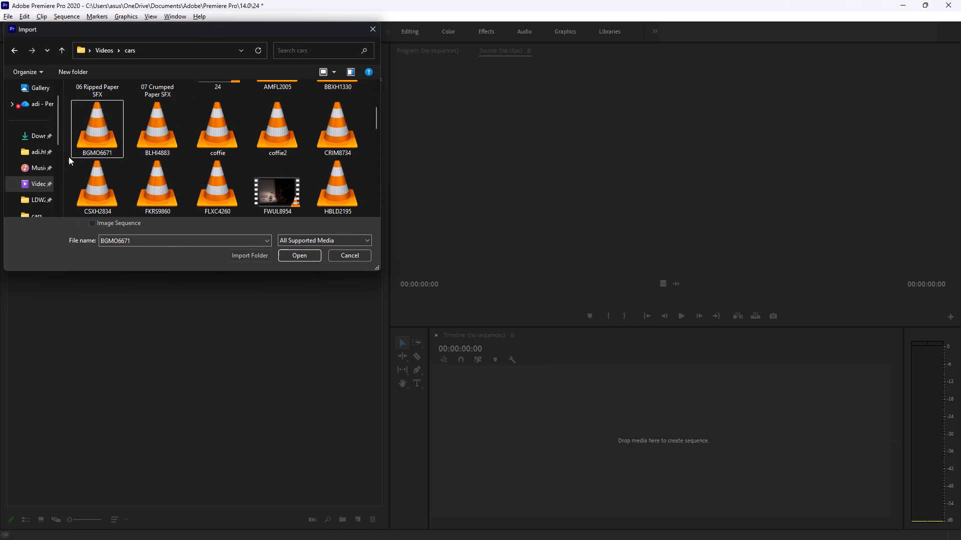
pyautogui.moveTo(69, 156); pyautogui.dragTo(331, 137)
pyautogui.click(300, 255)
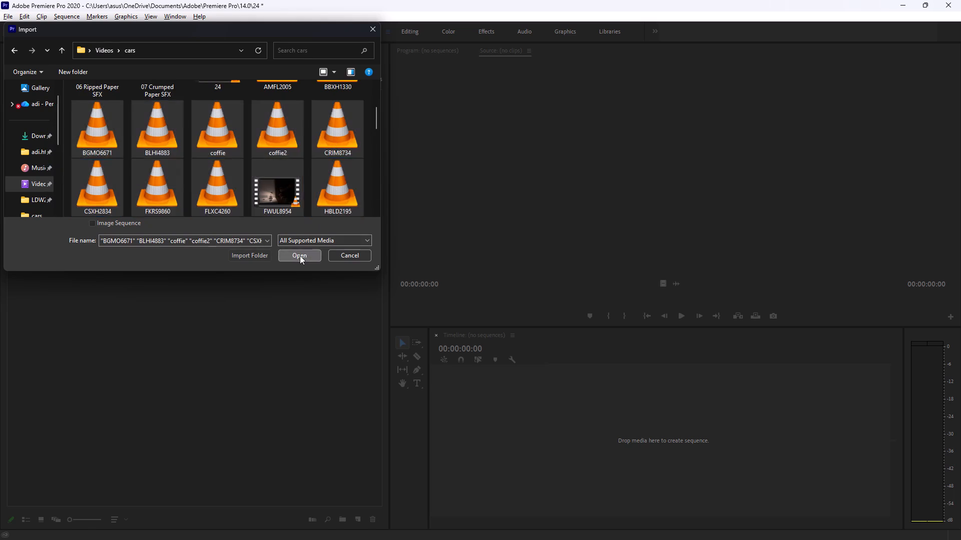
pyautogui.doubleClick(304, 375)
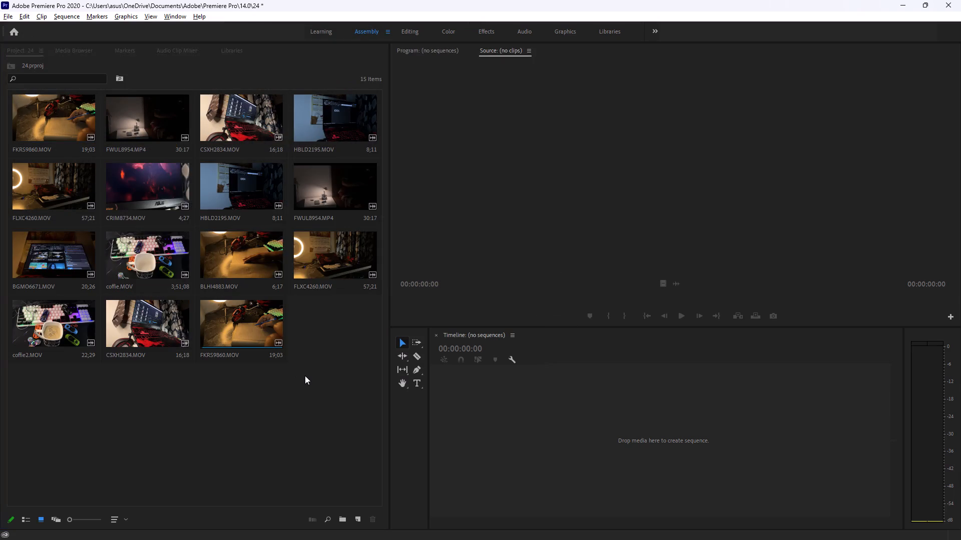
pyautogui.click(342, 251)
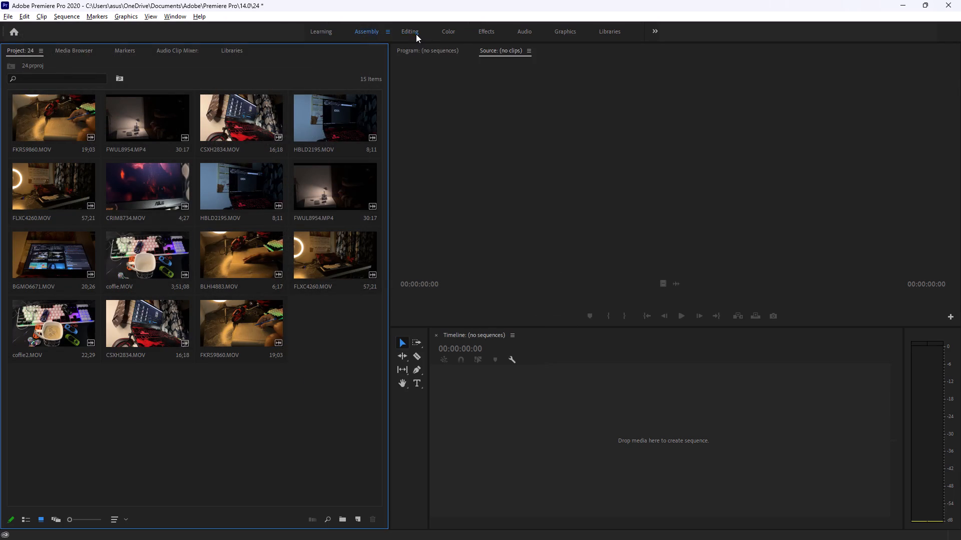
# Switch to the Editing workspace.
pyautogui.click(416, 34)
# Switch to Brave, show the Edit on Music video in full screen and rewind it to about 7:05.
pyautogui.hotkey('alt', 'Tab')
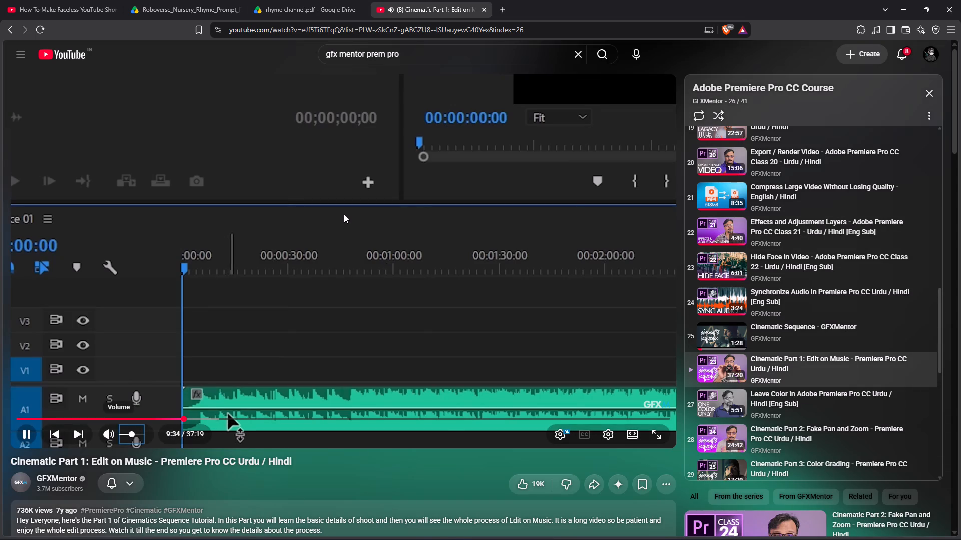
pyautogui.press('f')
pyautogui.press('Left')
pyautogui.press('Left')
pyautogui.press('Left')
pyautogui.press('Left')
pyautogui.press('Left')
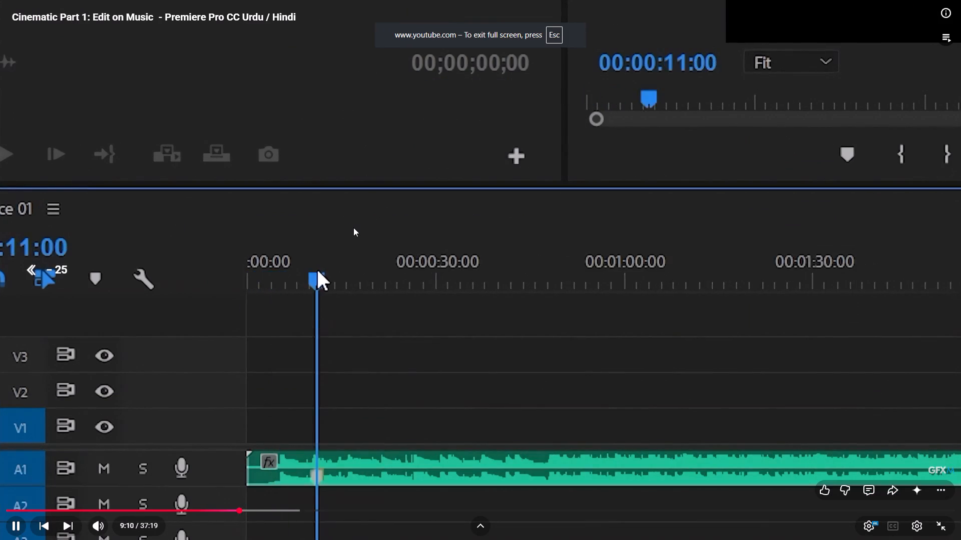
pyautogui.press('Left')
pyautogui.press('Left')
pyautogui.press('Left')
pyautogui.press('Left')
pyautogui.press('Left')
pyautogui.press('Left')
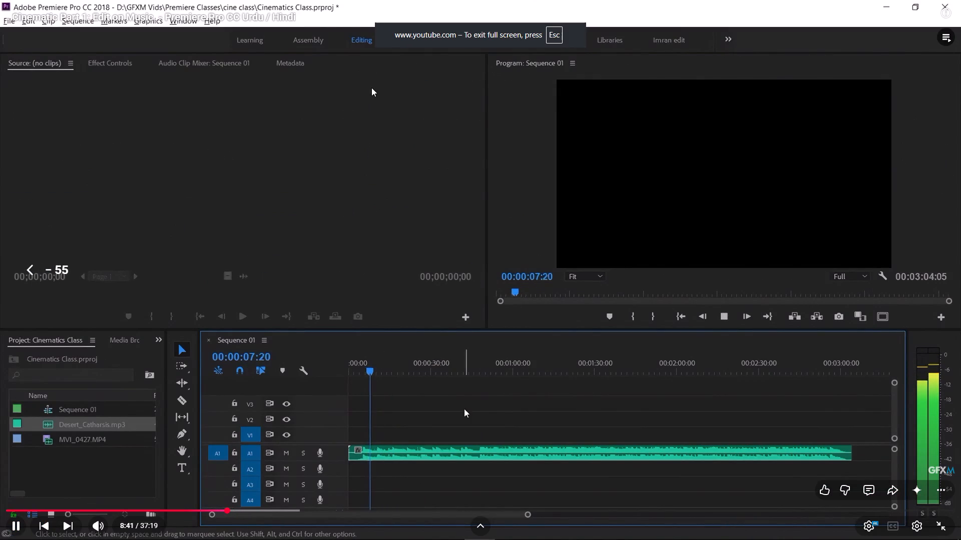
pyautogui.press('Left')
pyautogui.press('Left')
pyautogui.press('Left')
pyautogui.press('Left')
pyautogui.press('Left')
pyautogui.press('Left')
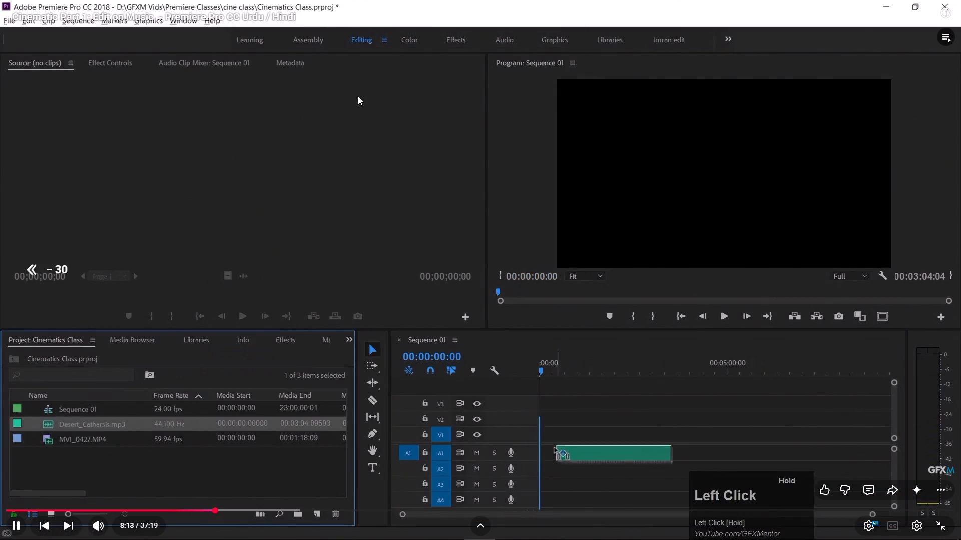
pyautogui.press('Left')
pyautogui.press('Left')
pyautogui.press('Left')
pyautogui.press('Left')
pyautogui.press('Left')
pyautogui.press('Left')
pyautogui.press('Left')
pyautogui.press('Left')
pyautogui.press('Left')
pyautogui.press('Left')
pyautogui.press('Left')
pyautogui.press('Left')
pyautogui.press('Left')
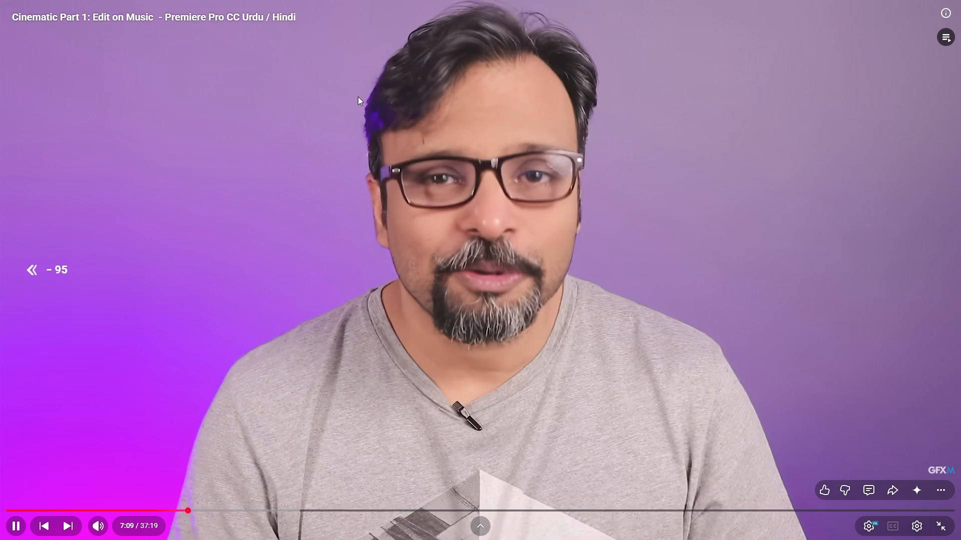
pyautogui.press('Left')
# Raise the playback volume of the Edit on Music video by three increments.
pyautogui.press('Up')
pyautogui.press('Up')
pyautogui.press('Up')
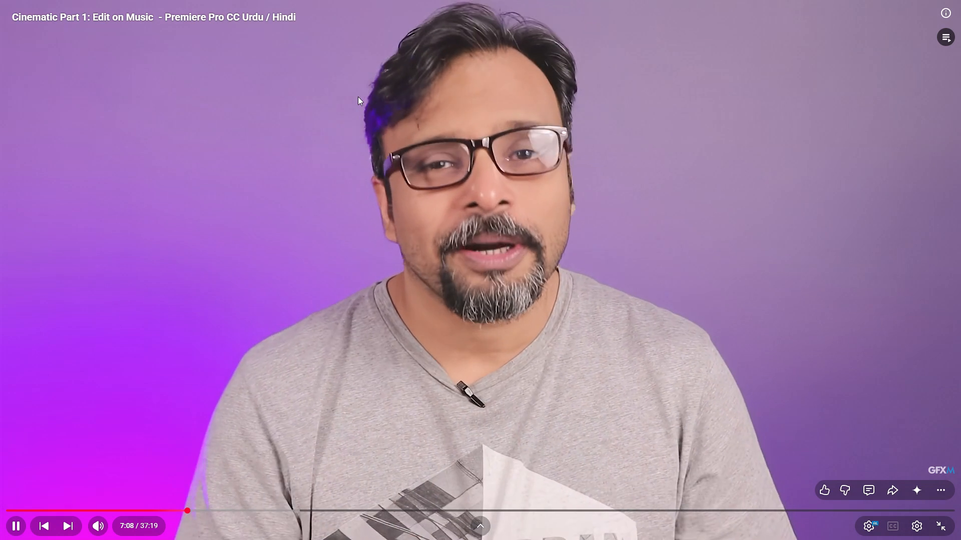
# Rewind the Edit on Music video further to about 6:36.
pyautogui.press('Left')
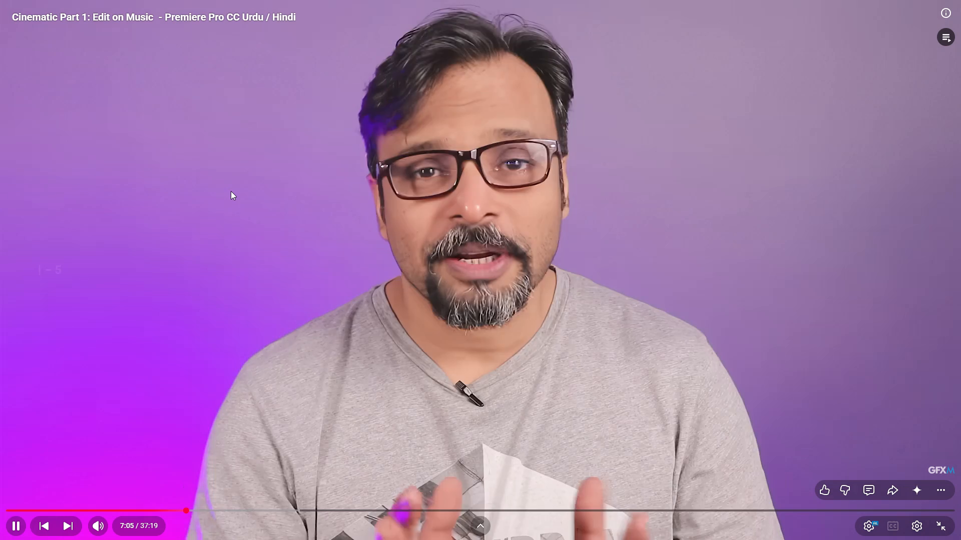
pyautogui.press('Left')
pyautogui.press('Left')
pyautogui.press('Left')
pyautogui.press('Left')
pyautogui.press('Left')
pyautogui.press('Left')
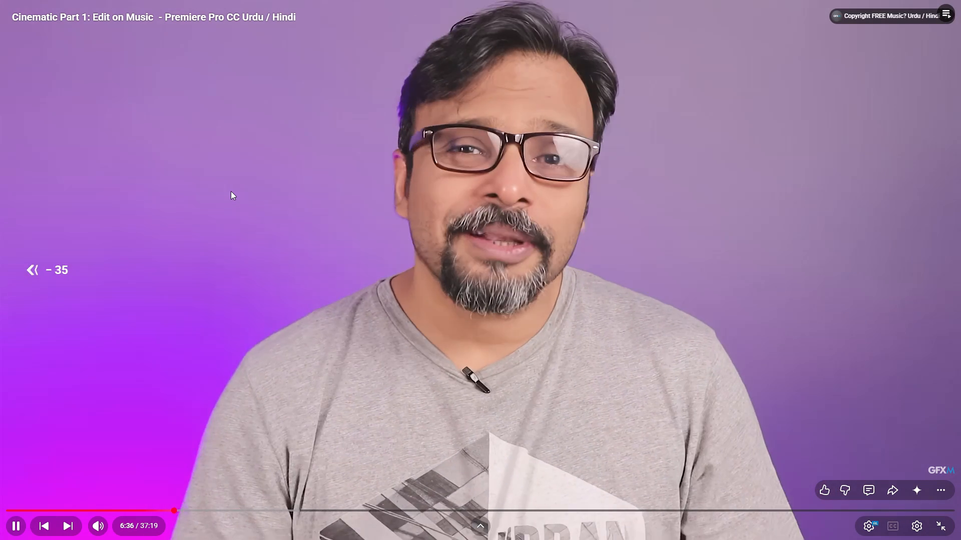
# Watch the Edit on Music video from about 6:36 to 7:14, partly at 2x speed.
pyautogui.press('Left')
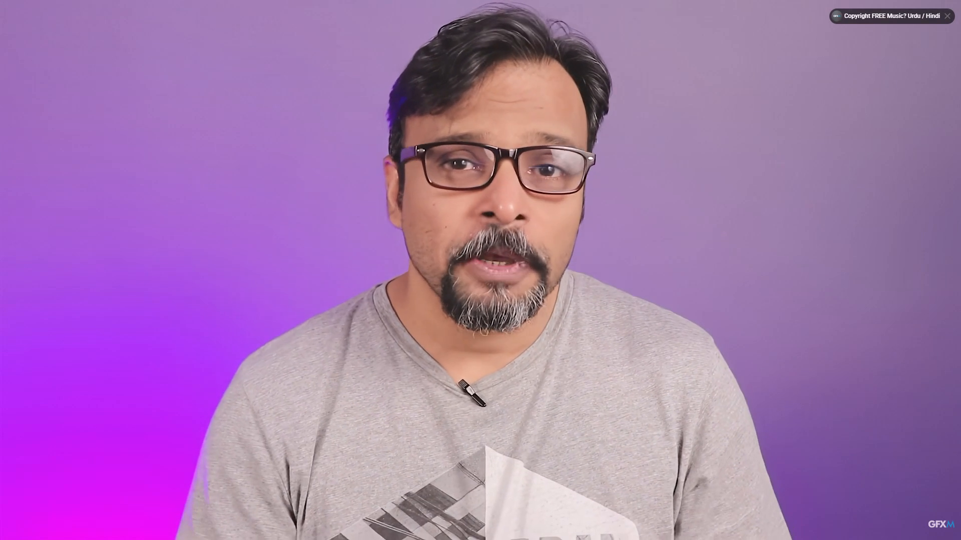
pyautogui.press('space')
pyautogui.press('space')
pyautogui.press('space')
pyautogui.press('space')
pyautogui.press('space')
pyautogui.press('space')
pyautogui.press('space')
pyautogui.press('space')
pyautogui.press('space')
pyautogui.press('space')
pyautogui.press('space')
pyautogui.press('space')
pyautogui.press('space')
pyautogui.press('space')
pyautogui.press('space')
pyautogui.press('space')
pyautogui.press('space')
pyautogui.press('space')
pyautogui.press('space')
pyautogui.press('space')
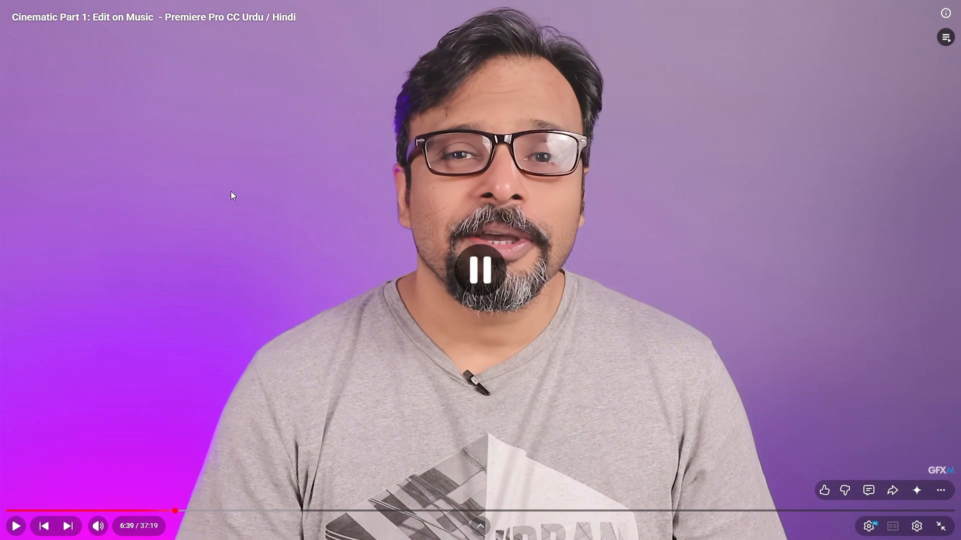
pyautogui.press('space')
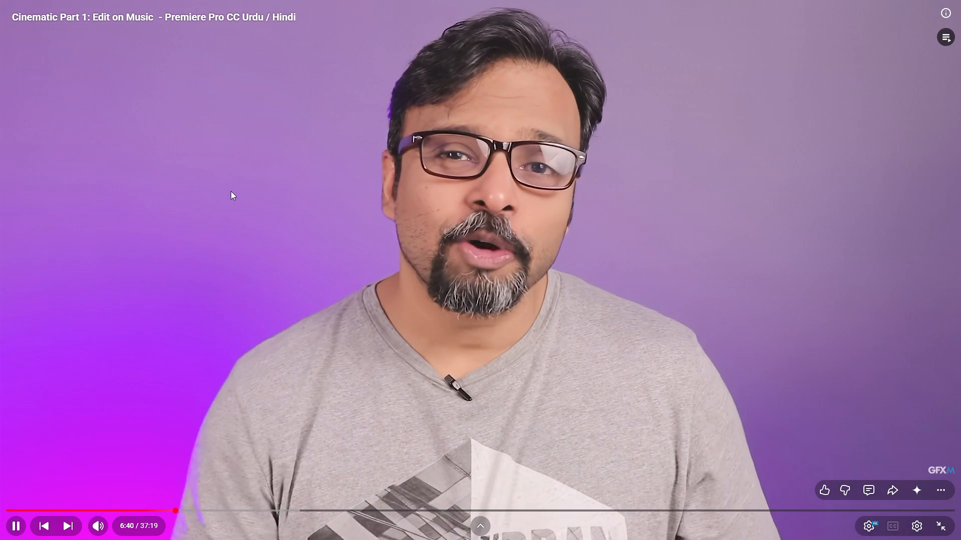
pyautogui.moveTo(232, 179); pyautogui.dragTo(230, 175)
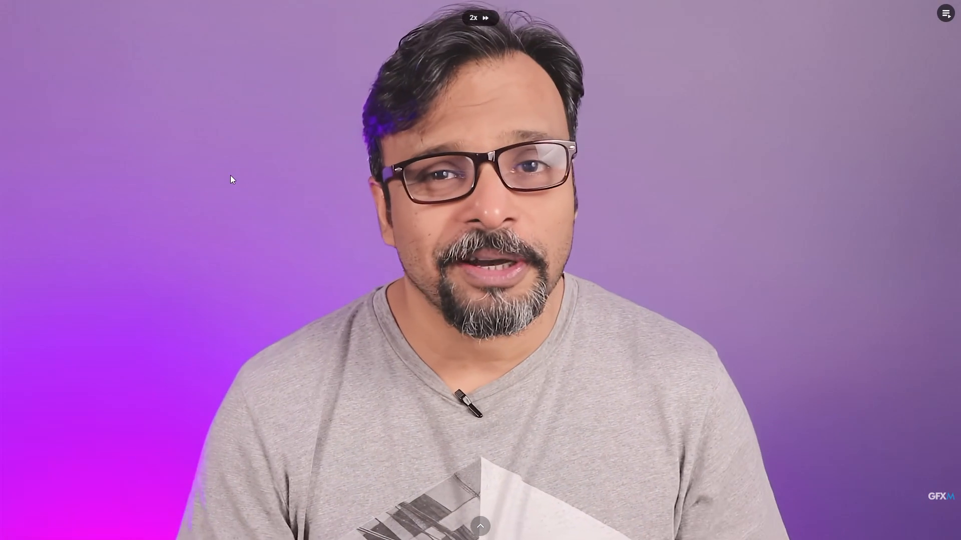
pyautogui.moveTo(230, 175); pyautogui.dragTo(228, 174)
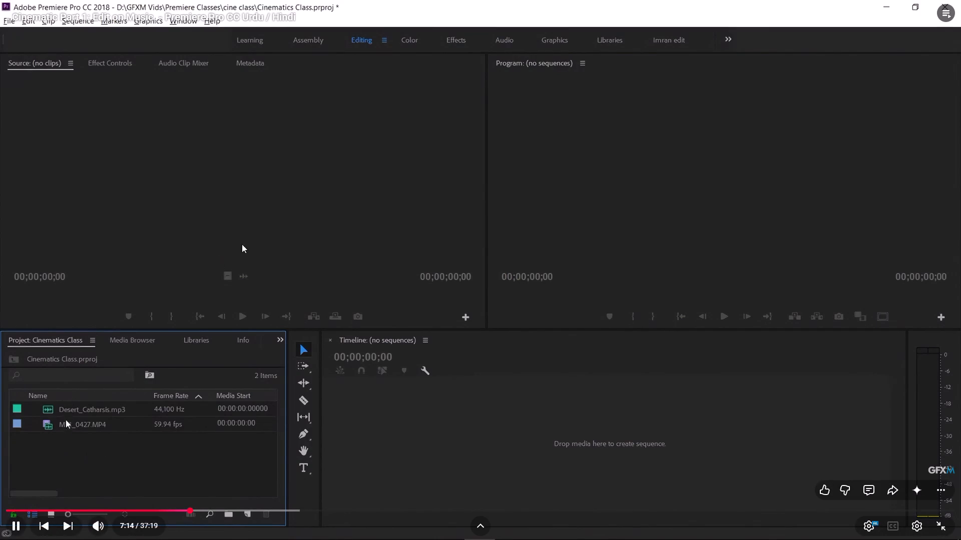
# Leave full screen and search the web for yt library in a new browser tab.
pyautogui.press('Escape')
pyautogui.click(502, 8)
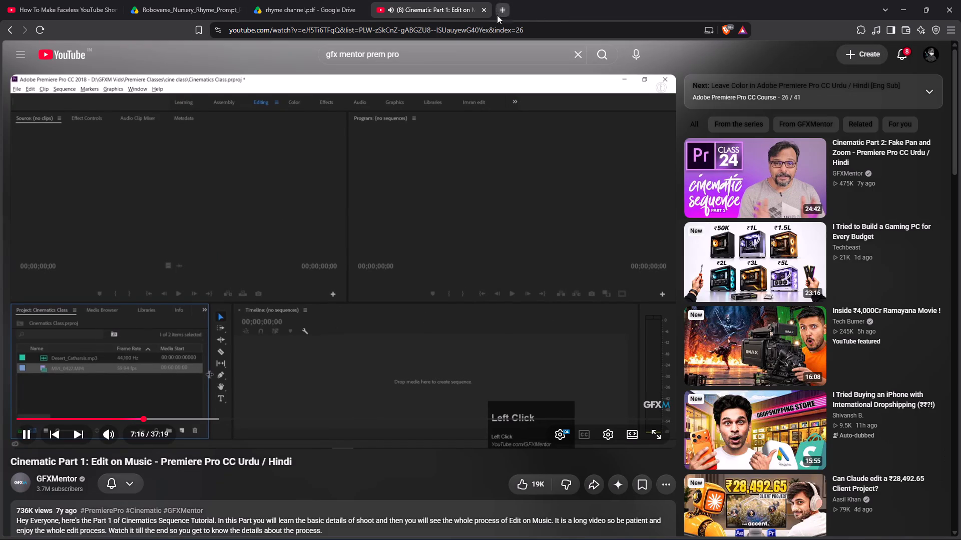
pyautogui.click(441, 30)
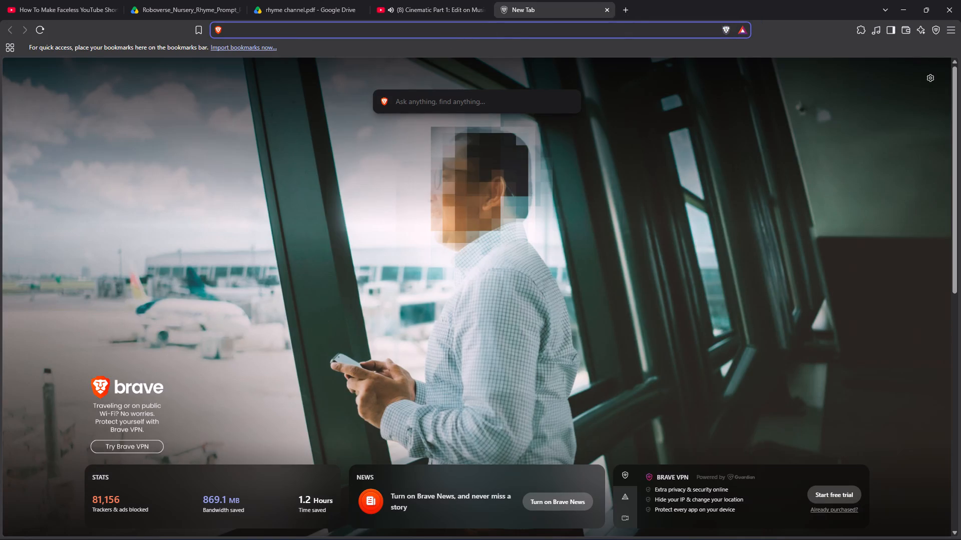
pyautogui.write('yt loi')
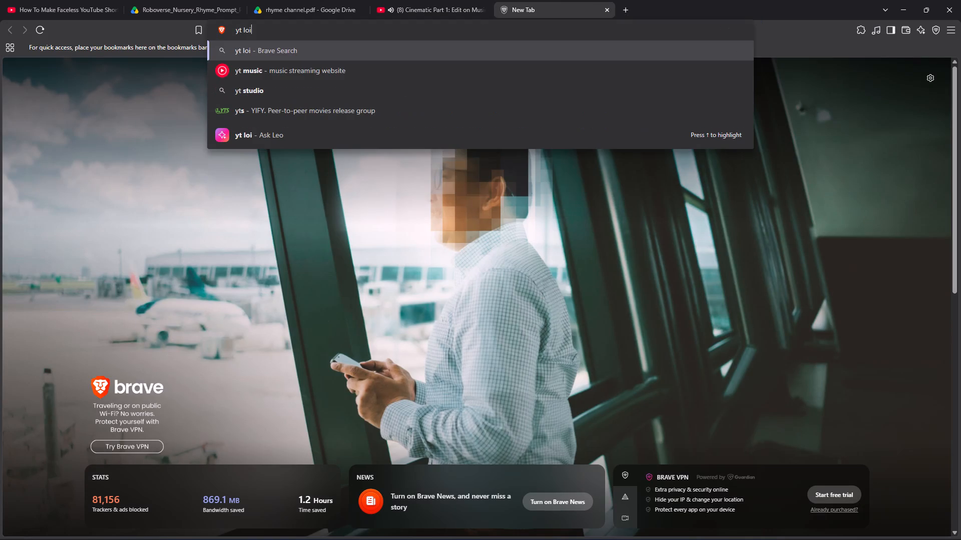
pyautogui.press('BackSpace')
pyautogui.press('BackSpace')
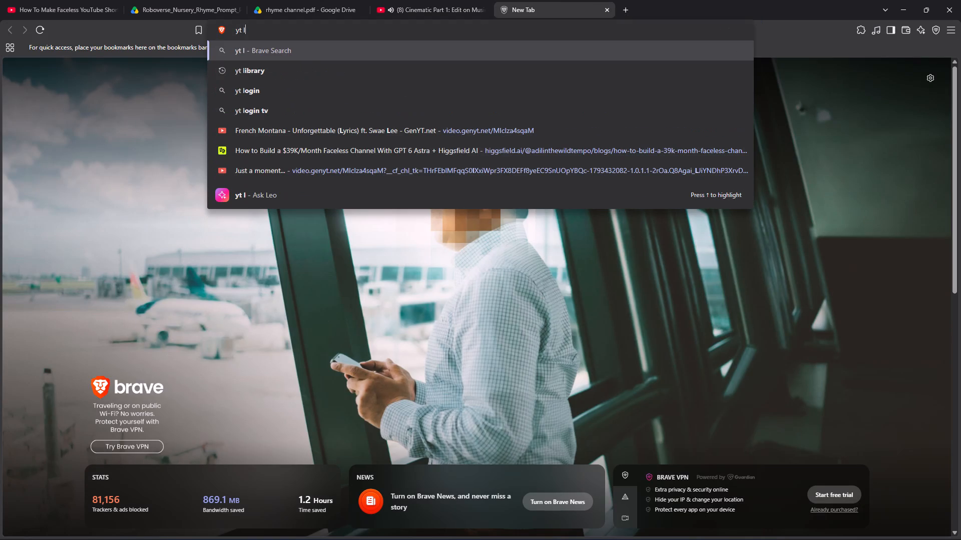
pyautogui.write('ib')
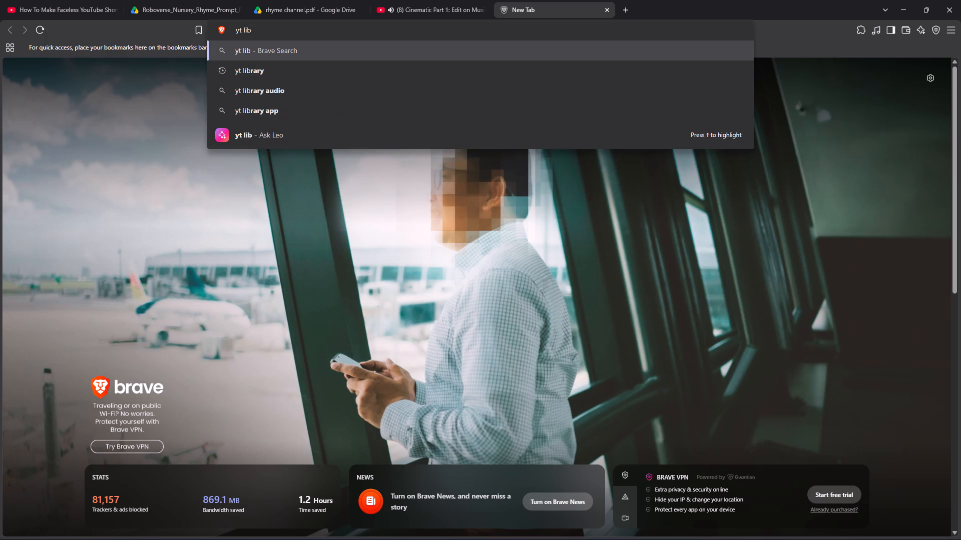
pyautogui.press('Down')
pyautogui.press('Return')
# Return to the Edit on Music video, watch the New Sequence settings explanation and pause at about 7:59.
pyautogui.hotkey('alt', 'Tab')
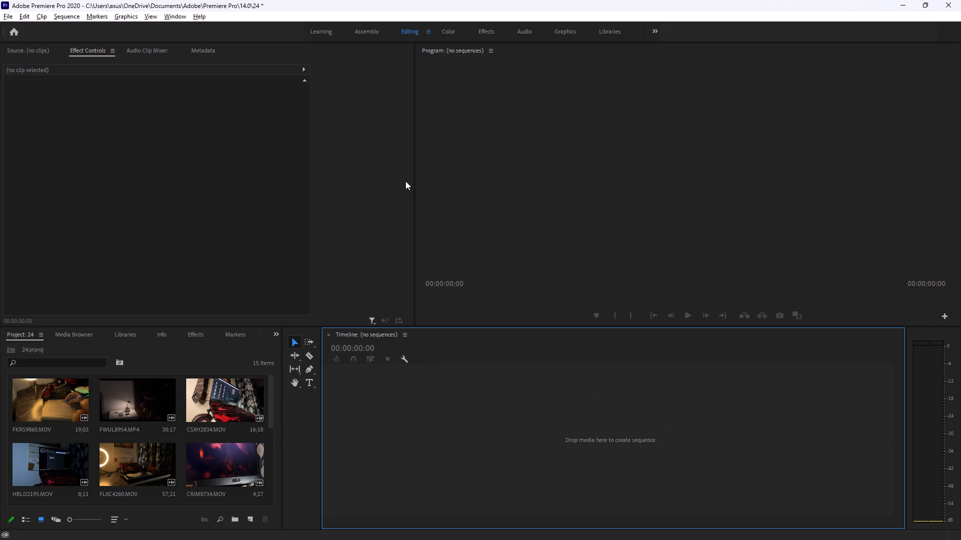
pyautogui.hotkey('alt', 'Tab')
pyautogui.click(443, 0)
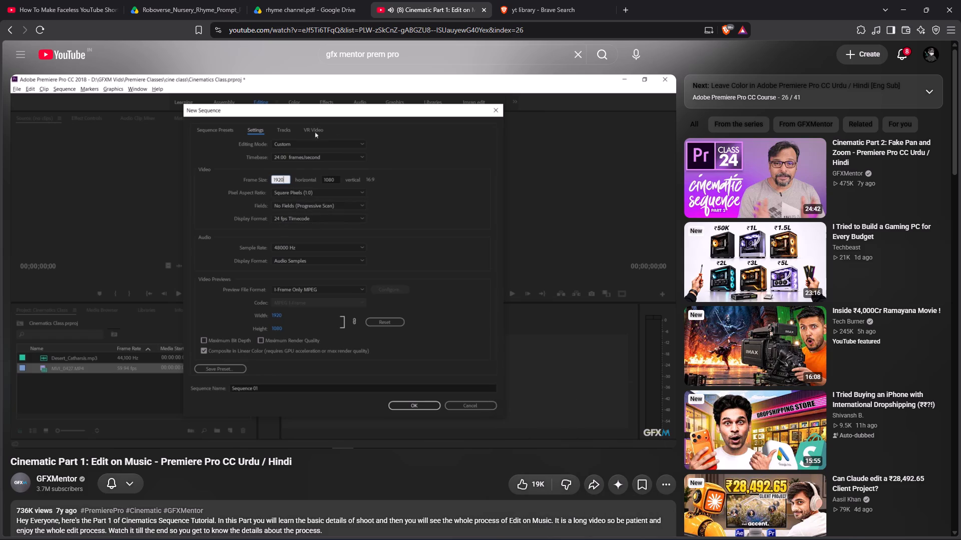
pyautogui.press('space')
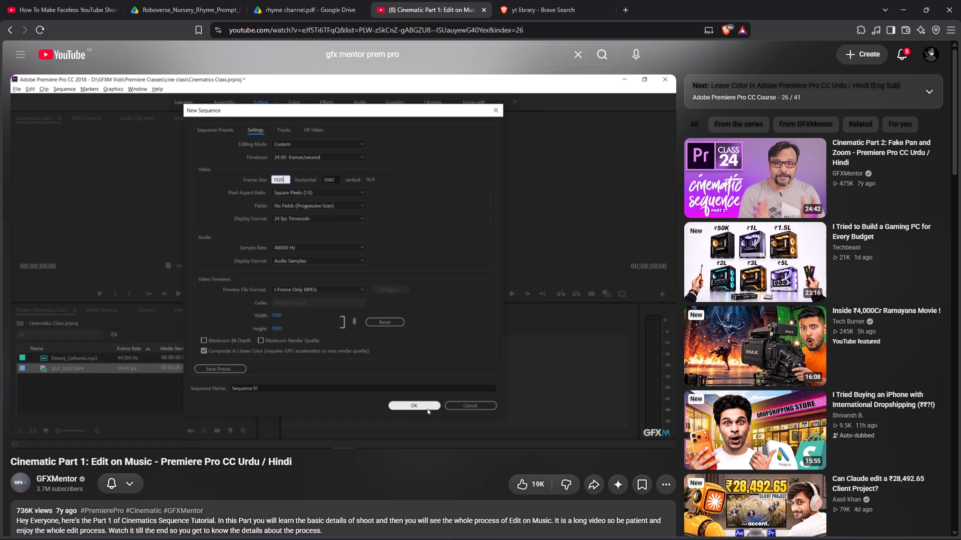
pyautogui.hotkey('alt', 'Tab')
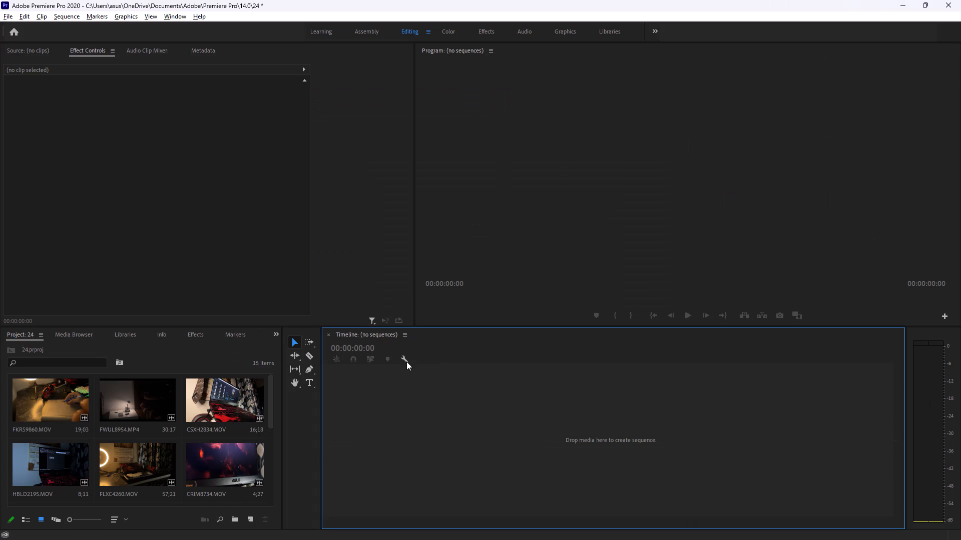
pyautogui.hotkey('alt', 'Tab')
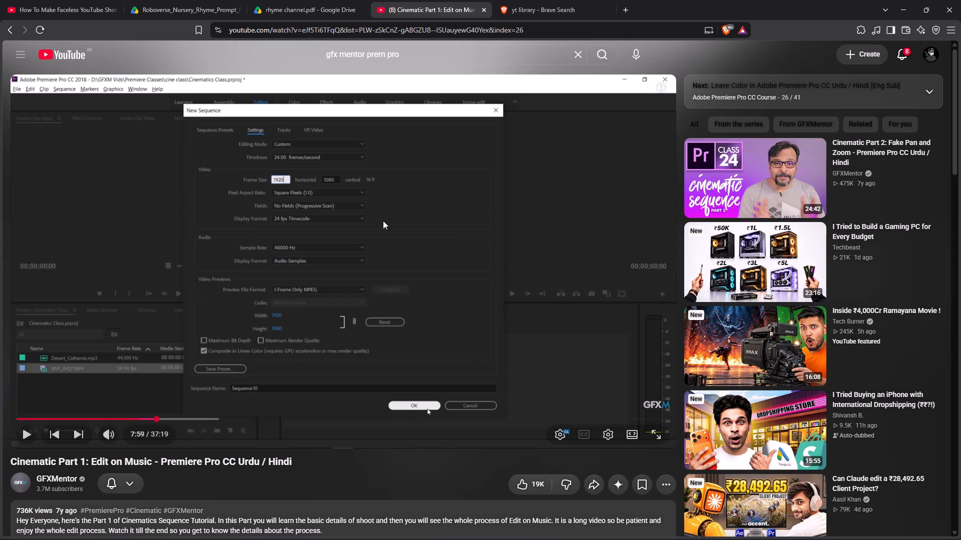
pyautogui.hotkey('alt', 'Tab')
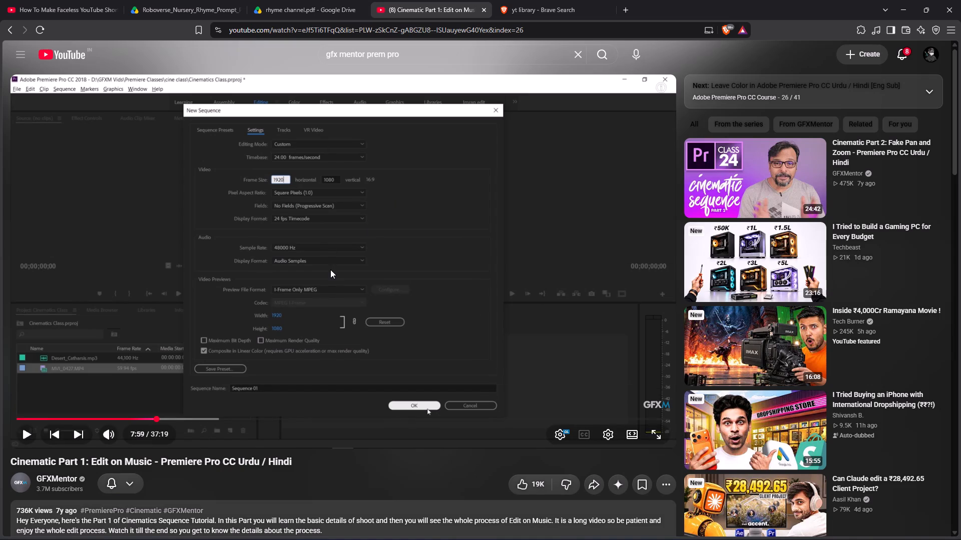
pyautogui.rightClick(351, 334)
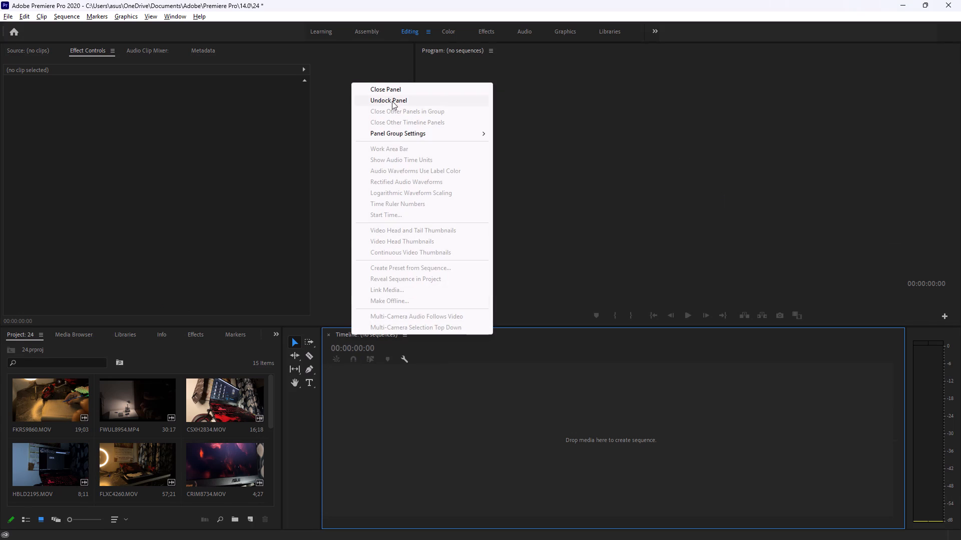
# Switch to Brave and rewind the Edit on Music video to review the creation of the sequence, pausing at about 7:25.
pyautogui.hotkey('alt', 'Tab')
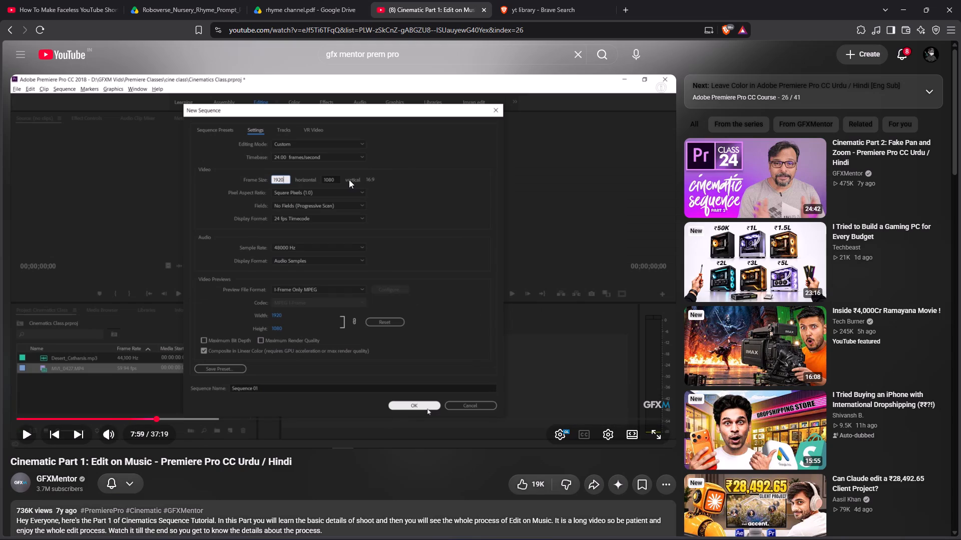
pyautogui.press('Left')
pyautogui.press('Left')
pyautogui.press('Left')
pyautogui.press('Left')
pyautogui.press('Left')
pyautogui.press('Left')
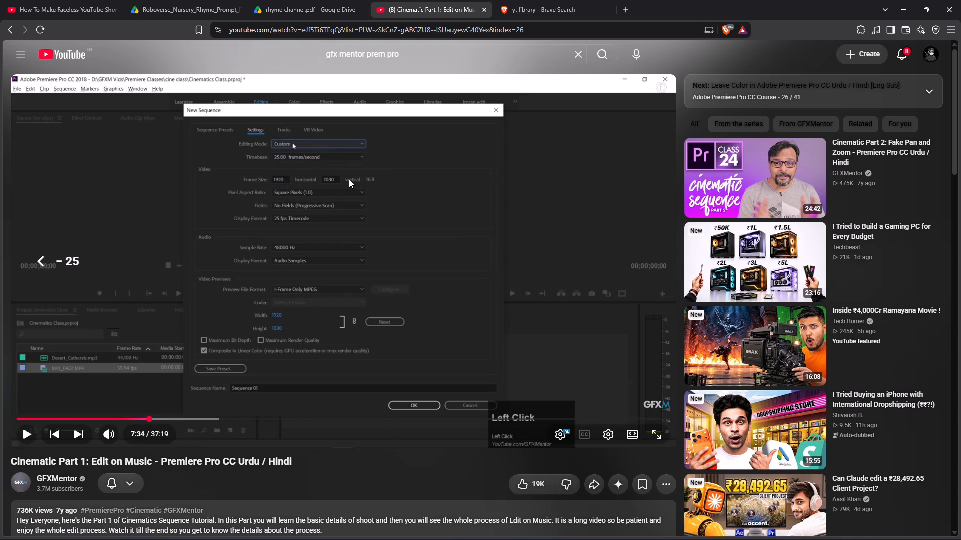
pyautogui.press('Left')
pyautogui.press('space')
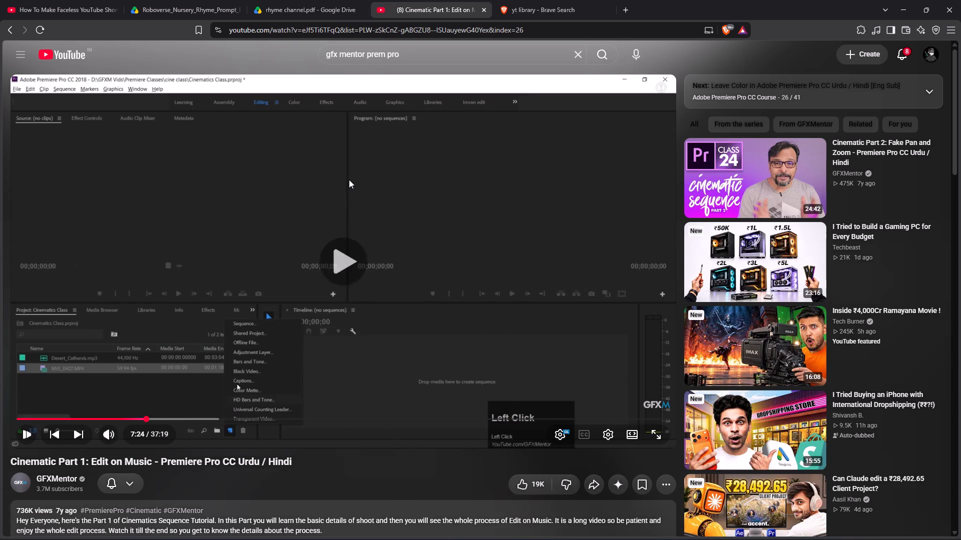
pyautogui.press('space')
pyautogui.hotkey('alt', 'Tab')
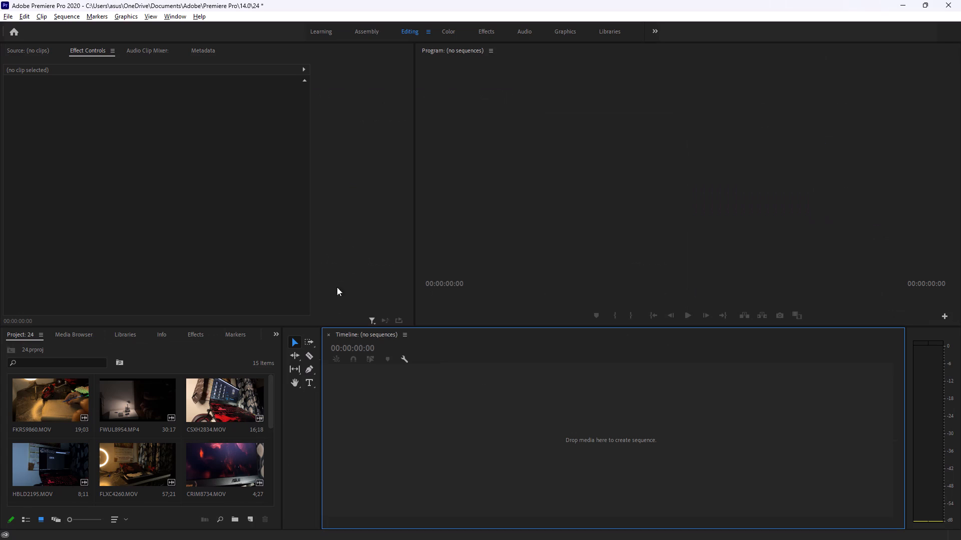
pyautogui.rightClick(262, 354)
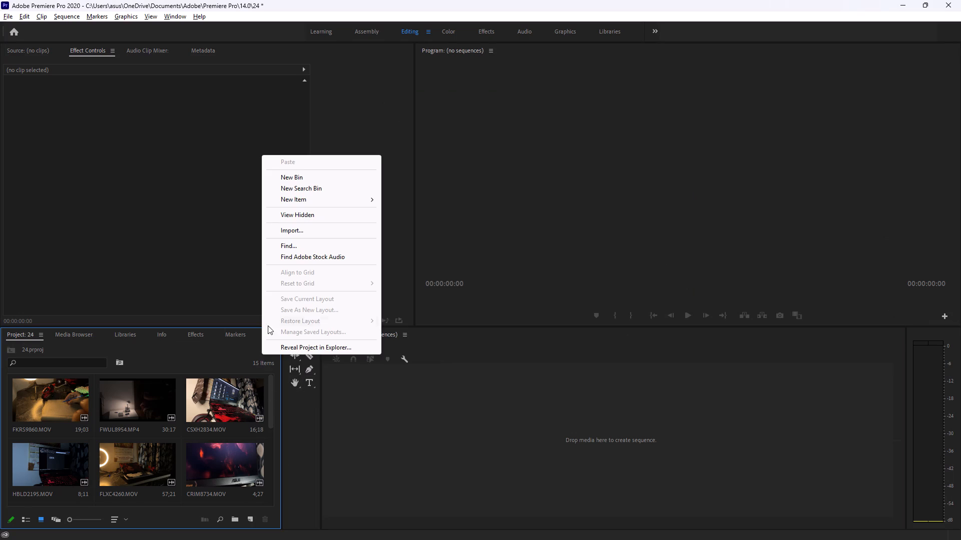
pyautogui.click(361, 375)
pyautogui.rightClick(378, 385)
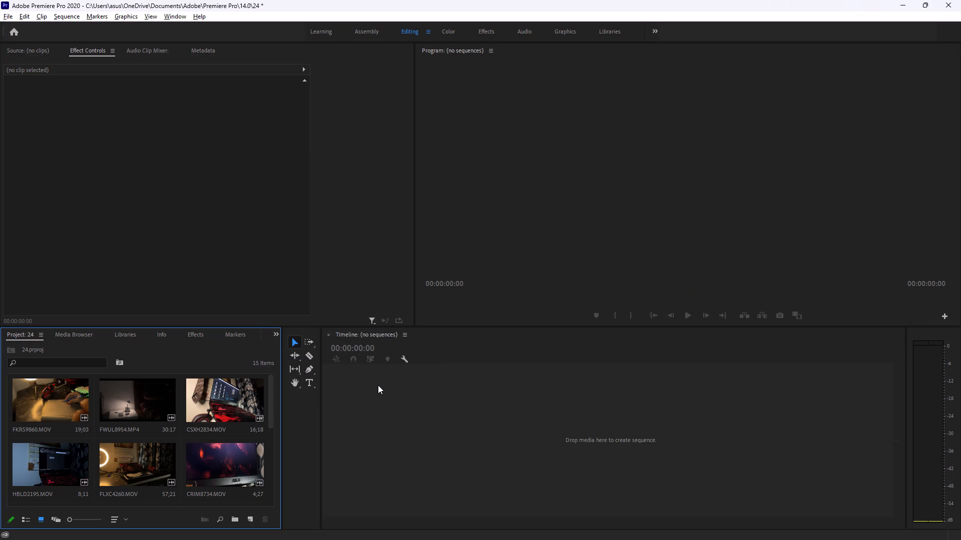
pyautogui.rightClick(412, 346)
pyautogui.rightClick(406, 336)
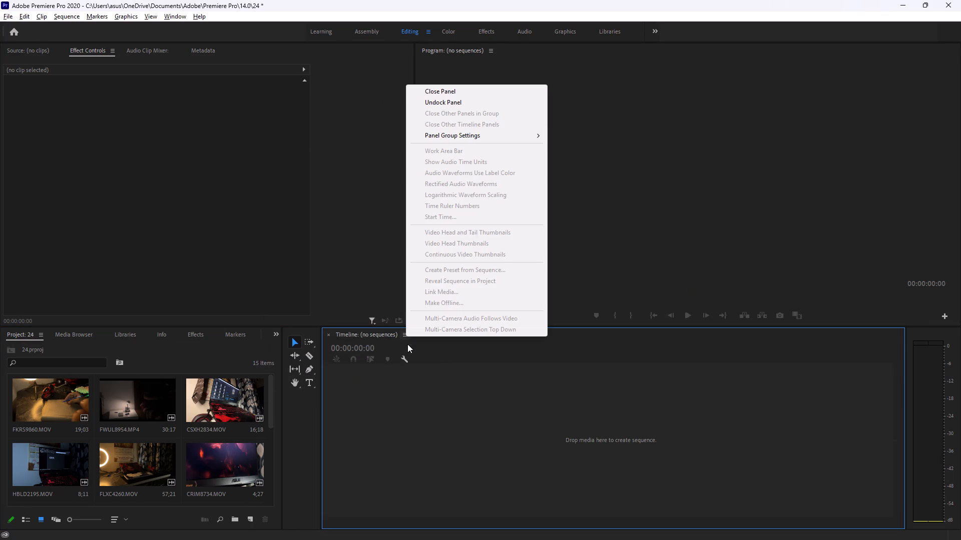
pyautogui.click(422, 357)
# Switch to Brave, replay how the tutorial starts a new sequence from about 7:20 and pause at about 7:23.
pyautogui.hotkey('alt', 'Tab')
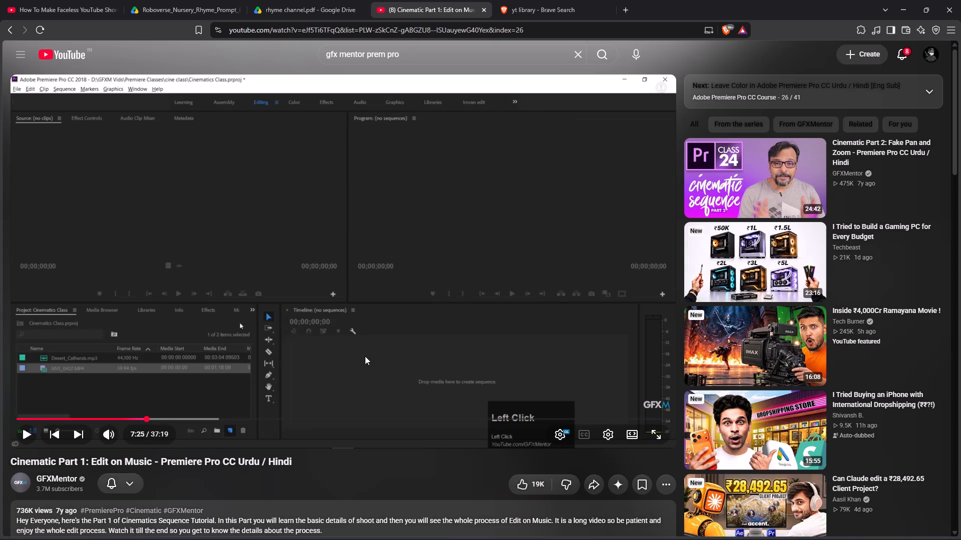
pyautogui.press('Left')
pyautogui.press('space')
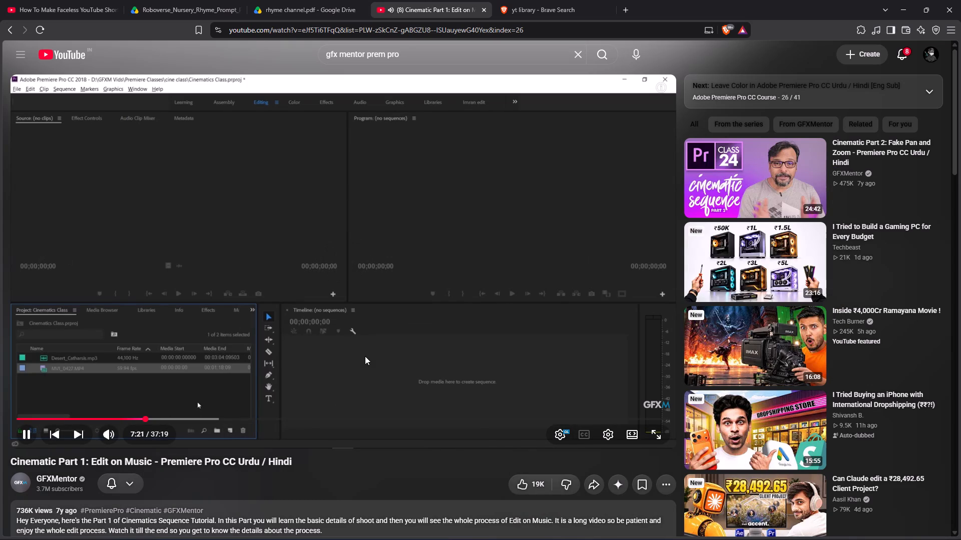
pyautogui.press('space')
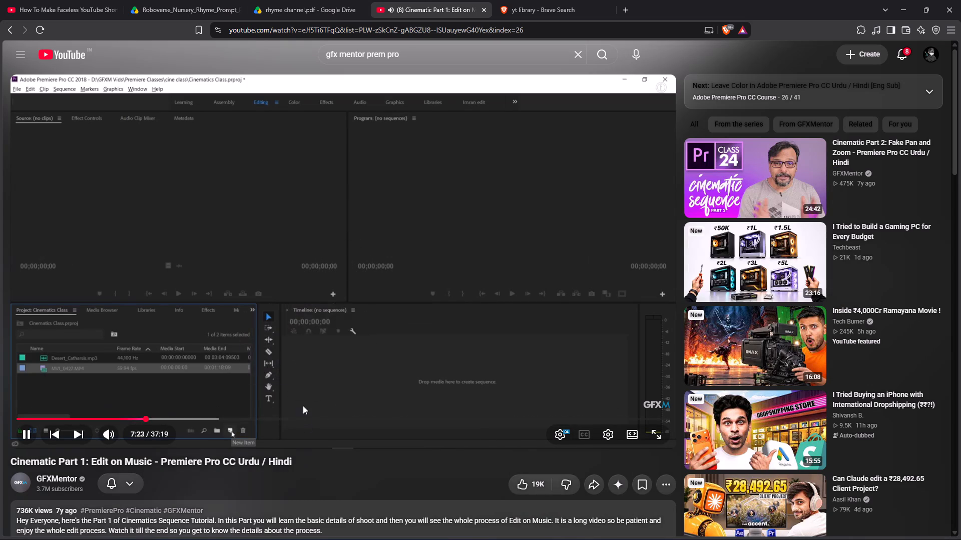
# Switch to Premiere Pro, start a new sequence and set its editing mode to Custom.
pyautogui.hotkey('alt', 'Tab')
pyautogui.click(247, 518)
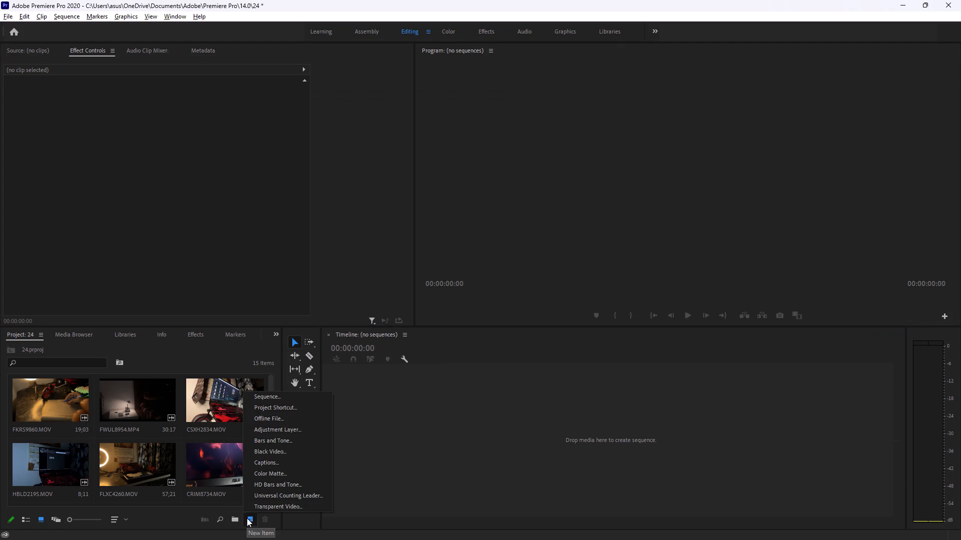
pyautogui.click(259, 397)
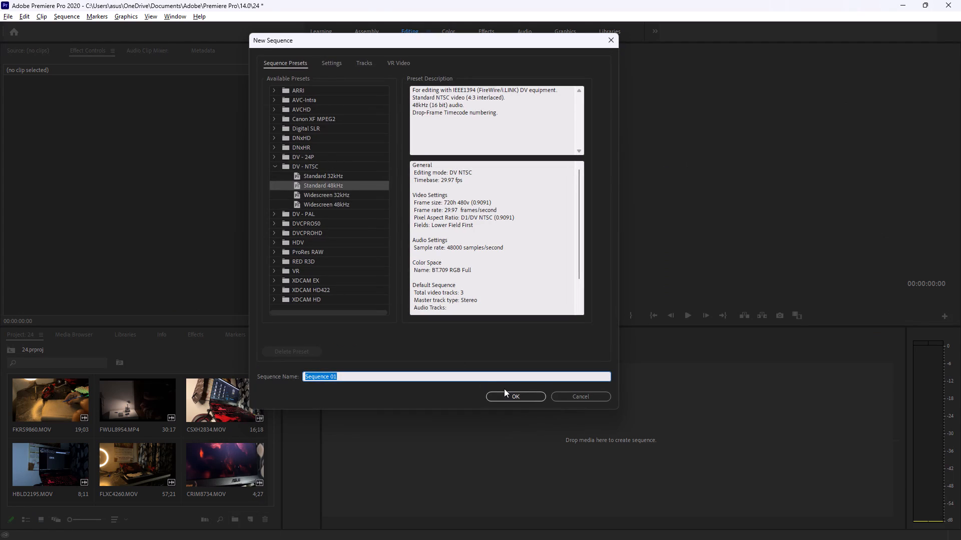
pyautogui.click(333, 59)
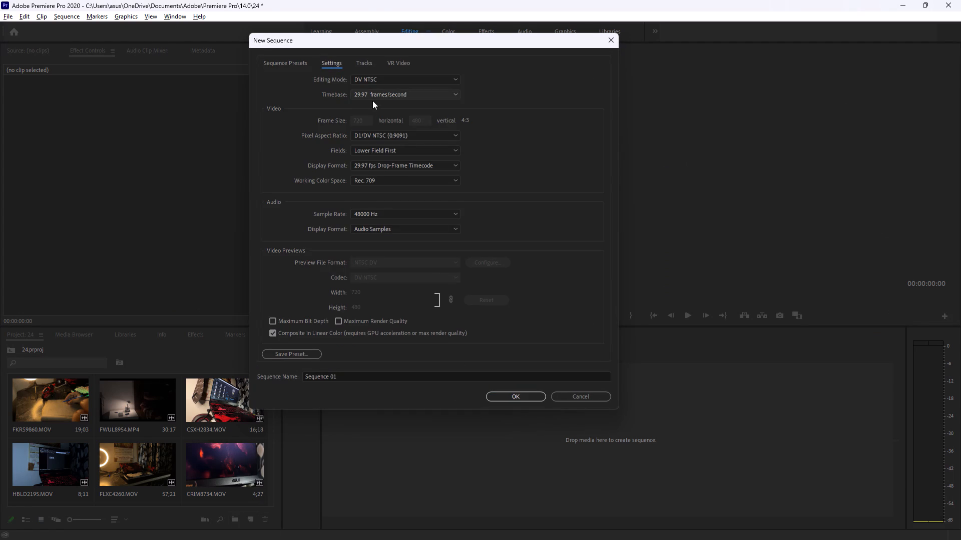
pyautogui.click(379, 80)
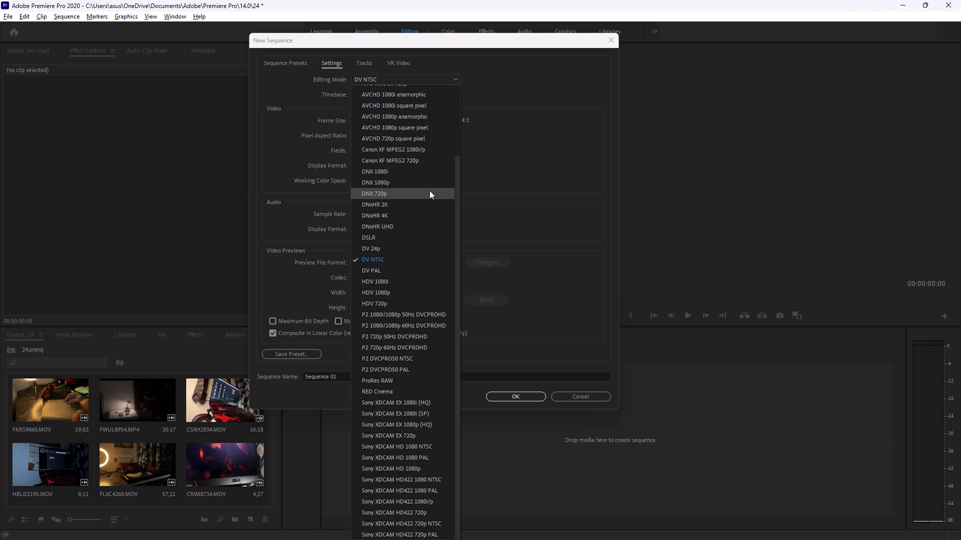
pyautogui.scroll(14, 371, 175)
pyautogui.click(380, 91)
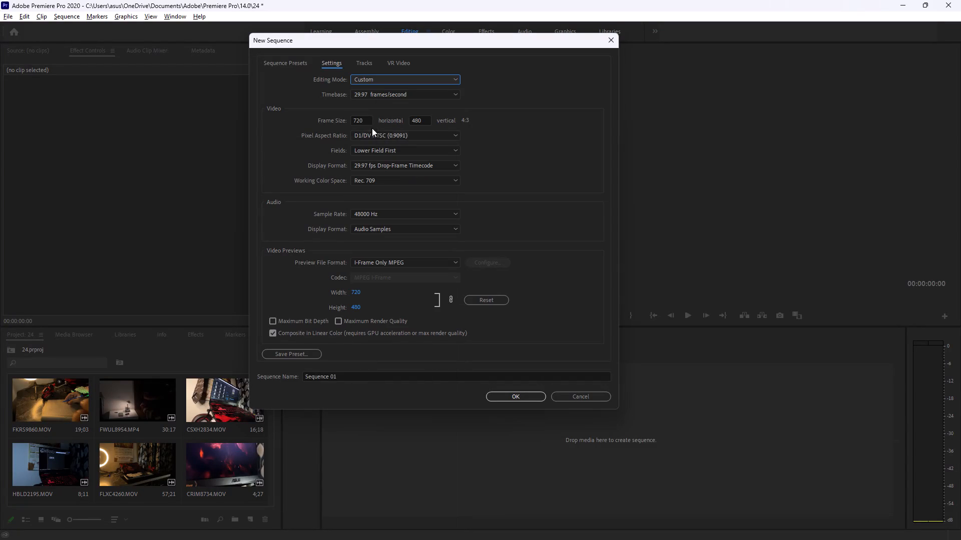
# Set the new sequence's frame size to 1920 horizontal by 1080 vertical.
pyautogui.click(368, 120)
pyautogui.press('BackSpace')
pyautogui.press('BackSpace')
pyautogui.press('BackSpace')
pyautogui.press('BackSpace')
pyautogui.press('BackSpace')
pyautogui.press('BackSpace')
pyautogui.press('BackSpace')
pyautogui.press('BackSpace')
pyautogui.press('BackSpace')
pyautogui.press('BackSpace')
pyautogui.press('BackSpace')
pyautogui.press('BackSpace')
pyautogui.press('BackSpace')
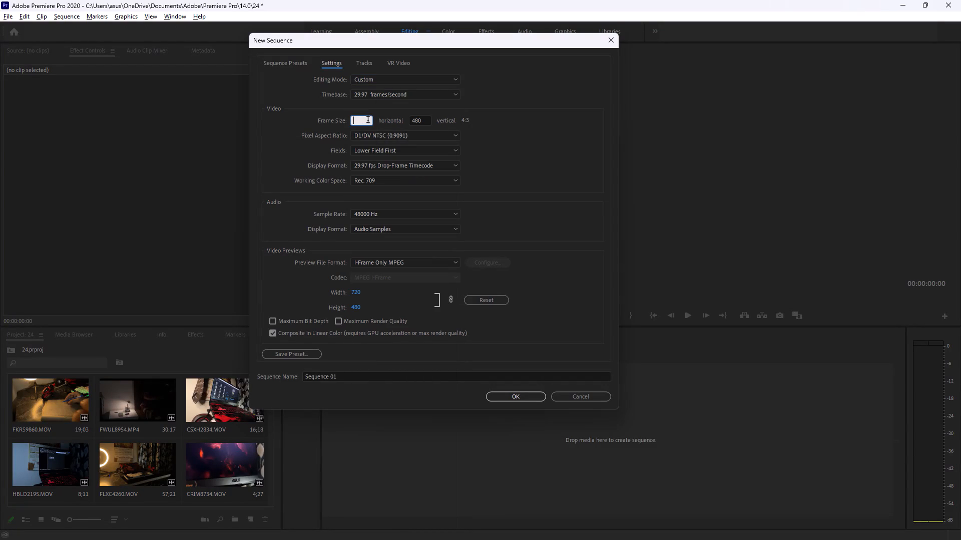
pyautogui.write('1*9')
pyautogui.press('BackSpace')
pyautogui.press('BackSpace')
pyautogui.press('BackSpace')
pyautogui.press('BackSpace')
pyautogui.press('BackSpace')
pyautogui.press('BackSpace')
pyautogui.press('BackSpace')
pyautogui.press('1')
pyautogui.write('920')
pyautogui.click(422, 122)
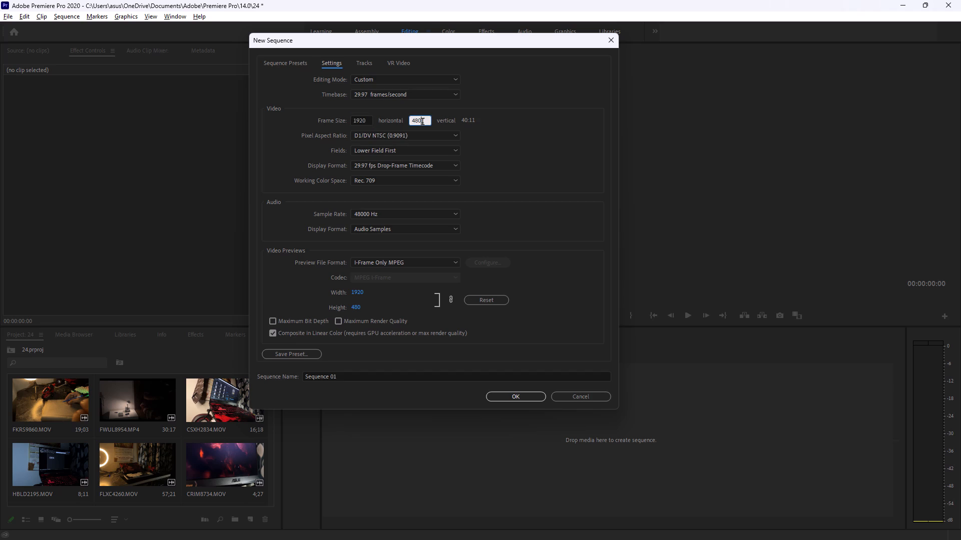
pyautogui.press('BackSpace')
pyautogui.press('BackSpace')
pyautogui.press('BackSpace')
pyautogui.press('BackSpace')
pyautogui.press('BackSpace')
pyautogui.write('18')
pyautogui.press('BackSpace')
pyautogui.write('080')
# Switch to Brave and play the Edit on Music video from about 7:23 to 7:38, covering the New Sequence settings.
pyautogui.hotkey('alt', 'Tab')
pyautogui.click(391, 217)
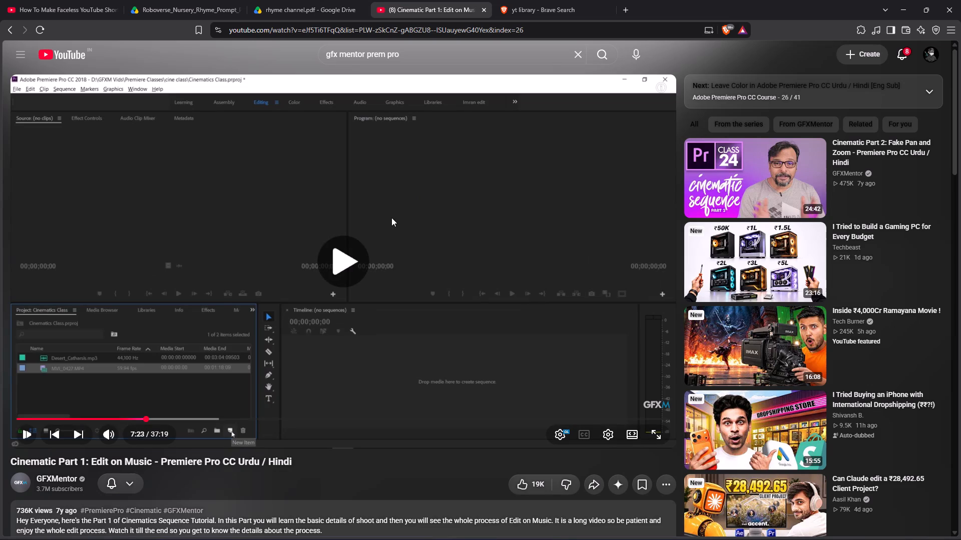
pyautogui.press('space')
pyautogui.press('space')
pyautogui.press('space')
pyautogui.press('space')
pyautogui.press('space')
pyautogui.press('space')
pyautogui.press('space')
pyautogui.press('space')
pyautogui.press('space')
pyautogui.press('space')
pyautogui.press('space')
pyautogui.press('space')
pyautogui.press('space')
pyautogui.press('space')
pyautogui.press('space')
pyautogui.press('space')
pyautogui.press('space')
pyautogui.press('space')
pyautogui.press('space')
pyautogui.press('space')
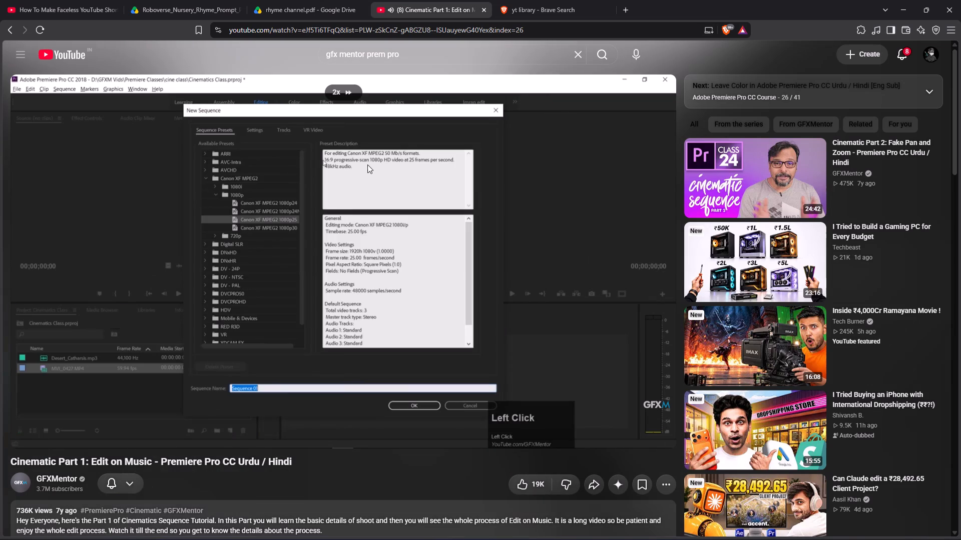
pyautogui.click(329, 223)
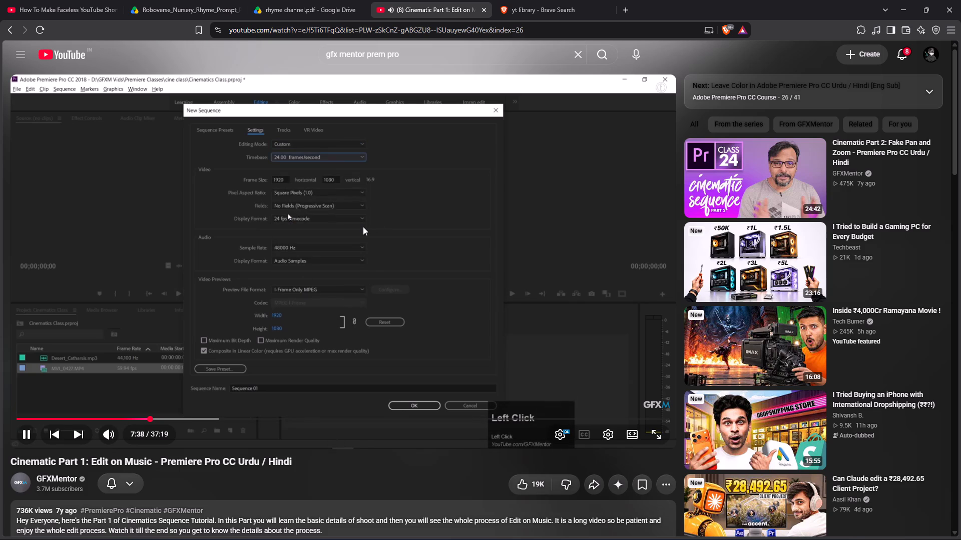
# Switch to Premiere Pro and set the sequence timebase to 24.00 frames/second.
pyautogui.hotkey('alt', 'Tab')
pyautogui.click(407, 92)
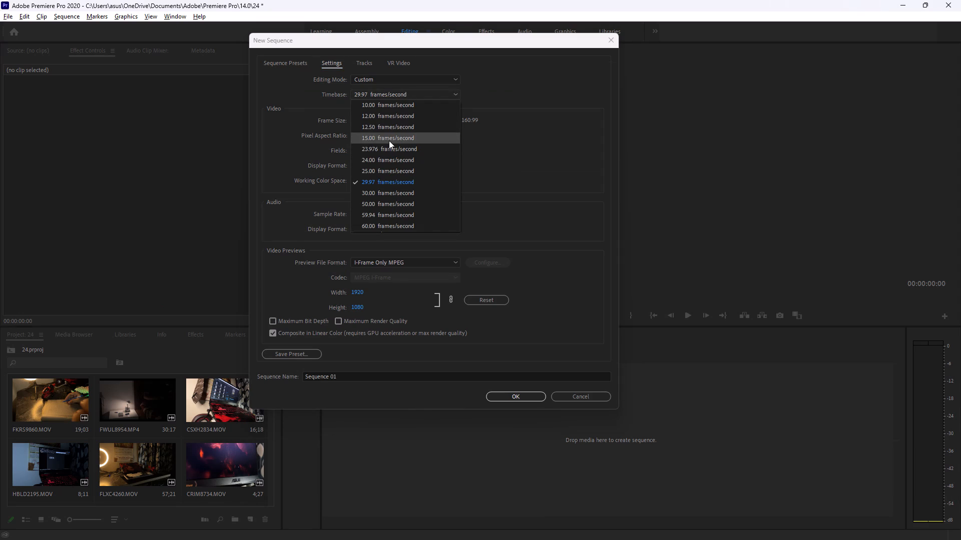
pyautogui.click(378, 161)
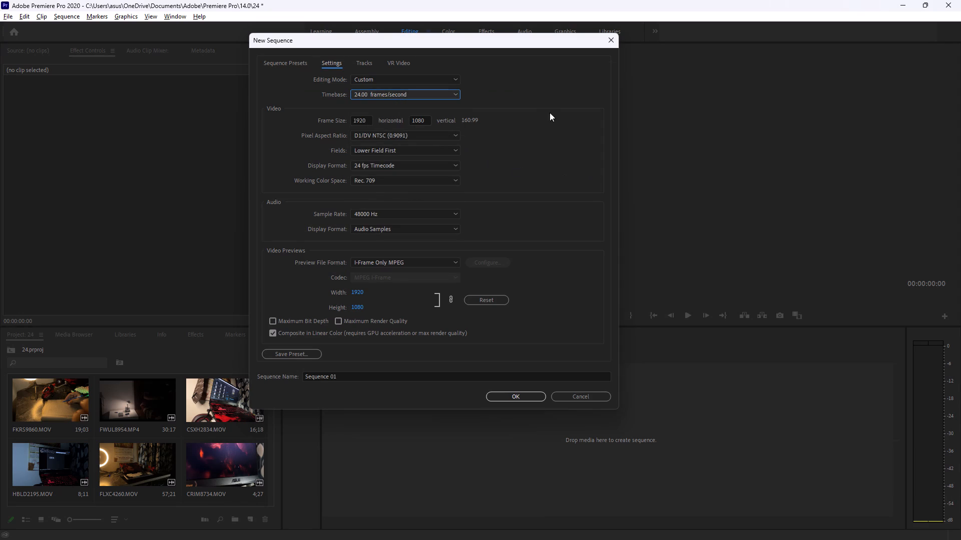
# Switch to Brave, watch the sequence settings explanation in full screen and pause at about 7:54.
pyautogui.hotkey('alt', 'Tab')
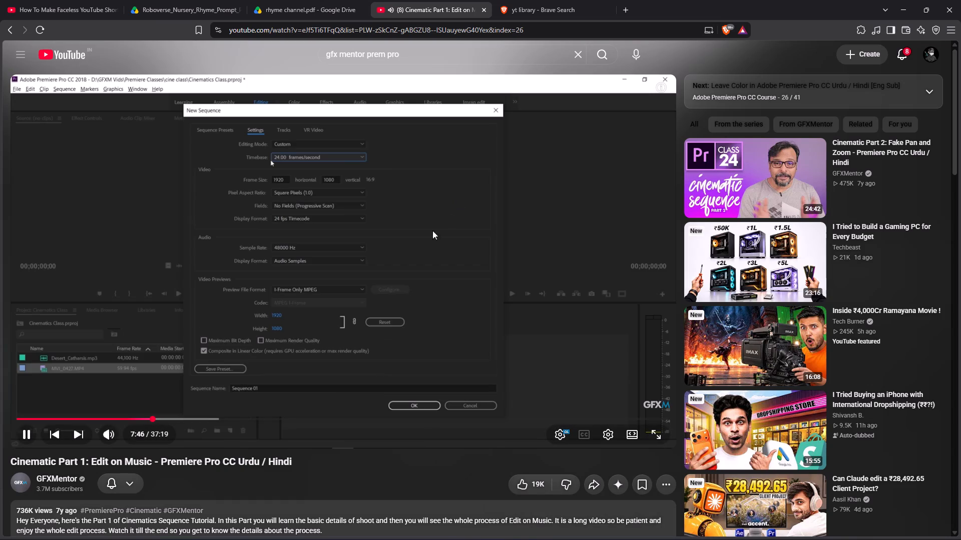
pyautogui.scroll(-1, 349, 237)
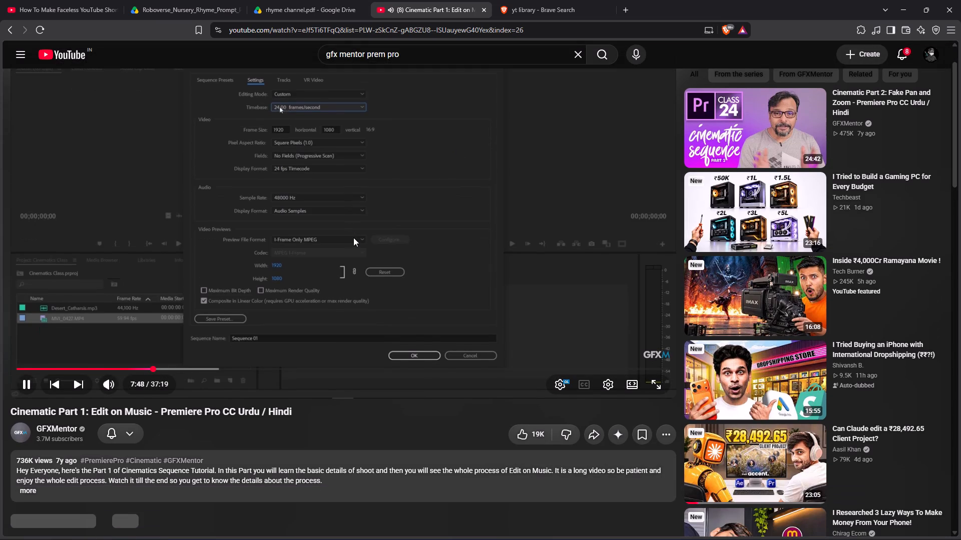
pyautogui.scroll(9, 353, 237)
pyautogui.press('f')
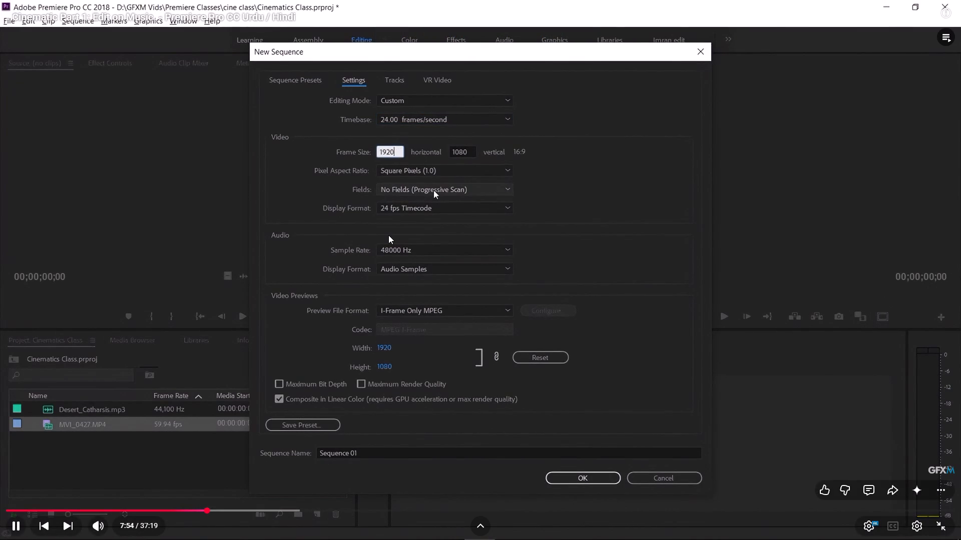
pyautogui.click(388, 235)
# Switch to Premiere Pro, compare with the tutorial and set the pixel aspect ratio to Square Pixels (1.0).
pyautogui.hotkey('alt', 'Tab')
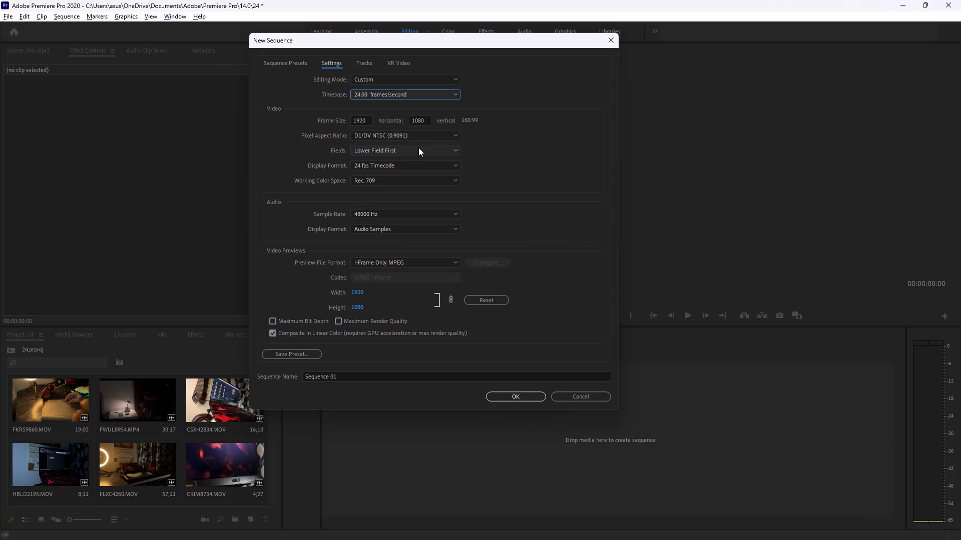
pyautogui.click(418, 147)
pyautogui.hotkey('alt', 'Tab')
pyautogui.hotkey('alt', 'Tab')
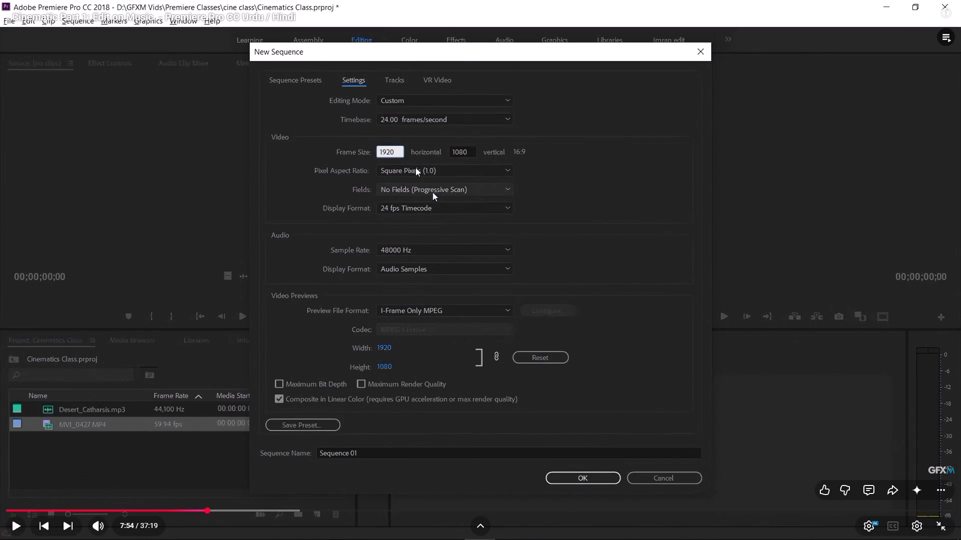
pyautogui.hotkey('alt', 'Tab')
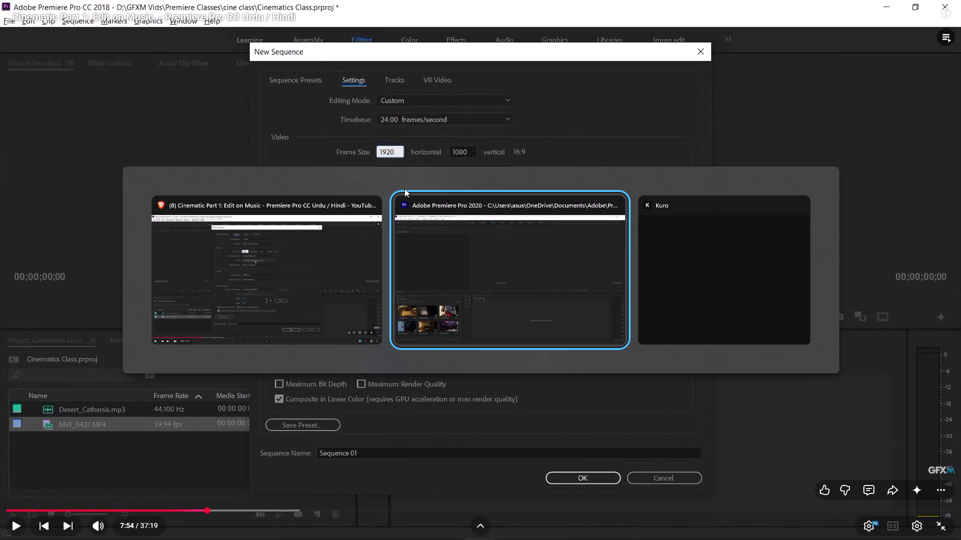
pyautogui.click(389, 147)
pyautogui.click(388, 164)
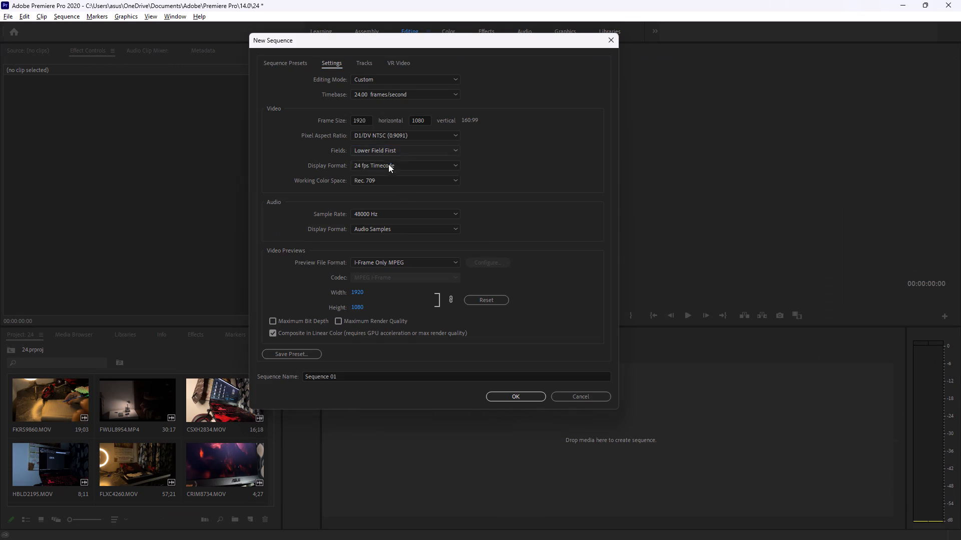
pyautogui.click(395, 135)
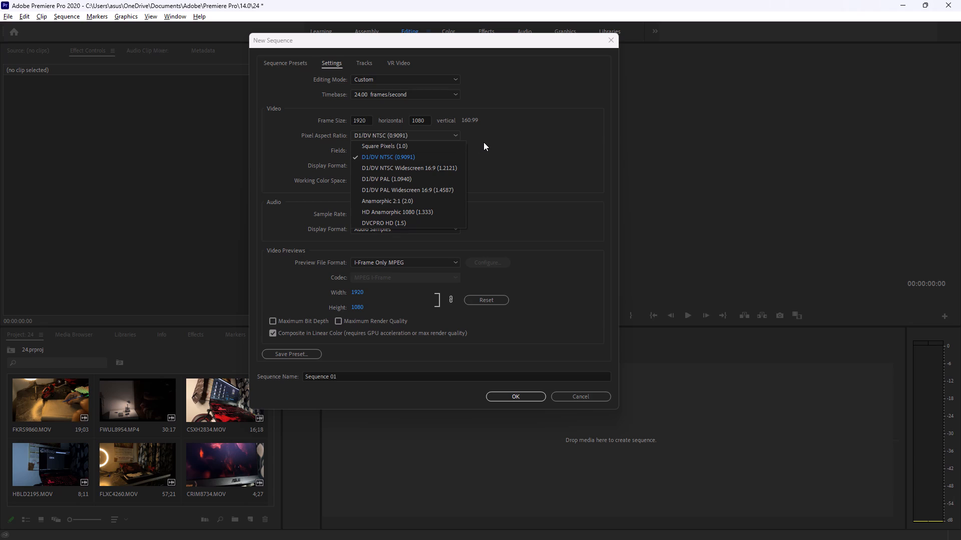
pyautogui.click(389, 148)
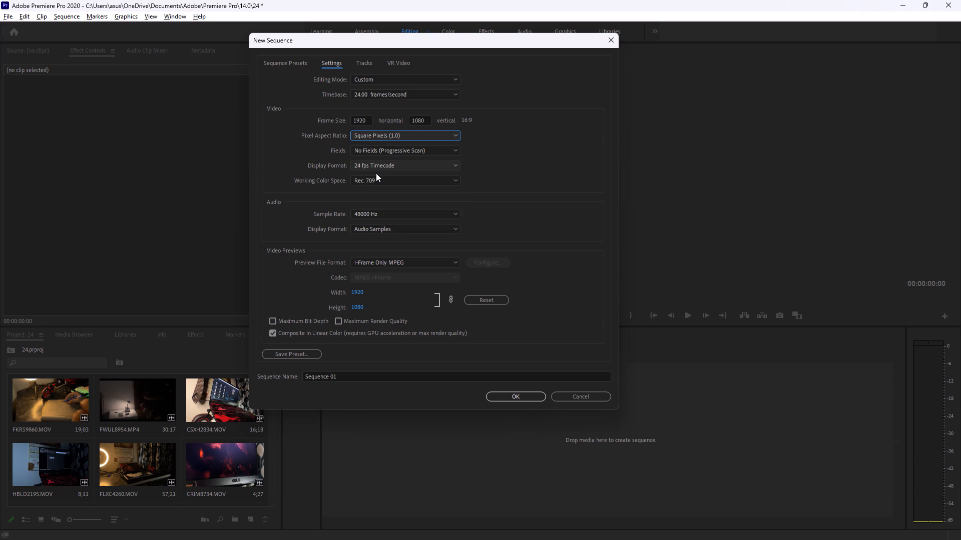
# Compare the remaining sequence settings with the tutorial in Brave and resume the video from about 7:54.
pyautogui.hotkey('alt', 'Tab')
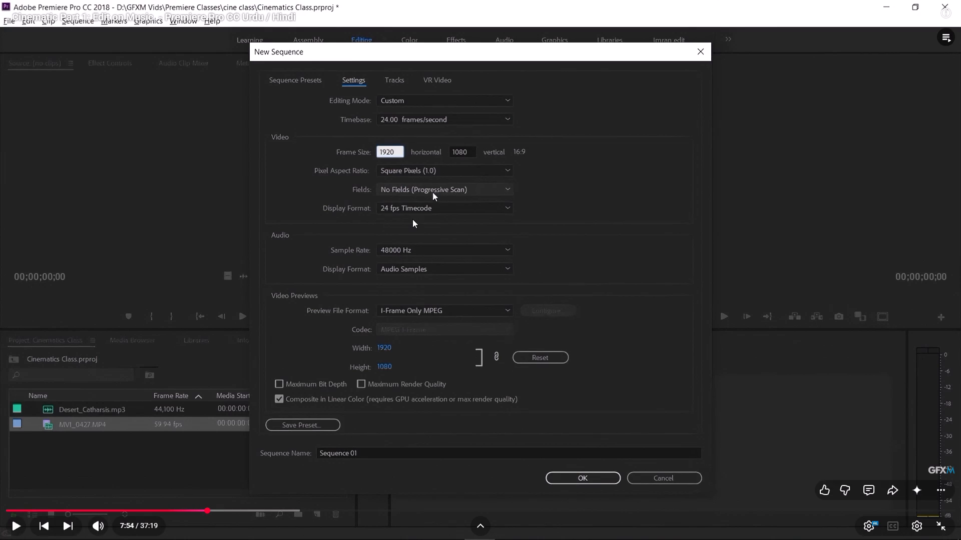
pyautogui.hotkey('alt', 'Tab')
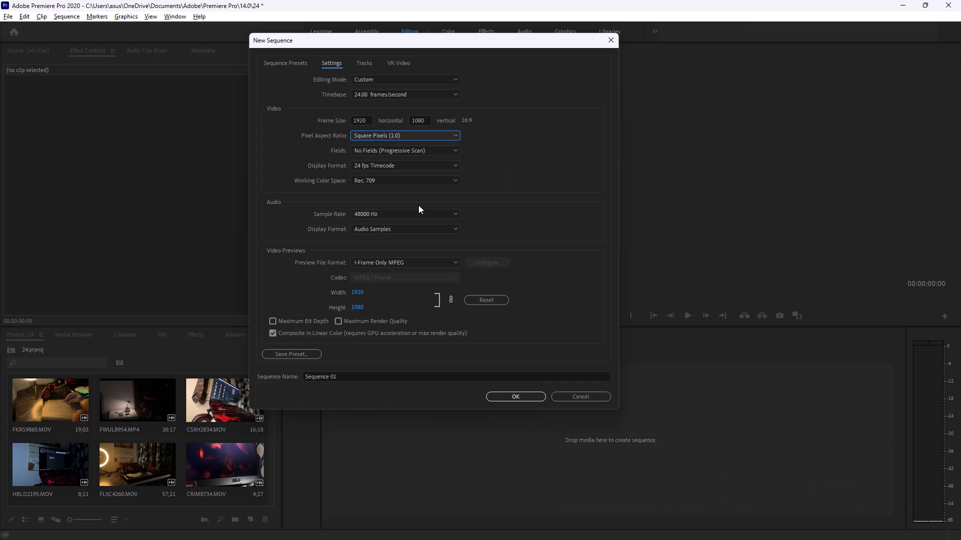
pyautogui.hotkey('alt', 'Tab')
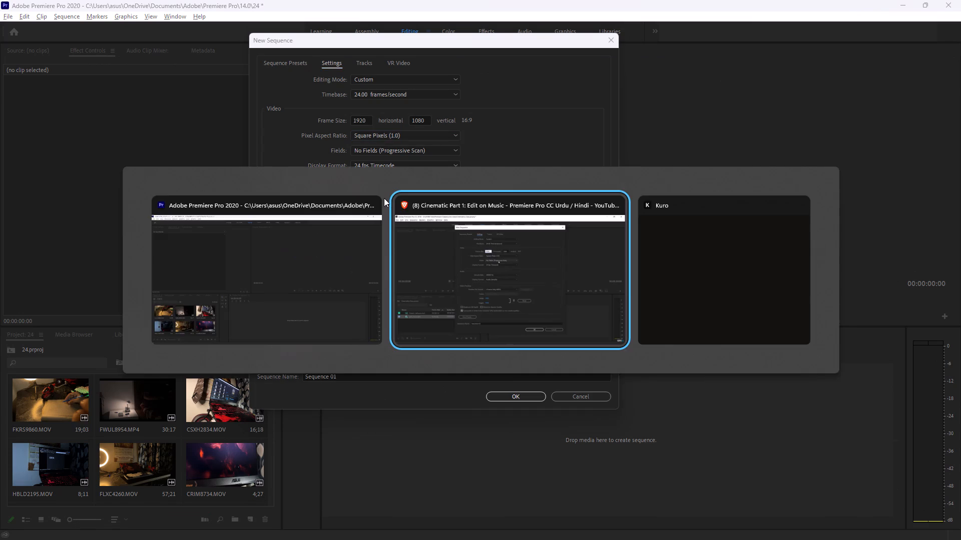
pyautogui.click(432, 261)
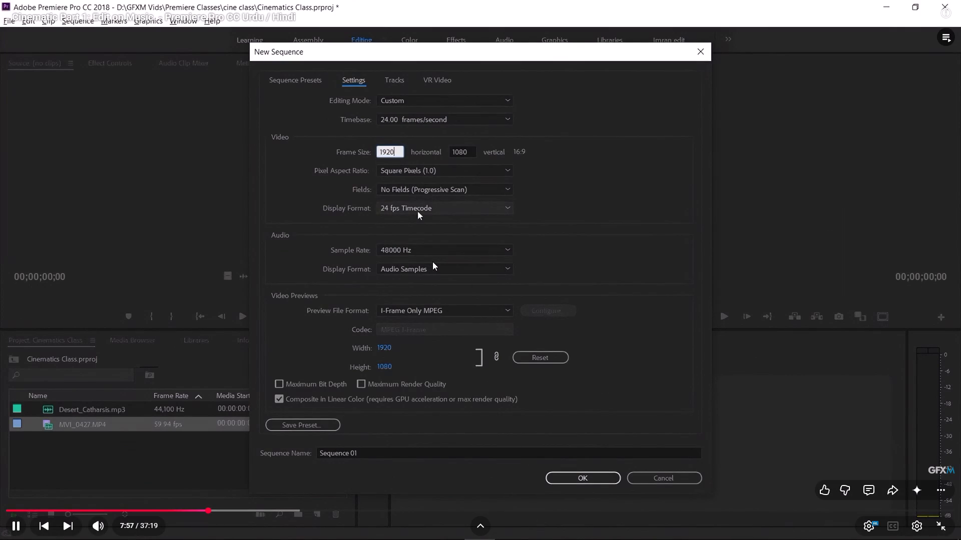
# Switch to Premiere Pro and create the sequence with the configured custom settings.
pyautogui.hotkey('alt', 'Tab')
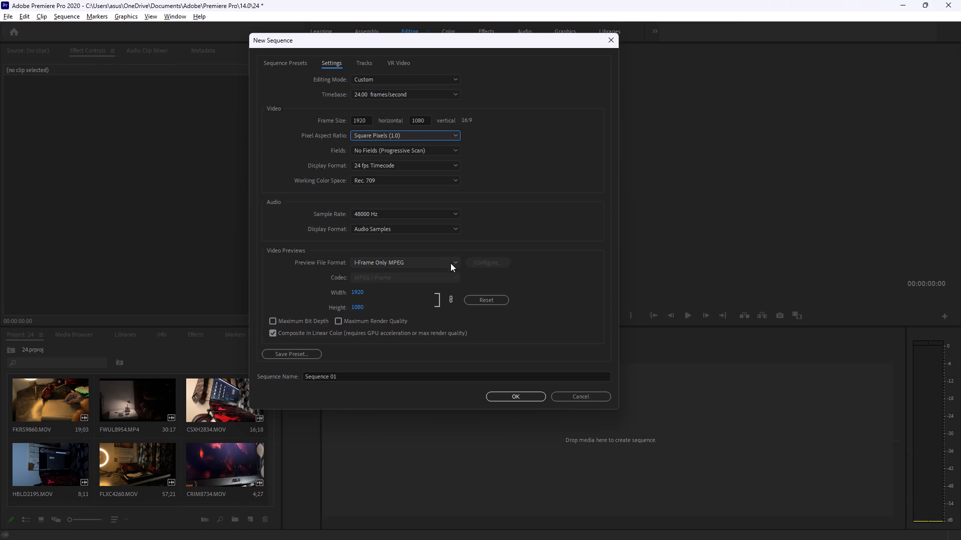
pyautogui.click(510, 394)
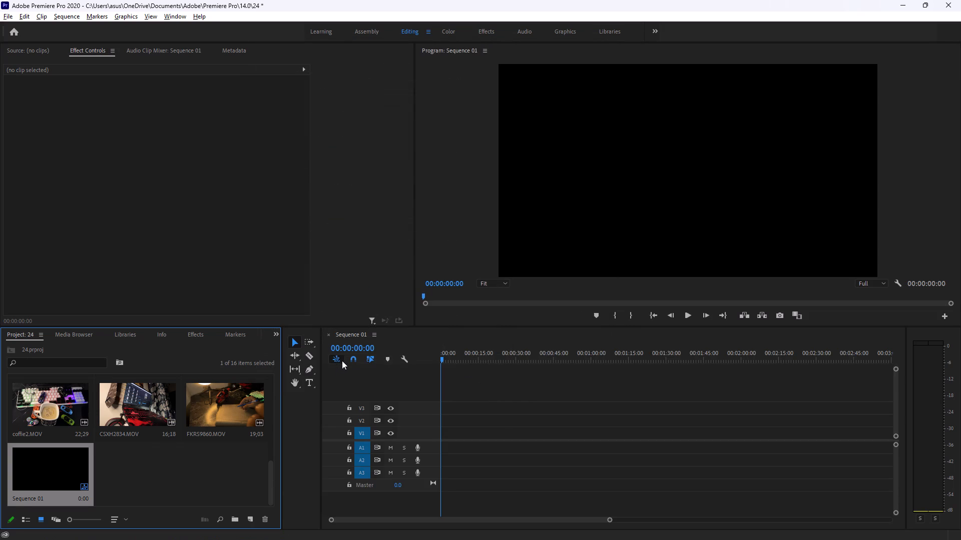
# Switch to Brave and check how the tutorial places the music track on the timeline at about 8:15.
pyautogui.hotkey('alt', 'Tab')
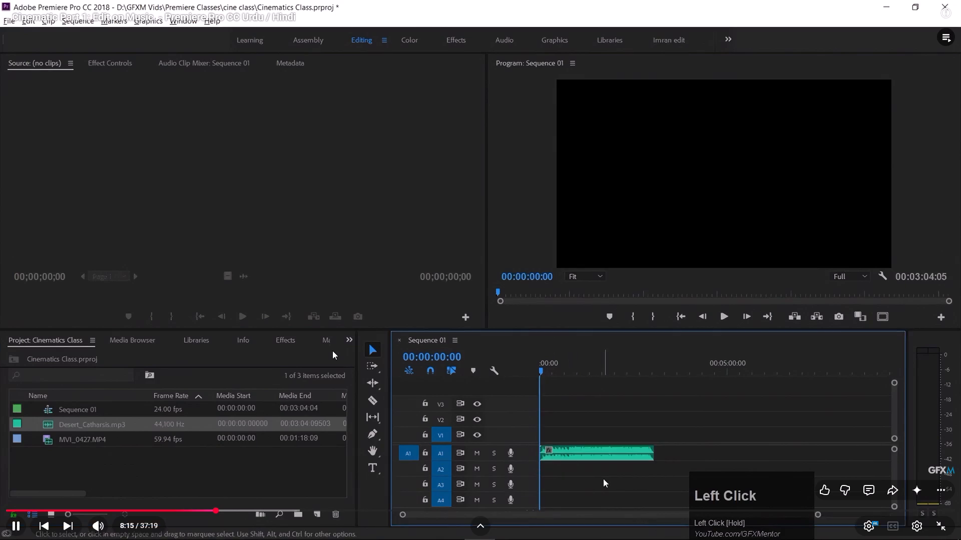
# Switch to Premiere Pro and look through the imported clips and the new sequence in the project.
pyautogui.hotkey('alt', 'Tab')
pyautogui.scroll(6, 173, 431)
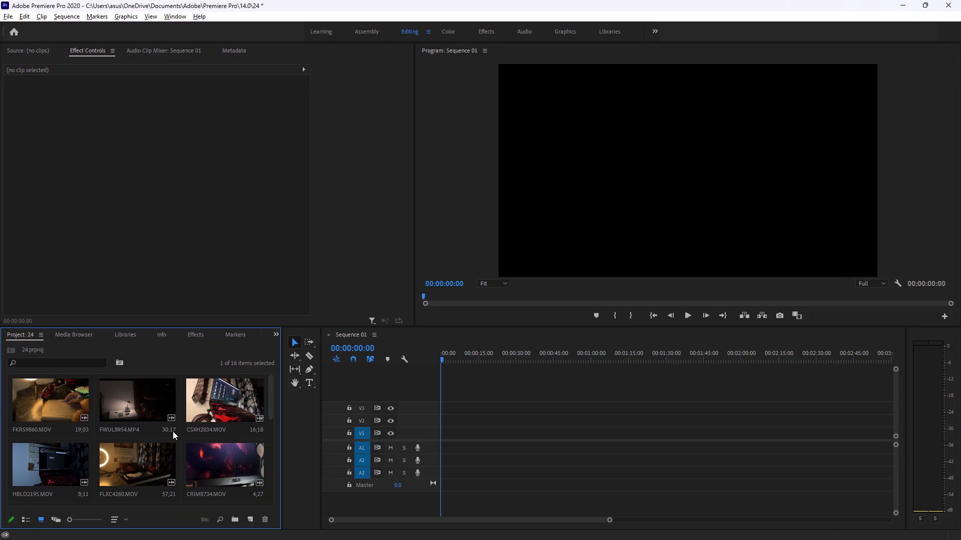
pyautogui.scroll(6, 173, 431)
pyautogui.scroll(-12, 173, 431)
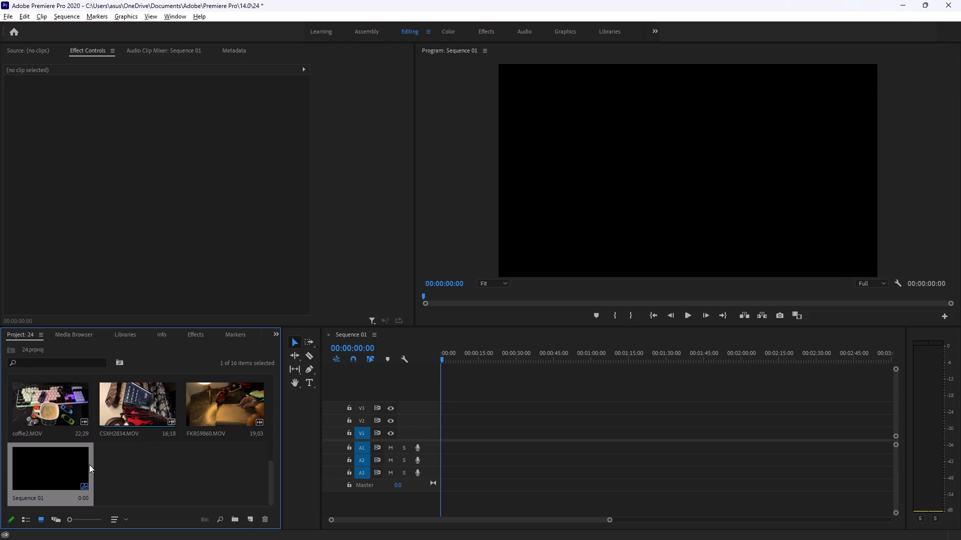
pyautogui.click(68, 469)
pyautogui.scroll(6, 196, 453)
pyautogui.scroll(-9, 202, 452)
# Switch to Brave and watch the tutorial's playback of the music track in the timeline.
pyautogui.hotkey('alt', 'Tab')
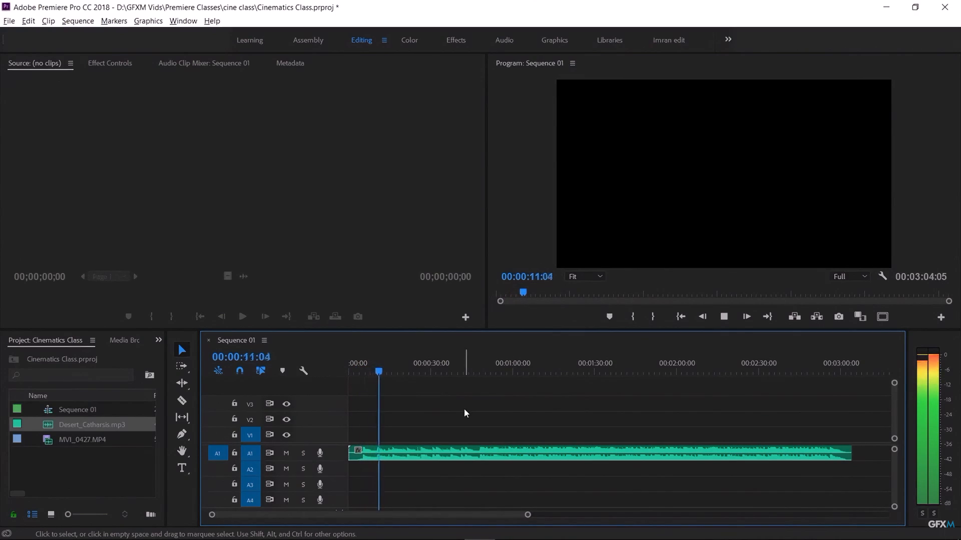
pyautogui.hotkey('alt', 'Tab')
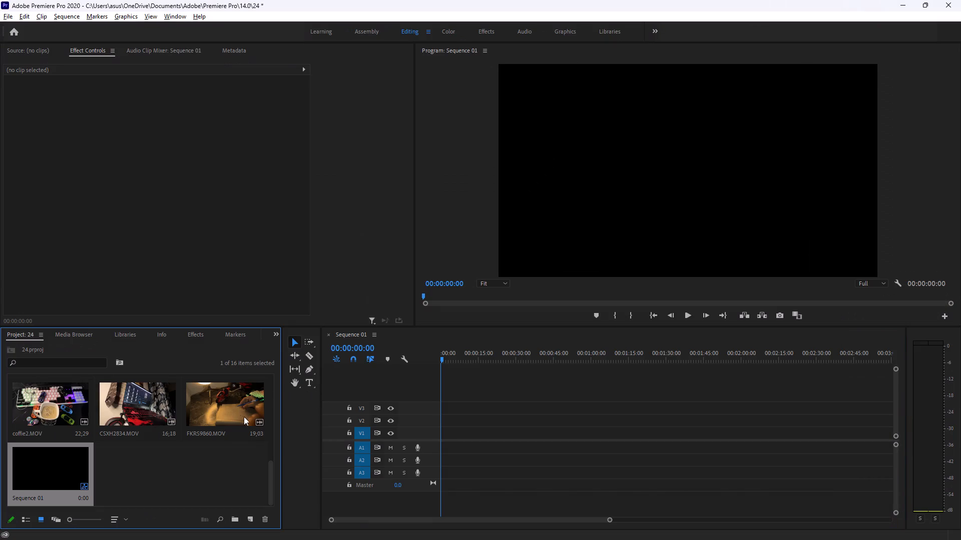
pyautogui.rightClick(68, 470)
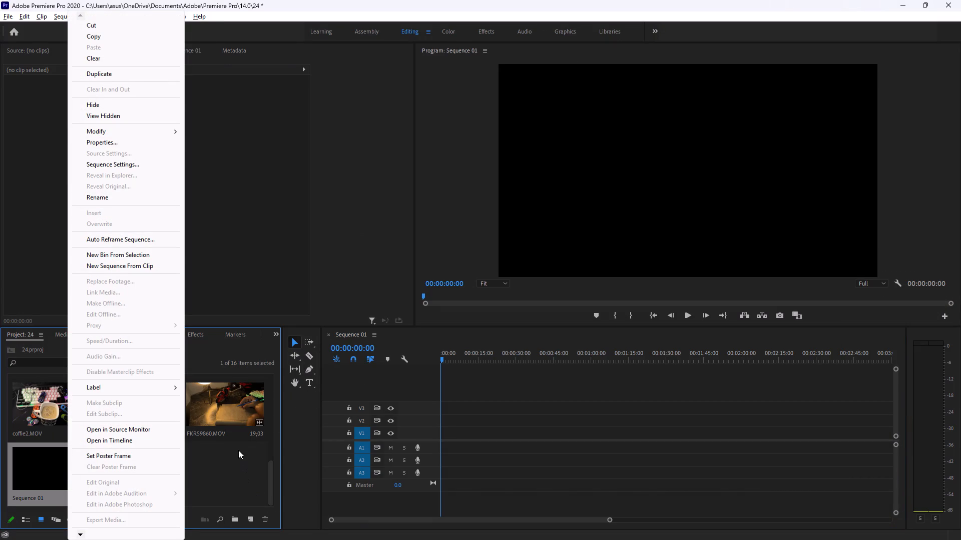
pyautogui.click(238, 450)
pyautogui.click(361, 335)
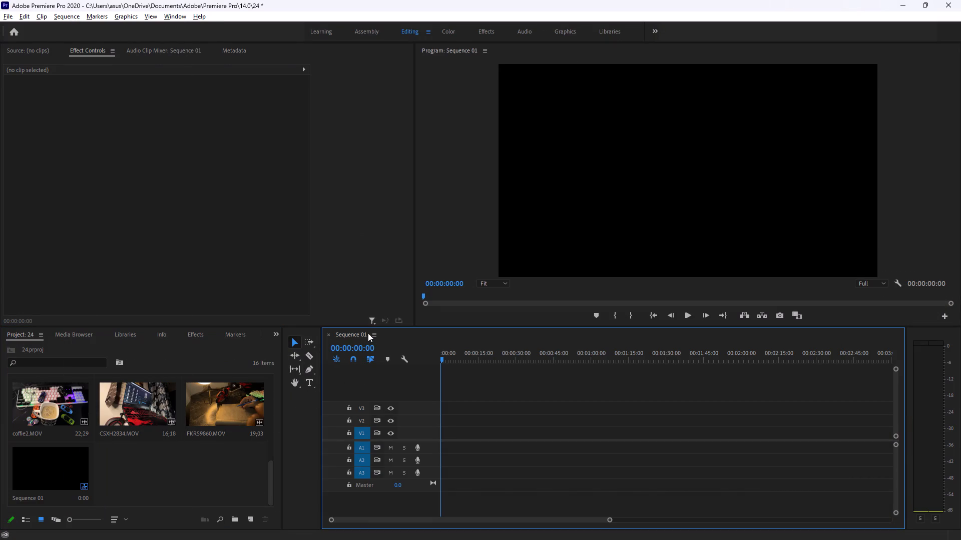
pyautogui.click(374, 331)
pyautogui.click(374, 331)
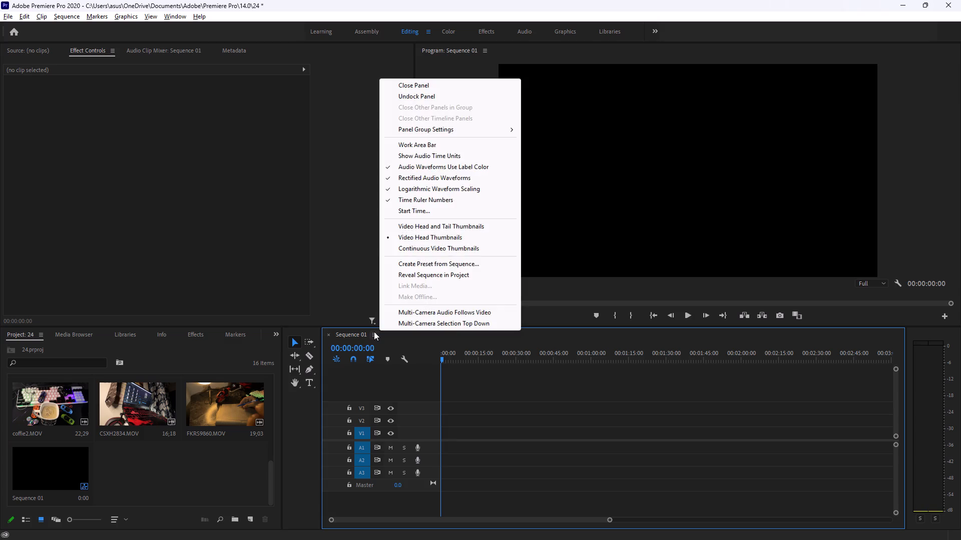
# Switch to Brave and watch how the tutorial moves the playhead along the music track in the timeline.
pyautogui.hotkey('alt', 'Tab')
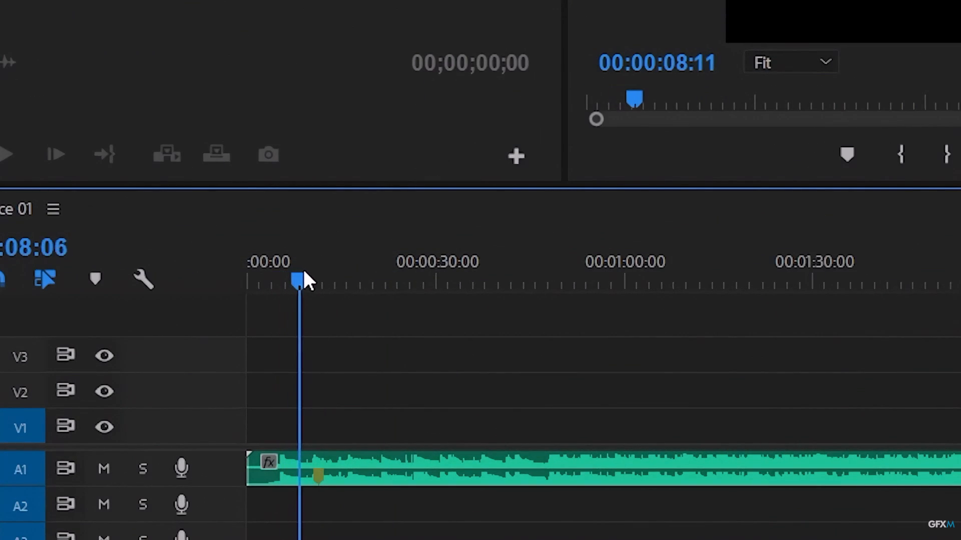
pyautogui.hotkey('alt', 'Tab')
pyautogui.hotkey('alt', 'Tab')
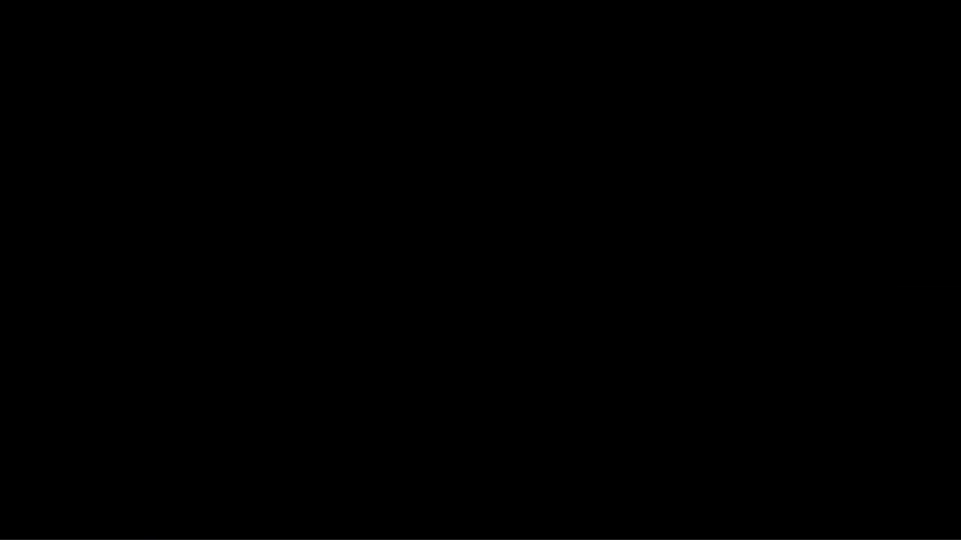
# Leave the full-screen tutorial and check the Audio Library YouTube channel from the "yt library" search results.
pyautogui.press('Escape')
pyautogui.click(536, 0)
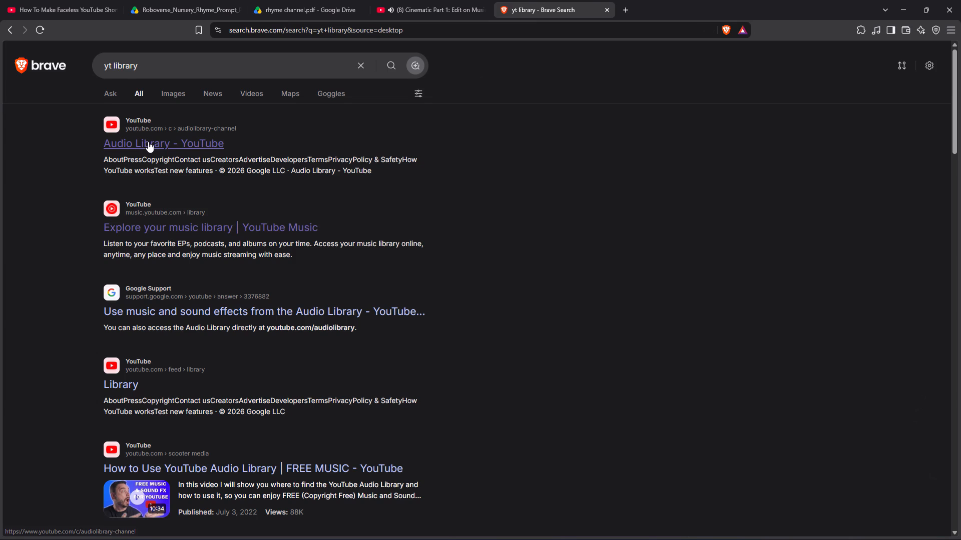
pyautogui.click(148, 141)
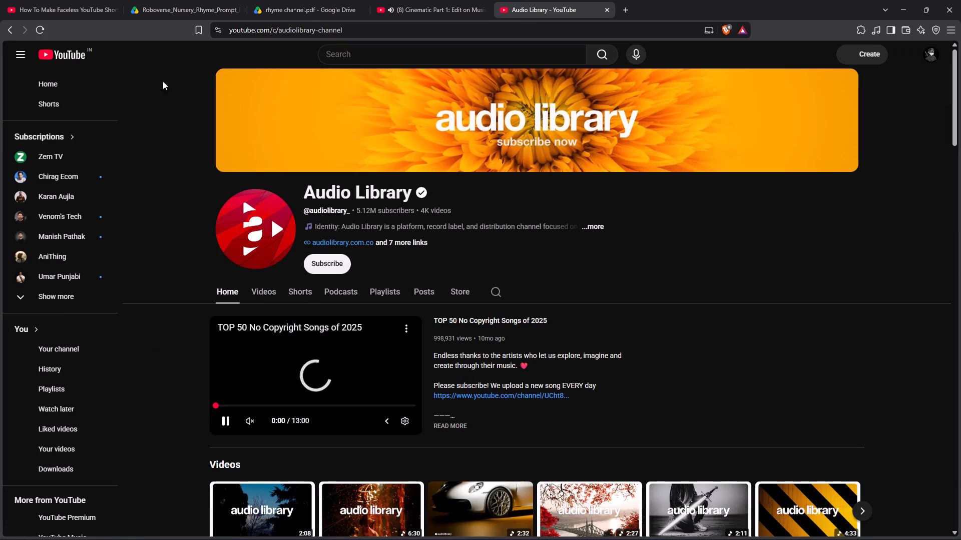
pyautogui.click(8, 28)
# Open the YouTube Music library from the search results, ready for a music search.
pyautogui.click(149, 232)
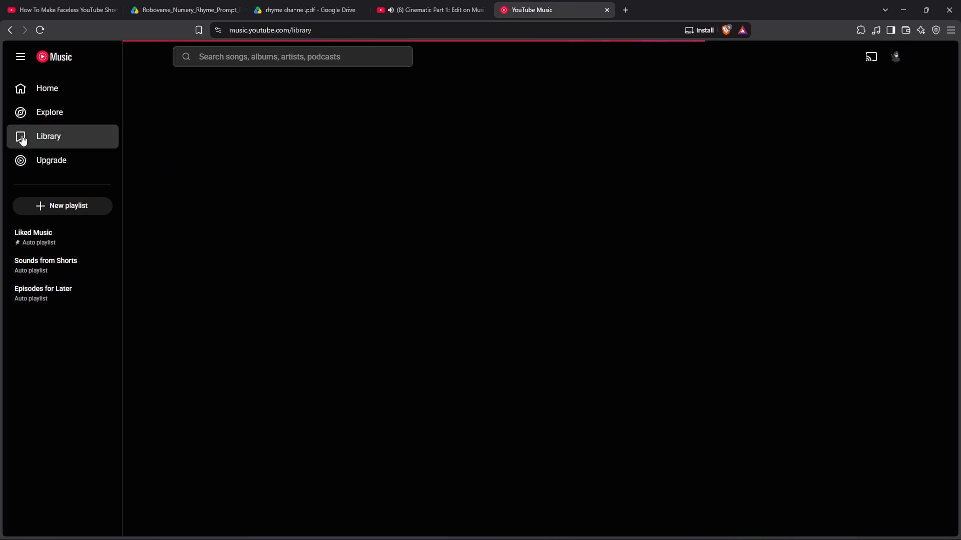
pyautogui.click(285, 64)
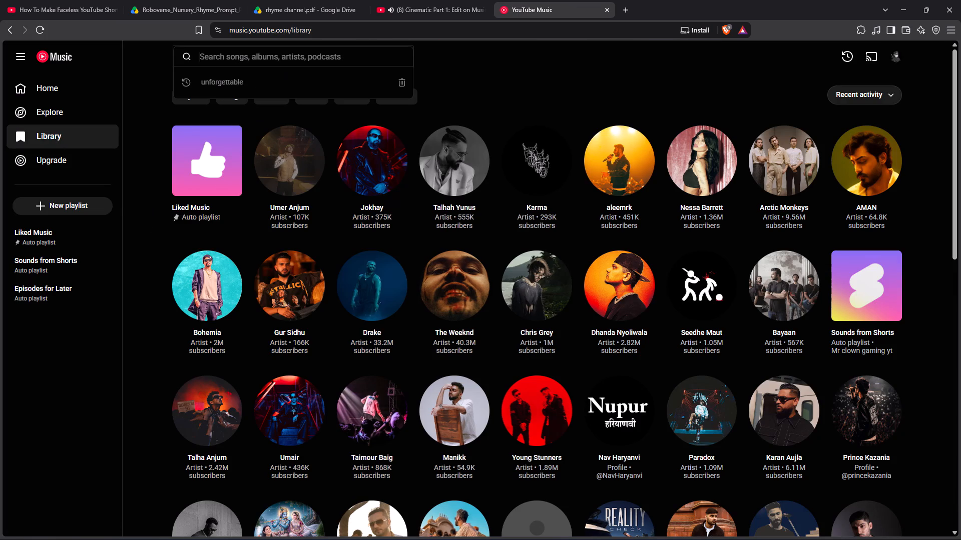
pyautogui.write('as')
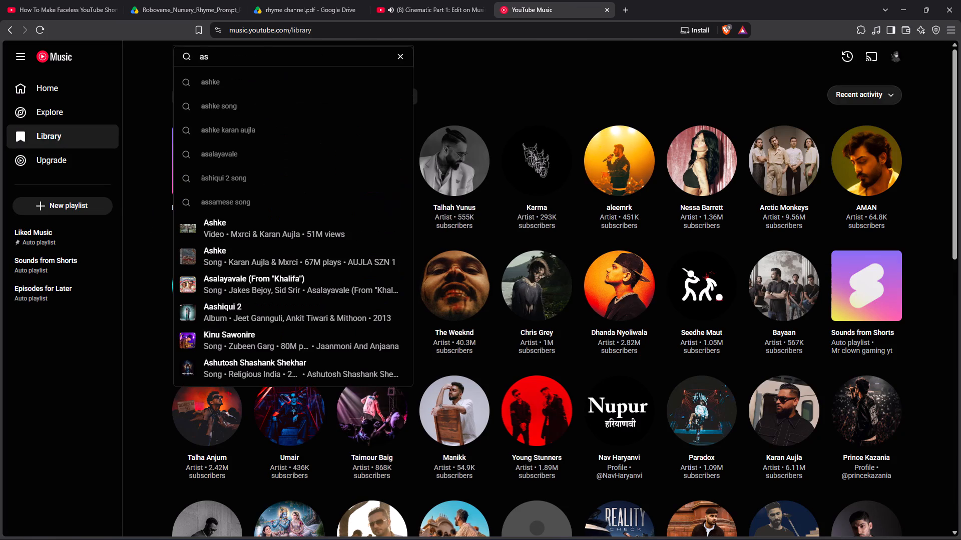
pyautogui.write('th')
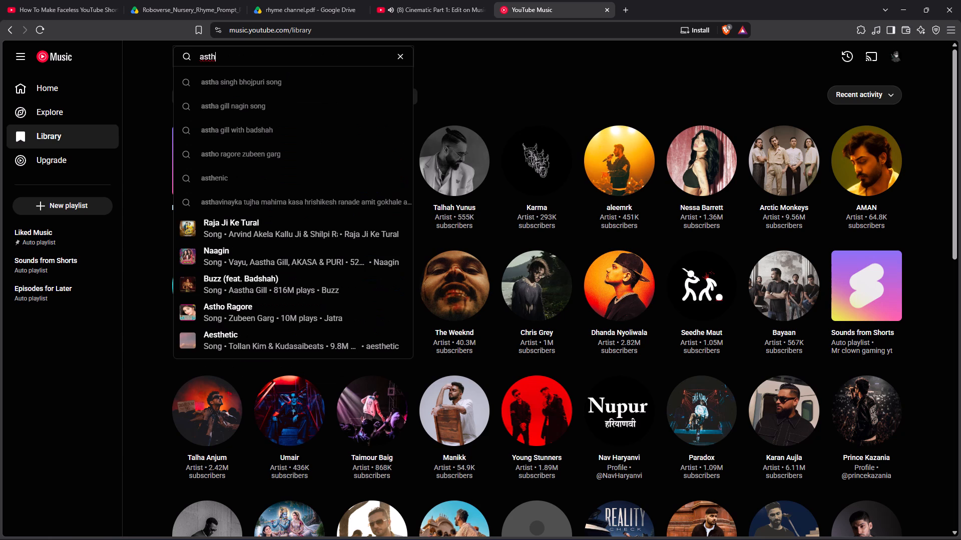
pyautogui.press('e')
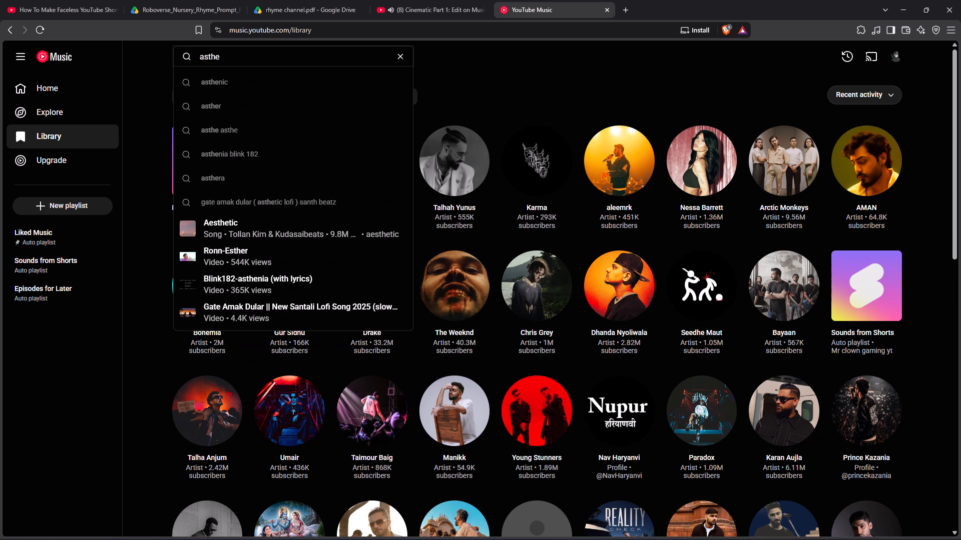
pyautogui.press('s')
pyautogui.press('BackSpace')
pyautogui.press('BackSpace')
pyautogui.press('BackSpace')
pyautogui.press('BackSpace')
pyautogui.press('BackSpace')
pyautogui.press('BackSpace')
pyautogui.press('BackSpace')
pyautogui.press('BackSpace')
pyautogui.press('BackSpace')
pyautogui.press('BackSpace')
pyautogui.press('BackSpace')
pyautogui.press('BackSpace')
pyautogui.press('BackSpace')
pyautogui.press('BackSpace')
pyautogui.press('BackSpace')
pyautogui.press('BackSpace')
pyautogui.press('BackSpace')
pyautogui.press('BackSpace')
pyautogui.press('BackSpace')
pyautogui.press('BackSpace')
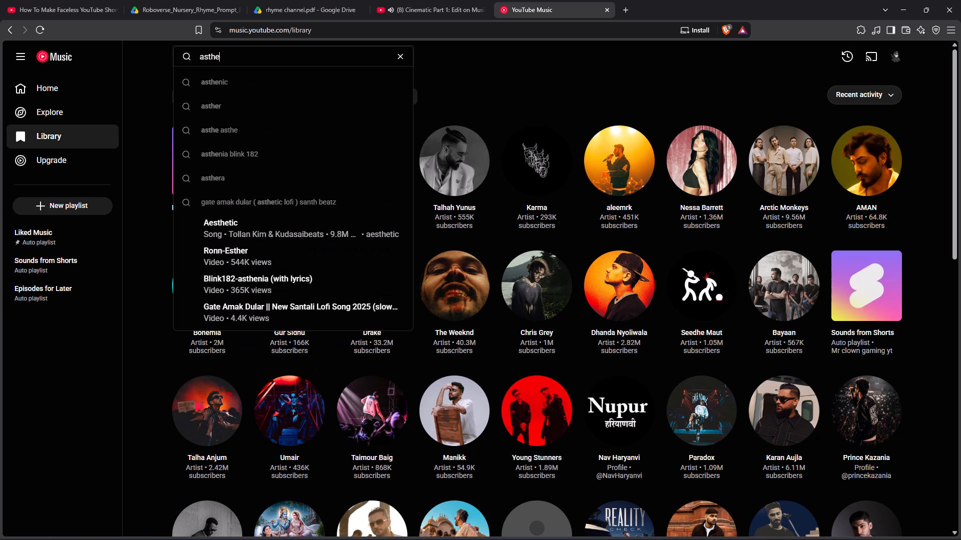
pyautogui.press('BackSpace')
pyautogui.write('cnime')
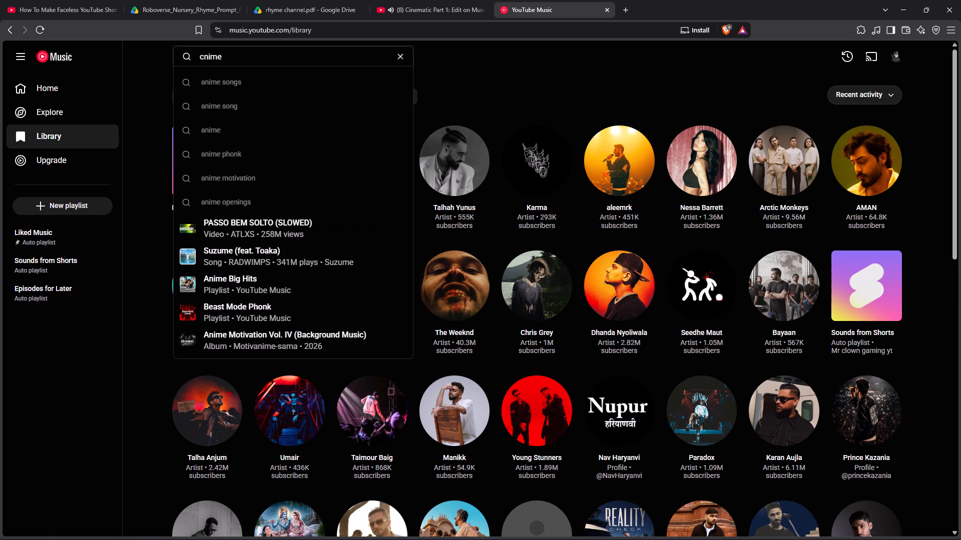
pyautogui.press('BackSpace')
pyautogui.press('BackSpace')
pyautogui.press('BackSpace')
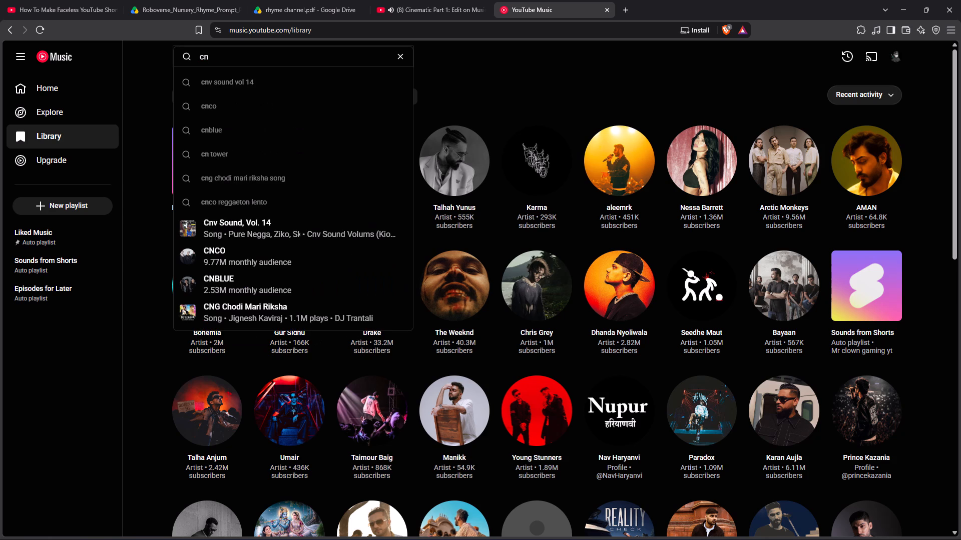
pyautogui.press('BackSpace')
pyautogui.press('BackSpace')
# Search YouTube Music for "cinematic music".
pyautogui.write('cne')
pyautogui.hotkey('alt', 'Tab')
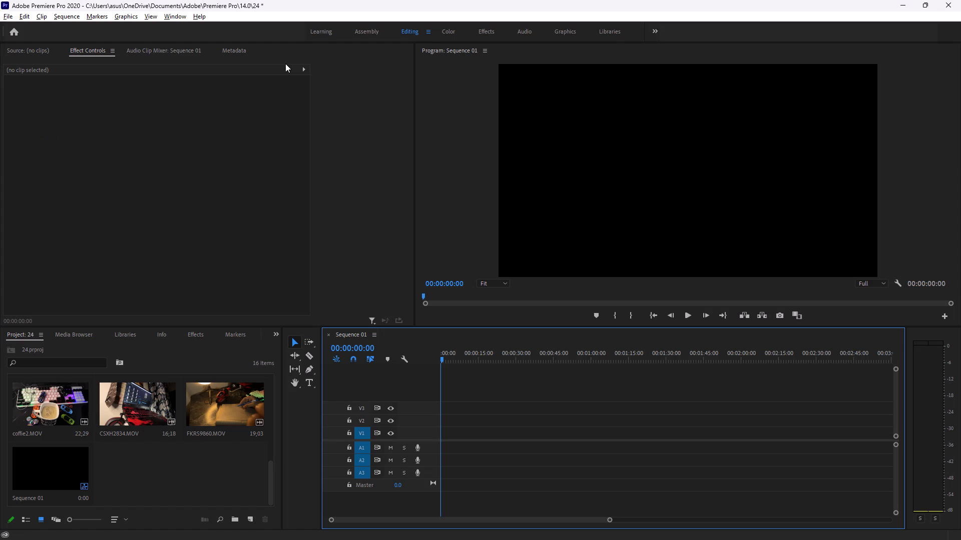
pyautogui.hotkey('alt', 'Tab')
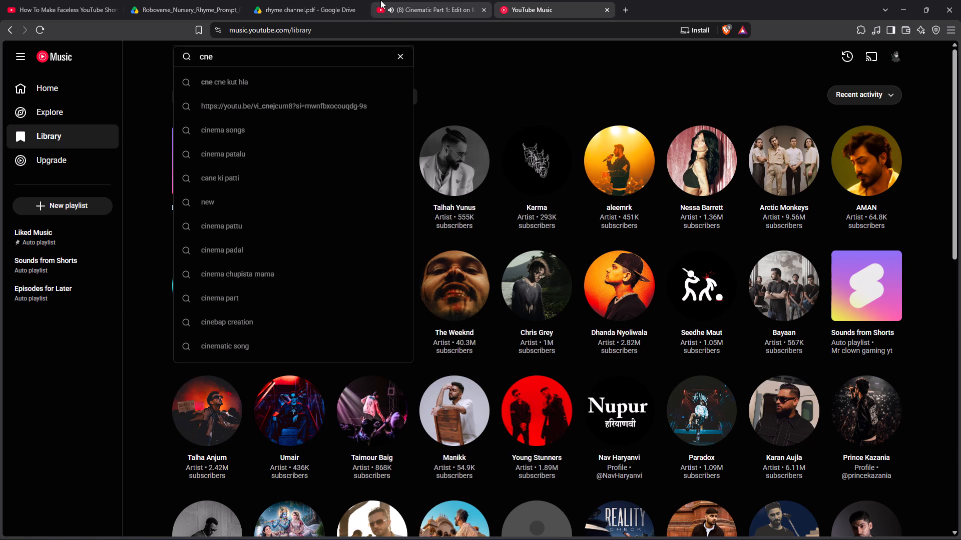
pyautogui.press('BackSpace')
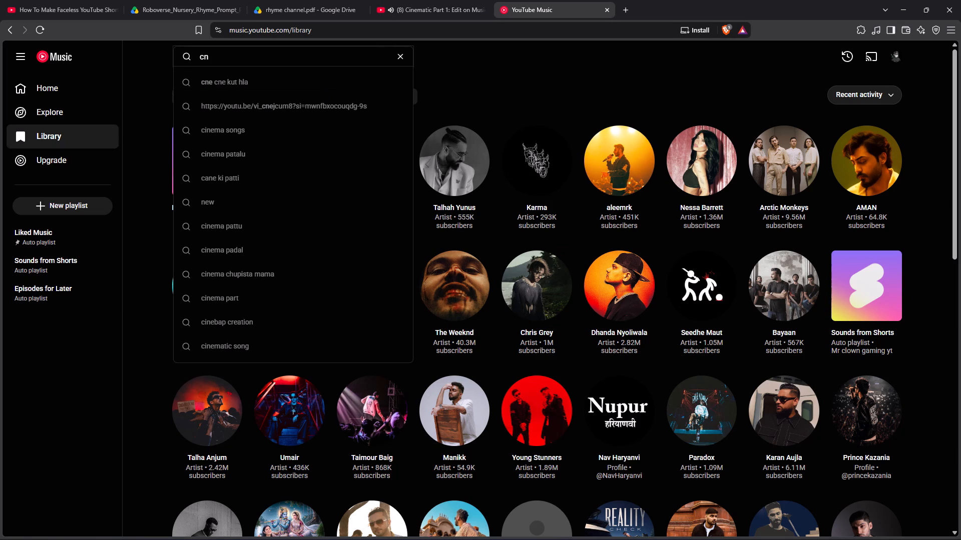
pyautogui.press('BackSpace')
pyautogui.press('i')
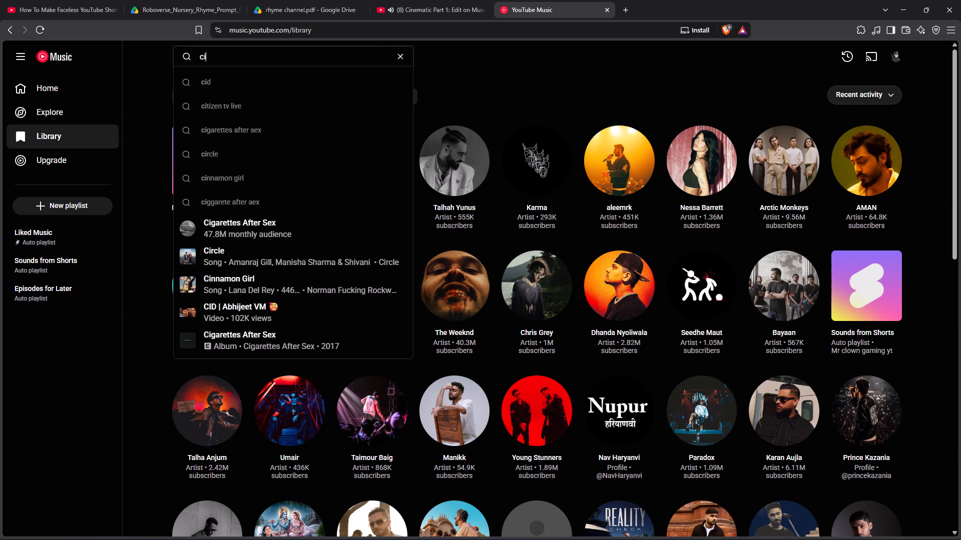
pyautogui.write('nematic')
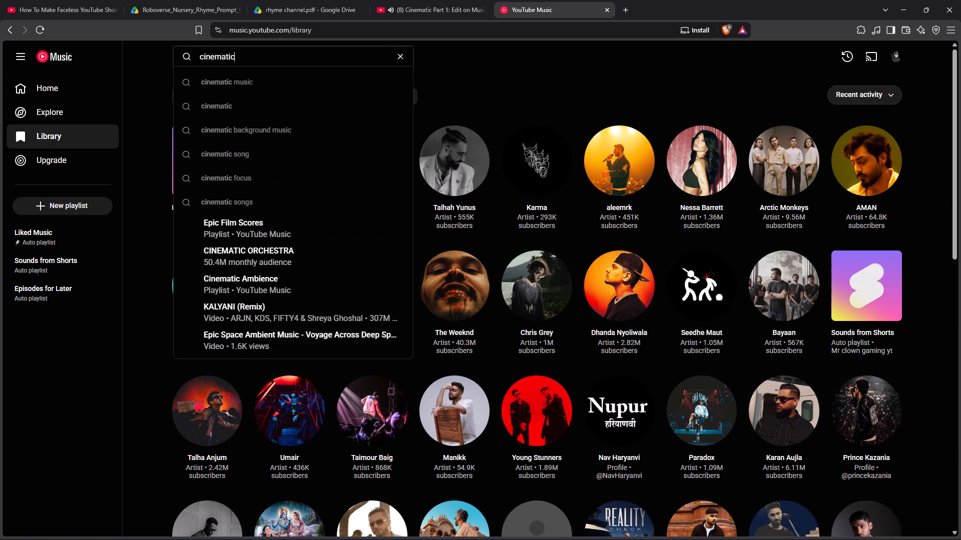
pyautogui.press('Down')
pyautogui.press('Return')
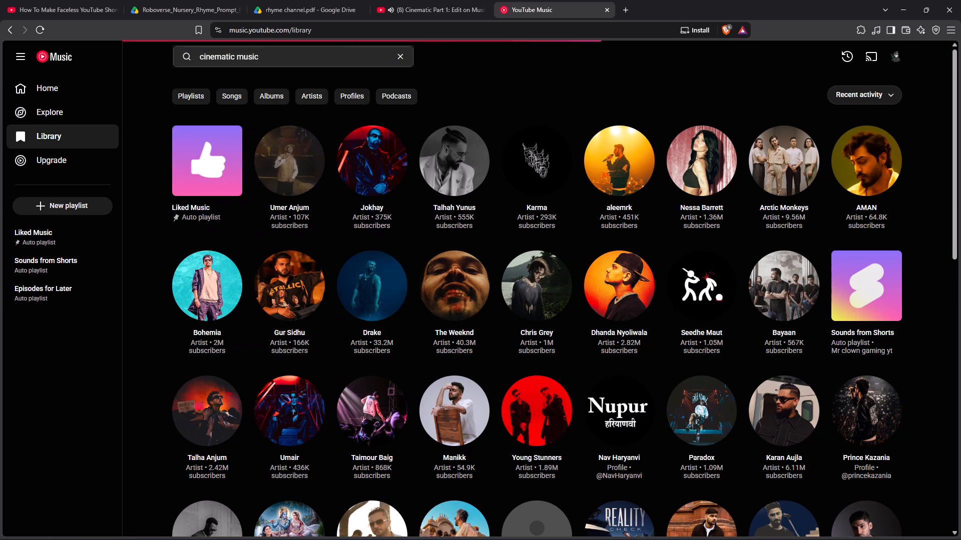
# Return to the Cinematic Part 1 tutorial video and rewind it 15 seconds to about 9:39.
pyautogui.click(421, 6)
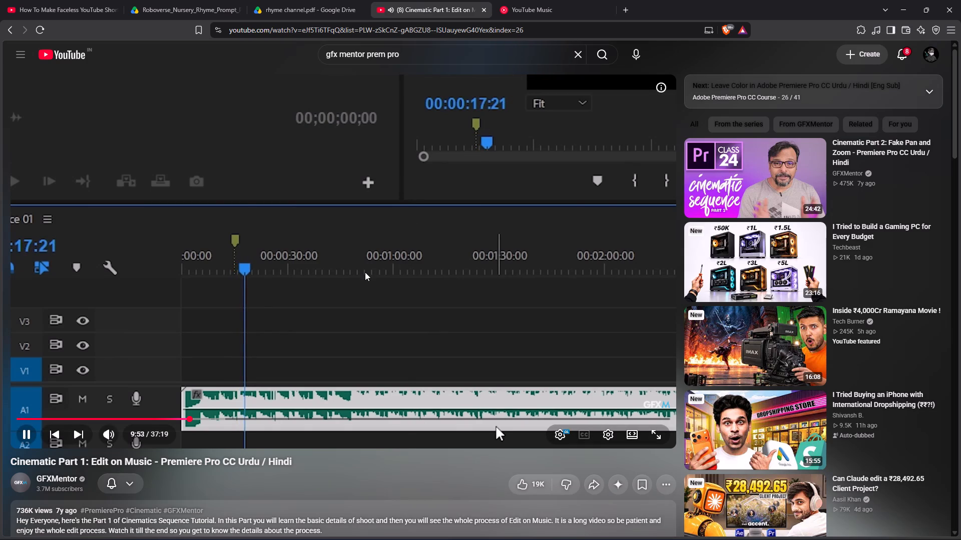
pyautogui.press('Left')
pyautogui.press('Left')
pyautogui.press('Left')
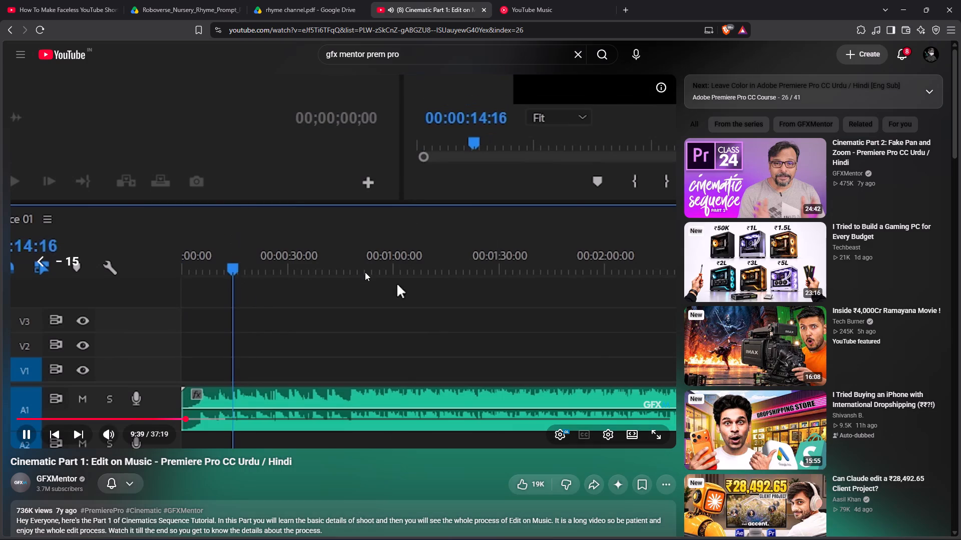
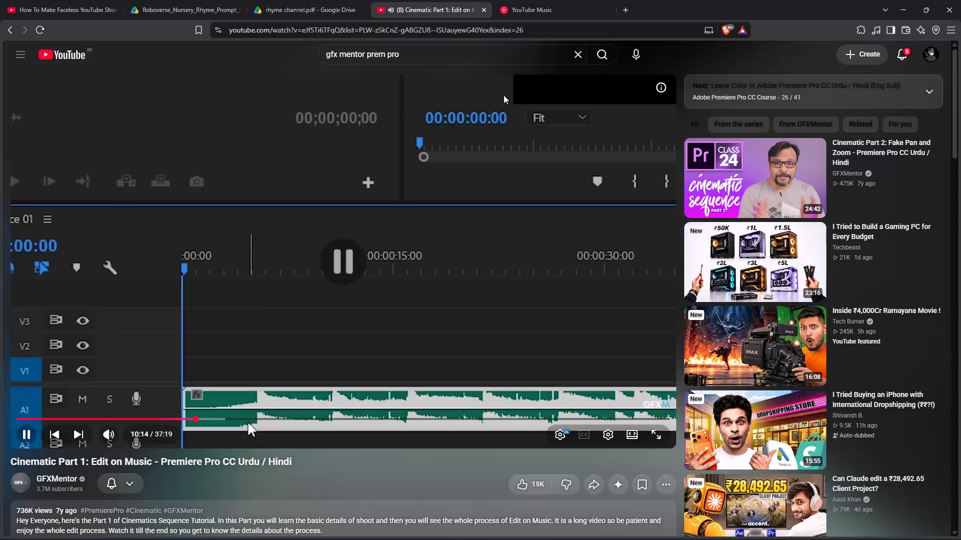
# Return to the YouTube Music results and preview the "Cinematic Trailer Teaser NoCopyright Background Music" playlist.
pyautogui.click(599, 0)
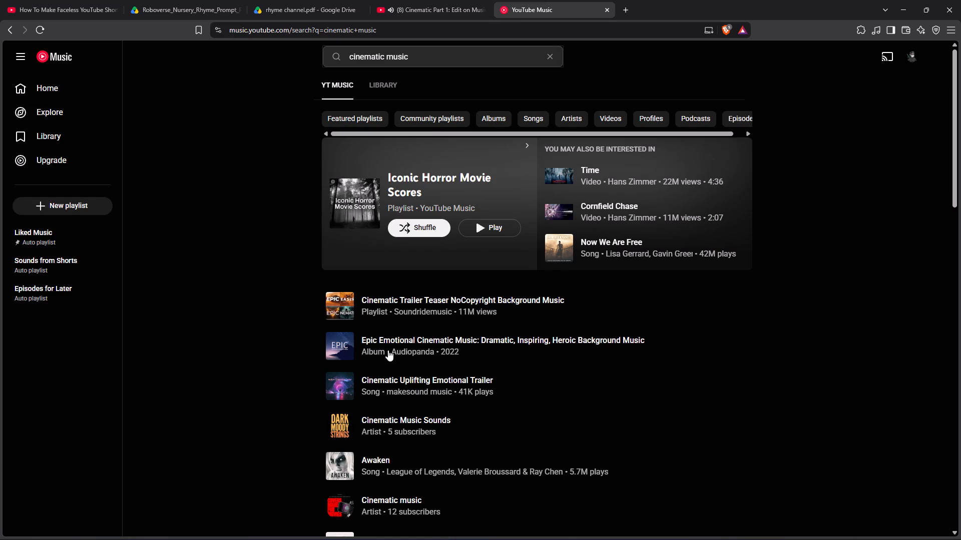
pyautogui.click(345, 307)
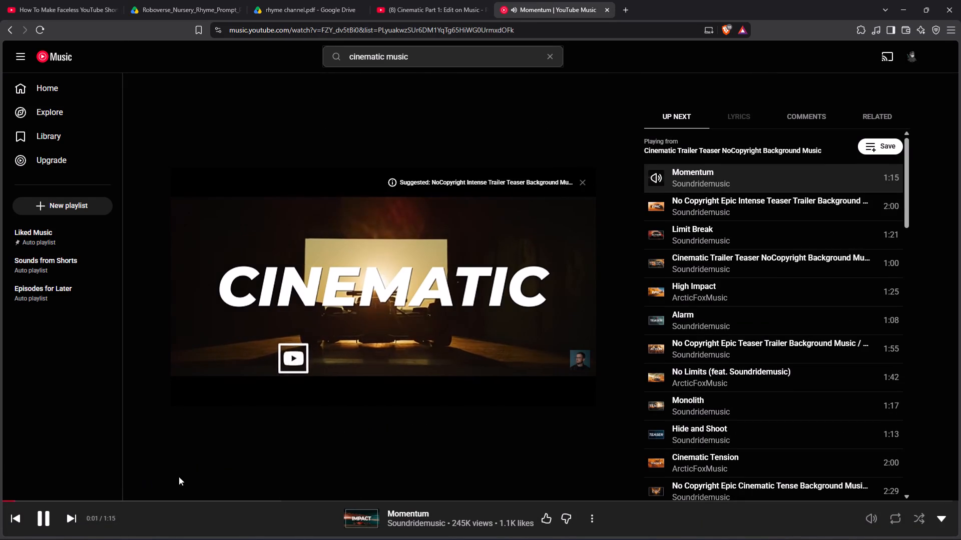
pyautogui.click(696, 242)
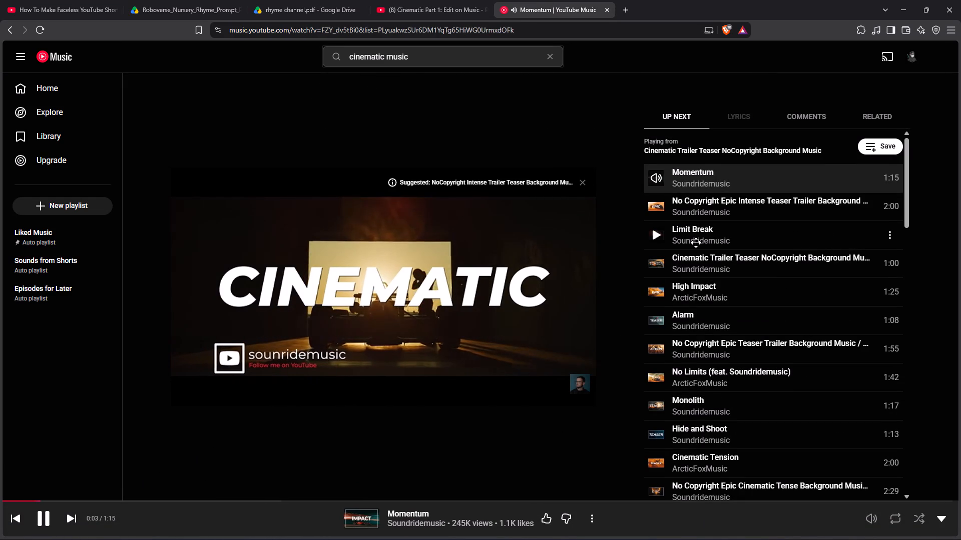
pyautogui.click(711, 231)
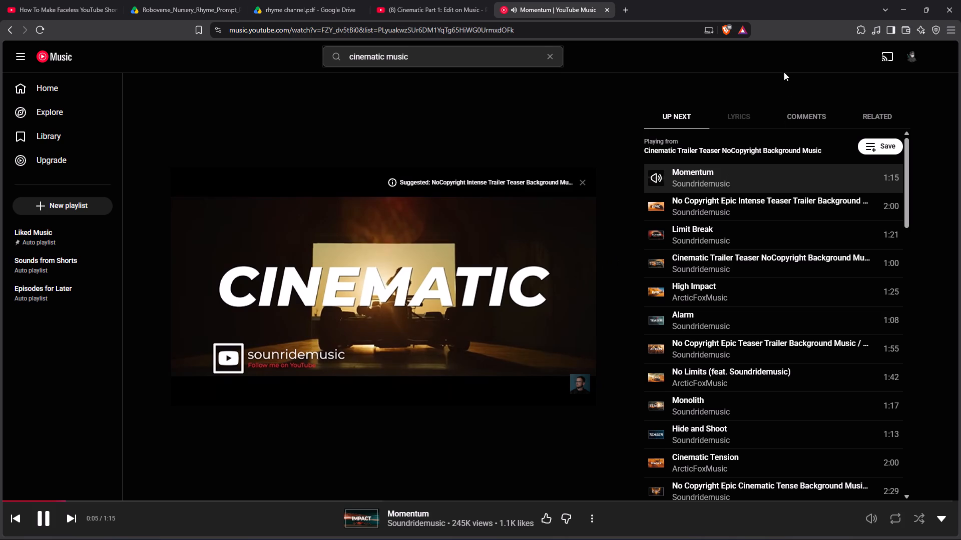
# Search YouTube Music for "losser" and play the song Loser by Tame Impala.
pyautogui.click(552, 55)
pyautogui.click(484, 55)
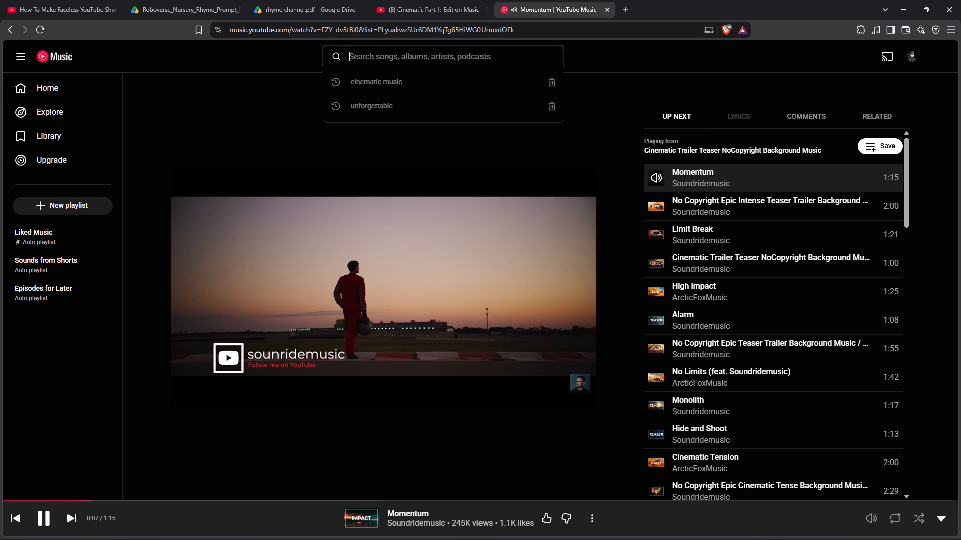
pyautogui.write('losser')
pyautogui.click(345, 222)
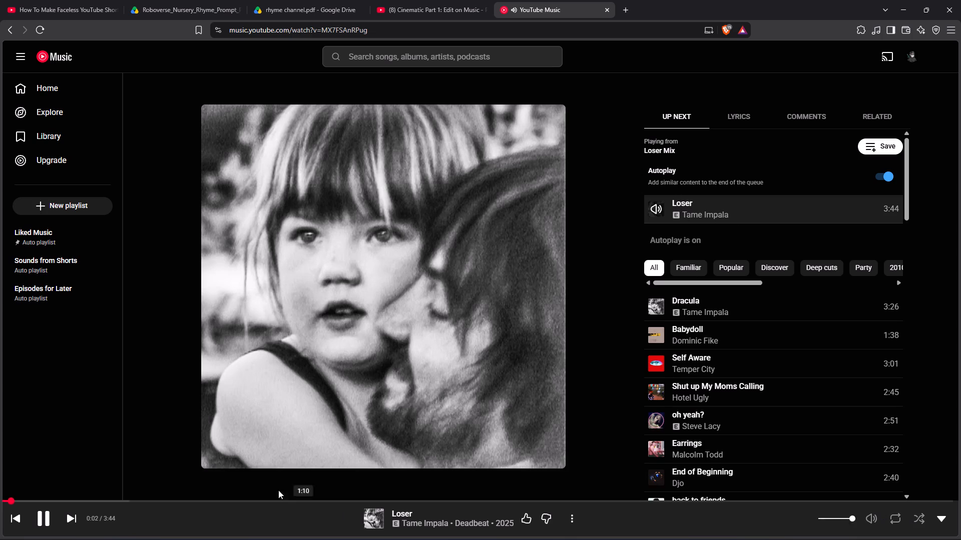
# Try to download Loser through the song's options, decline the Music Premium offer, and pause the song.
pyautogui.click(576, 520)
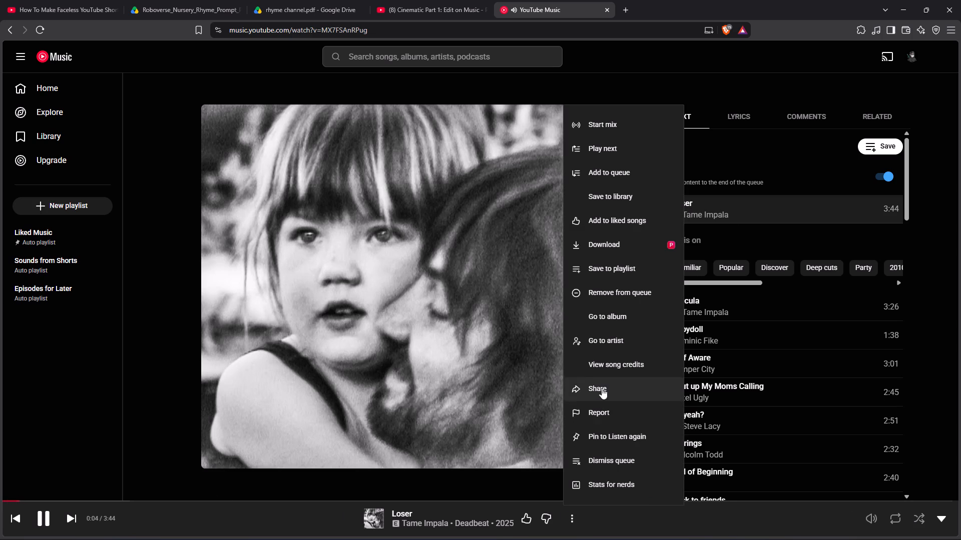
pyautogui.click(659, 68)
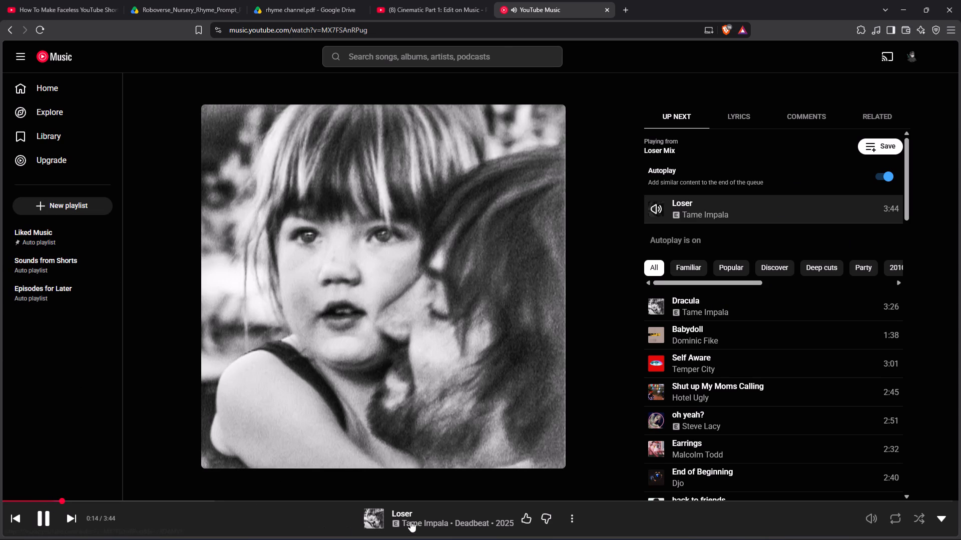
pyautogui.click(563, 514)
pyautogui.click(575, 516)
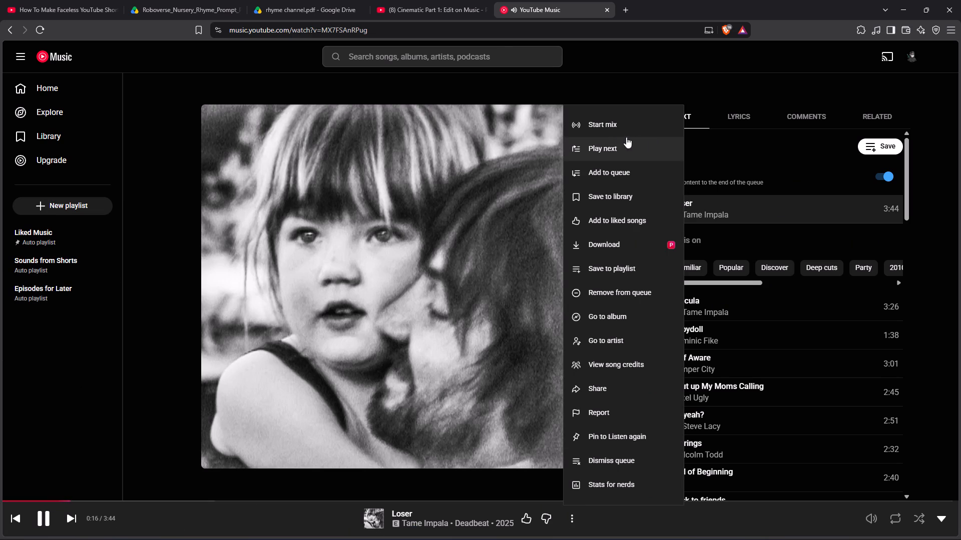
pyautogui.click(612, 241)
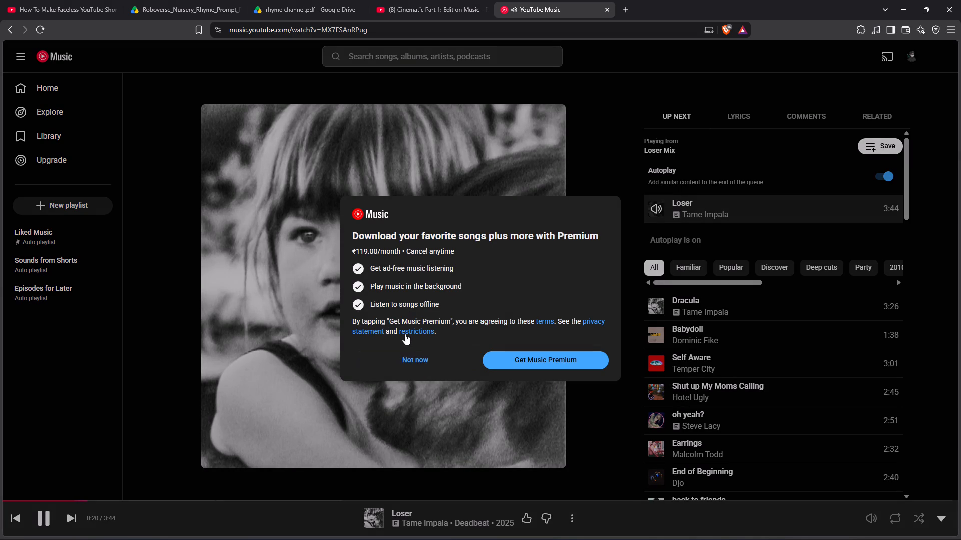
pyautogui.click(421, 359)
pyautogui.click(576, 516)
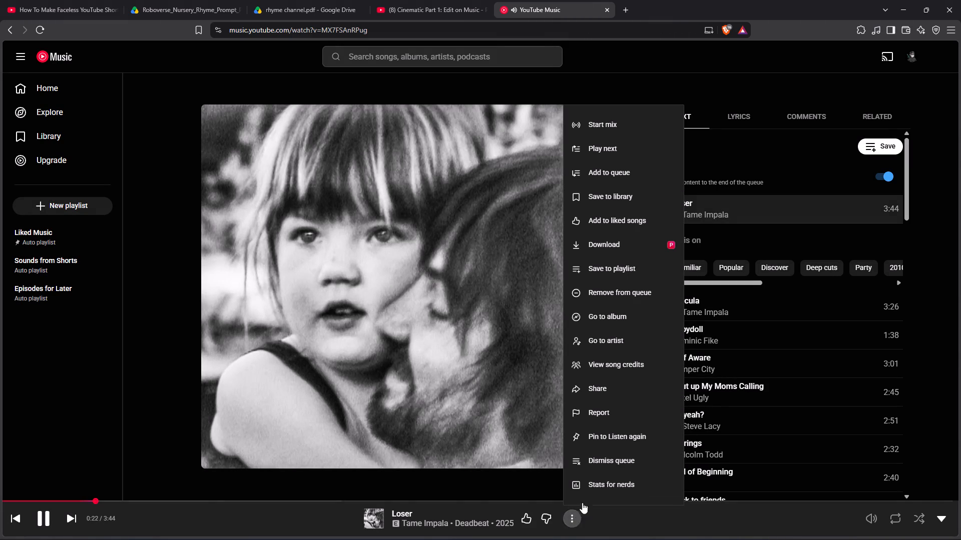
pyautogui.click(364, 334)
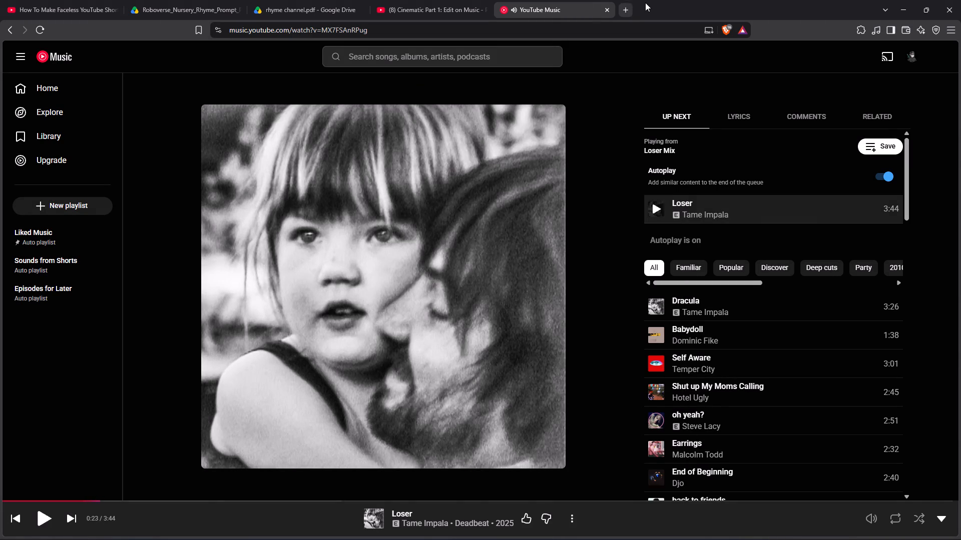
# Close the rhyme channel.pdf page and return to YouTube Music.
pyautogui.click(645, 2)
pyautogui.click(356, 10)
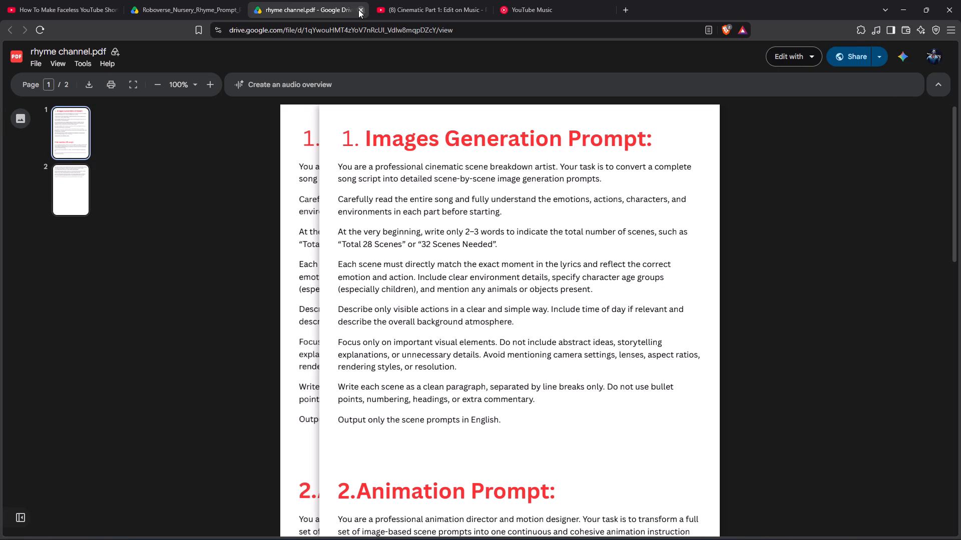
pyautogui.click(359, 9)
pyautogui.click(430, 8)
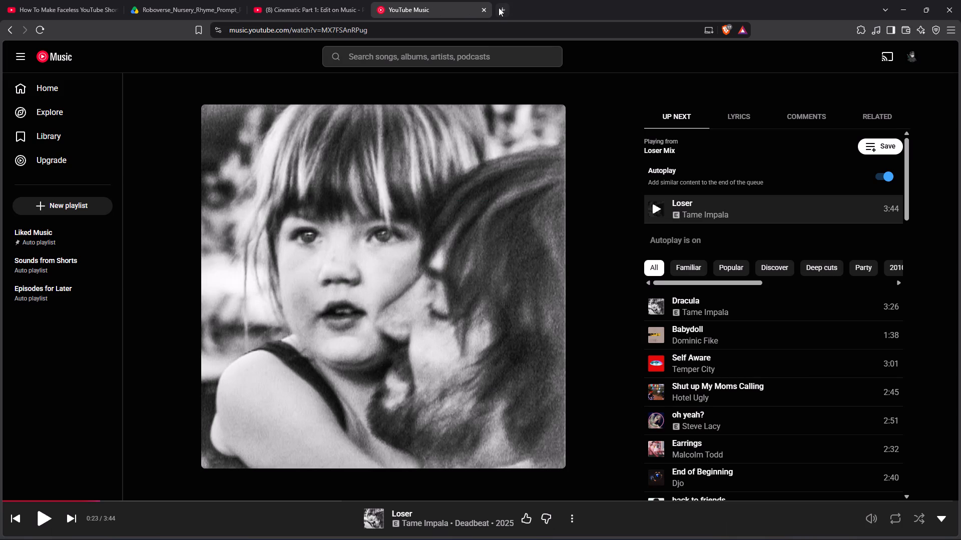
# Search the web for "free song download" in a new tab.
pyautogui.click(501, 7)
pyautogui.click(438, 28)
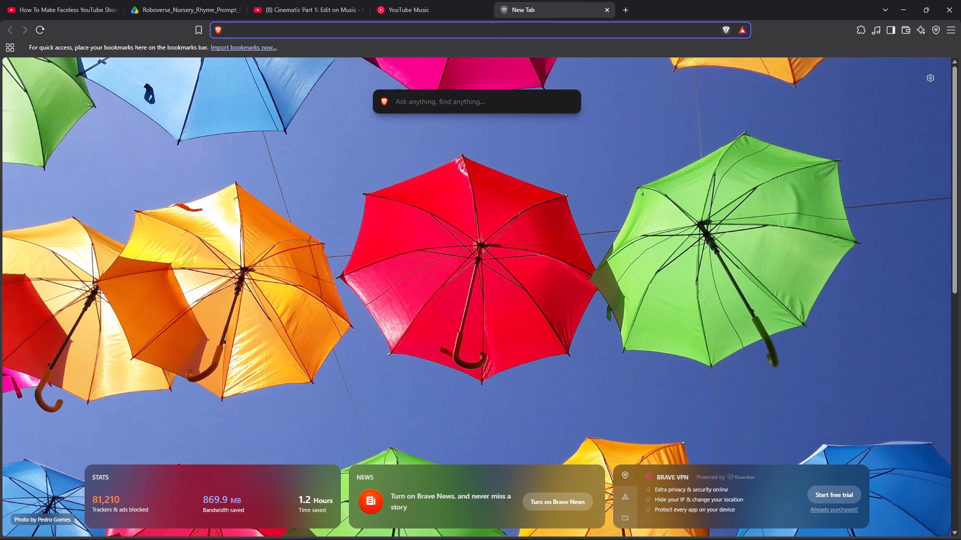
pyautogui.write('free')
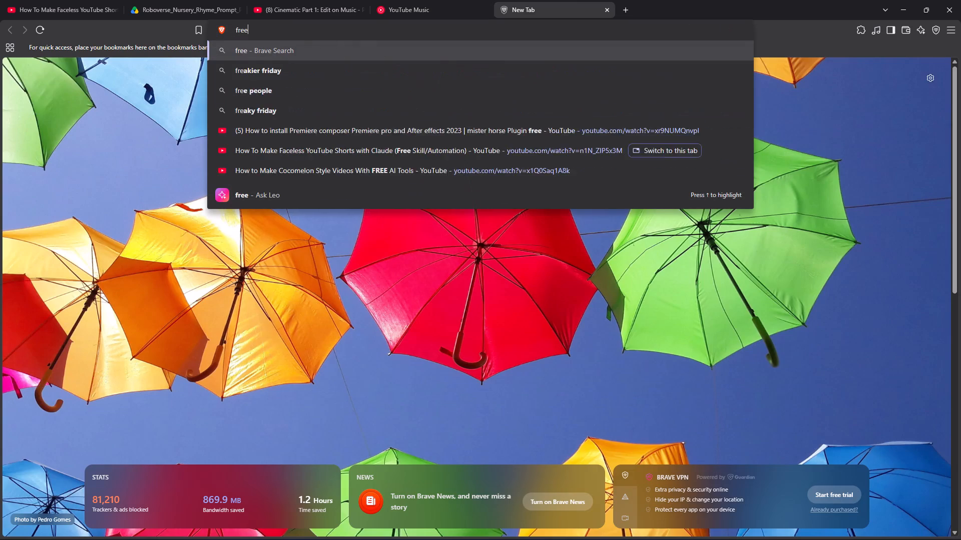
pyautogui.press('space')
pyautogui.write('so')
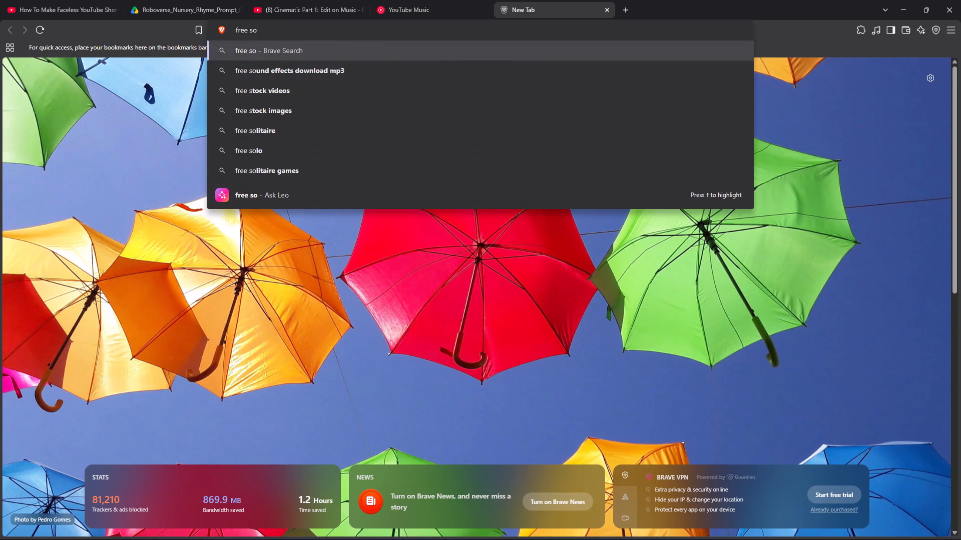
pyautogui.scroll(1, 438, 28)
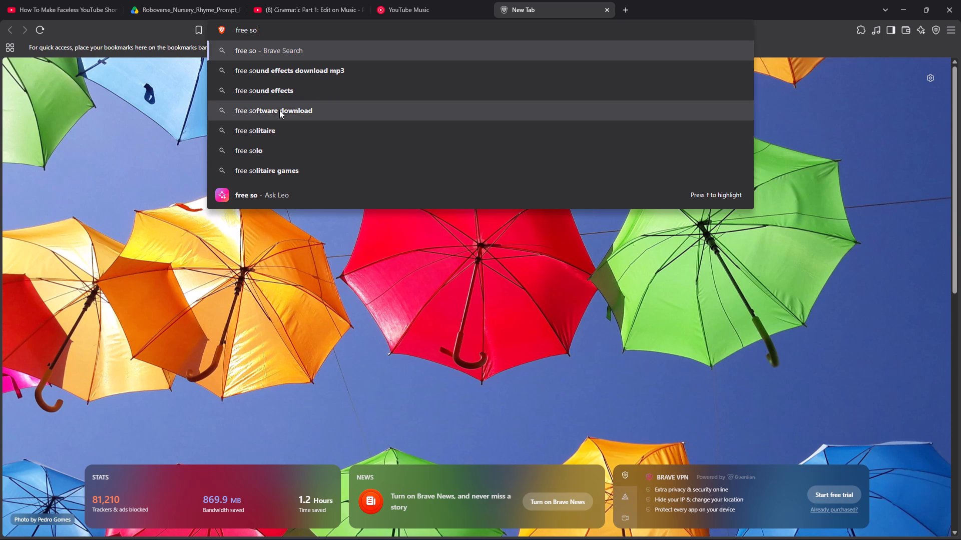
pyautogui.write('ng do')
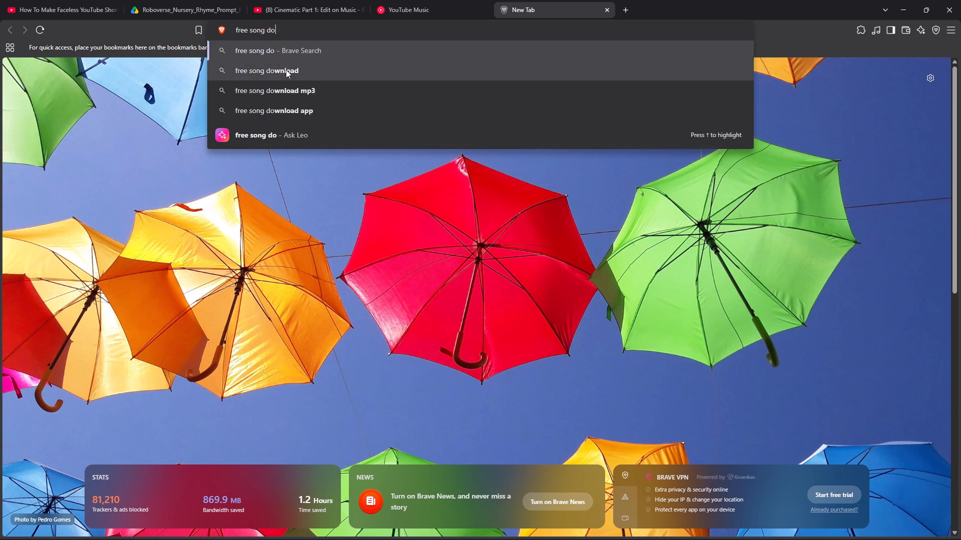
pyautogui.click(286, 69)
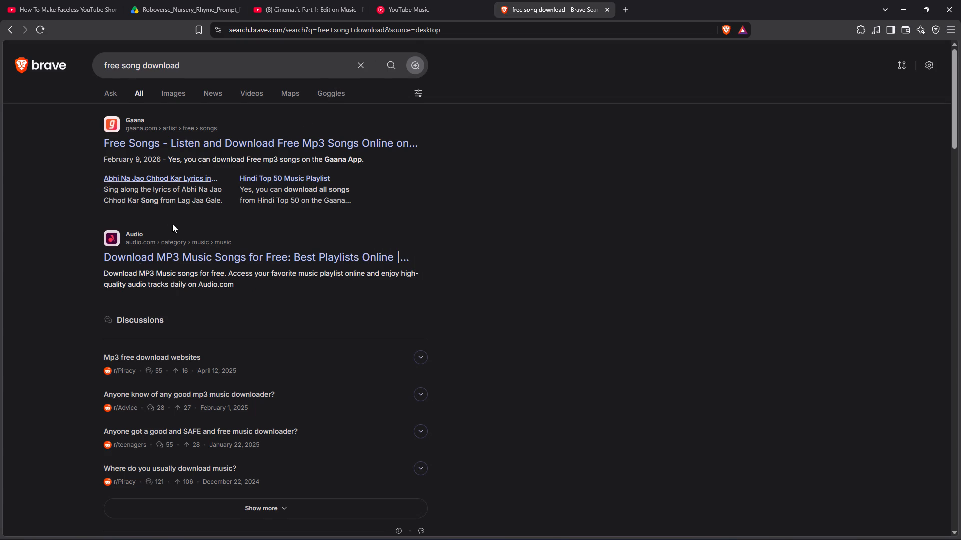
# Open the Audio.com free MP3 music page from the search results.
pyautogui.scroll(-3, 174, 229)
pyautogui.click(160, 115)
pyautogui.click(165, 107)
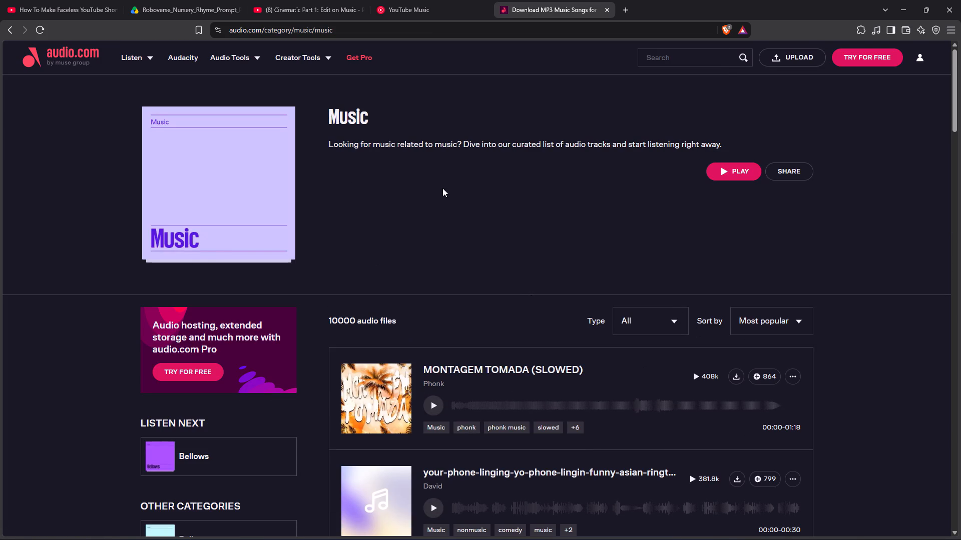
# Search Audio.com for "losser", dismiss the subscription offer, search again for "looser", and look through the results.
pyautogui.click(701, 56)
pyautogui.write('losser')
pyautogui.press('Return')
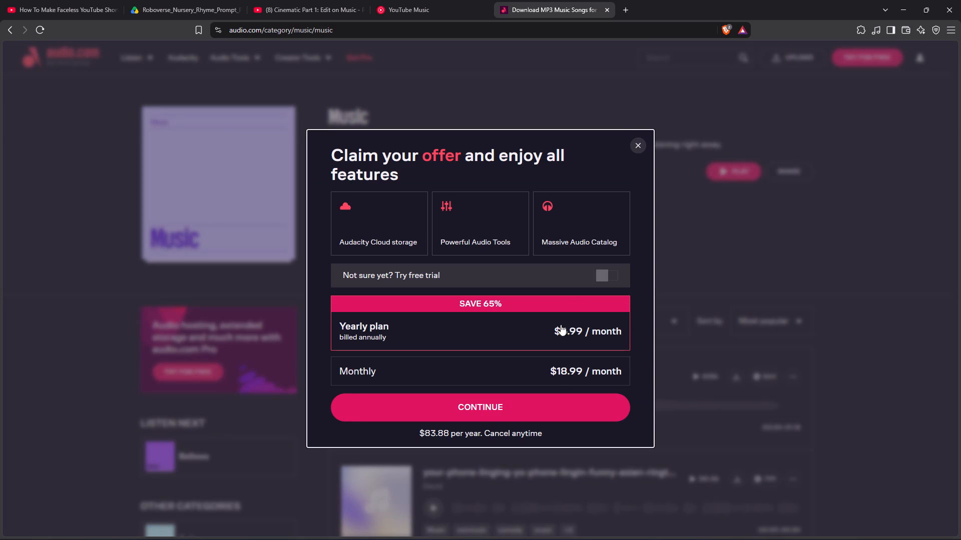
pyautogui.click(643, 143)
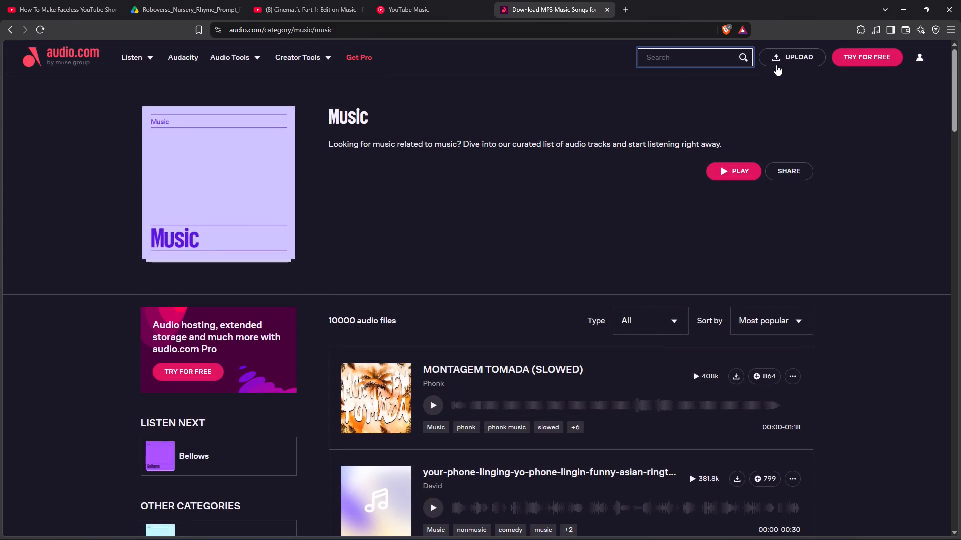
pyautogui.click(688, 57)
pyautogui.write('looser')
pyautogui.press('Return')
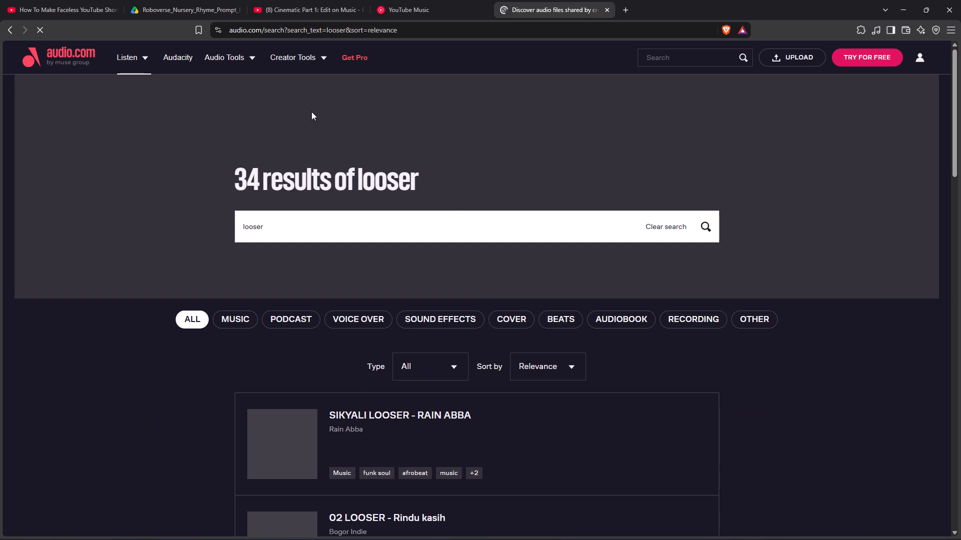
pyautogui.scroll(-3, 452, 206)
pyautogui.scroll(-7, 355, 246)
pyautogui.scroll(4, 355, 247)
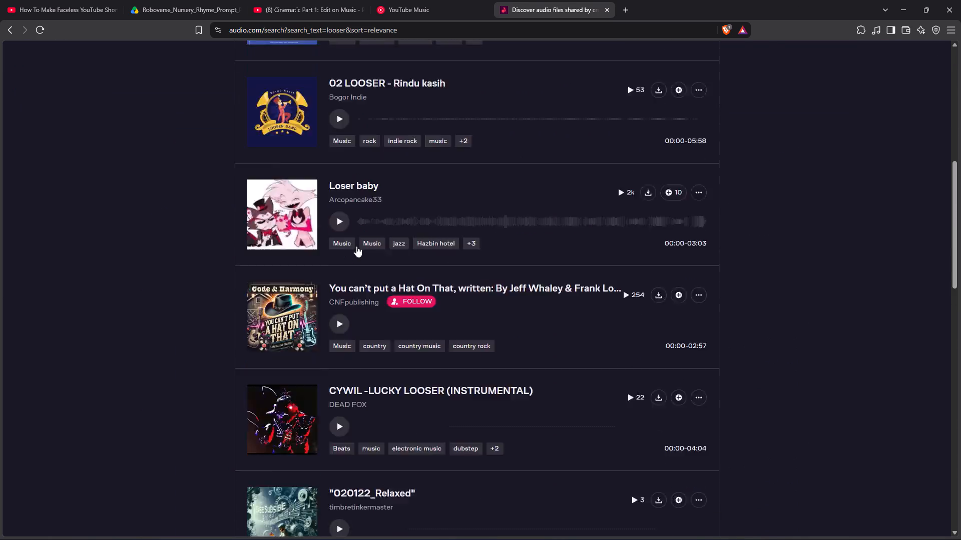
pyautogui.scroll(9, 356, 246)
# Return to the "free song download" results and open the MP3JUICE download site.
pyautogui.click(10, 28)
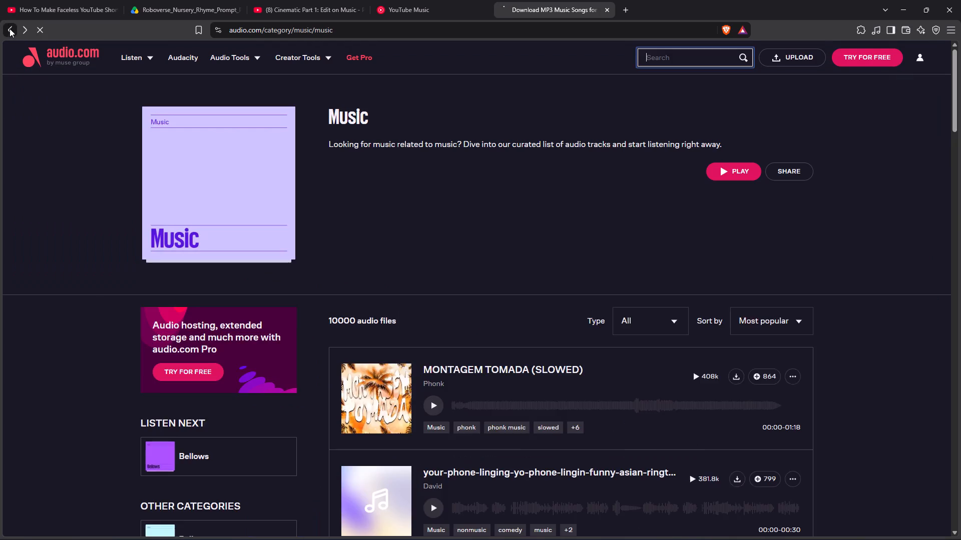
pyautogui.scroll(-3, 343, 233)
pyautogui.scroll(10, 74, 59)
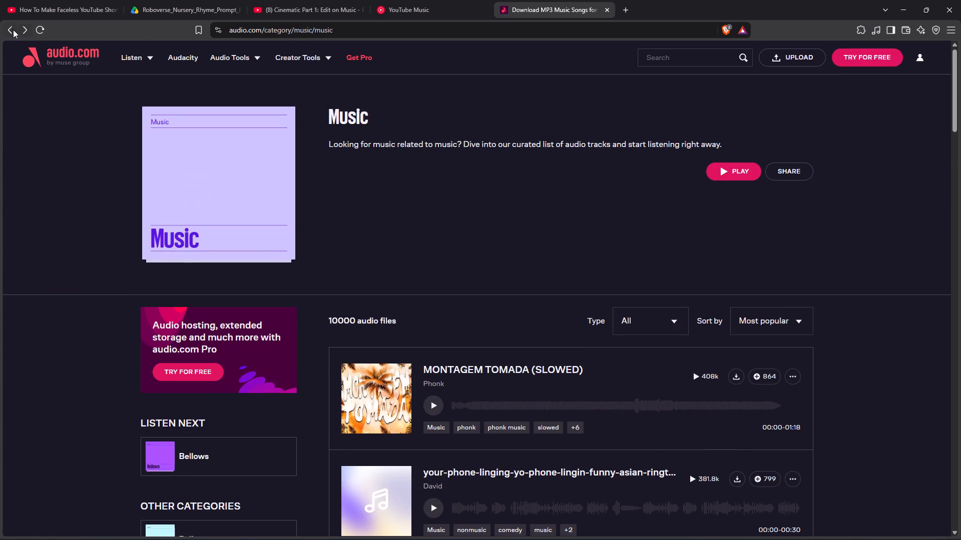
pyautogui.click(13, 29)
pyautogui.scroll(-14, 210, 208)
pyautogui.scroll(3, 226, 209)
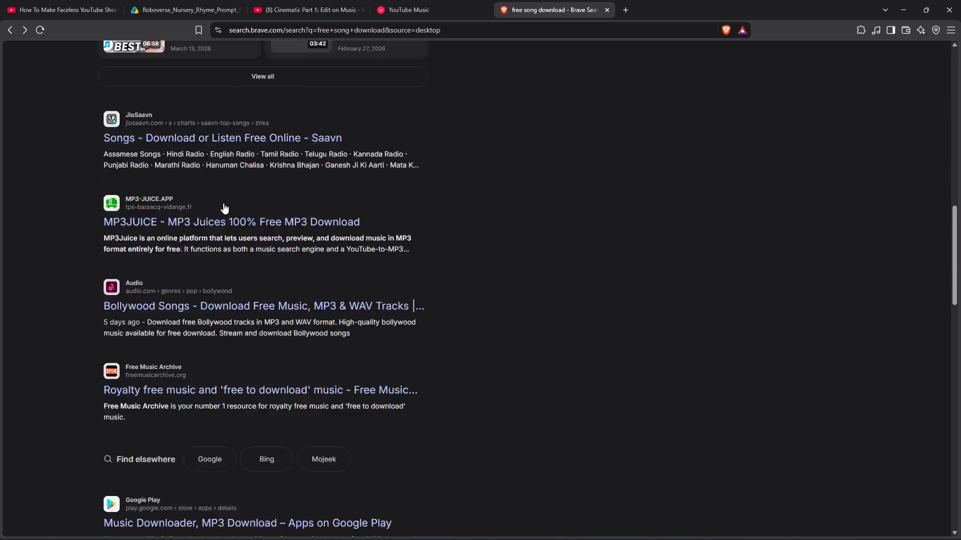
pyautogui.click(163, 212)
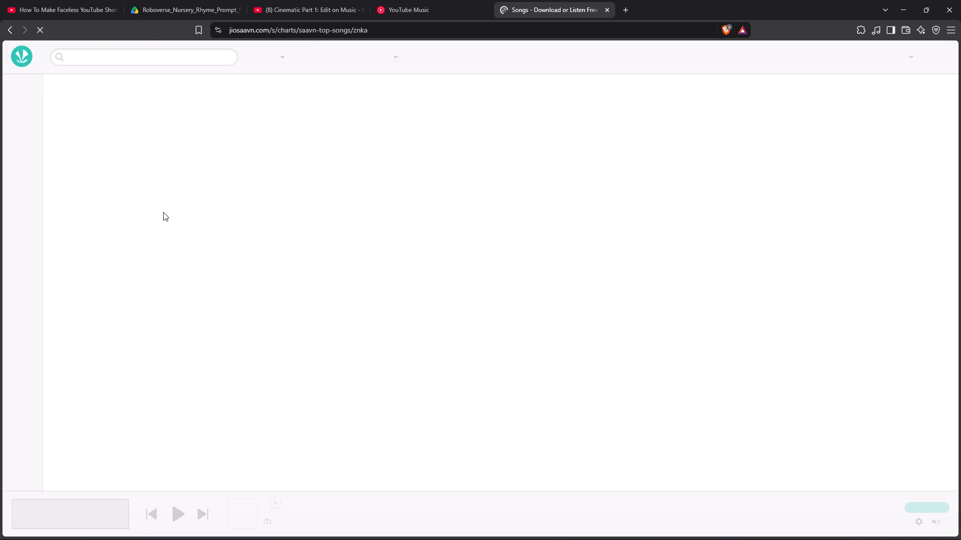
pyautogui.click(10, 30)
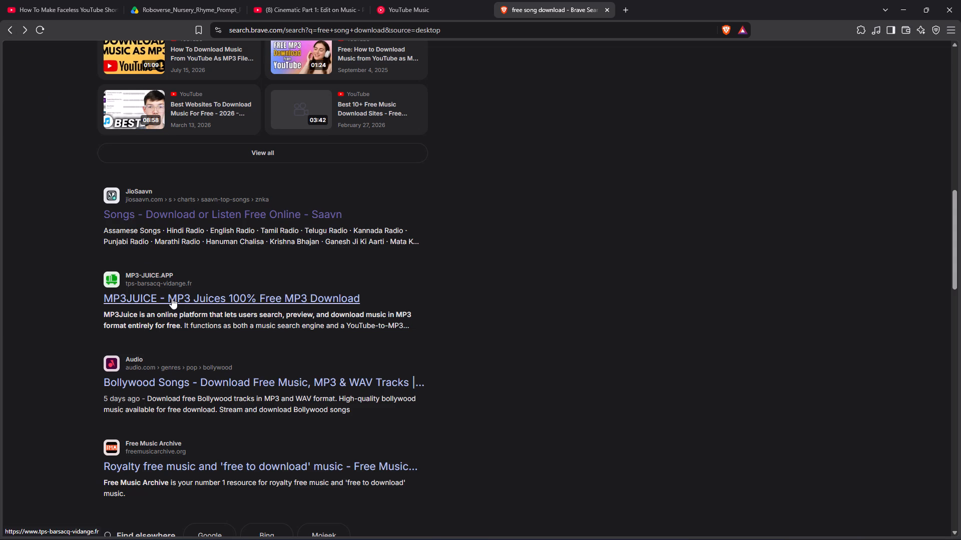
pyautogui.click(172, 298)
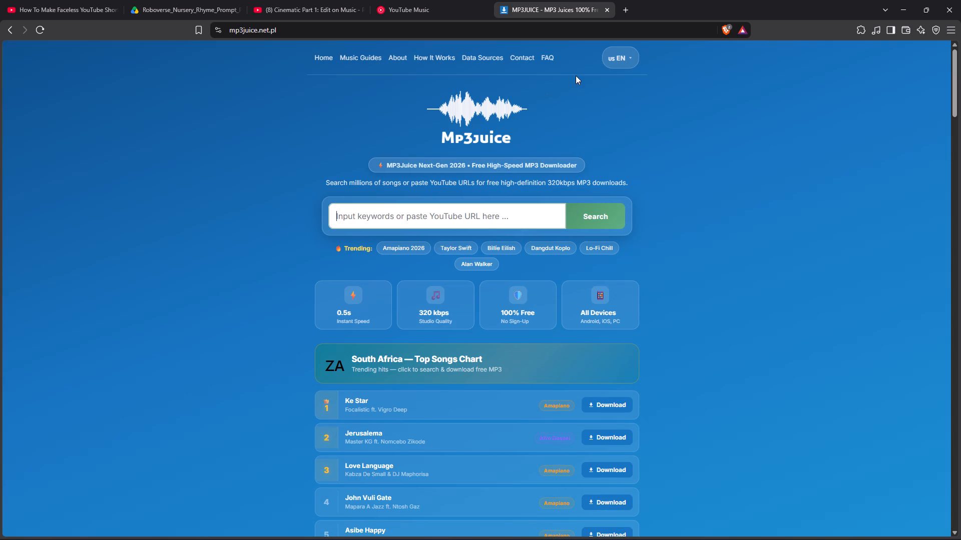
# Search Mp3Juice for "looser" and play a preview of the "Tame Impala - Loser" result.
pyautogui.click(501, 216)
pyautogui.write('looser')
pyautogui.press('Return')
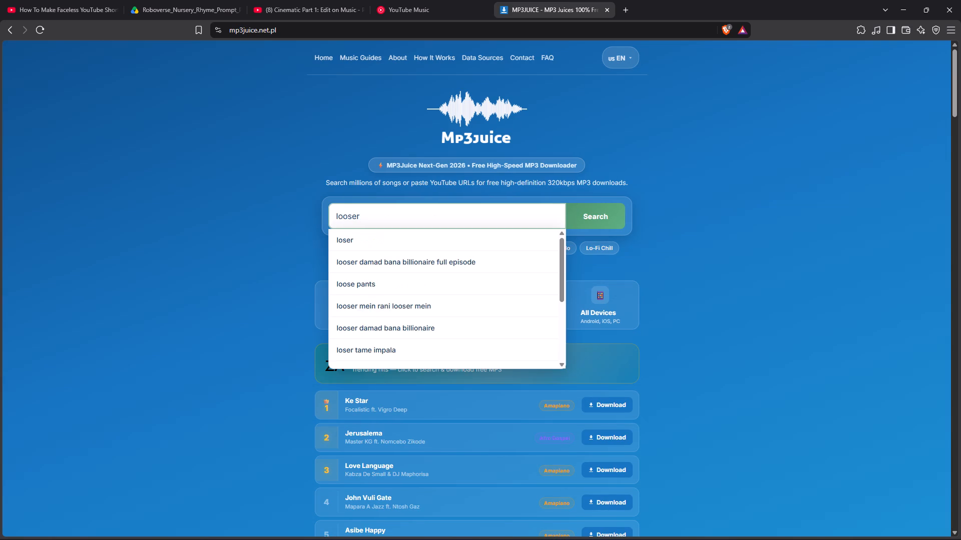
pyautogui.scroll(-4, 454, 368)
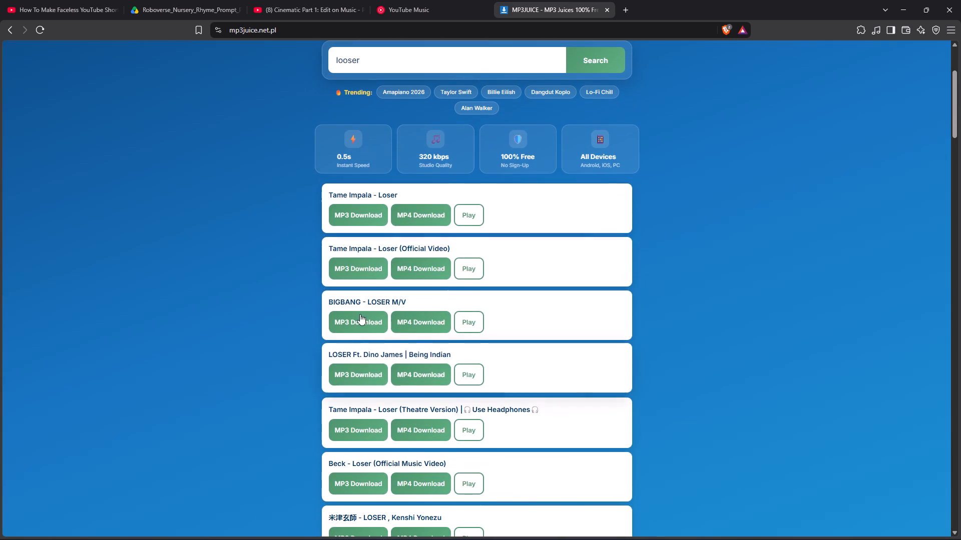
pyautogui.click(474, 214)
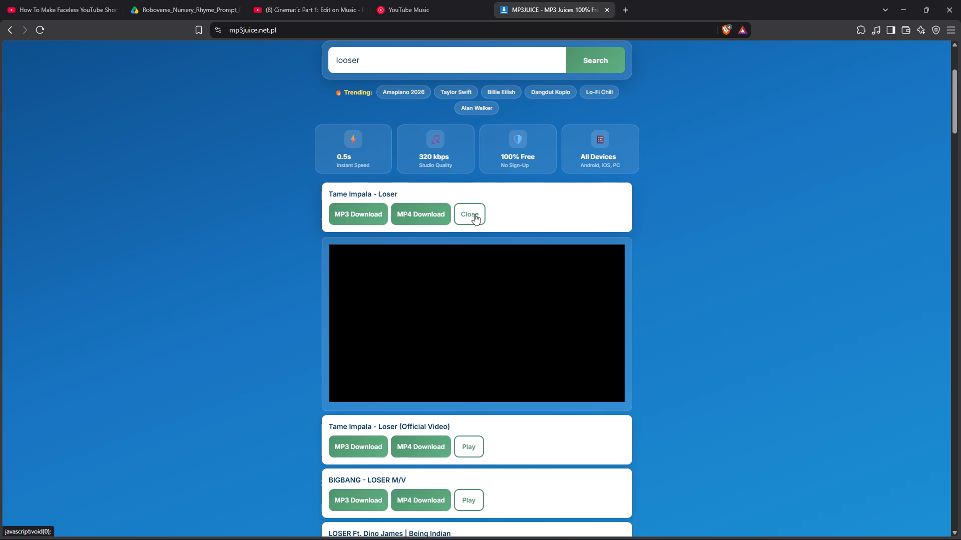
# Start the "Tame Impala - Loser" preview and pause it after a brief listen.
pyautogui.click(472, 317)
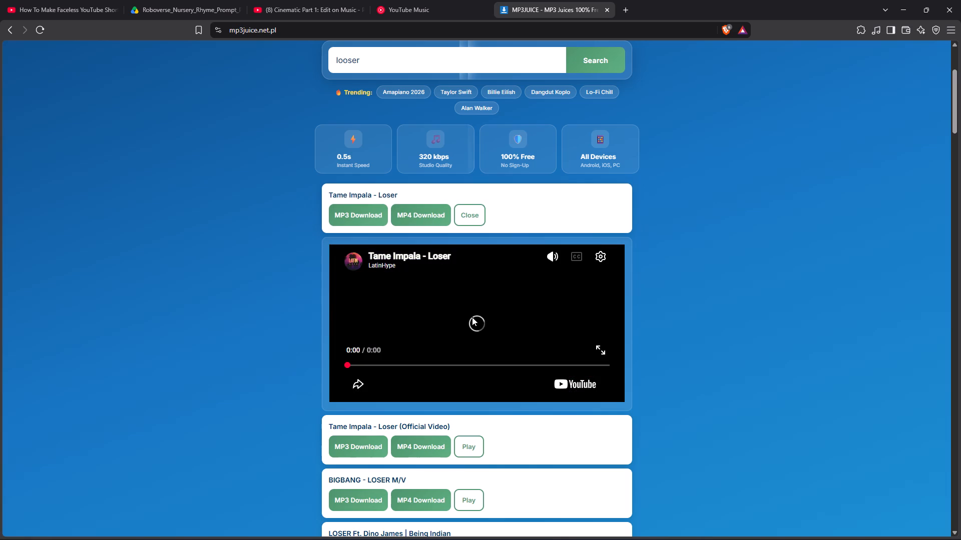
pyautogui.click(479, 319)
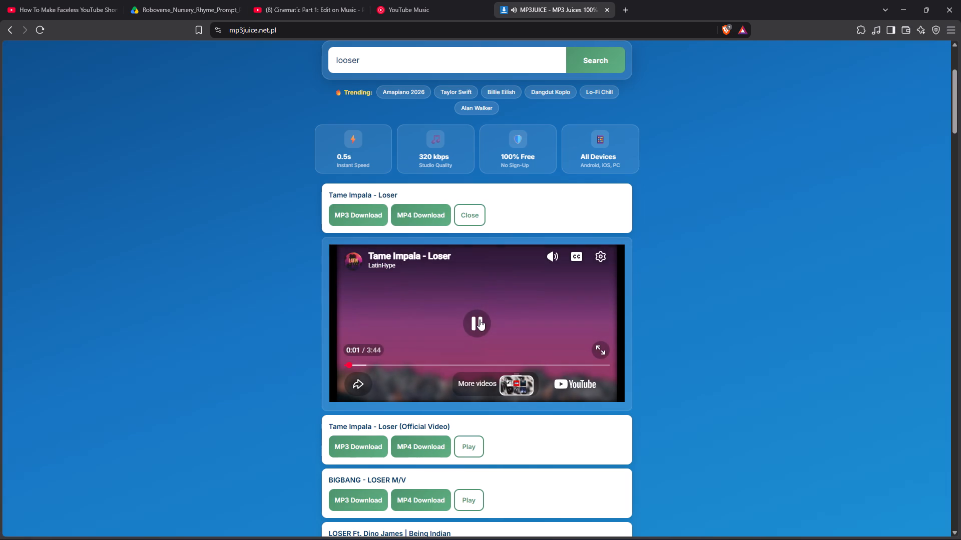
# Download the Original-quality MP3 of "Tame Impala - Loser" and save it in the Downloads folder.
pyautogui.click(369, 218)
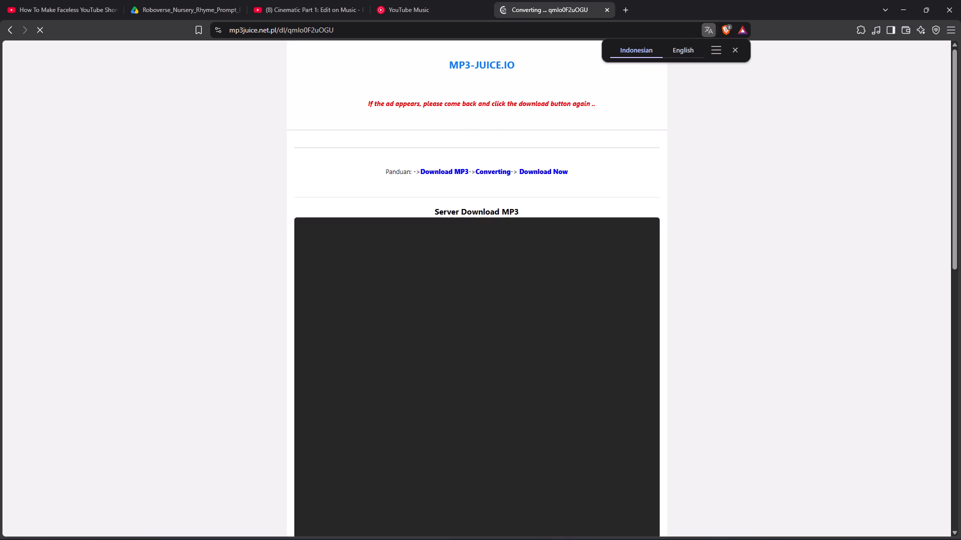
pyautogui.scroll(-5, 496, 180)
pyautogui.scroll(-2, 487, 312)
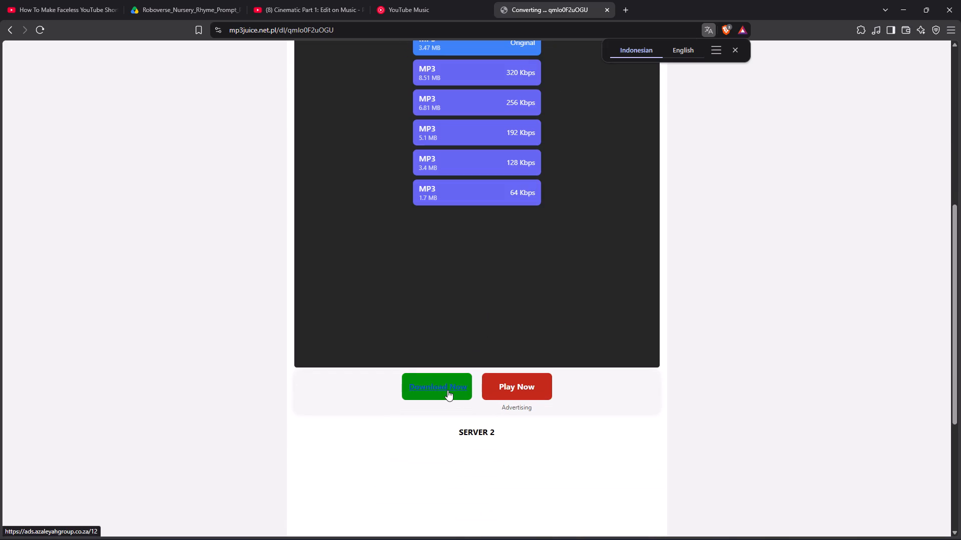
pyautogui.scroll(5, 559, 258)
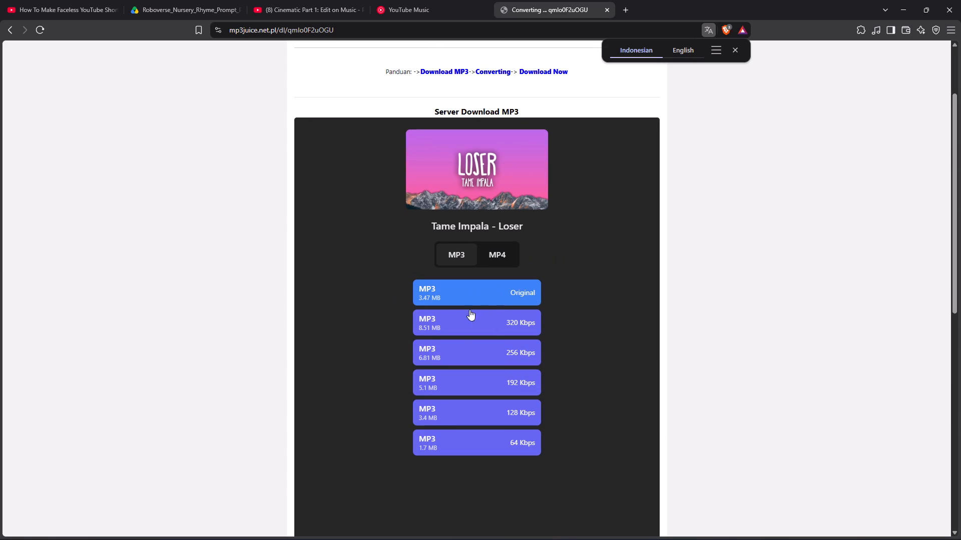
pyautogui.click(482, 297)
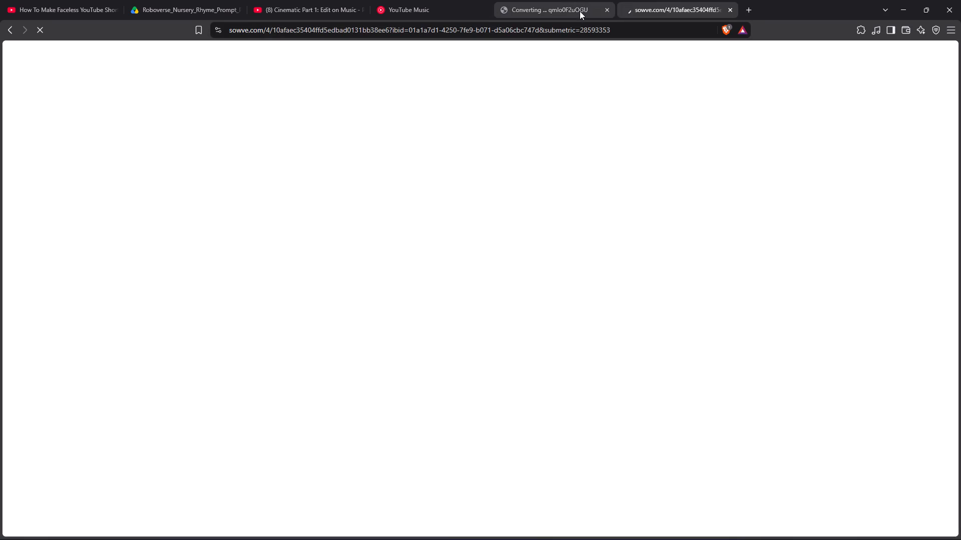
pyautogui.click(642, 7)
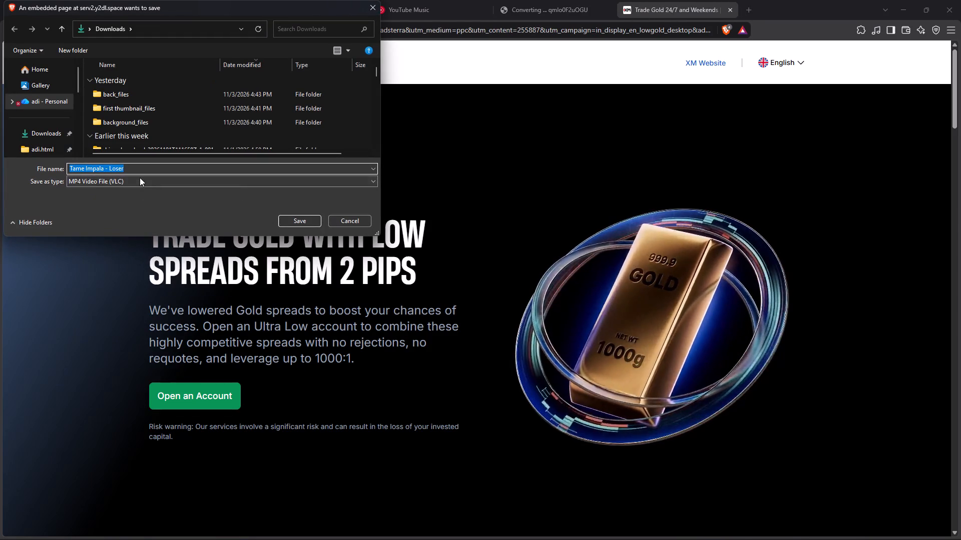
pyautogui.click(305, 223)
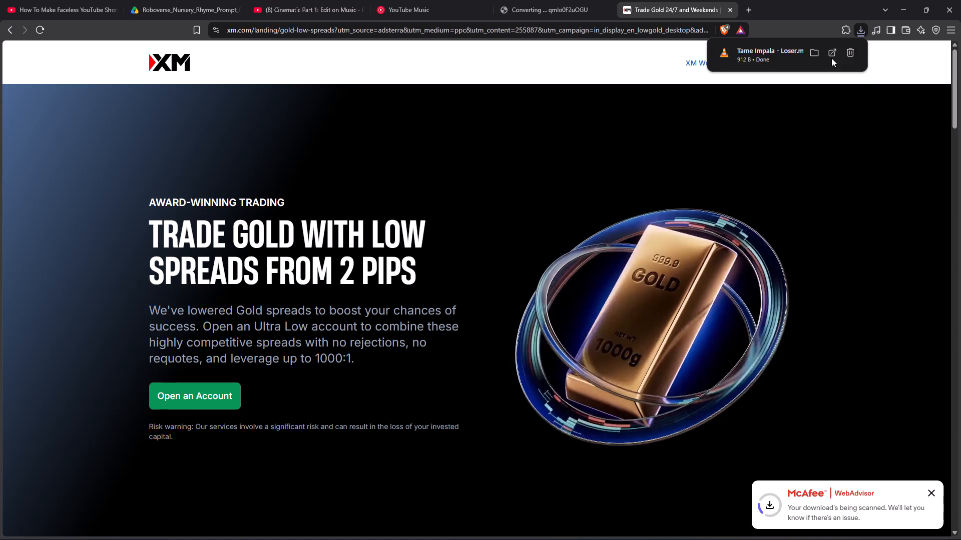
# Close the MP3 converter page and the gold-trading ad page, and return to the Cinematic Part 1 tutorial.
pyautogui.click(578, 15)
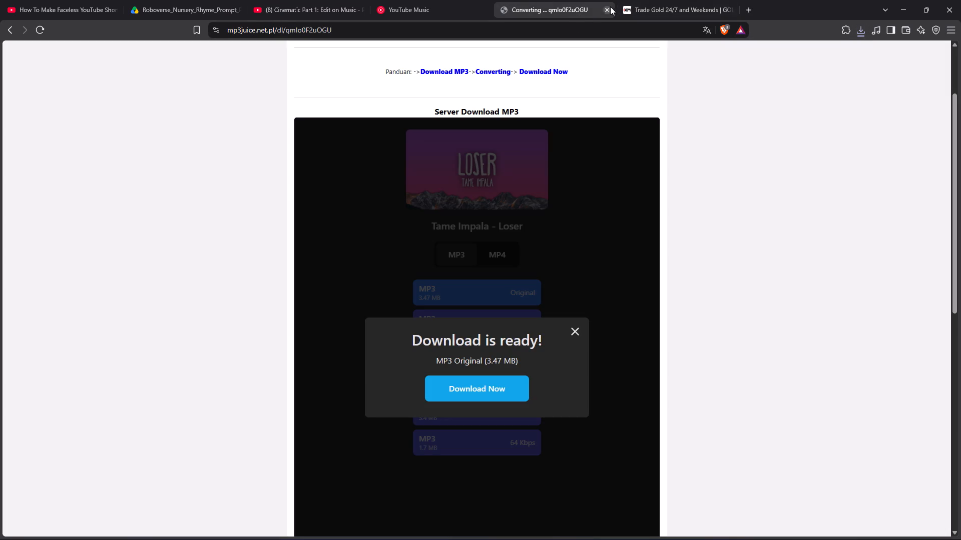
pyautogui.click(609, 5)
pyautogui.click(607, 5)
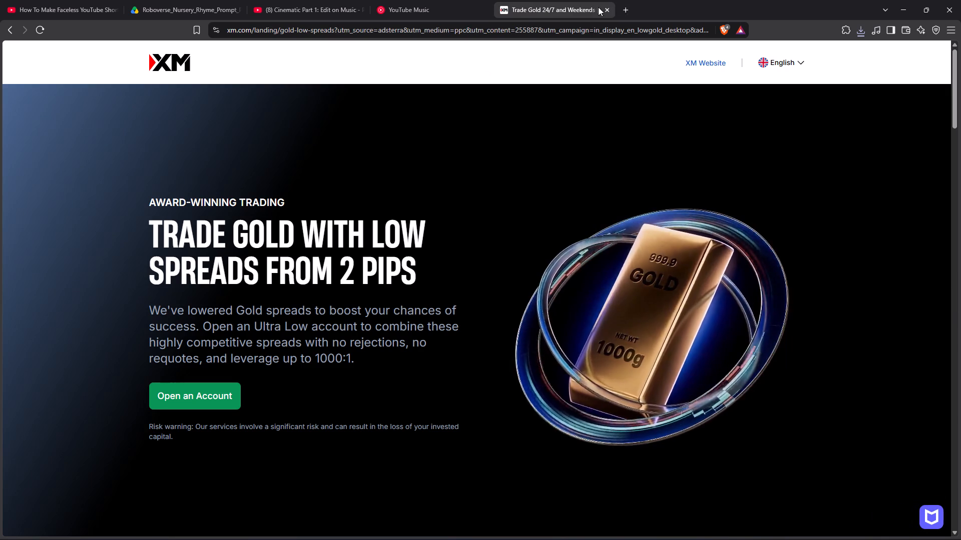
pyautogui.click(605, 8)
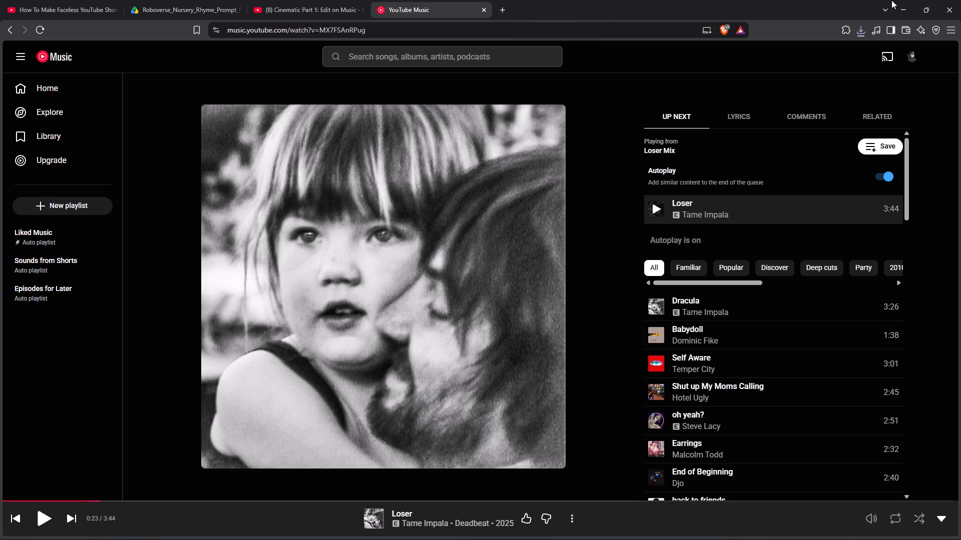
pyautogui.click(271, 0)
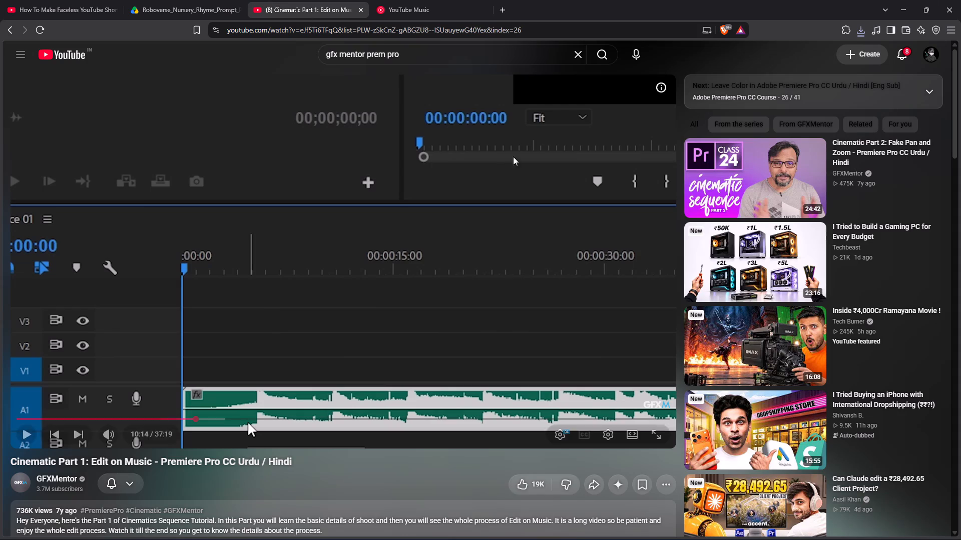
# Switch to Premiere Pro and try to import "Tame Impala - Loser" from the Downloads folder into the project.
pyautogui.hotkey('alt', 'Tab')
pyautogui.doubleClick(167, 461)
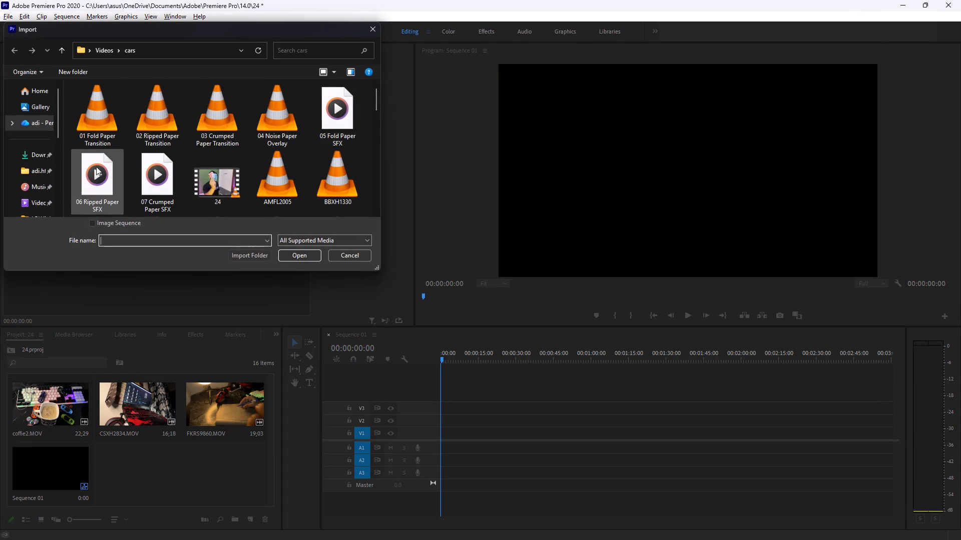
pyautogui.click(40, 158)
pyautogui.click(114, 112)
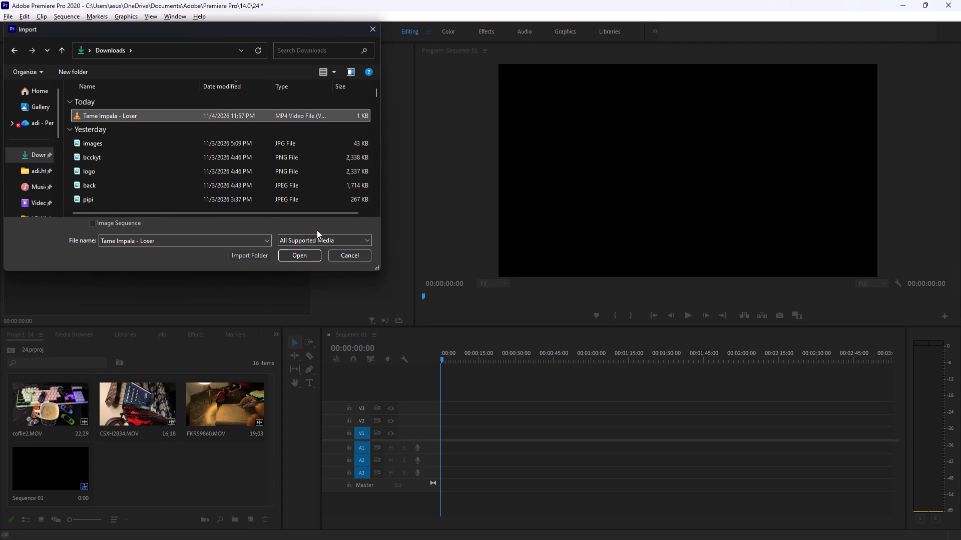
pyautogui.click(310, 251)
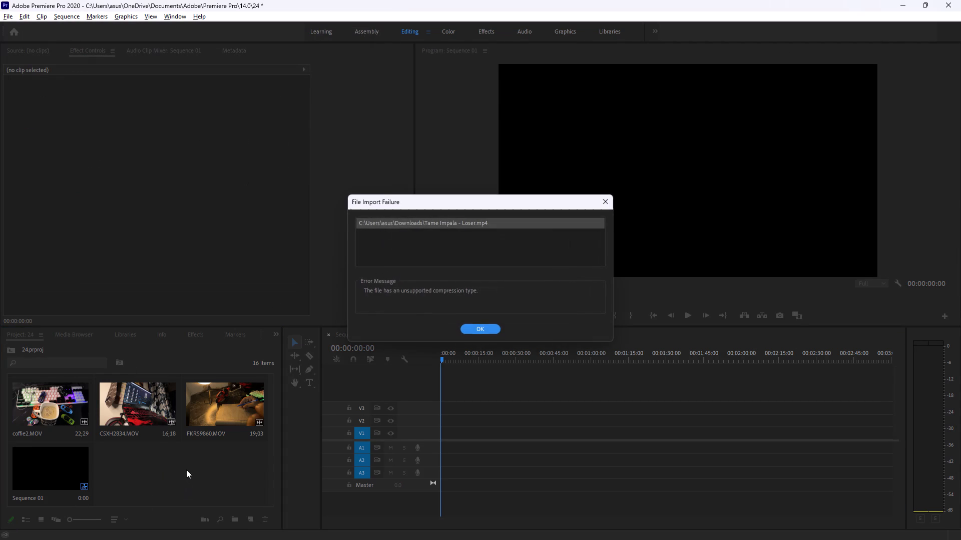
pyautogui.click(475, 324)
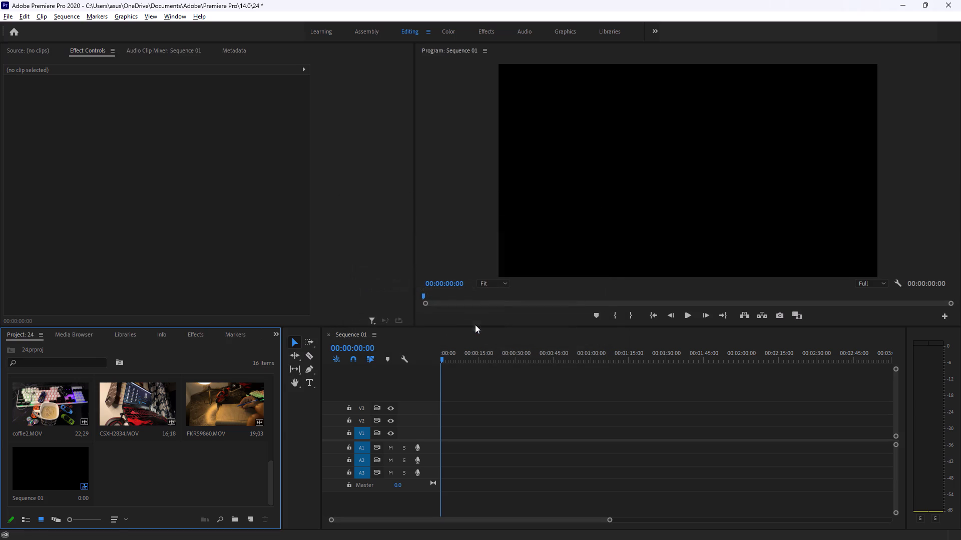
# Switch to File Explorer, examine the available file actions for "Tame Impala - Loser" in Downloads, and return to Premiere Pro.
pyautogui.click(378, 531)
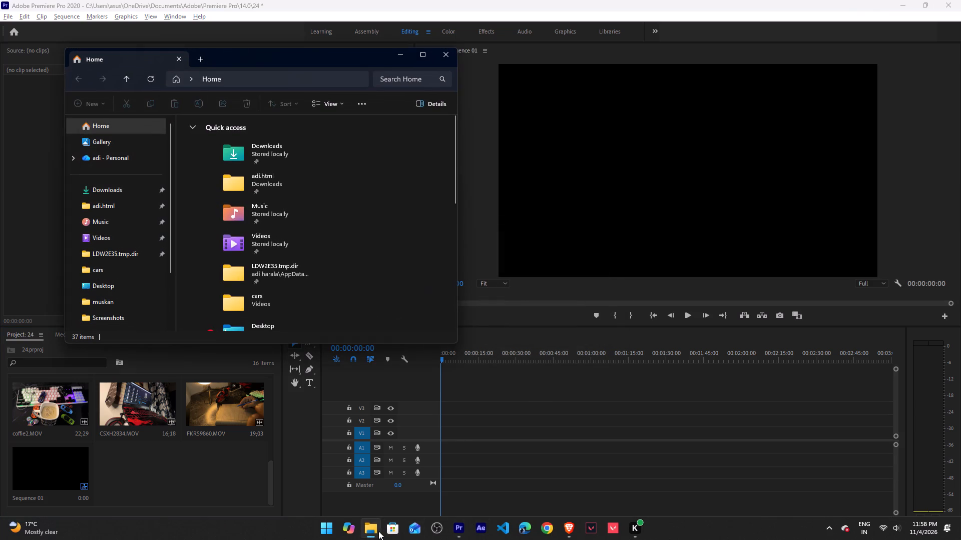
pyautogui.click(119, 190)
pyautogui.click(223, 150)
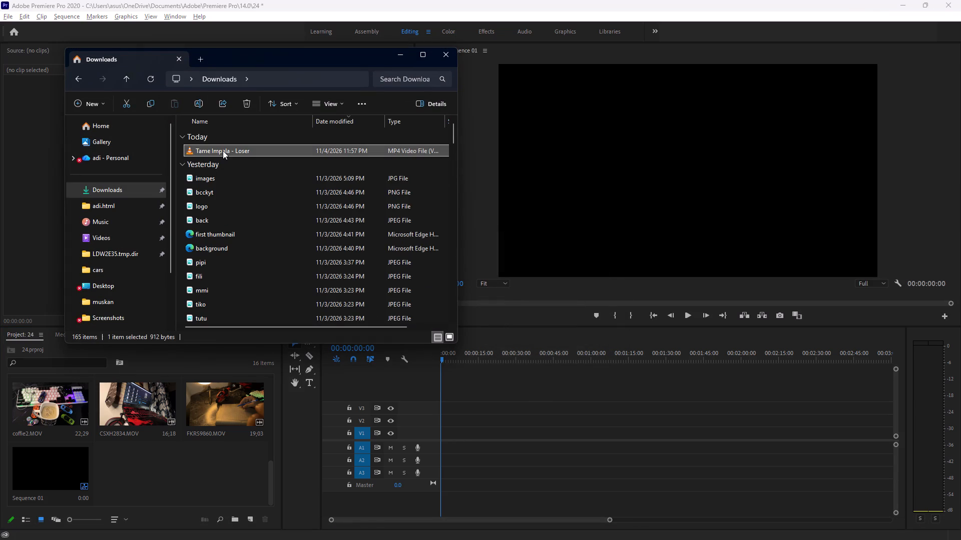
pyautogui.rightClick(223, 150)
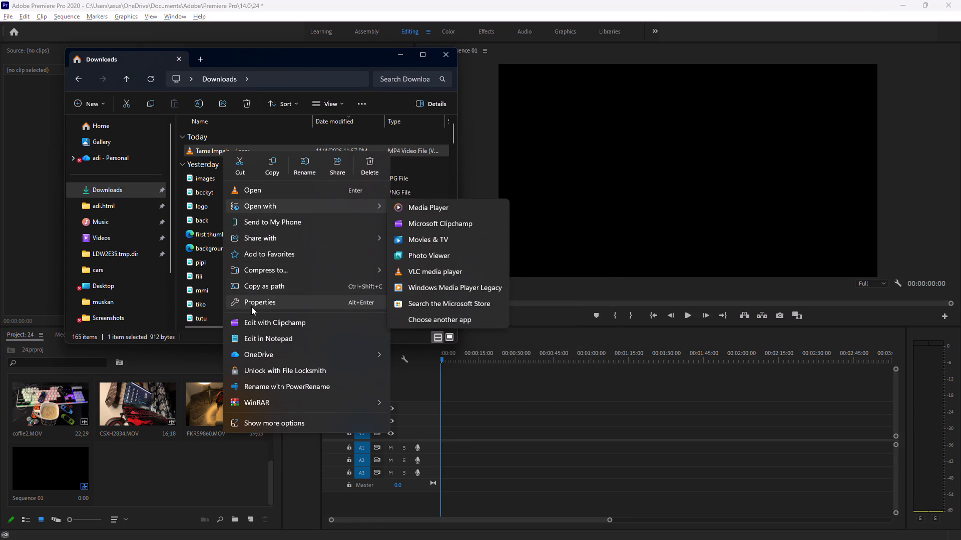
pyautogui.click(271, 405)
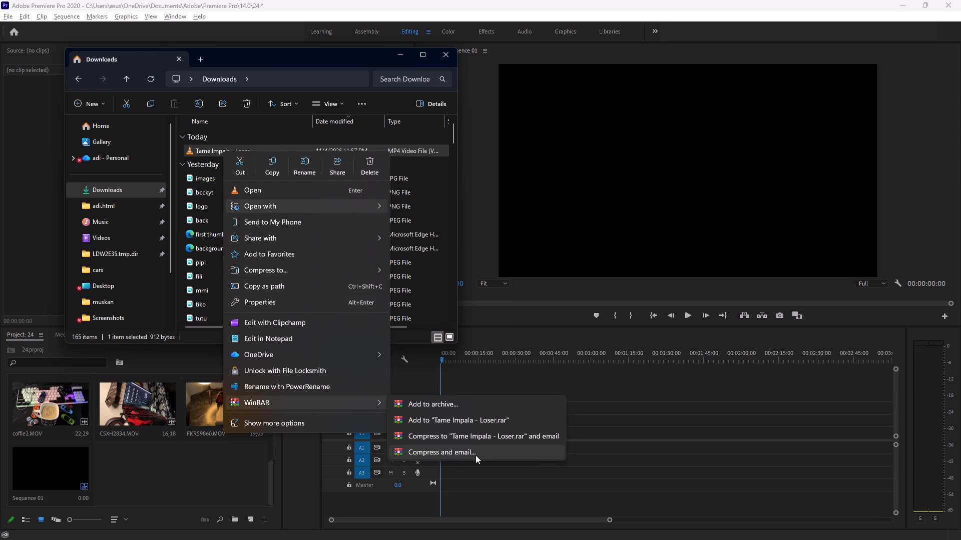
pyautogui.tripleClick(893, 1)
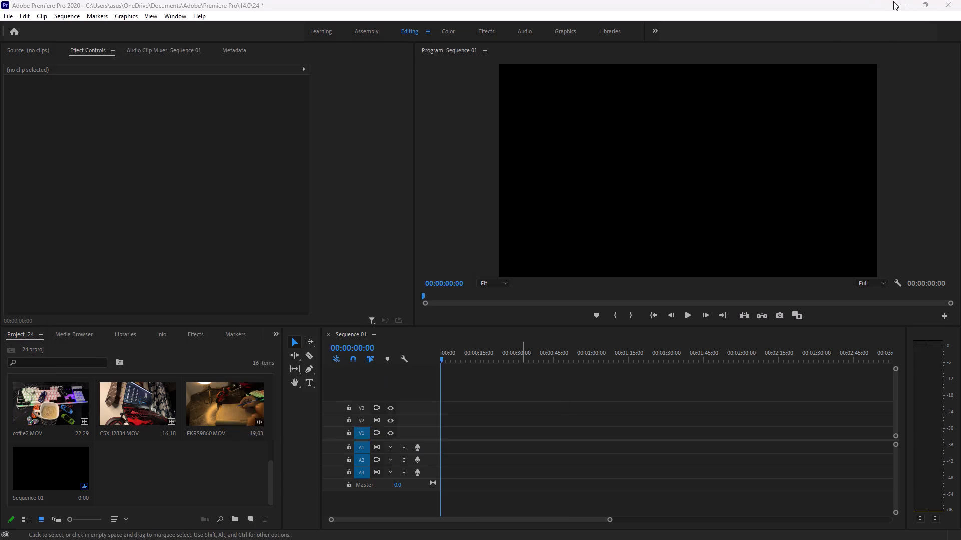
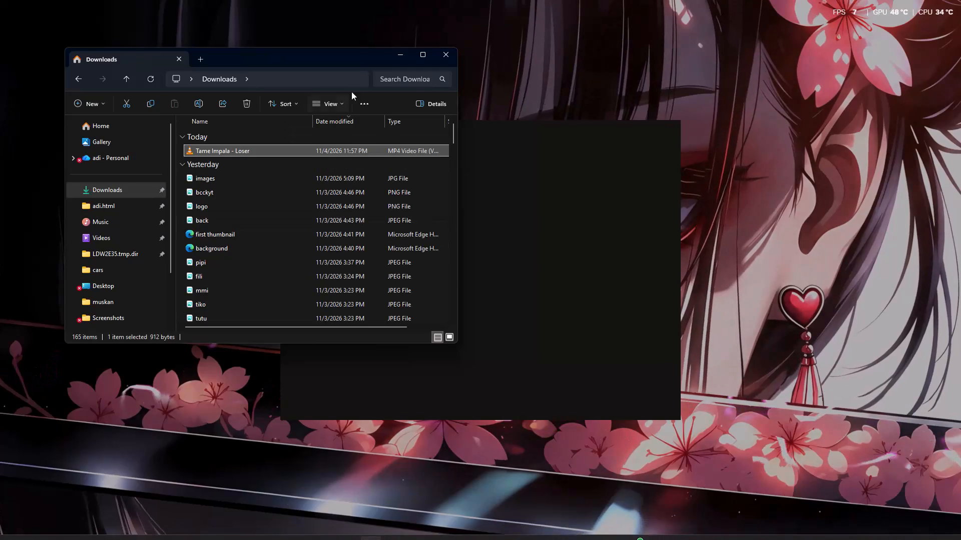
# Maximize the Downloads window, open "Tame Impala - Loser" in VLC to test its playback, and close the player.
pyautogui.doubleClick(368, 62)
pyautogui.doubleClick(220, 100)
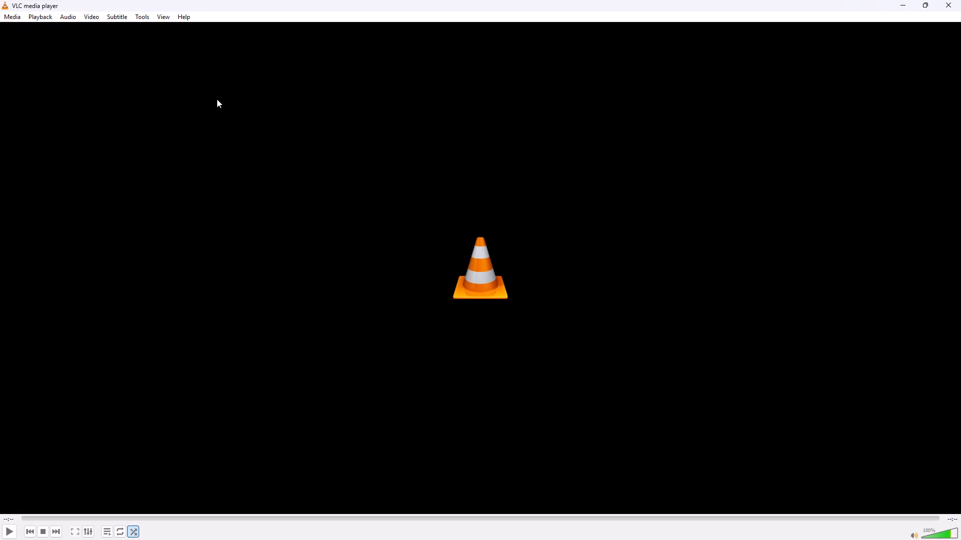
pyautogui.click(9, 527)
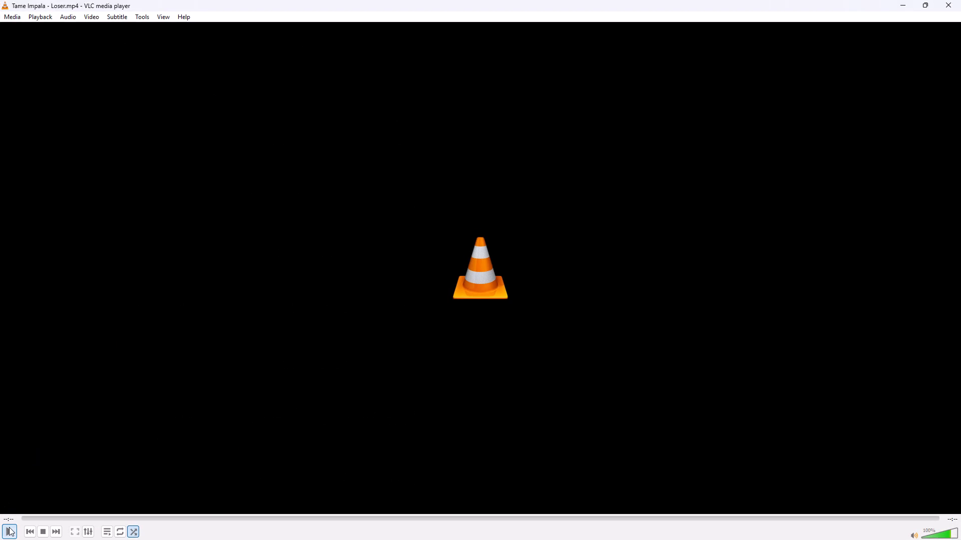
pyautogui.moveTo(450, 217); pyautogui.dragTo(556, 272)
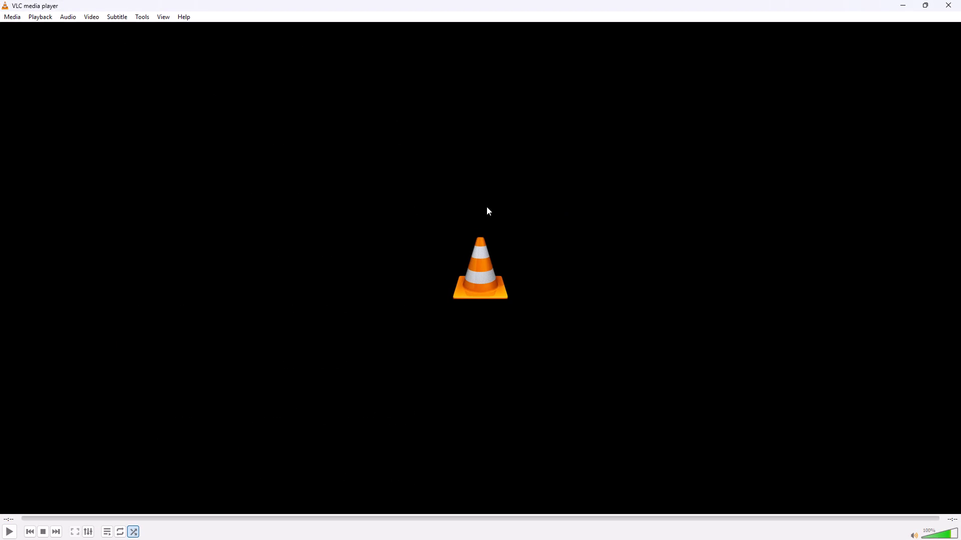
pyautogui.press('space')
pyautogui.click(960, 0)
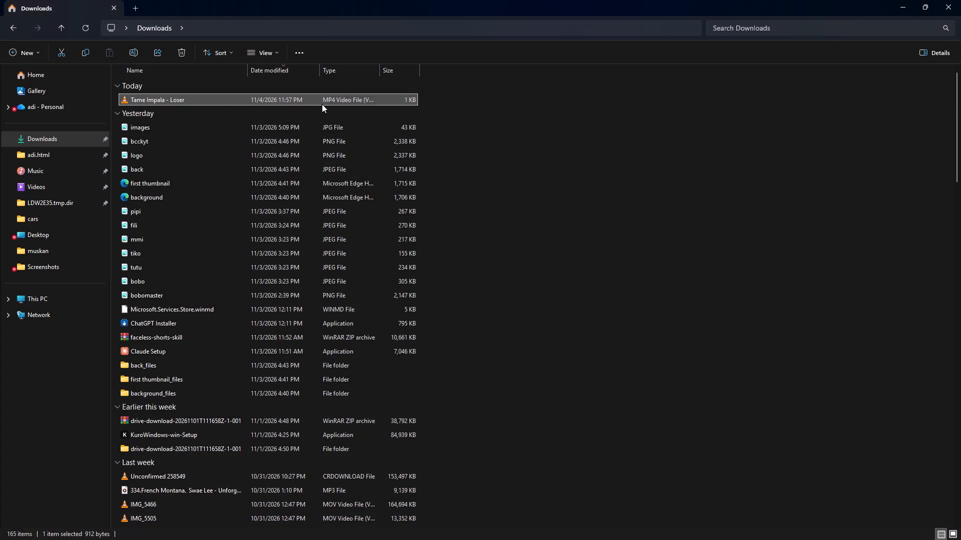
# Permanently delete the "Tame Impala - Loser" MP4 file from the Downloads folder.
pyautogui.click(315, 97)
pyautogui.hotkey('shift', 'Delete')
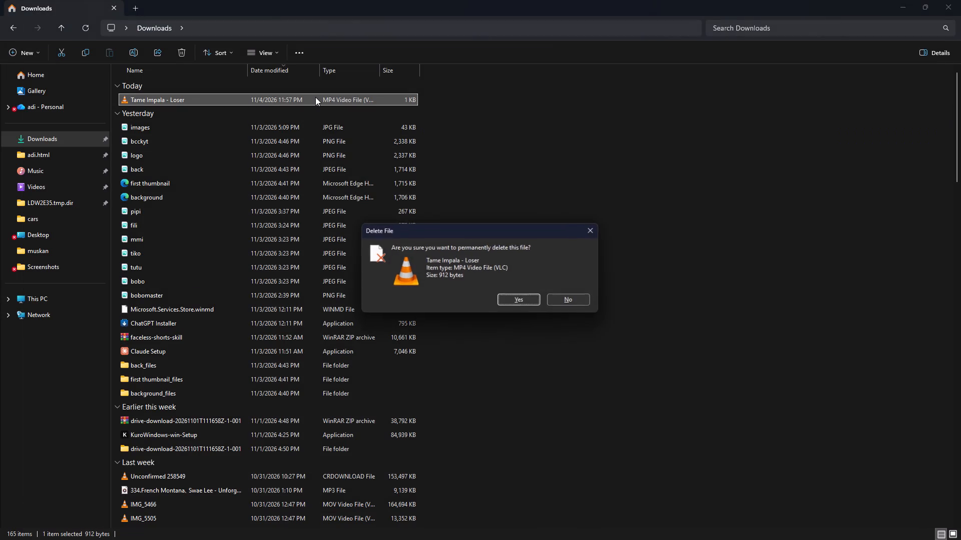
pyautogui.press('Return')
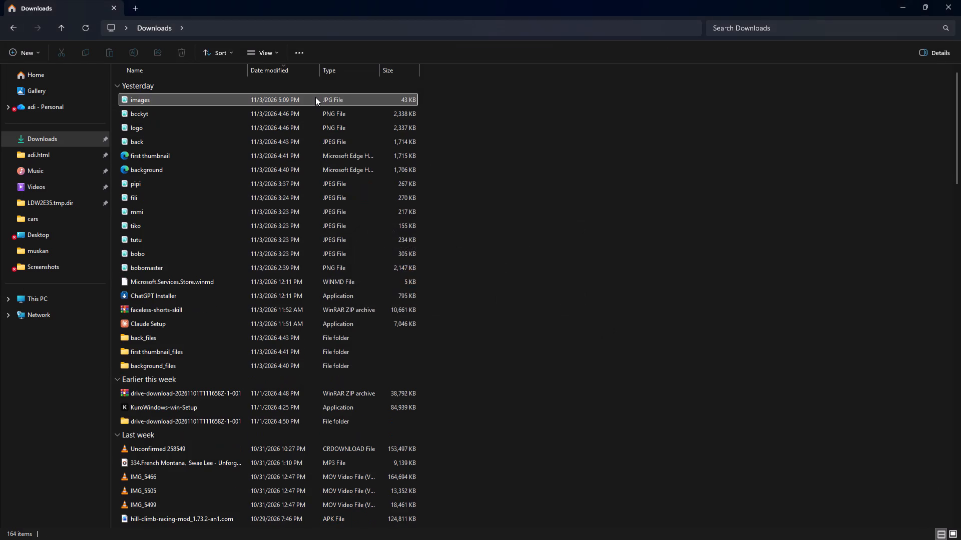
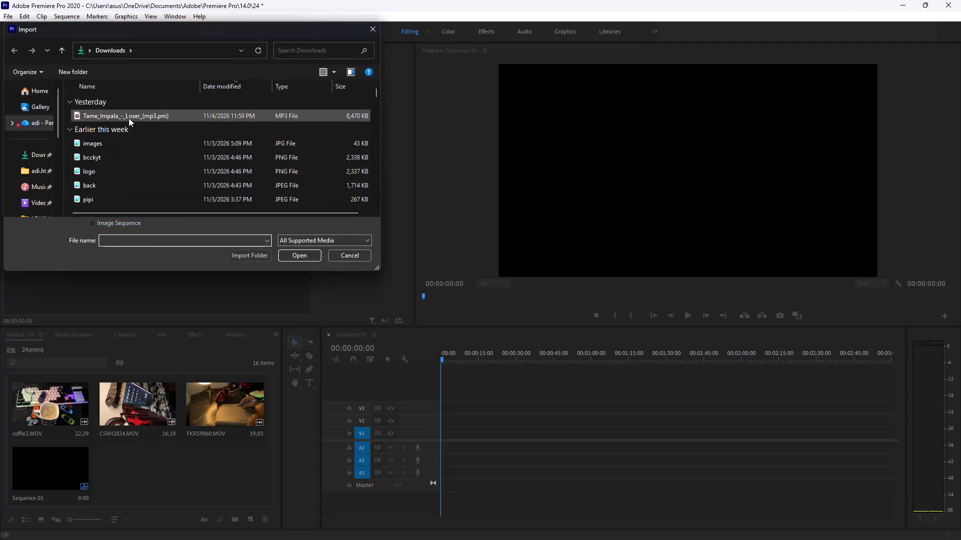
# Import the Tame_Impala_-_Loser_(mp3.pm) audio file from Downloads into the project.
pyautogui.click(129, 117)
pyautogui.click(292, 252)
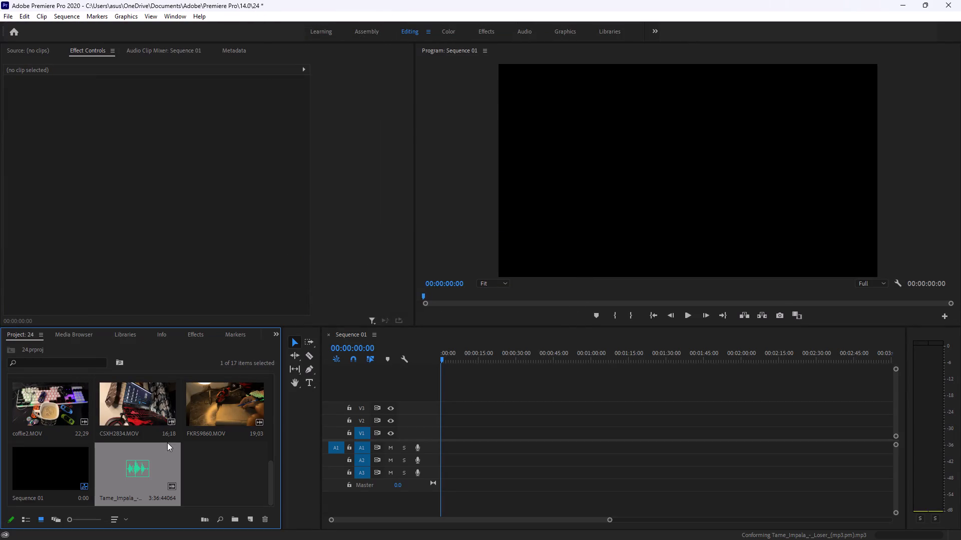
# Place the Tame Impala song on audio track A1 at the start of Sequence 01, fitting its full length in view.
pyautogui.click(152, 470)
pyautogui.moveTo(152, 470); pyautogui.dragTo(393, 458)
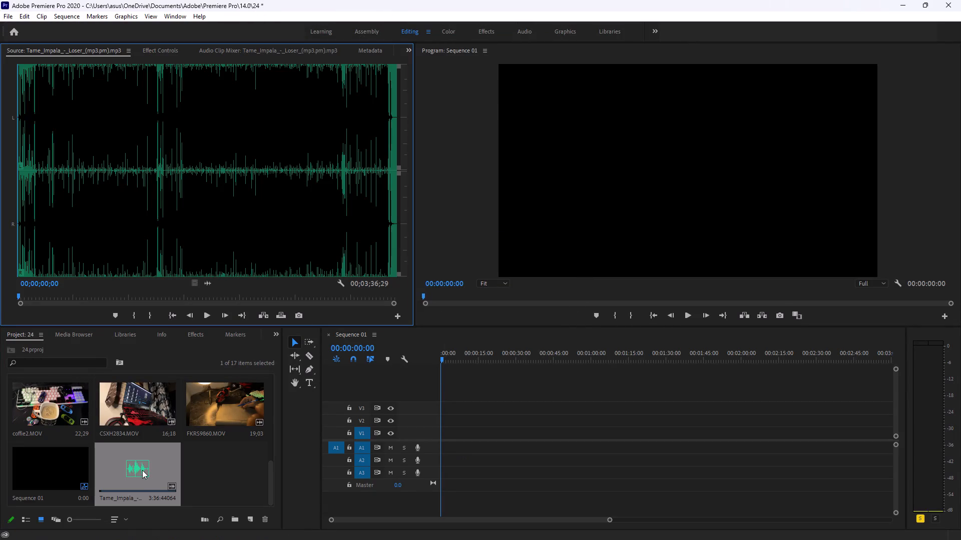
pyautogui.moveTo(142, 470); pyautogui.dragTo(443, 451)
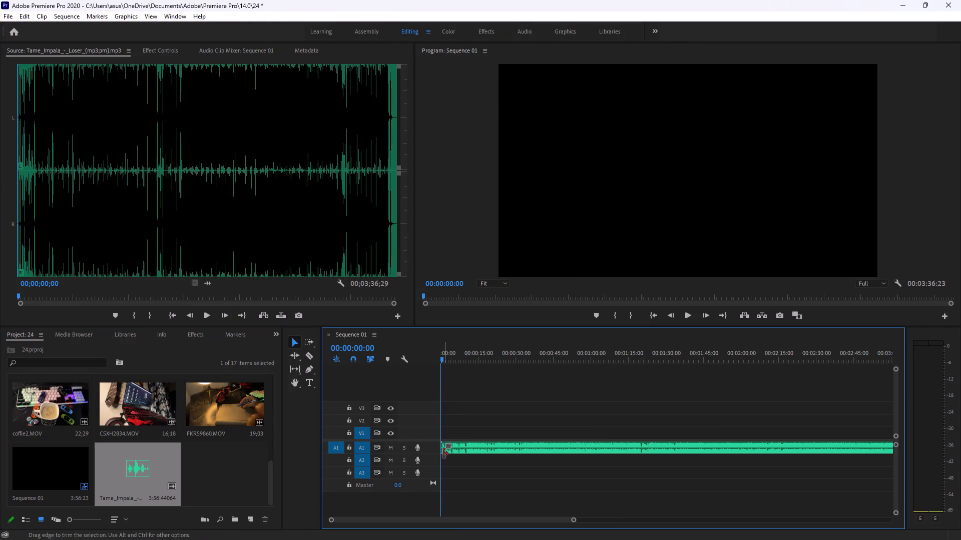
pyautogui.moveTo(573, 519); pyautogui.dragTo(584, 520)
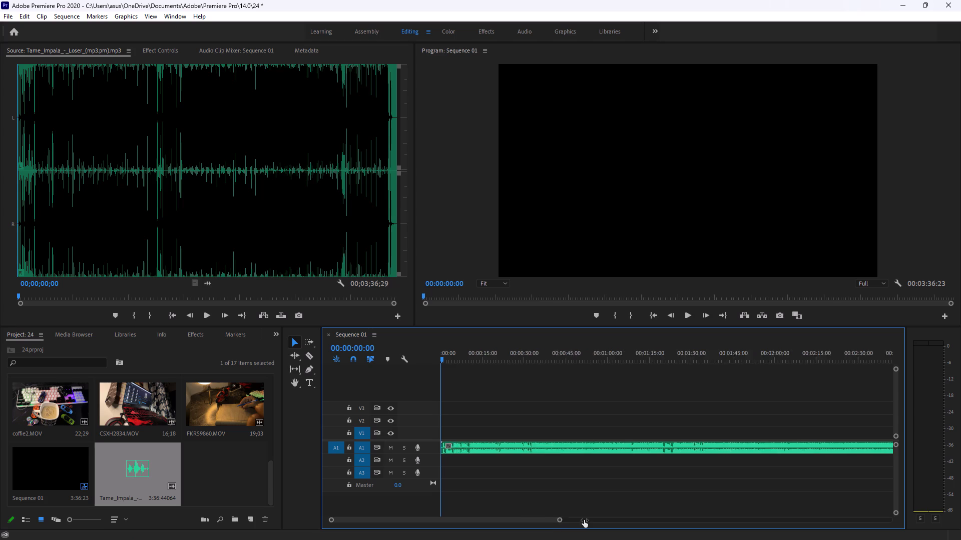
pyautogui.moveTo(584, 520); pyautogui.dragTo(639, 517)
# Preview the CSXH2834.MOV clip in the source monitor.
pyautogui.doubleClick(134, 414)
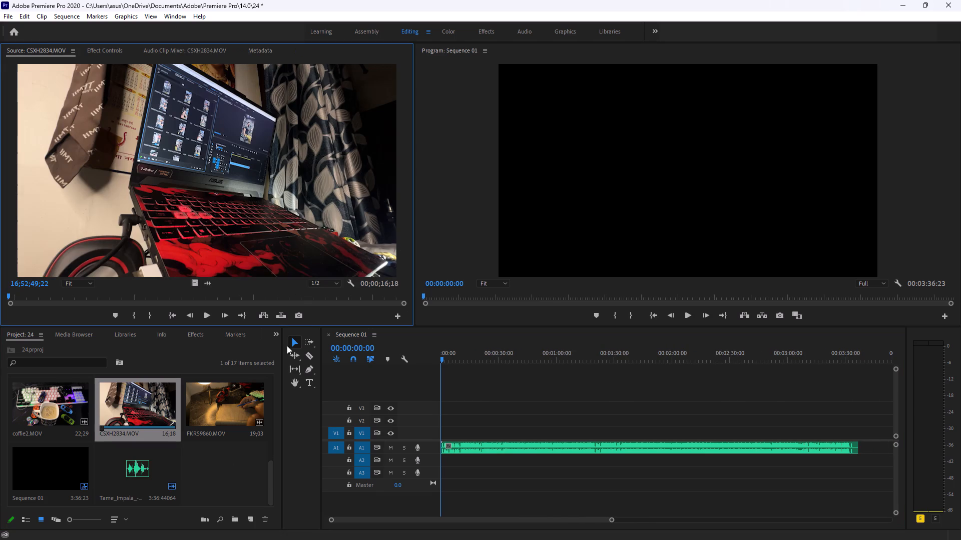
pyautogui.press('space')
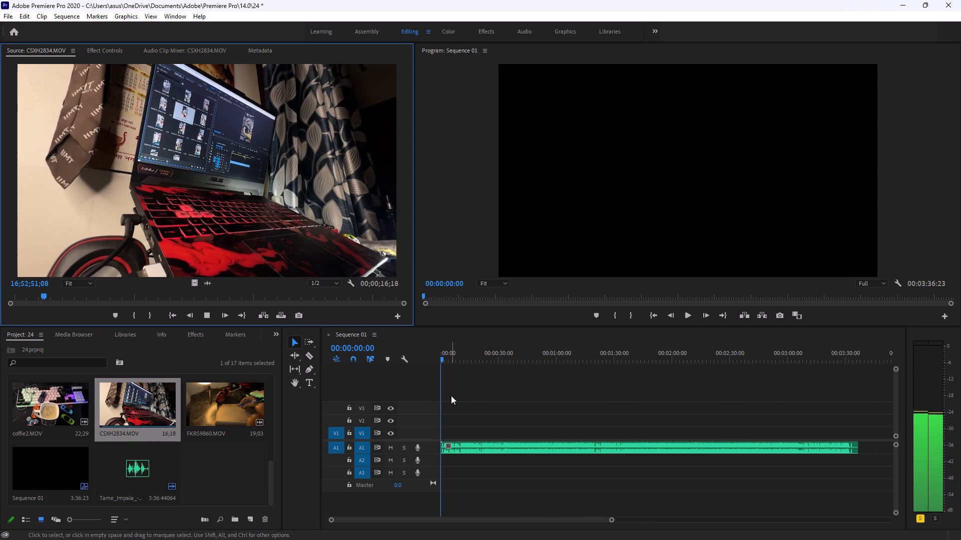
pyautogui.press('space')
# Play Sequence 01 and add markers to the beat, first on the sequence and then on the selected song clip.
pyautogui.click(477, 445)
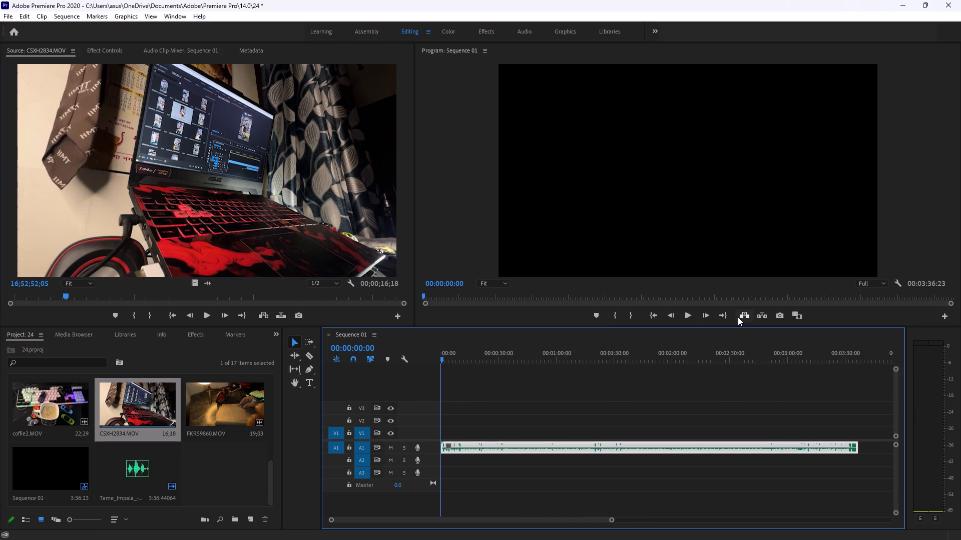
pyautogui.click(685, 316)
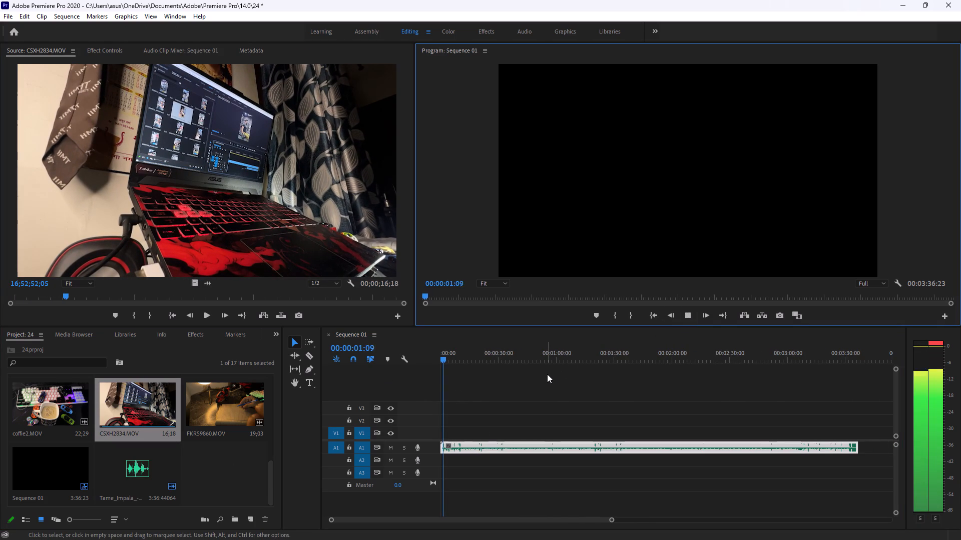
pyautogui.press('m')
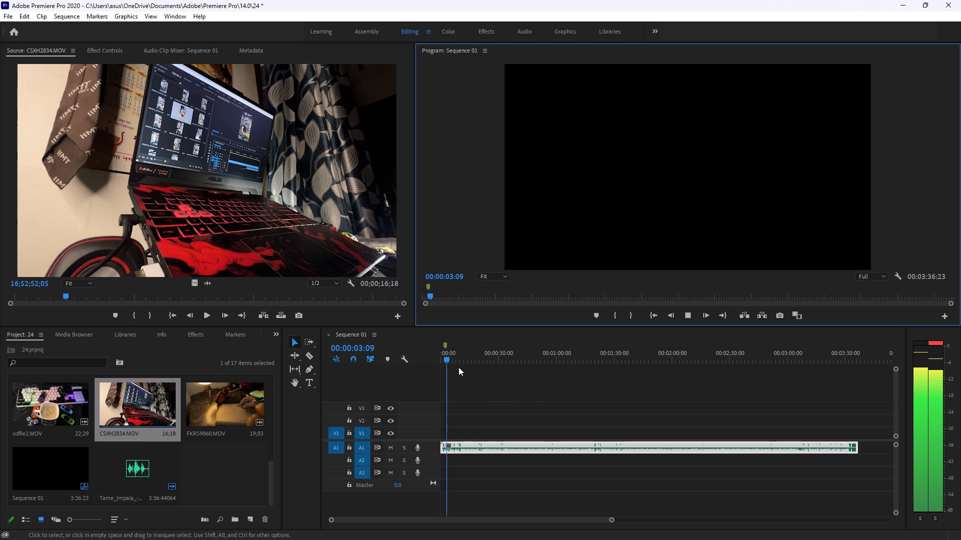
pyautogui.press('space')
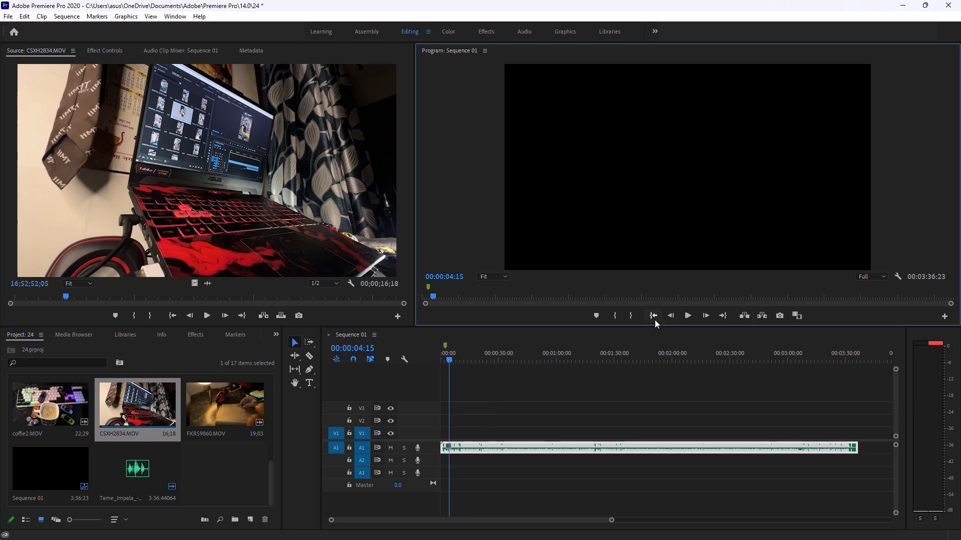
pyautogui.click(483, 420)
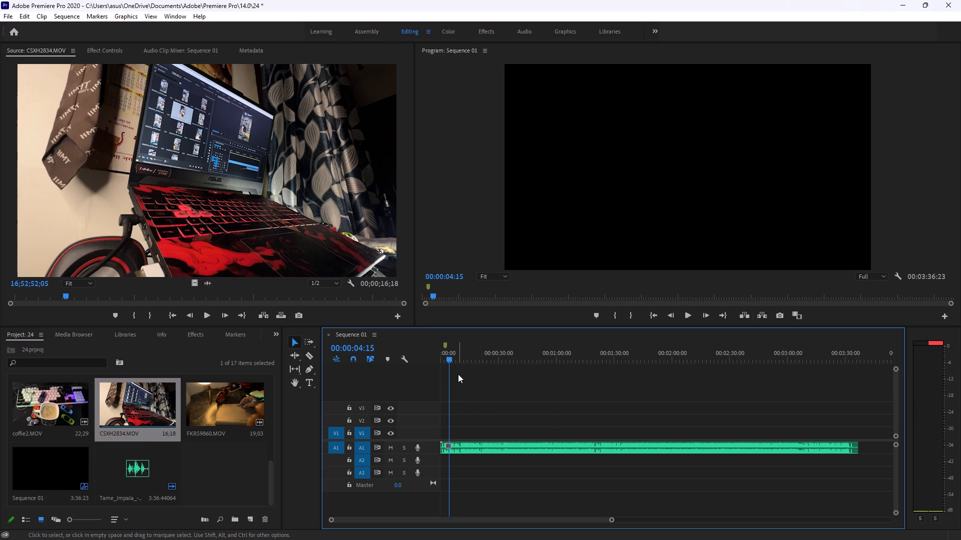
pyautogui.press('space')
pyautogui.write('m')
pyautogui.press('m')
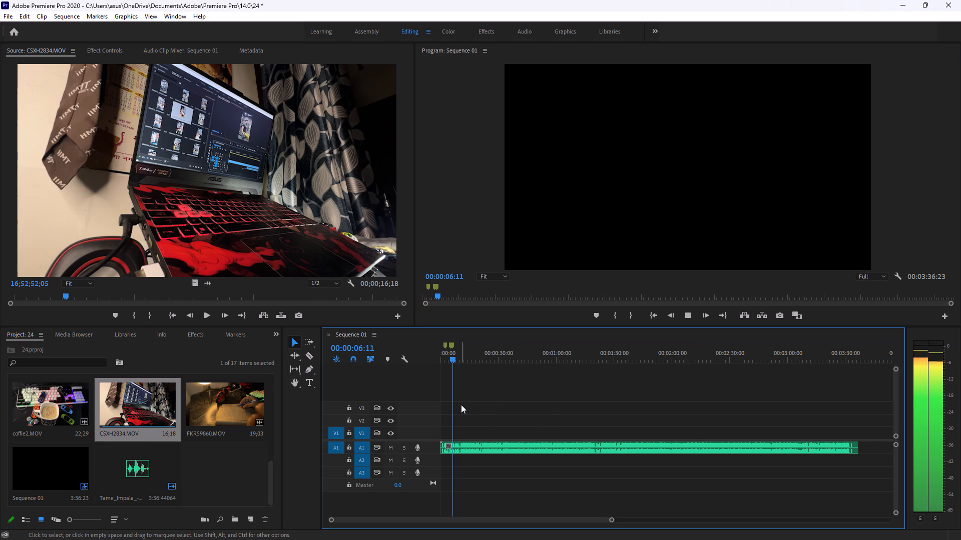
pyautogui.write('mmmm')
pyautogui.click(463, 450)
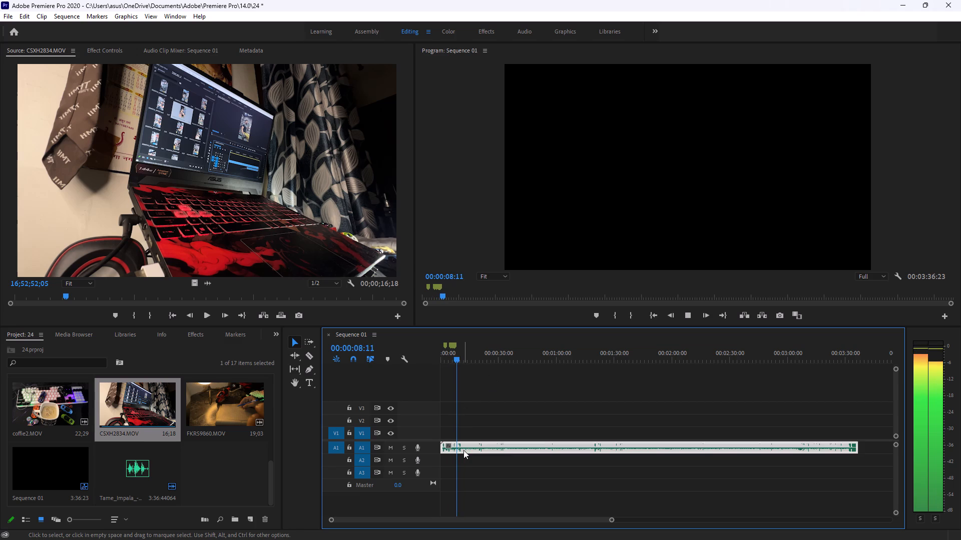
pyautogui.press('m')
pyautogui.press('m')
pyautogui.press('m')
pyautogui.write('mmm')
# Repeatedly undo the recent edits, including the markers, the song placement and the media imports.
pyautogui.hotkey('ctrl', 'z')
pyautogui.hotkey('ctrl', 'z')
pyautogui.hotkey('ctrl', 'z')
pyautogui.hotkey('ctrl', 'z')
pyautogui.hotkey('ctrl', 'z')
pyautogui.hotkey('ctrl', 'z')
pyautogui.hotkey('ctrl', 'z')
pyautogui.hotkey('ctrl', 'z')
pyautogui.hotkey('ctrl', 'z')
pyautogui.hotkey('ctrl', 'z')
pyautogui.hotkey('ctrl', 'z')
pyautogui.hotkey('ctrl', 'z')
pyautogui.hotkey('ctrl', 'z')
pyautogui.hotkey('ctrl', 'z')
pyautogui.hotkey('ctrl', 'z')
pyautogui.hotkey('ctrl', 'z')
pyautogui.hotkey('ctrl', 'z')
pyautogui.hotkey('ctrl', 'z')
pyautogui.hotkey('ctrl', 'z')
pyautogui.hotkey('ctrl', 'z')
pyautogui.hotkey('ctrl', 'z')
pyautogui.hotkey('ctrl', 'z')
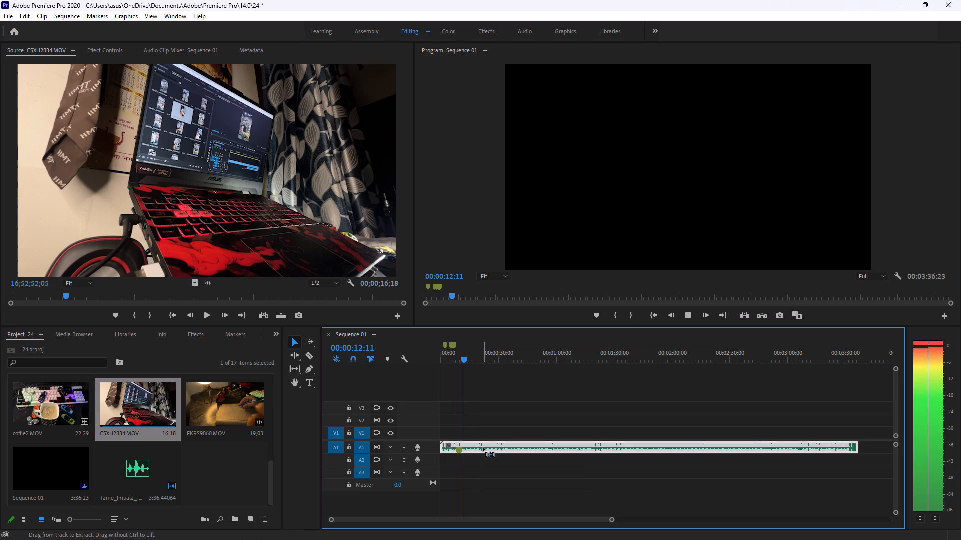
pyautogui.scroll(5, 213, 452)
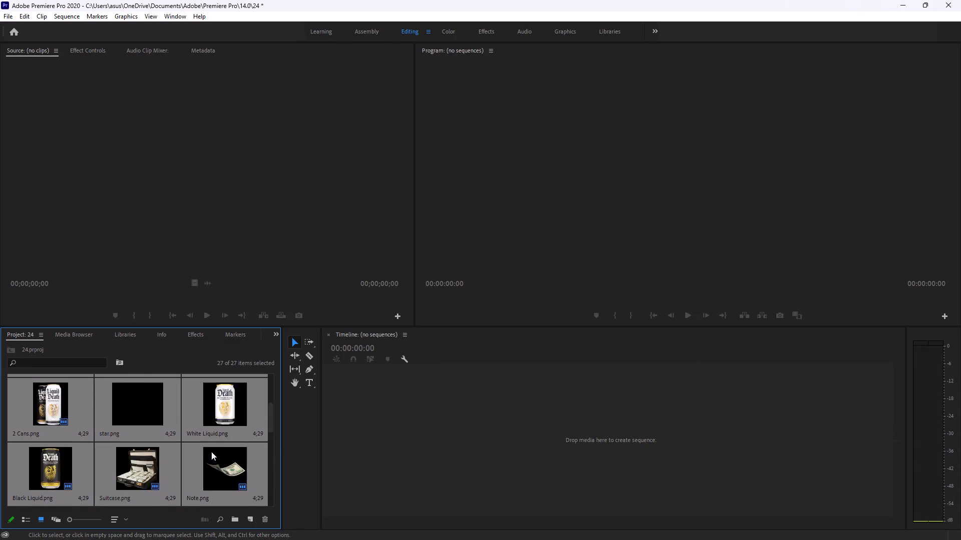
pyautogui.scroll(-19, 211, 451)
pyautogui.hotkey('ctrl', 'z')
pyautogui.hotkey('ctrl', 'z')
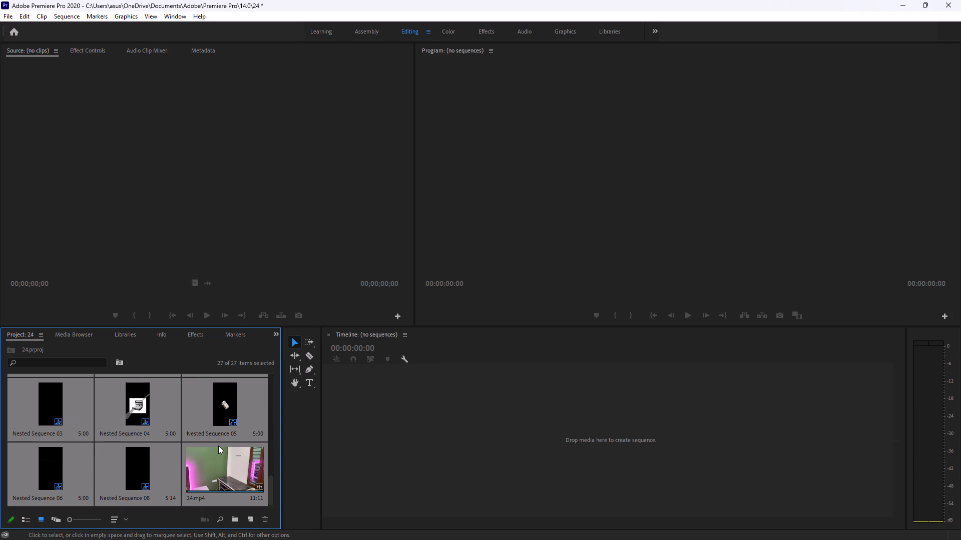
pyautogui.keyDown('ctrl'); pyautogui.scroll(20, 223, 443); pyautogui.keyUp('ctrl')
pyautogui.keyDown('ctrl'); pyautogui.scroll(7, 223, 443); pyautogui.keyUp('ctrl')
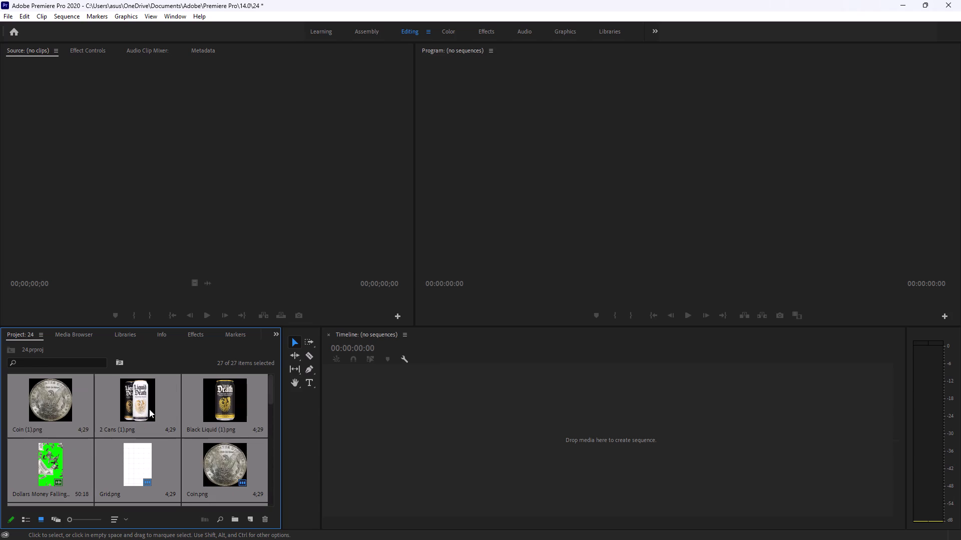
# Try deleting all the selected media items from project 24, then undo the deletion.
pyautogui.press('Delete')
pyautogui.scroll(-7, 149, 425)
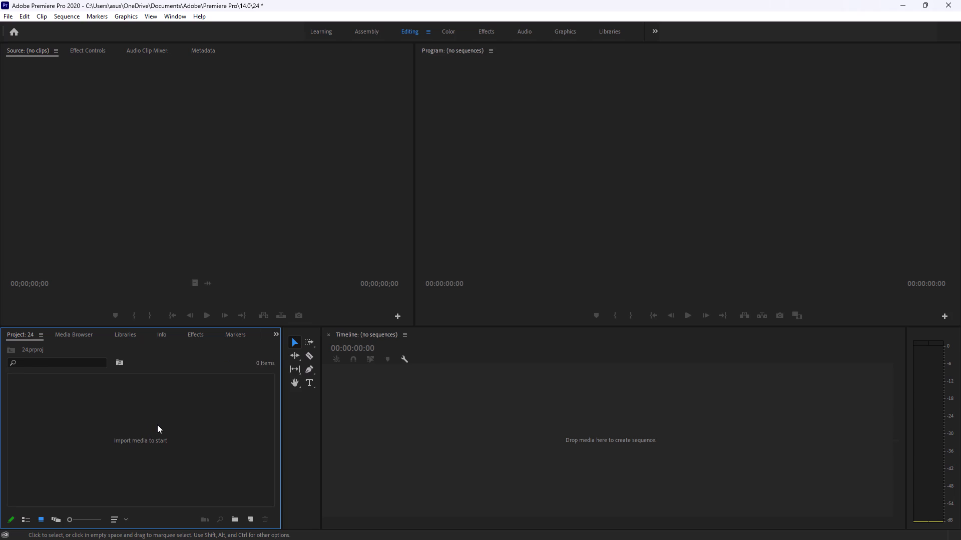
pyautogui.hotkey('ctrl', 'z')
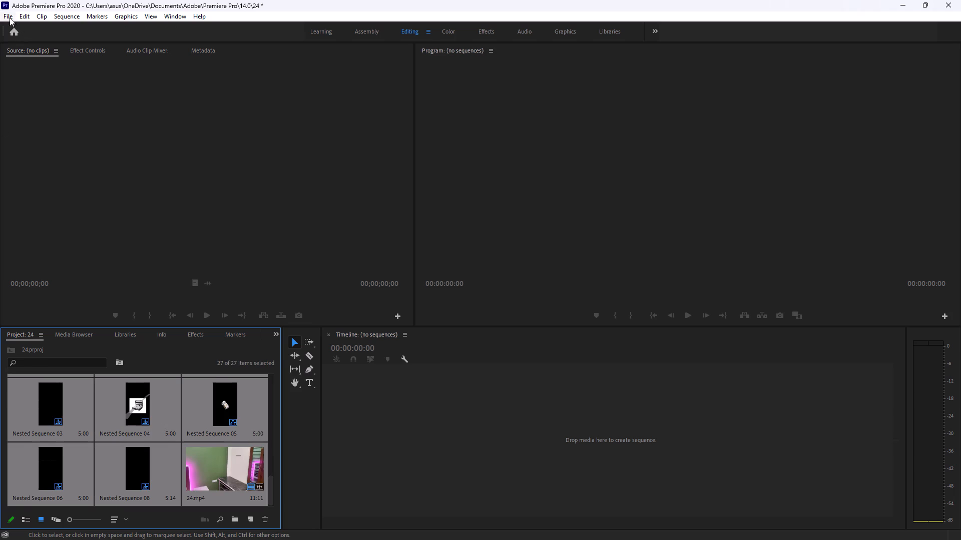
# Create a new project named cnimeatic in the default Premiere Pro 14.0 location.
pyautogui.click(9, 16)
pyautogui.click(40, 21)
pyautogui.click(43, 25)
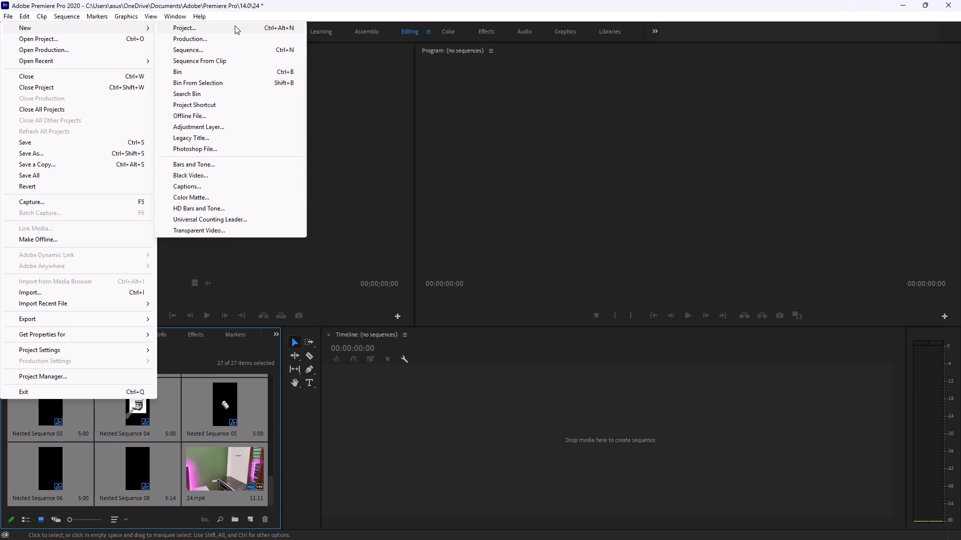
pyautogui.click(238, 25)
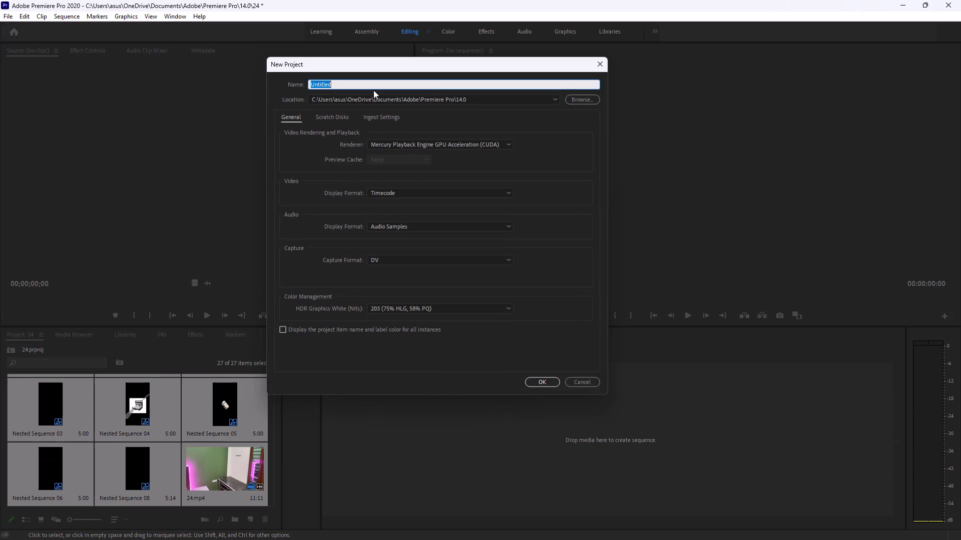
pyautogui.press('BackSpace')
pyautogui.press('BackSpace')
pyautogui.write('cnime')
pyautogui.press('a')
pyautogui.write('tic\\')
pyautogui.press('Return')
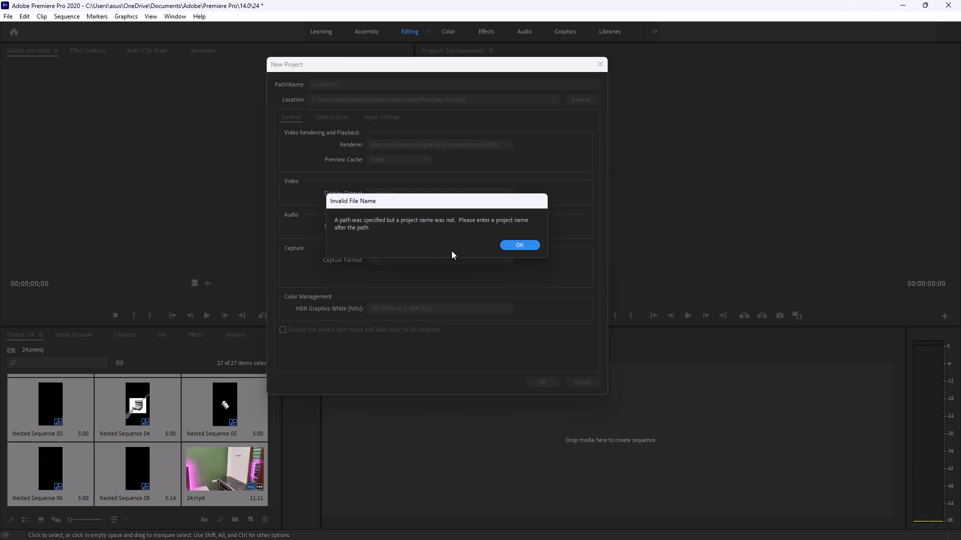
pyautogui.click(516, 244)
pyautogui.click(356, 86)
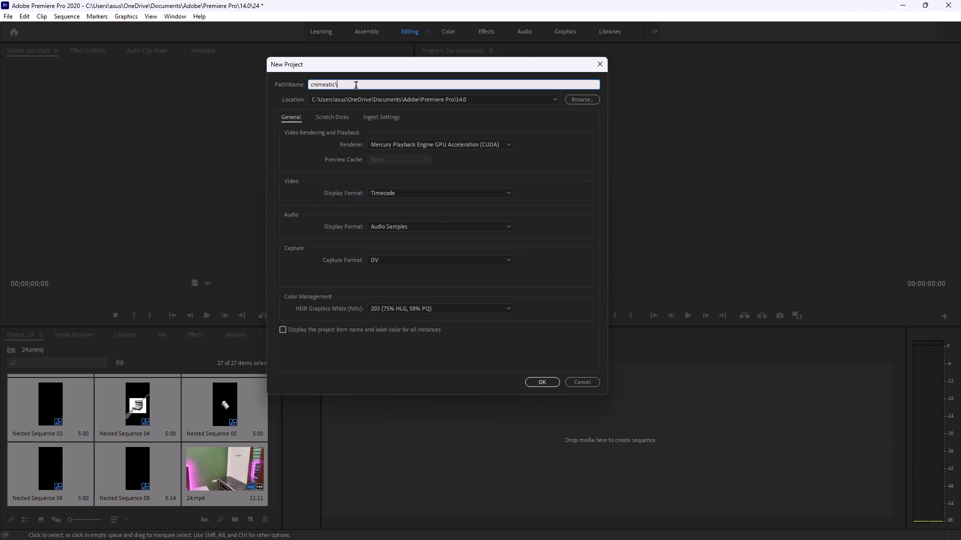
pyautogui.press('BackSpace')
pyautogui.press('Return')
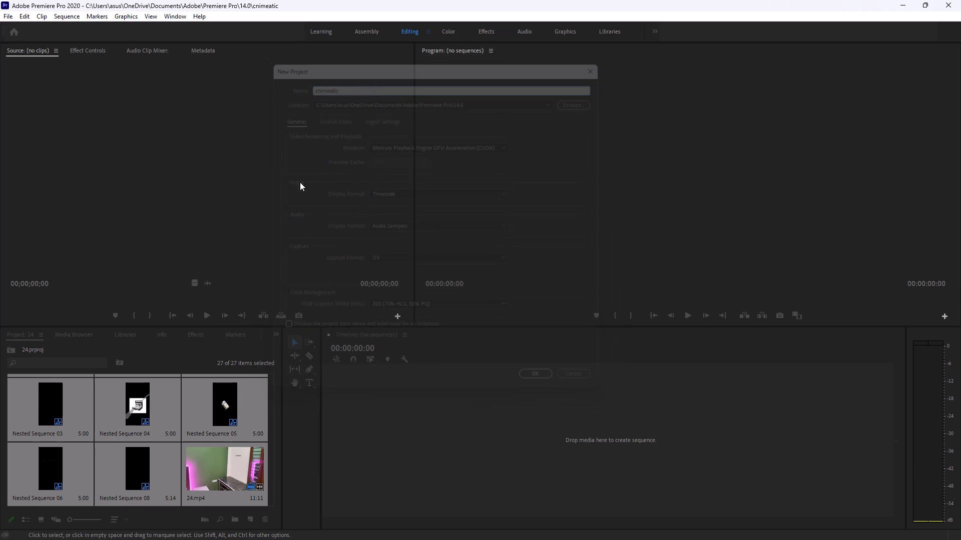
# Start importing media into the cnimeatic project and browse to the cars folder inside Videos.
pyautogui.doubleClick(118, 460)
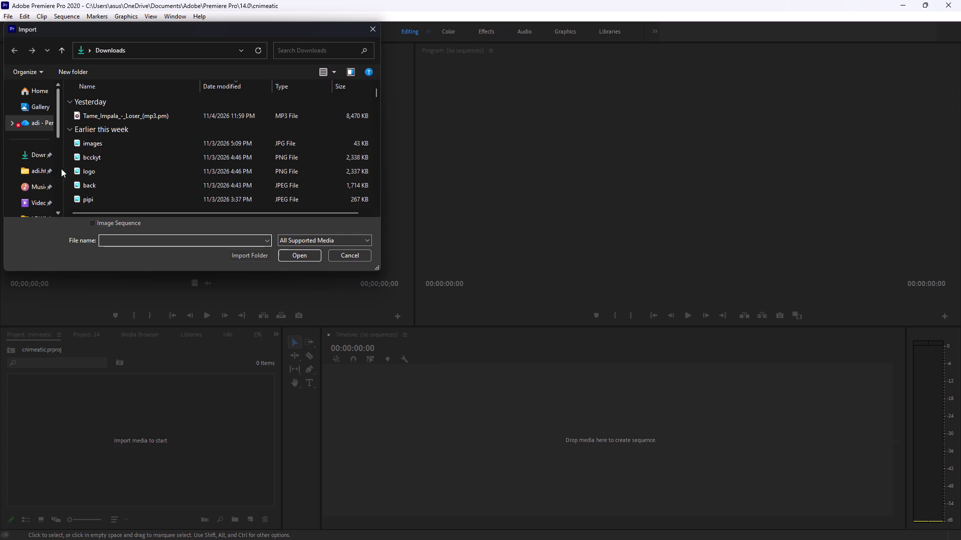
pyautogui.moveTo(63, 168); pyautogui.dragTo(83, 169)
pyautogui.scroll(-3, 46, 169)
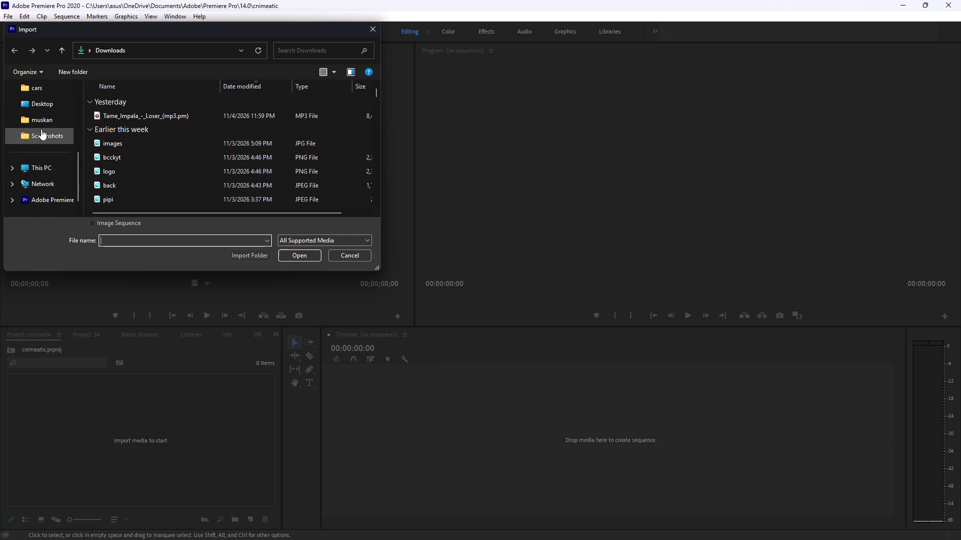
pyautogui.scroll(2, 41, 129)
pyautogui.click(42, 146)
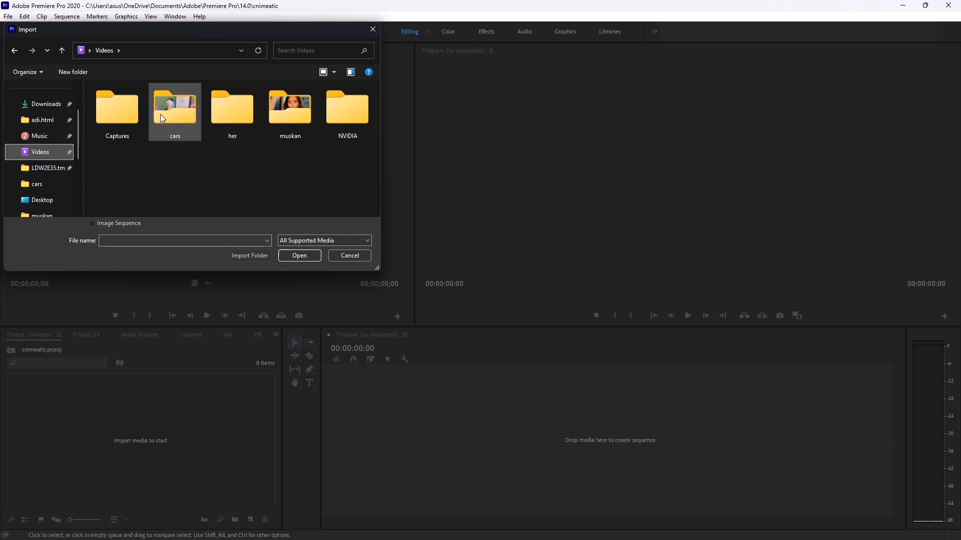
pyautogui.doubleClick(160, 114)
pyautogui.scroll(-3, 144, 125)
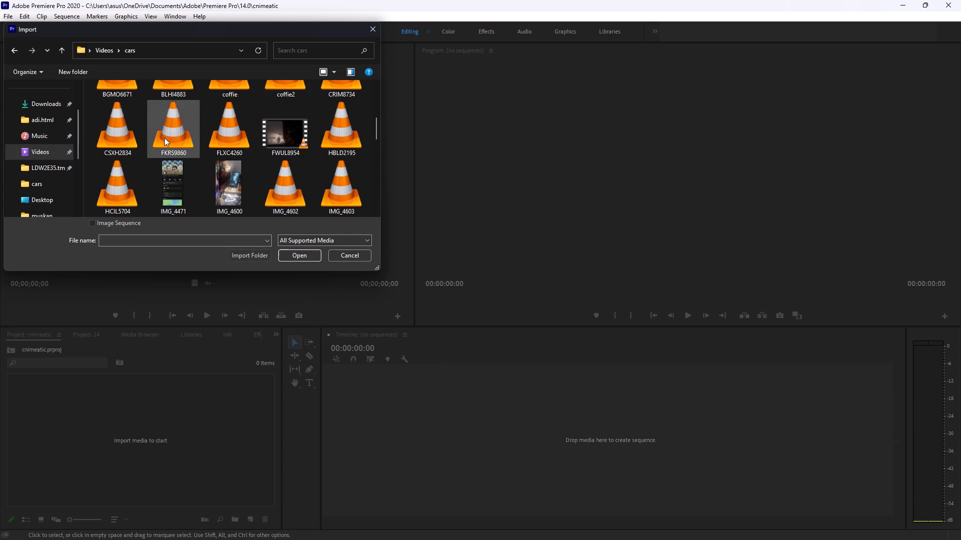
pyautogui.scroll(-8, 191, 137)
pyautogui.scroll(11, 191, 146)
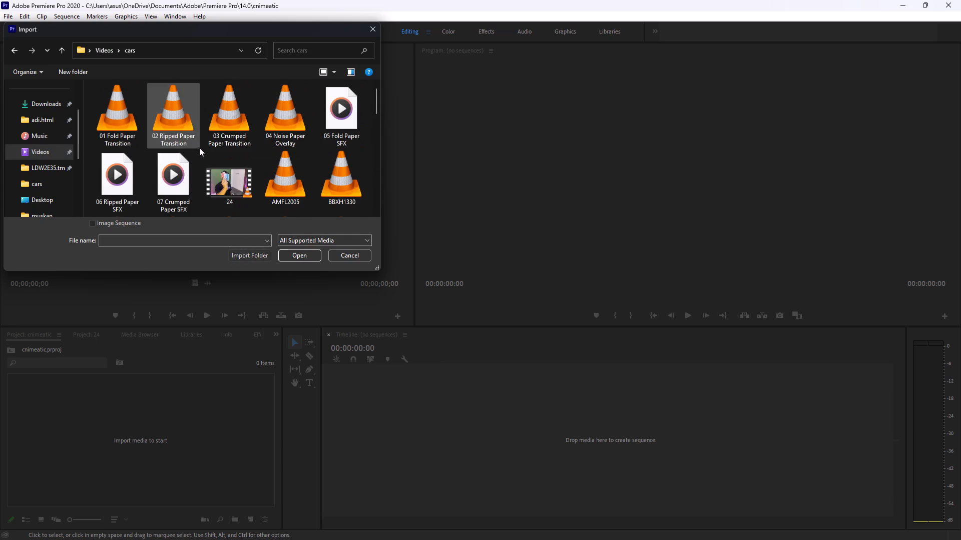
pyautogui.scroll(6, 199, 147)
pyautogui.scroll(-1, 194, 150)
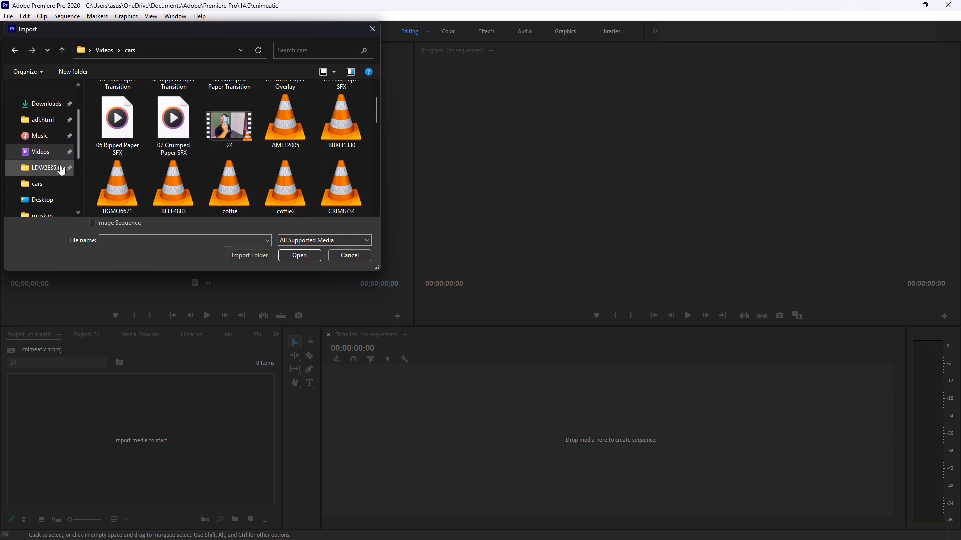
pyautogui.click(57, 154)
pyautogui.click(177, 123)
pyautogui.doubleClick(177, 123)
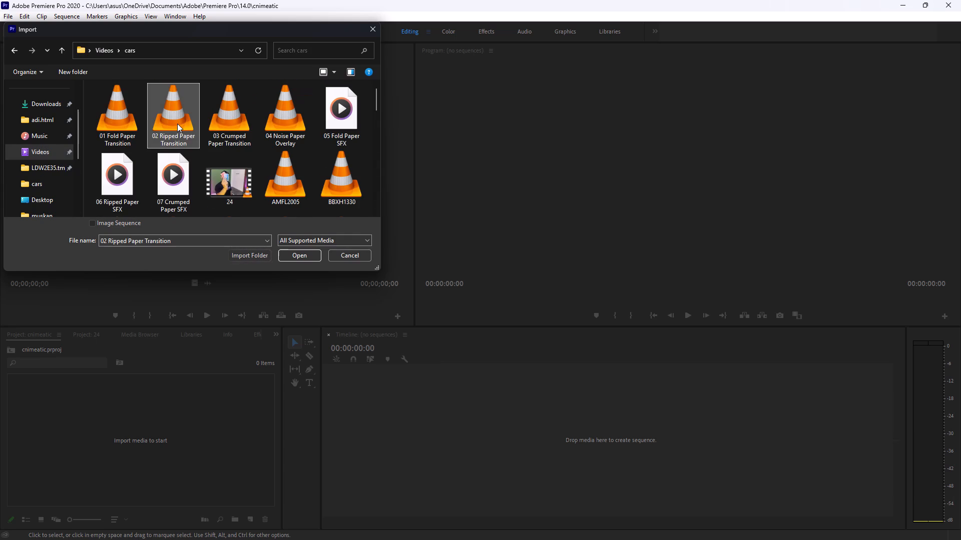
# Import the consecutive clips and images from BGMO6671 through KLAJ6210 in the cars folder into the cnimeatic project.
pyautogui.scroll(-1, 244, 138)
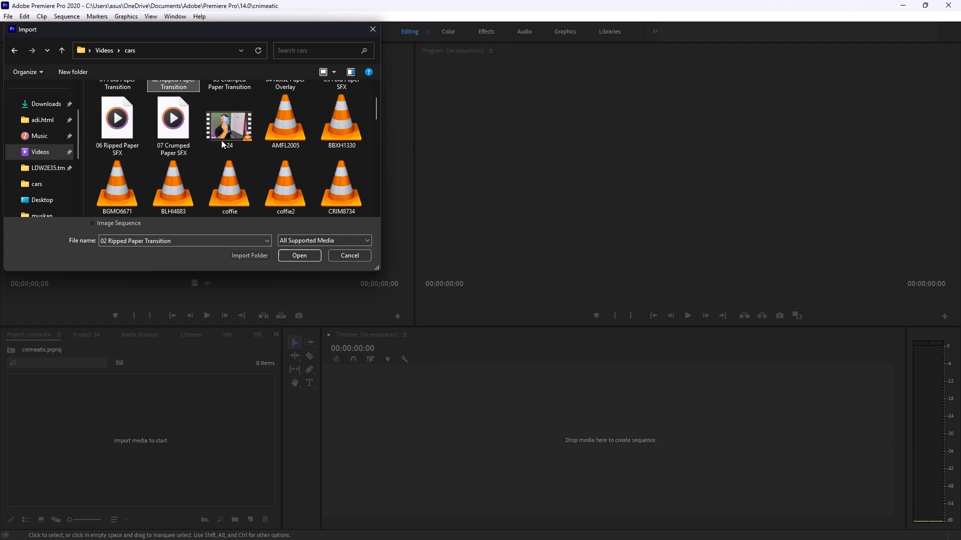
pyautogui.scroll(-1, 295, 141)
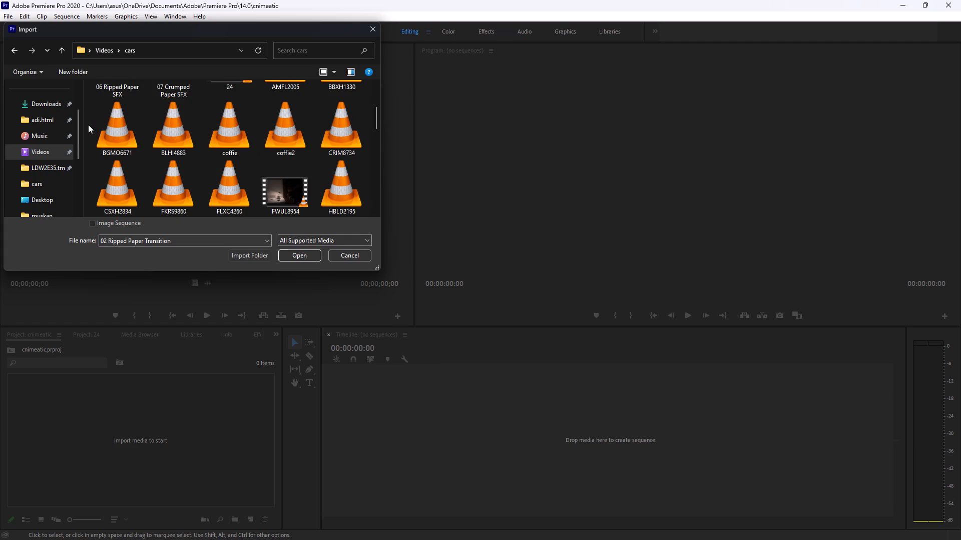
pyautogui.moveTo(88, 123); pyautogui.dragTo(324, 144)
pyautogui.scroll(-1, 324, 144)
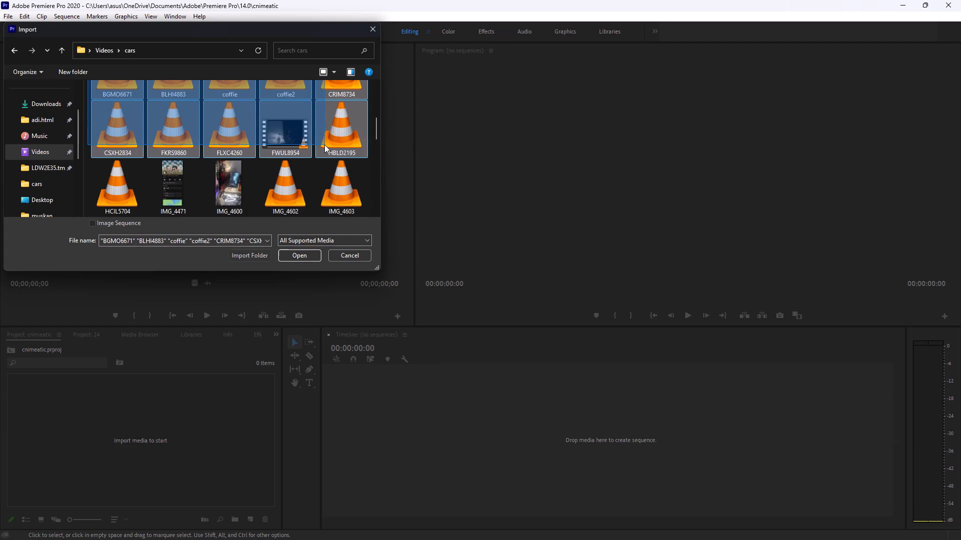
pyautogui.moveTo(324, 144); pyautogui.dragTo(354, 179)
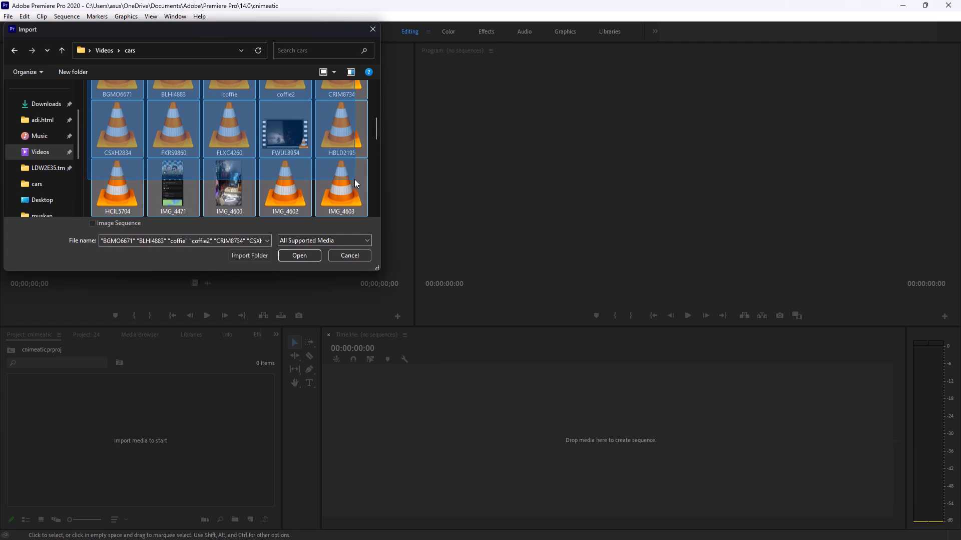
pyautogui.scroll(-1, 353, 179)
pyautogui.moveTo(354, 179); pyautogui.dragTo(347, 205)
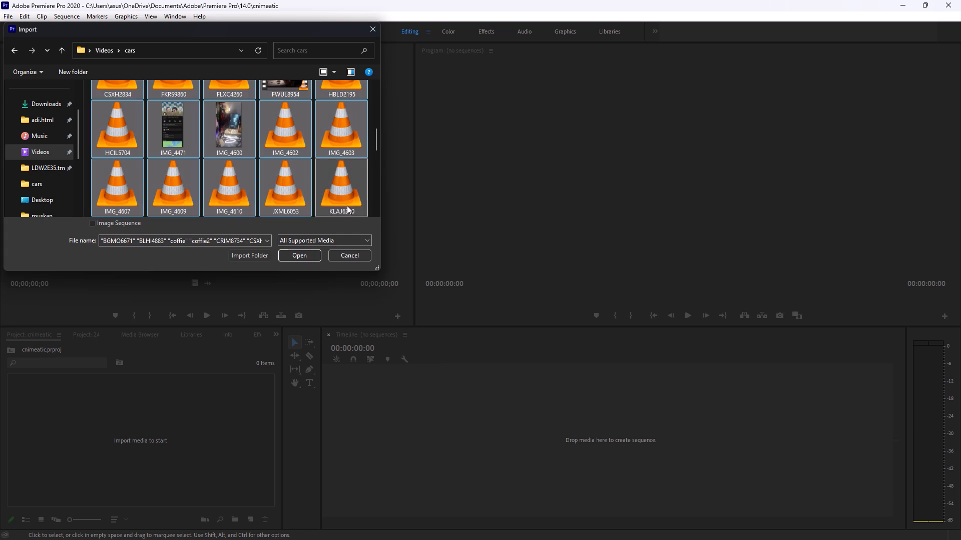
pyautogui.click(297, 256)
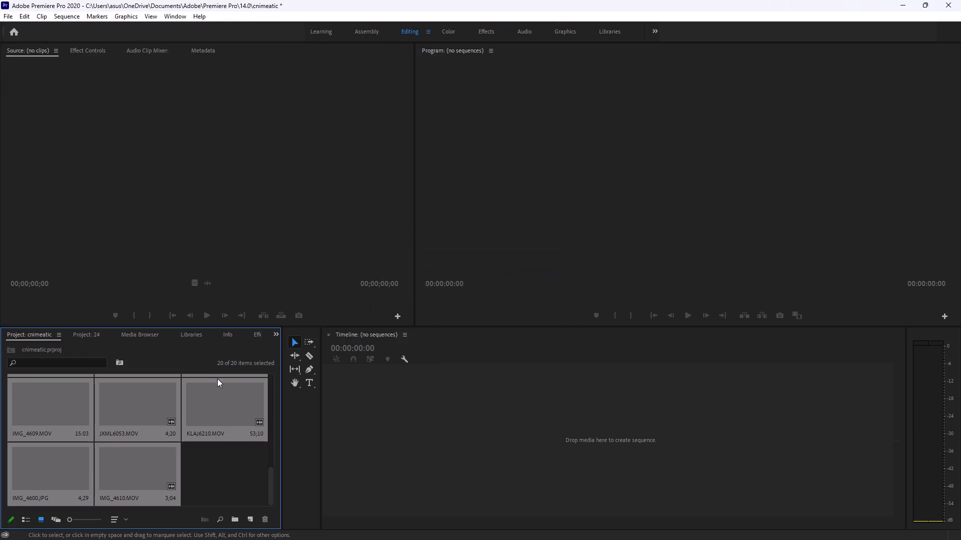
# In the Assembly workspace, remove IMG_4471.PNG and IMG_4609.MOV from the project's media.
pyautogui.click(360, 29)
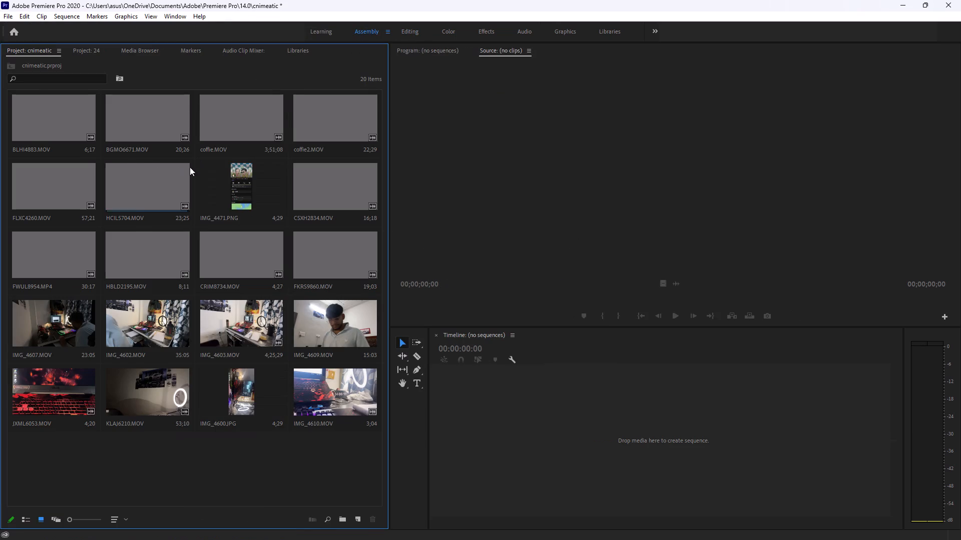
pyautogui.rightClick(227, 172)
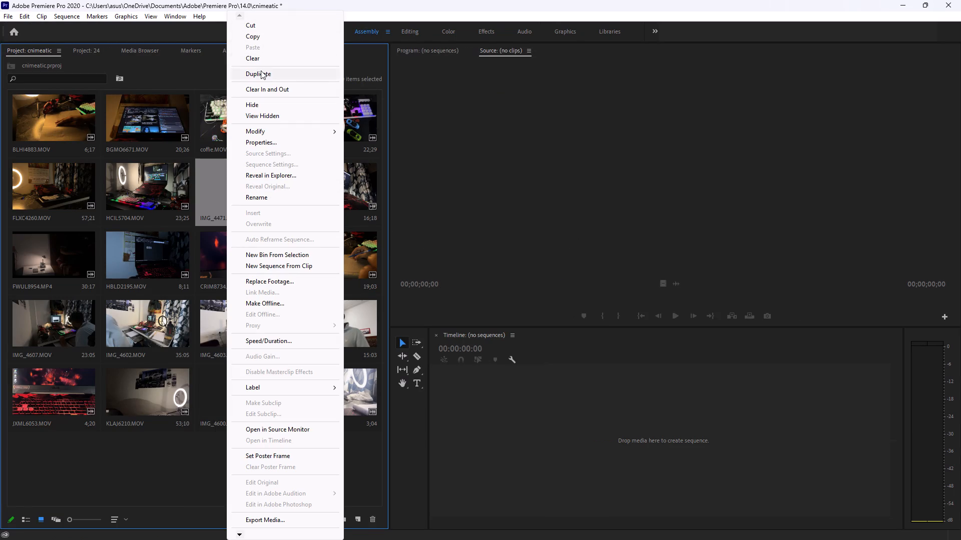
pyautogui.click(266, 59)
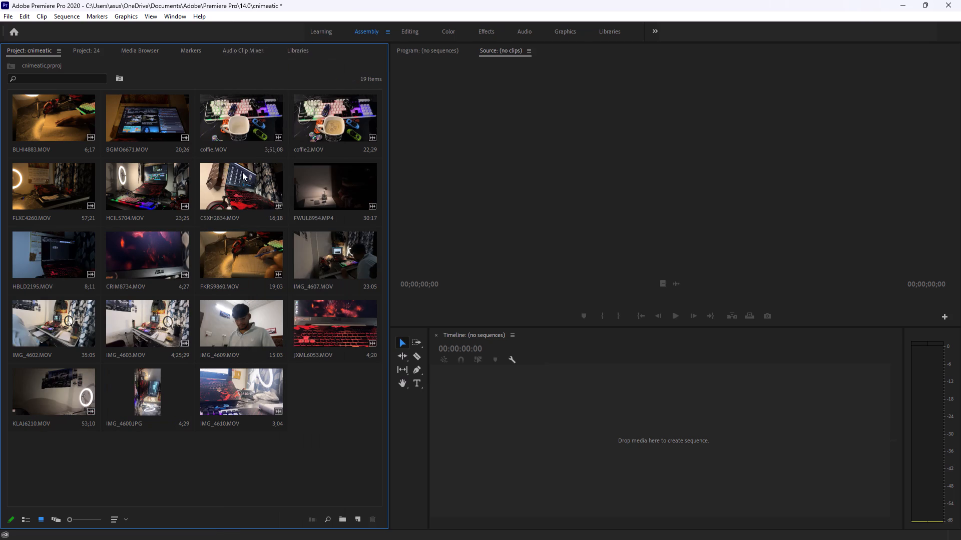
pyautogui.rightClick(241, 323)
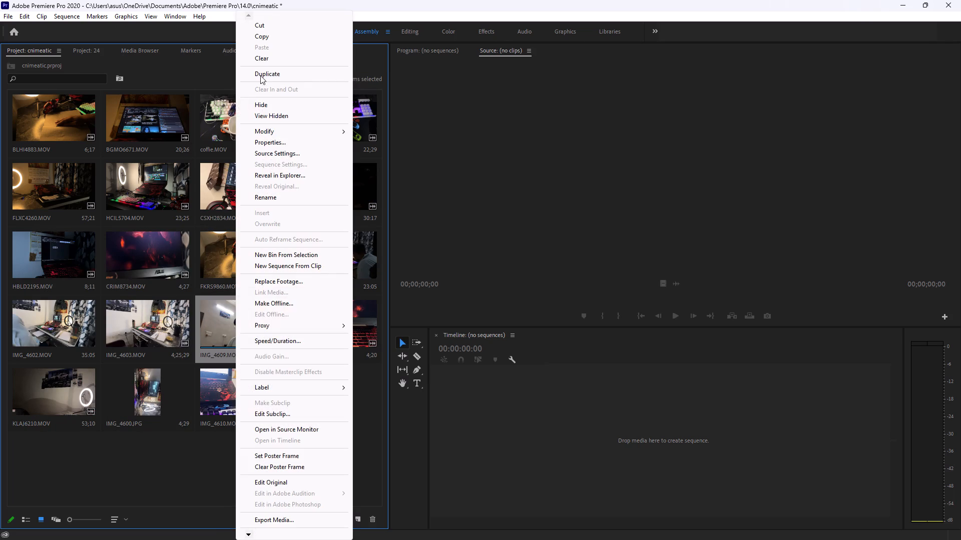
pyautogui.click(262, 58)
pyautogui.rightClick(342, 253)
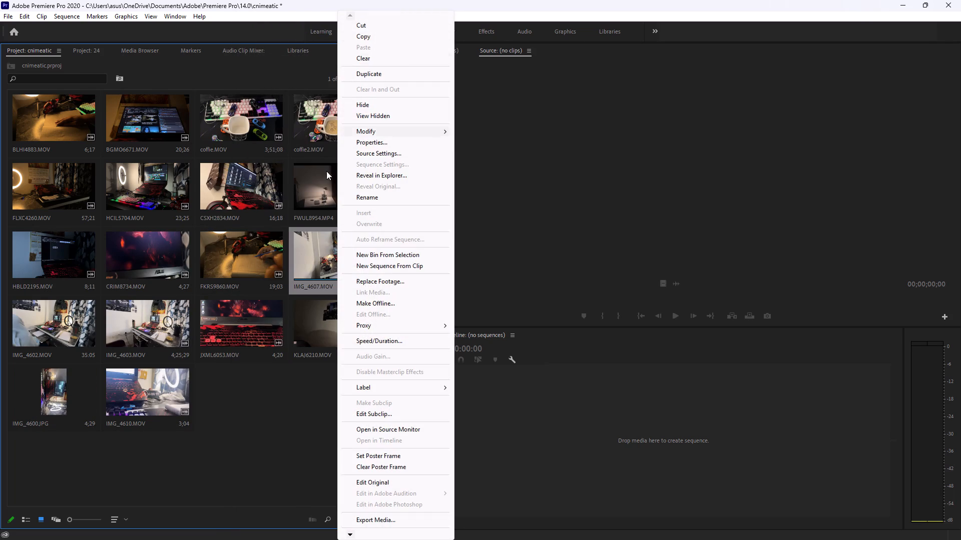
pyautogui.click(255, 413)
pyautogui.click(35, 325)
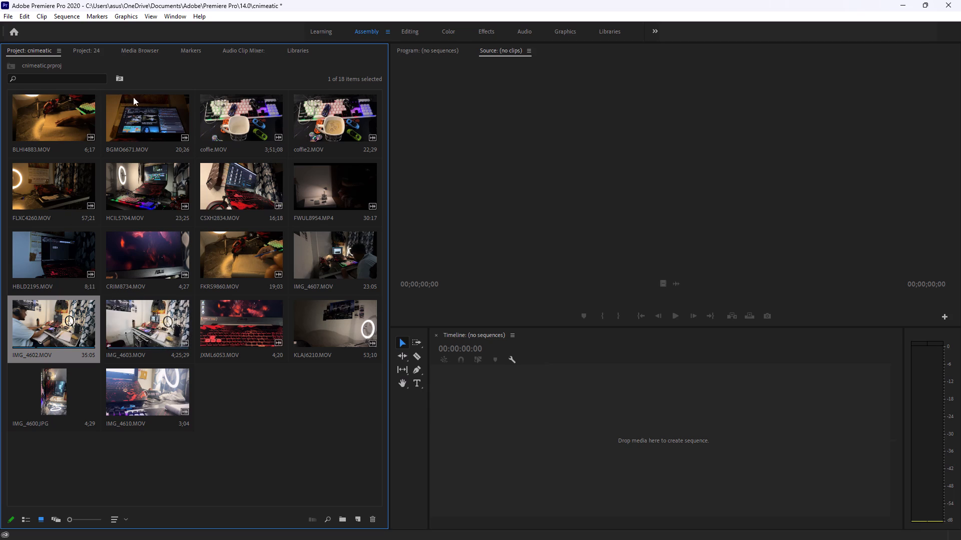
# Return to the Editing workspace and import the Tame_Impala_-_Loser MP3 from the Downloads folder.
pyautogui.click(412, 34)
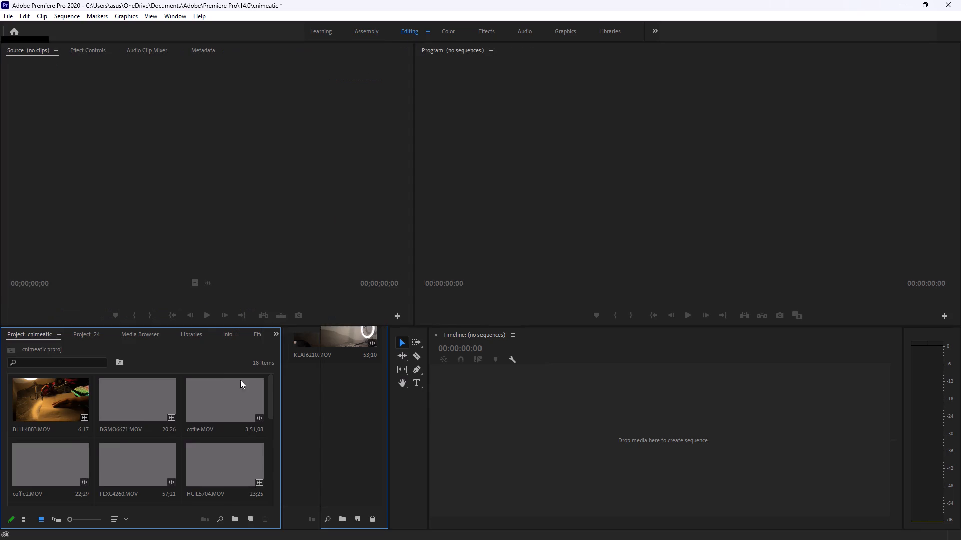
pyautogui.scroll(-5, 200, 444)
pyautogui.scroll(-20, 173, 435)
pyautogui.scroll(-2, 173, 435)
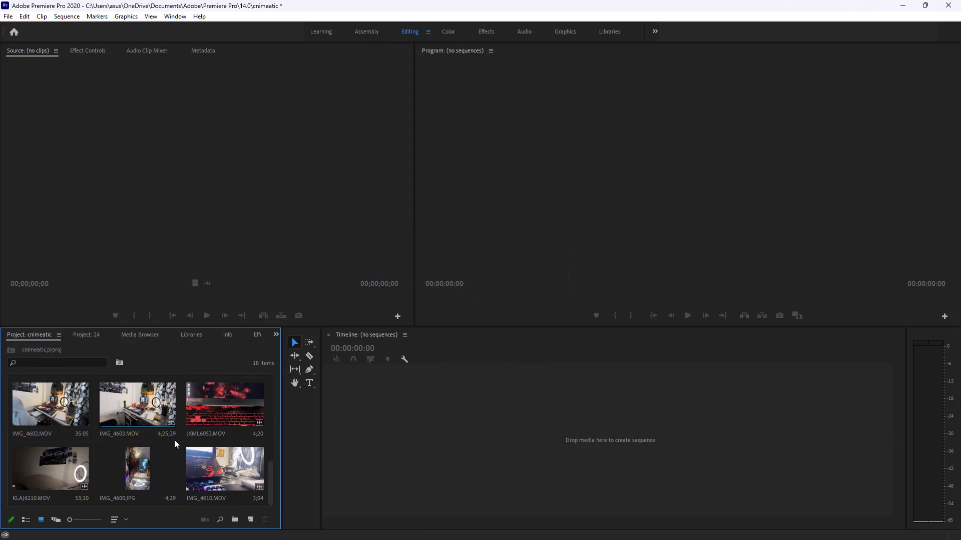
pyautogui.doubleClick(171, 469)
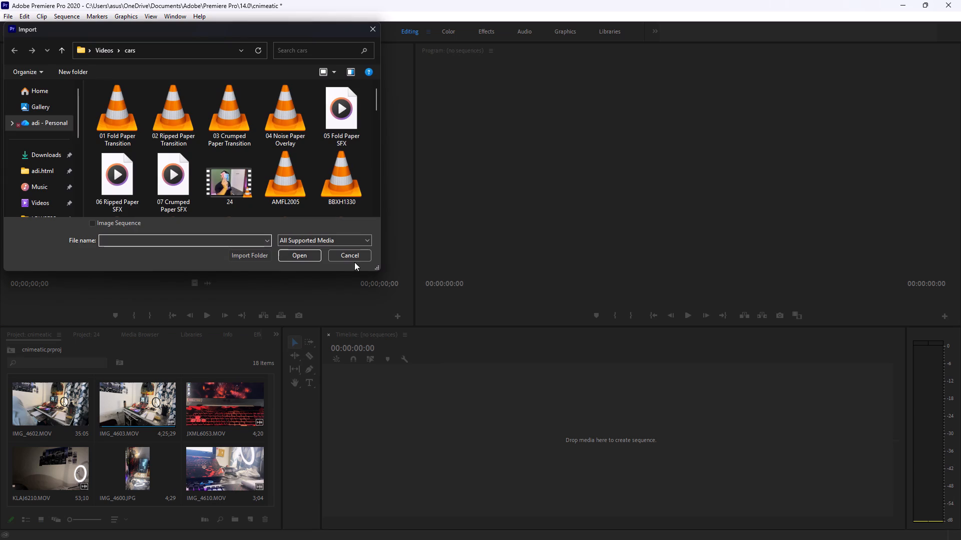
pyautogui.click(355, 259)
pyautogui.doubleClick(182, 467)
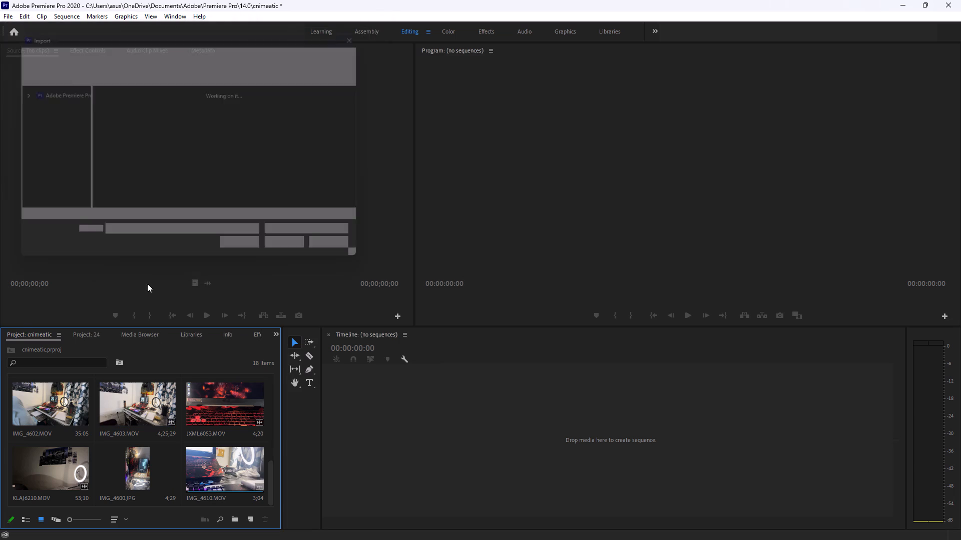
pyautogui.moveTo(57, 162); pyautogui.dragTo(58, 156)
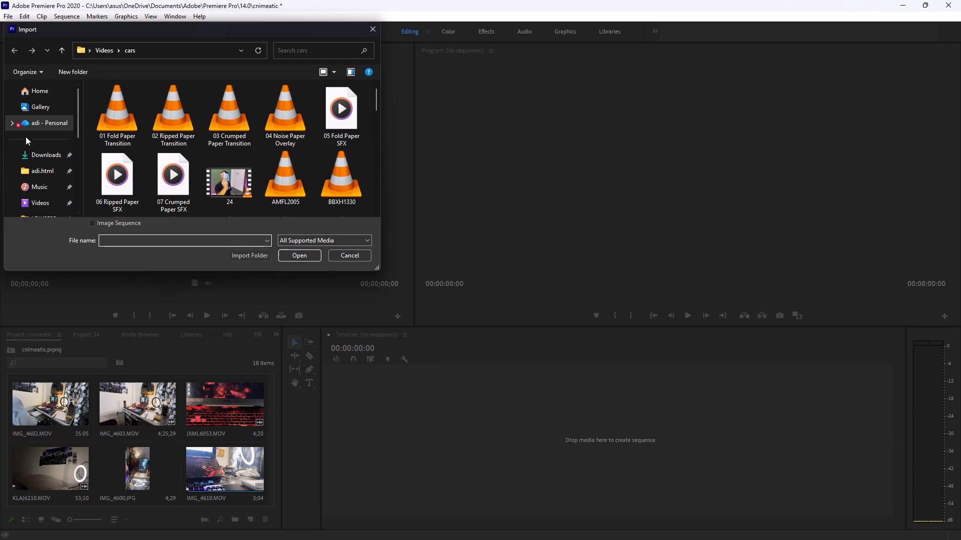
pyautogui.click(33, 153)
pyautogui.moveTo(33, 153); pyautogui.dragTo(45, 147)
pyautogui.click(133, 114)
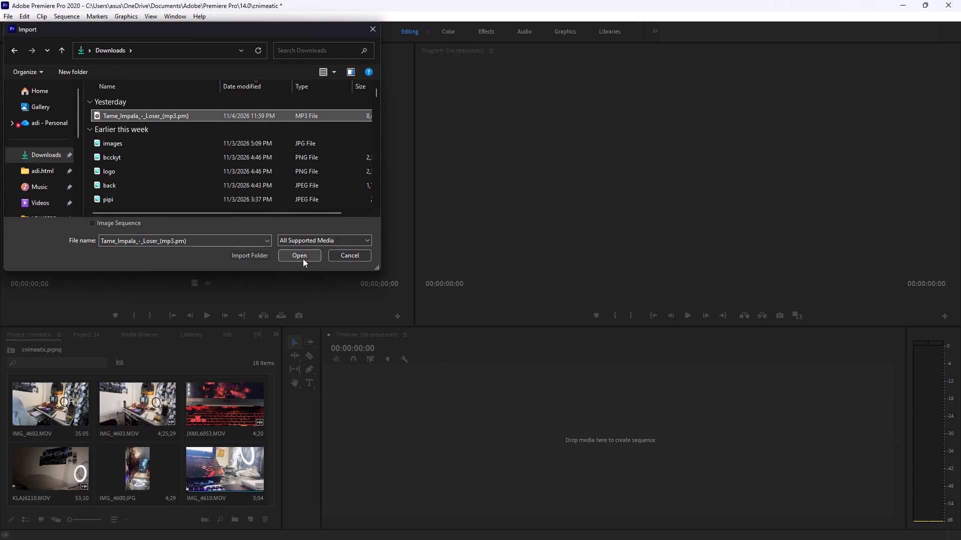
pyautogui.click(303, 258)
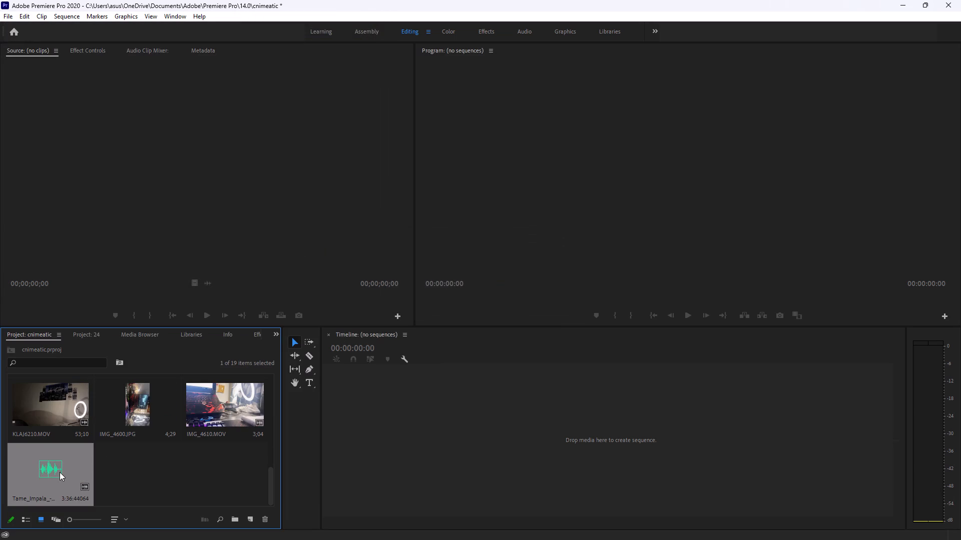
pyautogui.moveTo(60, 469); pyautogui.dragTo(67, 468)
# Start a new sequence with Custom editing mode and a timebase of 24.00 frames/second.
pyautogui.rightClick(223, 458)
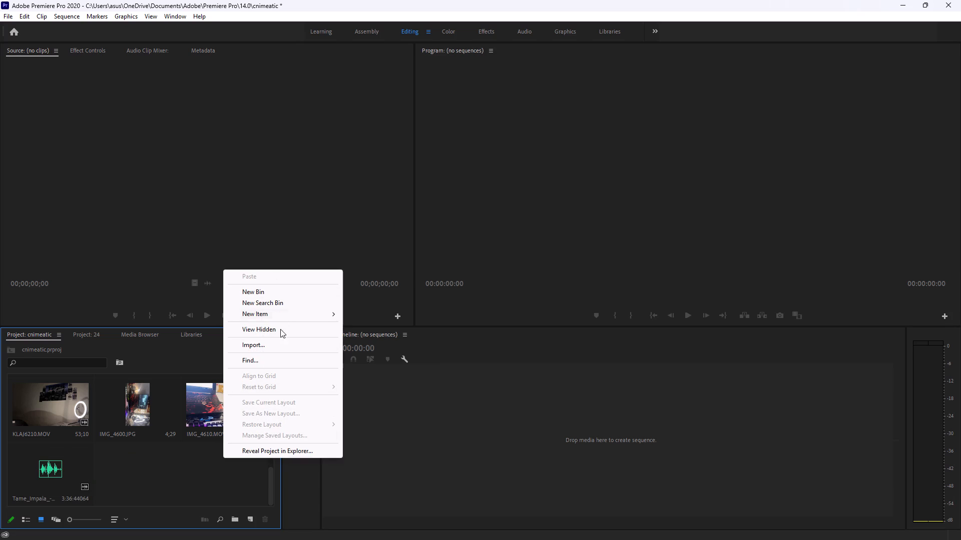
pyautogui.click(248, 516)
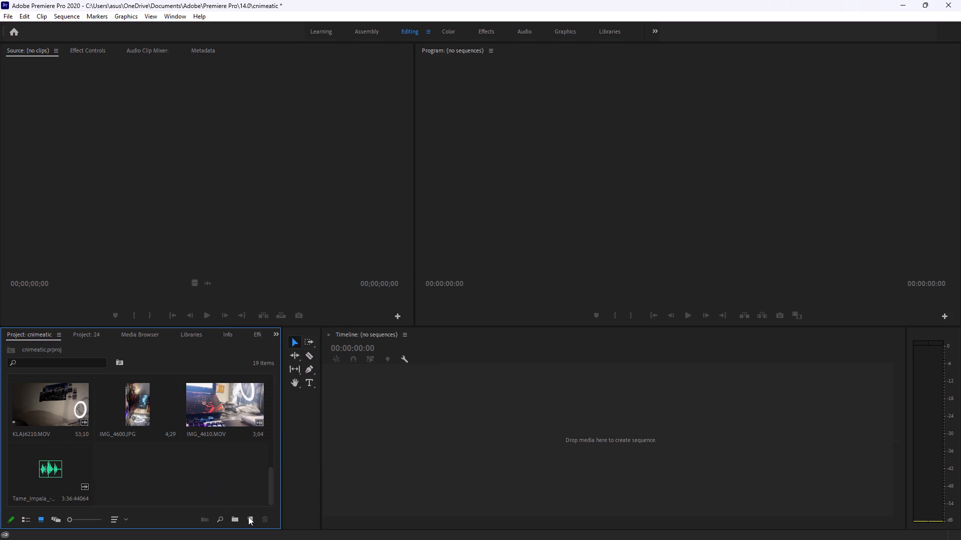
pyautogui.click(273, 398)
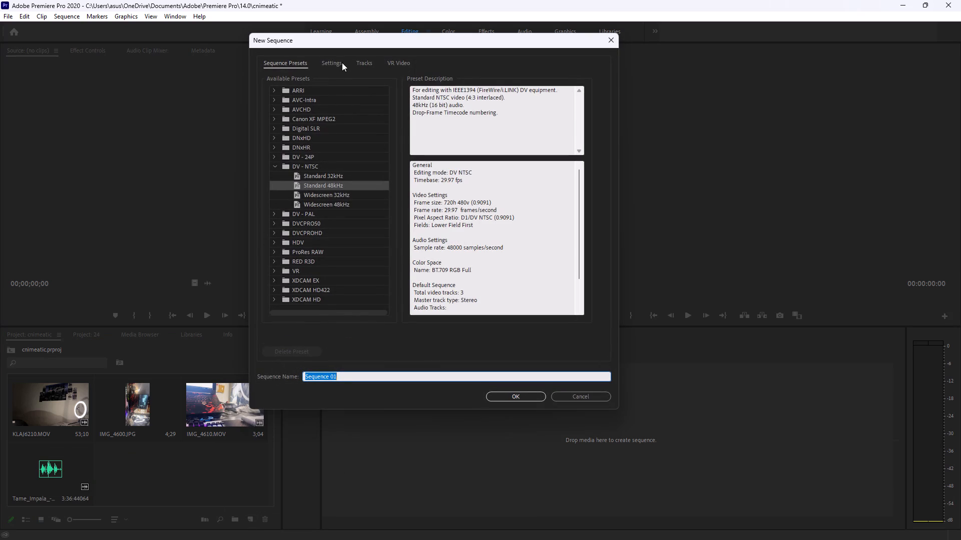
pyautogui.click(337, 61)
pyautogui.click(380, 79)
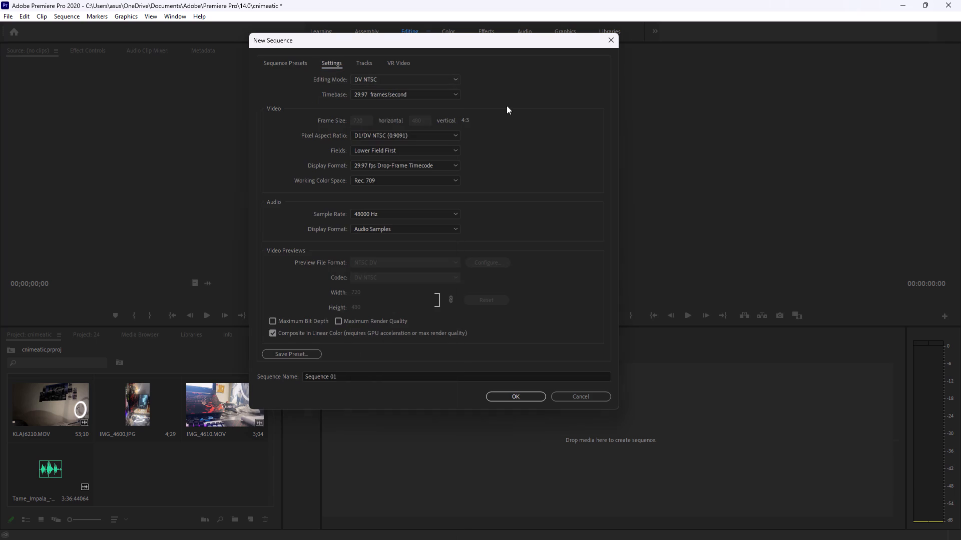
pyautogui.click(507, 105)
pyautogui.scroll(15, 385, 122)
pyautogui.click(394, 75)
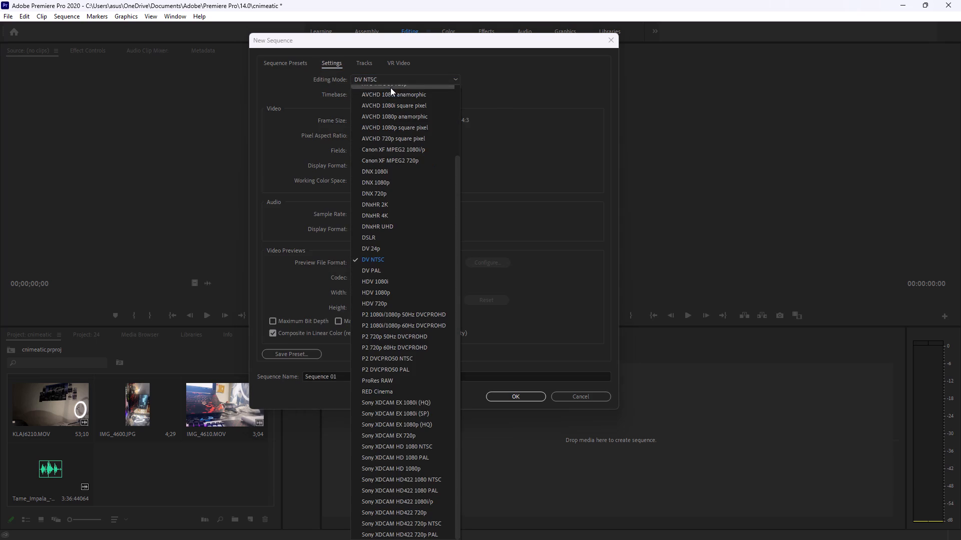
pyautogui.scroll(14, 386, 104)
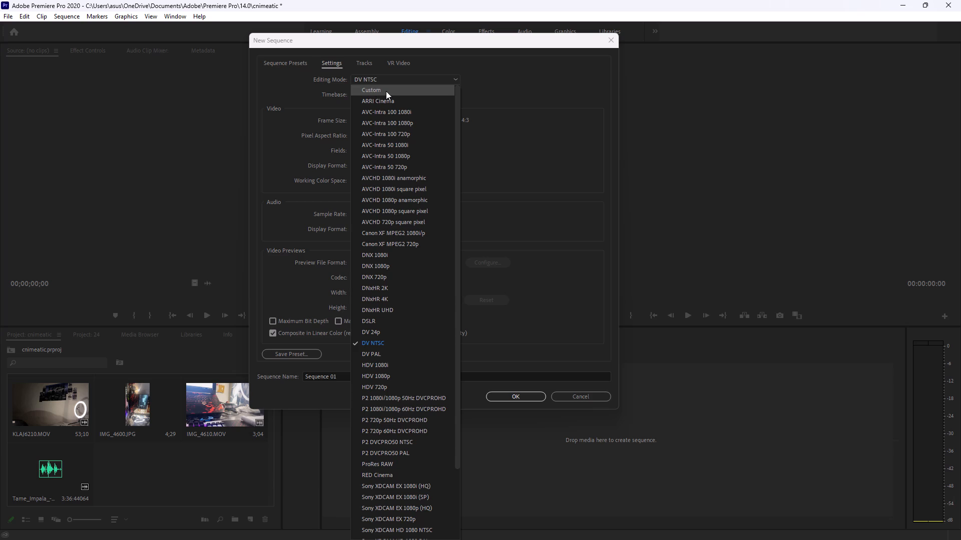
pyautogui.click(391, 89)
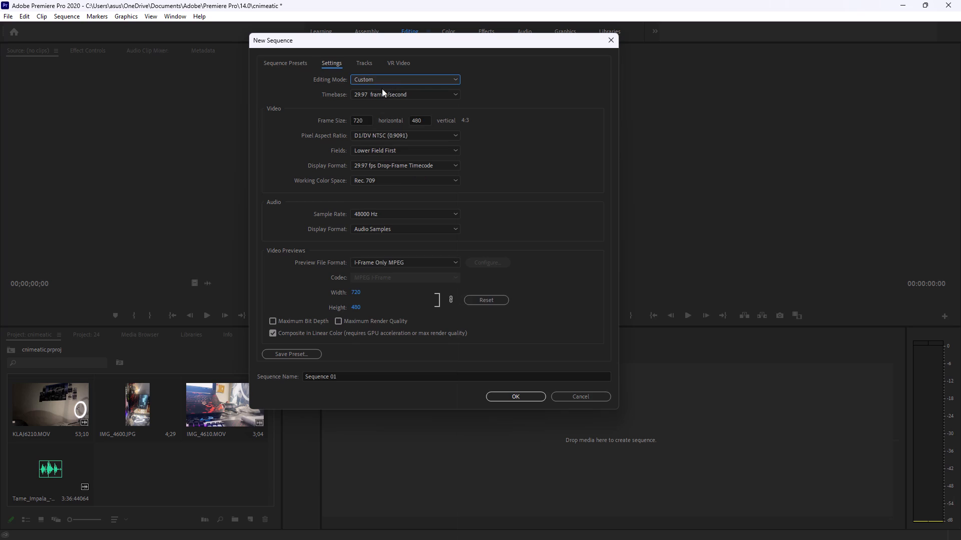
pyautogui.click(386, 92)
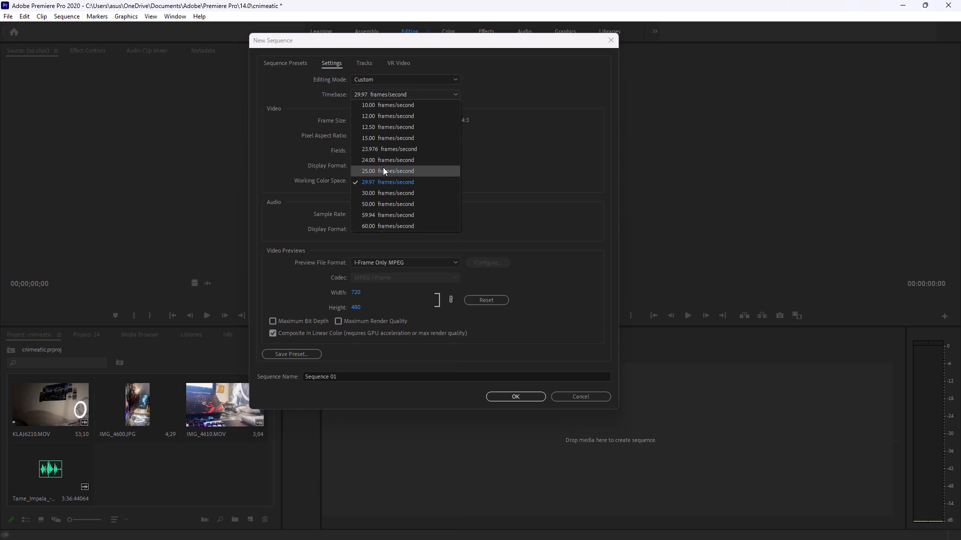
pyautogui.click(379, 155)
# Set the new sequence's frame size to 1920 horizontal by 1080 vertical.
pyautogui.click(364, 121)
pyautogui.press('BackSpace')
pyautogui.press('BackSpace')
pyautogui.press('BackSpace')
pyautogui.press('BackSpace')
pyautogui.press('BackSpace')
pyautogui.press('BackSpace')
pyautogui.press('BackSpace')
pyautogui.press('BackSpace')
pyautogui.press('BackSpace')
pyautogui.press('BackSpace')
pyautogui.press('BackSpace')
pyautogui.press('BackSpace')
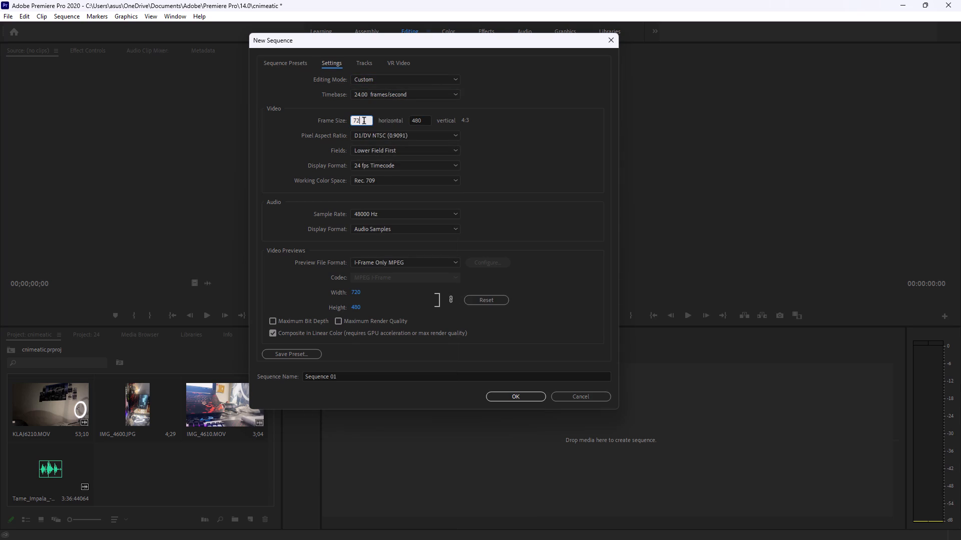
pyautogui.write('1920')
pyautogui.click(423, 113)
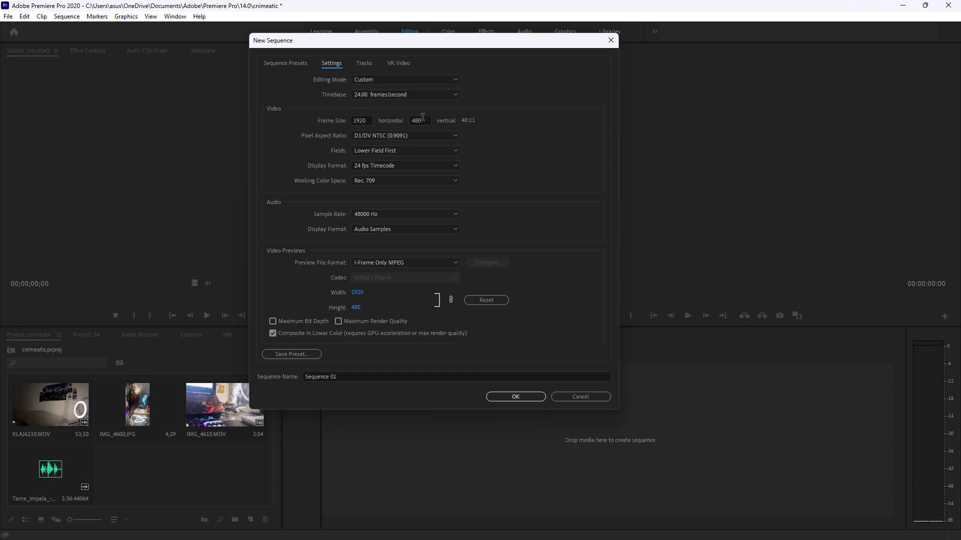
pyautogui.click(422, 120)
pyautogui.press('BackSpace')
pyautogui.press('BackSpace')
pyautogui.press('BackSpace')
pyautogui.press('BackSpace')
pyautogui.write('1080')
# Set Square Pixels (1.0) and No Fields (Progressive Scan), and create the sequence.
pyautogui.click(431, 134)
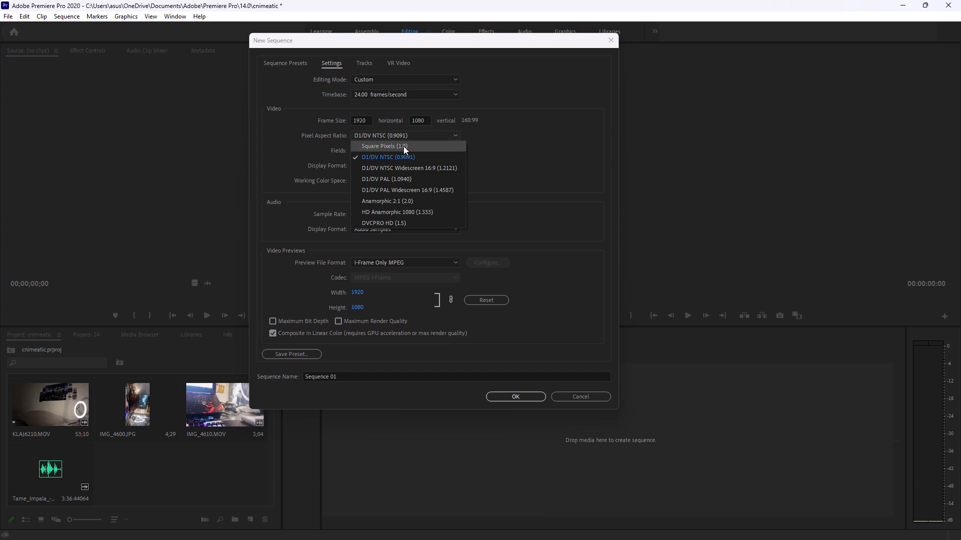
pyautogui.click(403, 146)
pyautogui.click(390, 152)
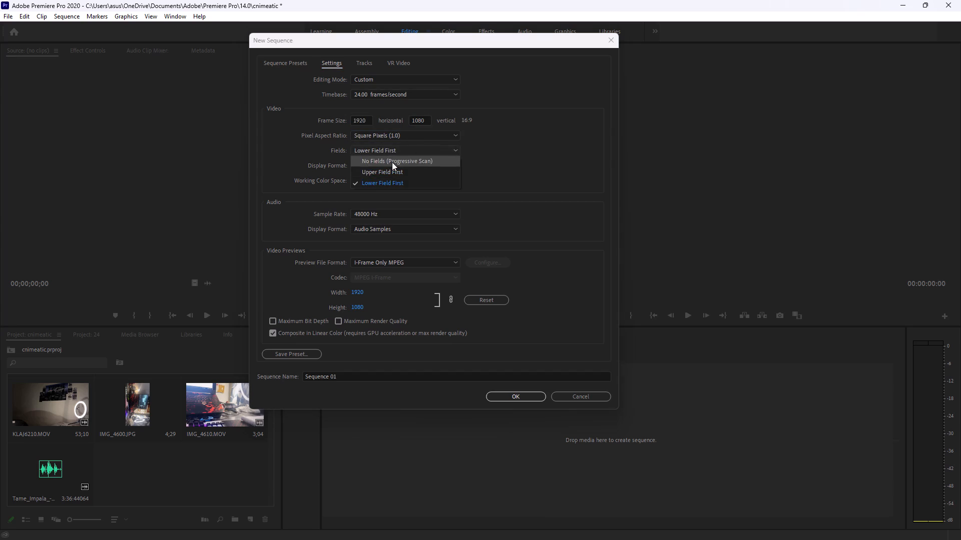
pyautogui.click(392, 162)
pyautogui.click(394, 183)
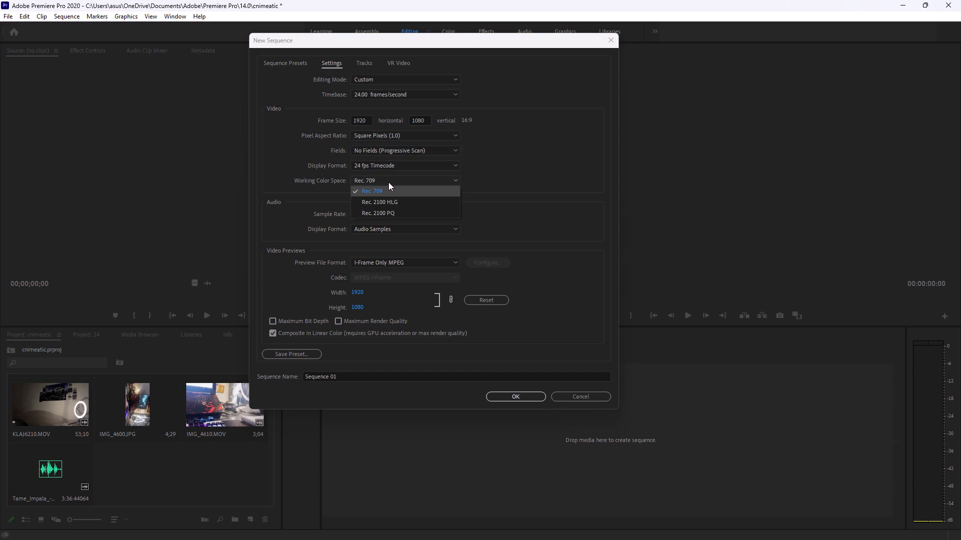
pyautogui.click(388, 182)
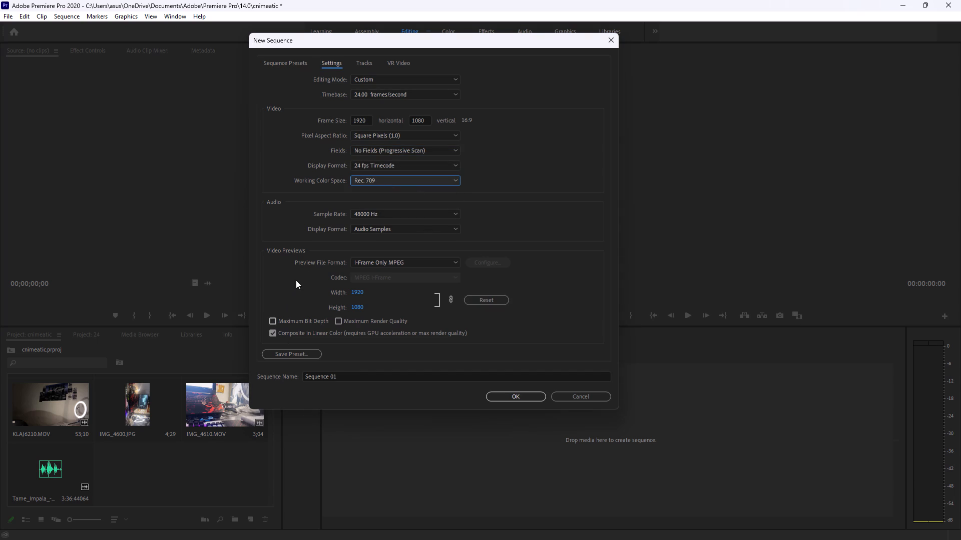
pyautogui.click(519, 397)
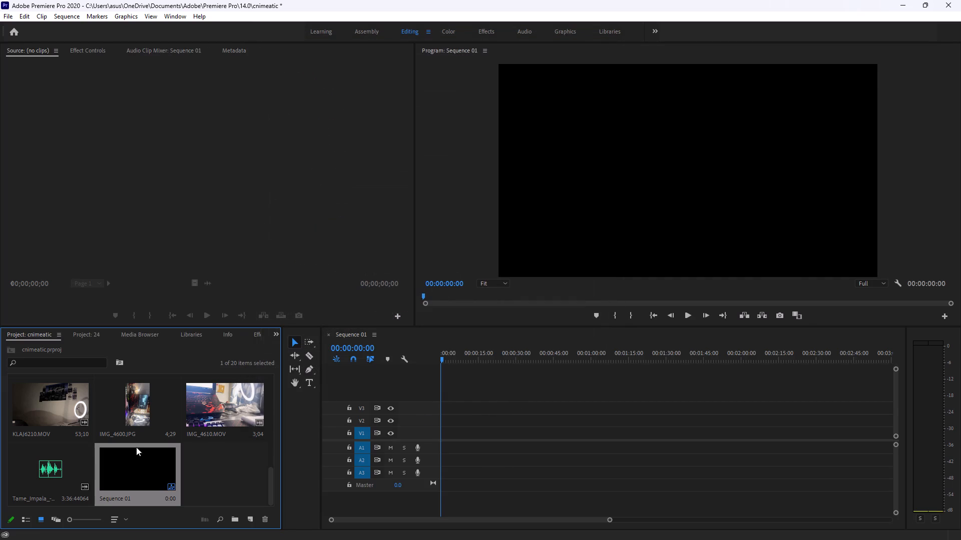
# Place the Tame Impala song on audio track A1 at the start of Sequence 01.
pyautogui.moveTo(66, 464); pyautogui.dragTo(441, 445)
# Play Sequence 01 from the start to listen to the song.
pyautogui.click(691, 315)
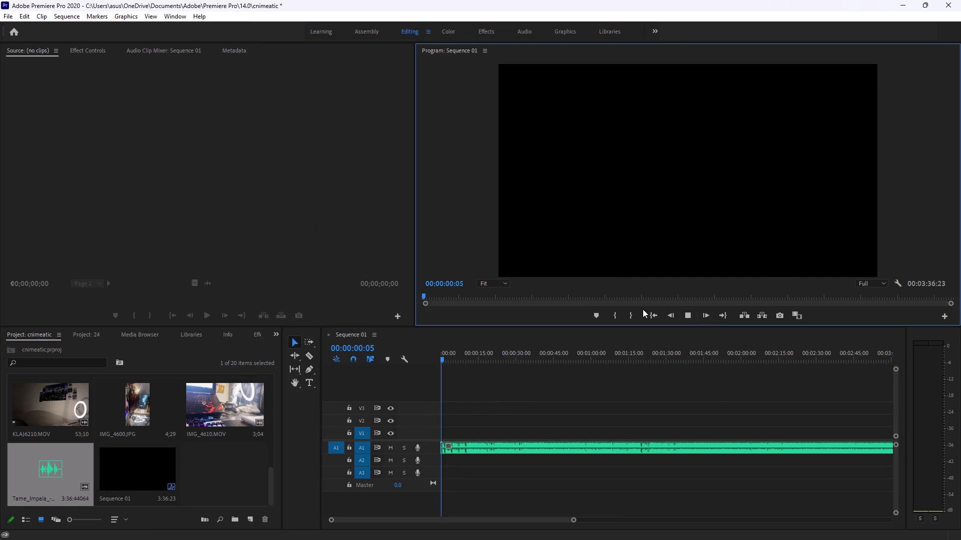
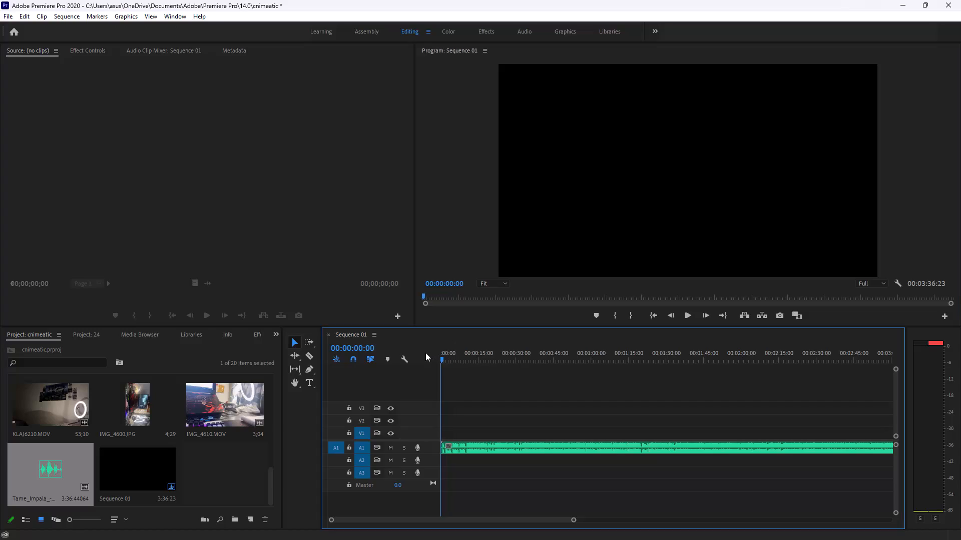
# Add markers to the song clip on A1 at its first two hits, at 00:00:00:22 and 00:00:02:00.
pyautogui.moveTo(576, 520); pyautogui.dragTo(565, 522)
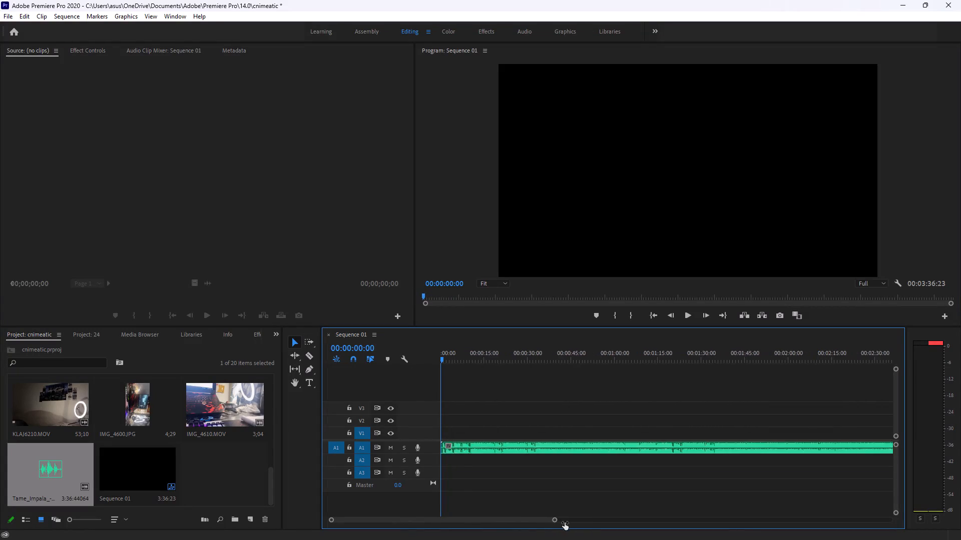
pyautogui.moveTo(565, 522); pyautogui.dragTo(476, 520)
pyautogui.press('space')
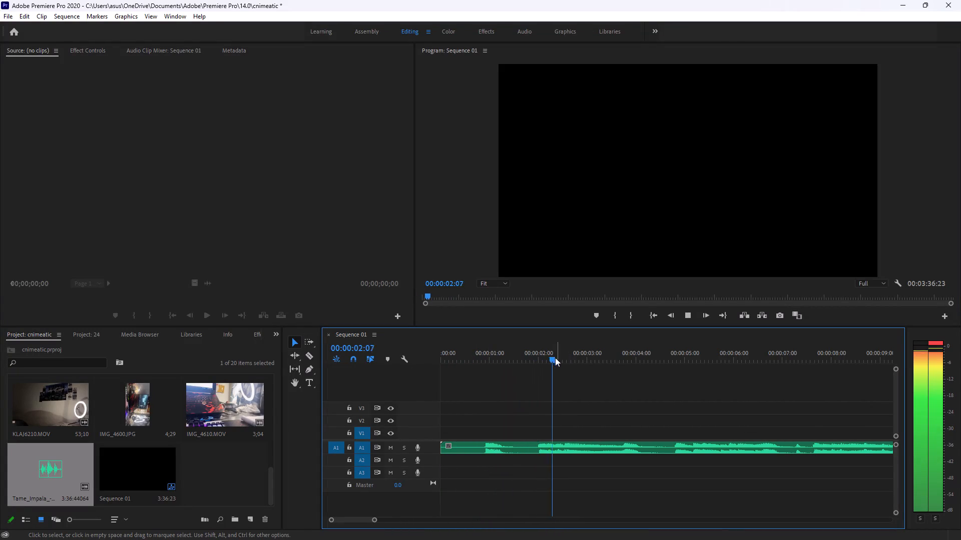
pyautogui.moveTo(564, 356); pyautogui.dragTo(487, 358)
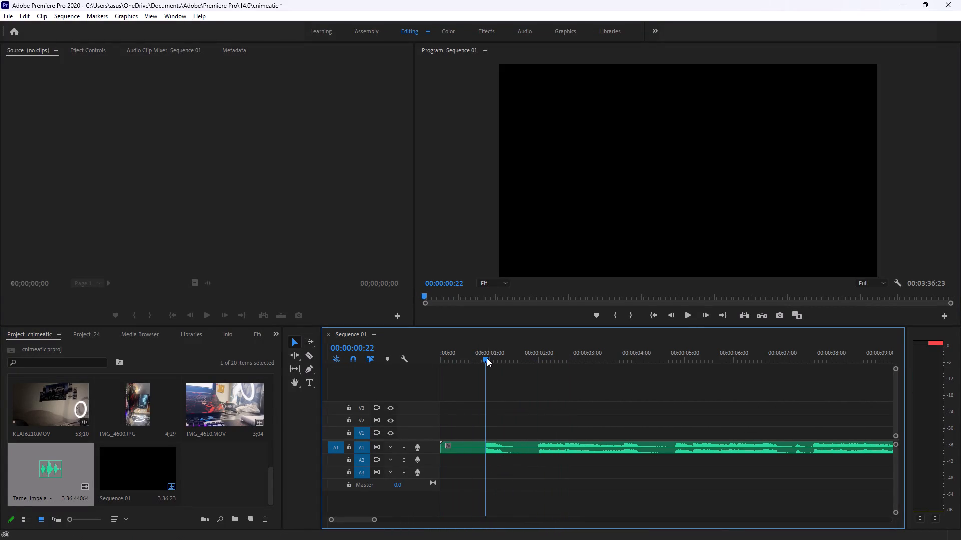
pyautogui.moveTo(487, 358); pyautogui.dragTo(486, 358)
pyautogui.click(488, 448)
pyautogui.press('m')
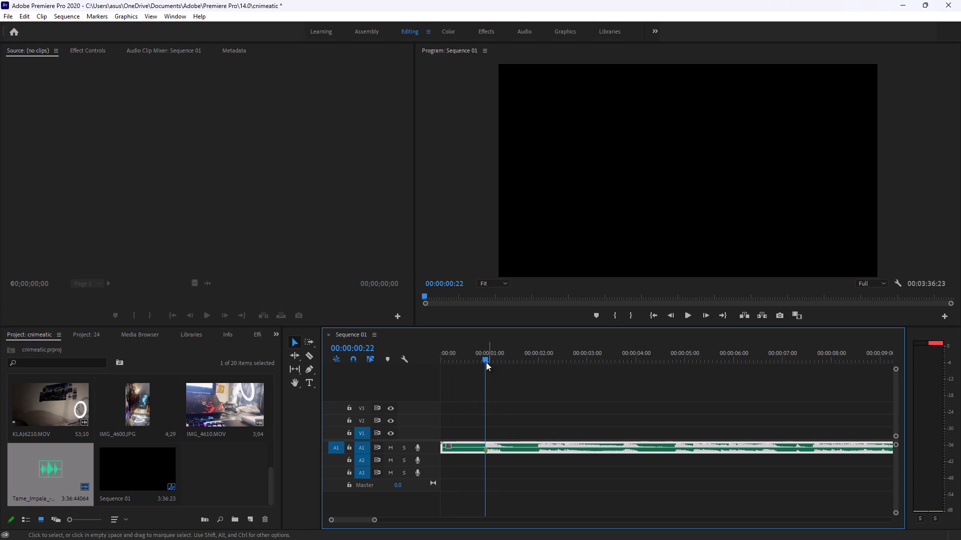
pyautogui.moveTo(484, 357); pyautogui.dragTo(538, 366)
pyautogui.press('m')
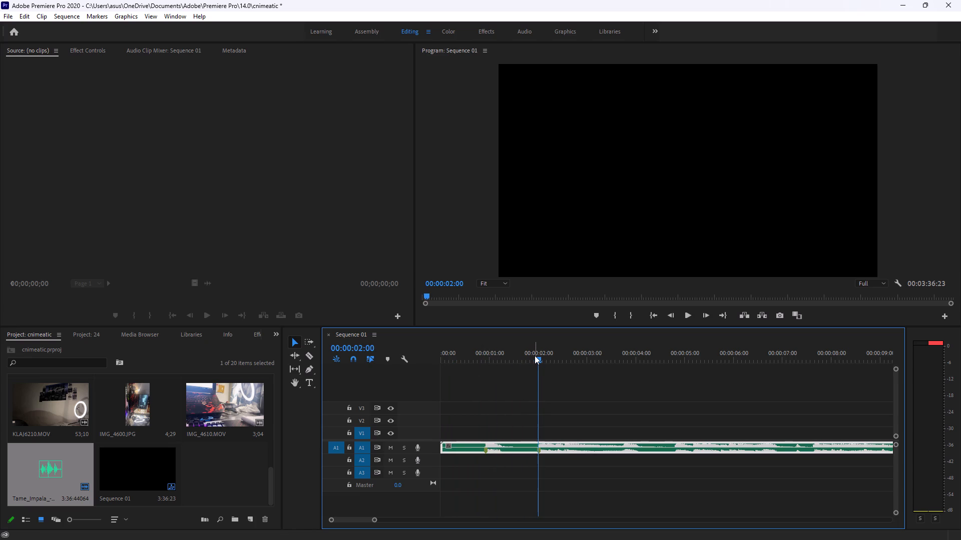
# Play on from 00:00:02:00 and mark the song's beats on the clip up to about 00:00:09:13.
pyautogui.press('space')
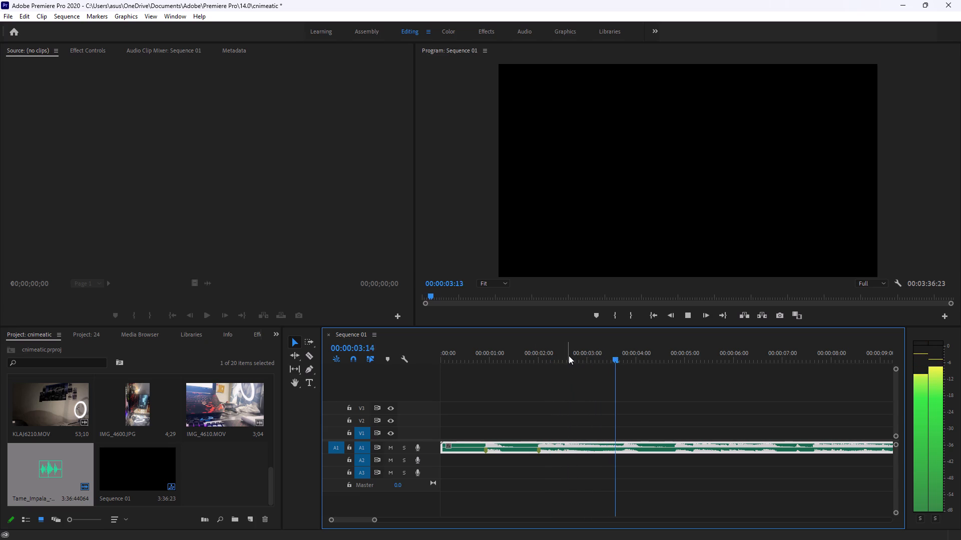
pyautogui.press('m')
pyautogui.write('mmm')
pyautogui.press('m')
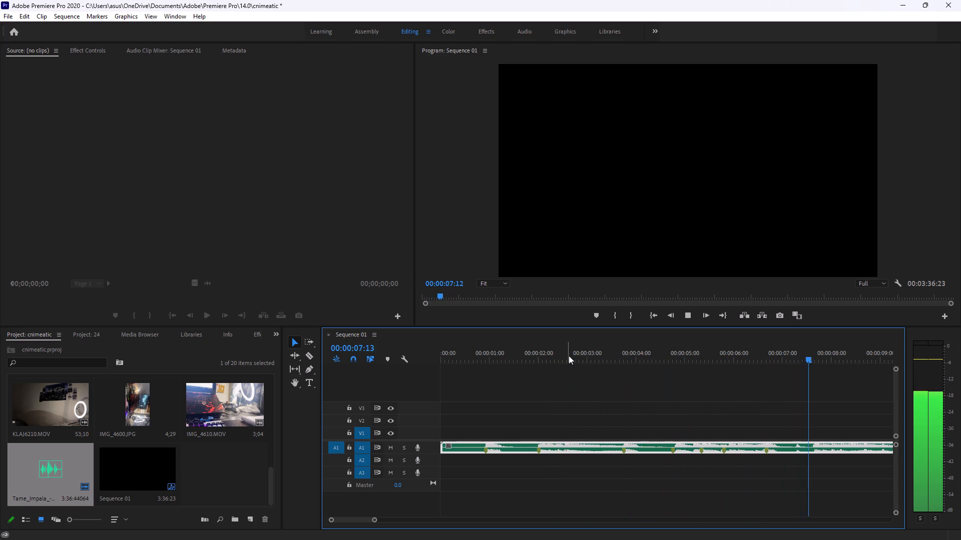
pyautogui.press('m')
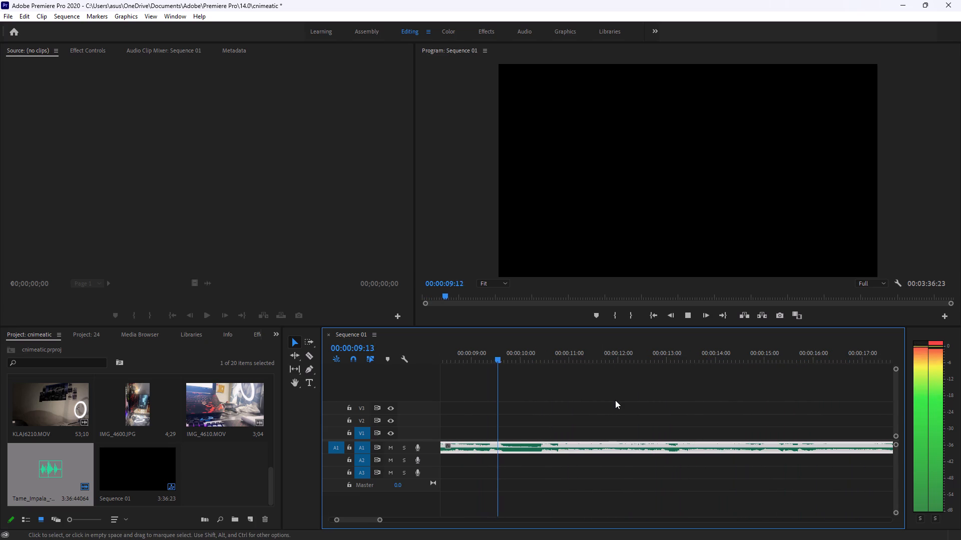
pyautogui.press('m')
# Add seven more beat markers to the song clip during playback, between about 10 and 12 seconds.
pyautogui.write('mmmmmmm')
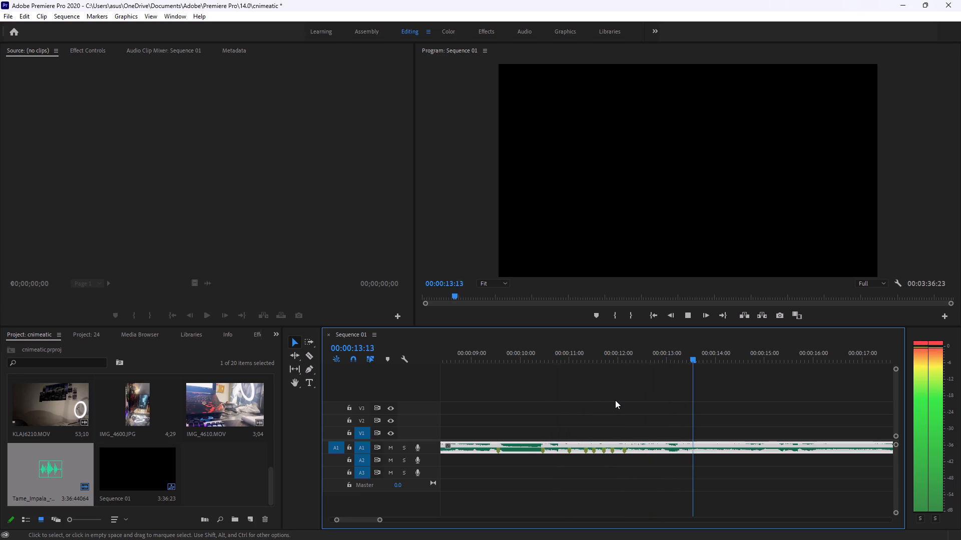
# Replay Sequence 01 from the start to check the beat markers against the song.
pyautogui.moveTo(745, 359); pyautogui.dragTo(458, 353)
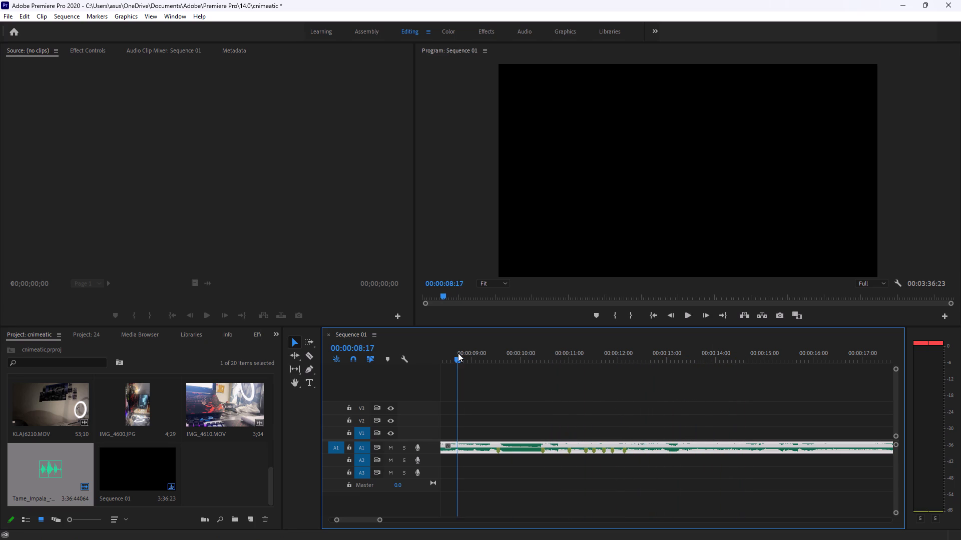
pyautogui.moveTo(458, 353); pyautogui.dragTo(455, 354)
pyautogui.moveTo(379, 521); pyautogui.dragTo(409, 533)
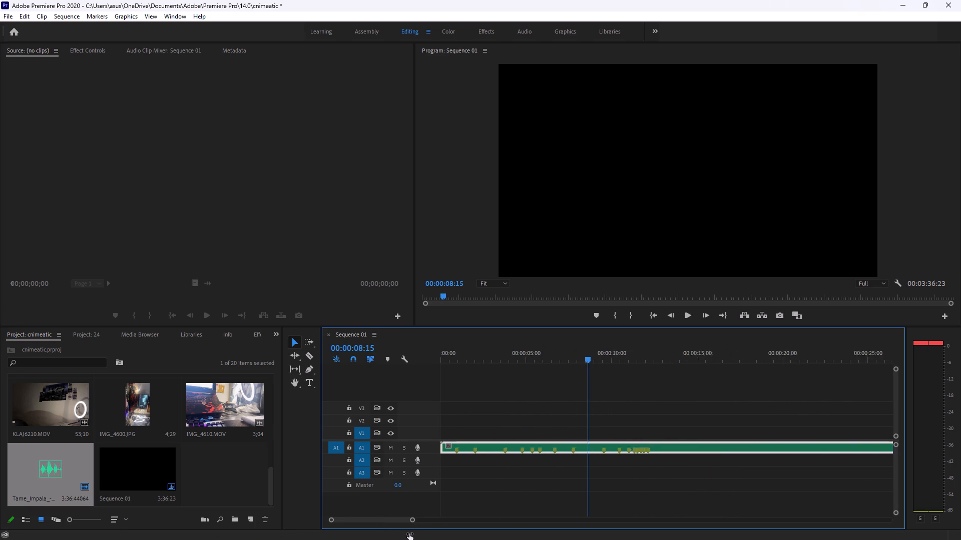
pyautogui.moveTo(409, 533); pyautogui.dragTo(424, 529)
pyautogui.moveTo(548, 355); pyautogui.dragTo(416, 334)
pyautogui.press('space')
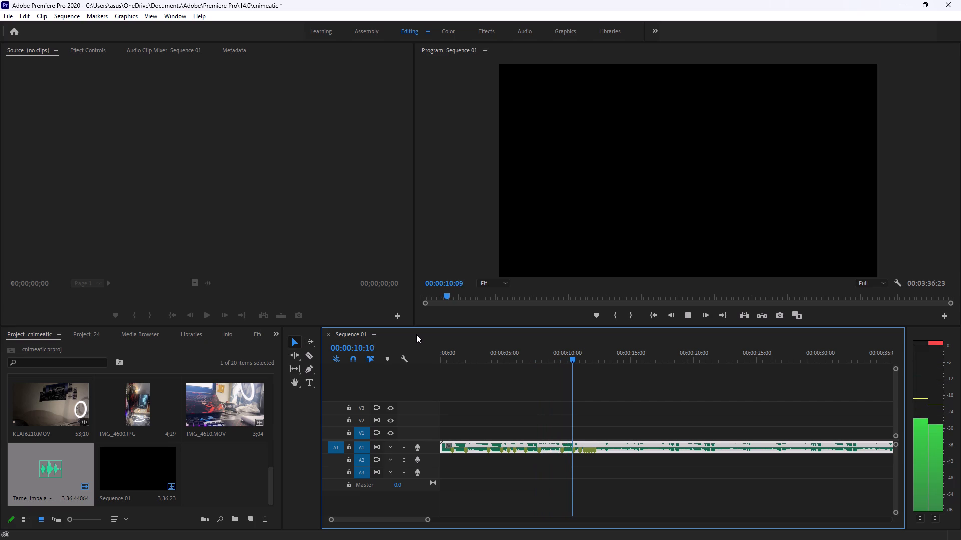
pyautogui.press('space')
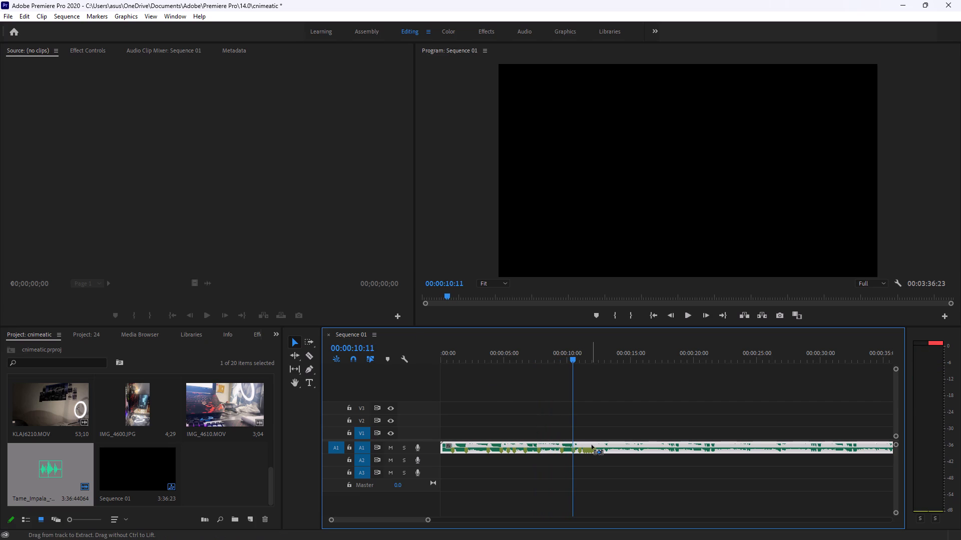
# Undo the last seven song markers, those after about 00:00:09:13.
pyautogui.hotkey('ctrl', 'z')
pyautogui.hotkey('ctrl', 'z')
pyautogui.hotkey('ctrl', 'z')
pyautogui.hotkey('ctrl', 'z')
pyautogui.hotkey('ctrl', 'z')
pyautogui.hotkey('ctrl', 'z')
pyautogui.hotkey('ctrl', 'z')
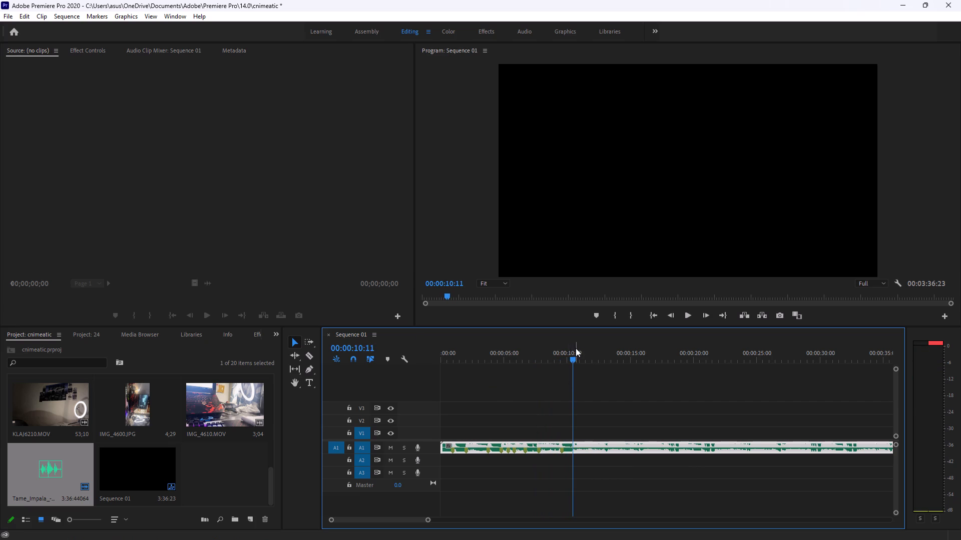
# Replay the passage from about 7 seconds and add a beat marker to the song clip at 00:00:10:12.
pyautogui.moveTo(573, 356); pyautogui.dragTo(537, 357)
pyautogui.press('space')
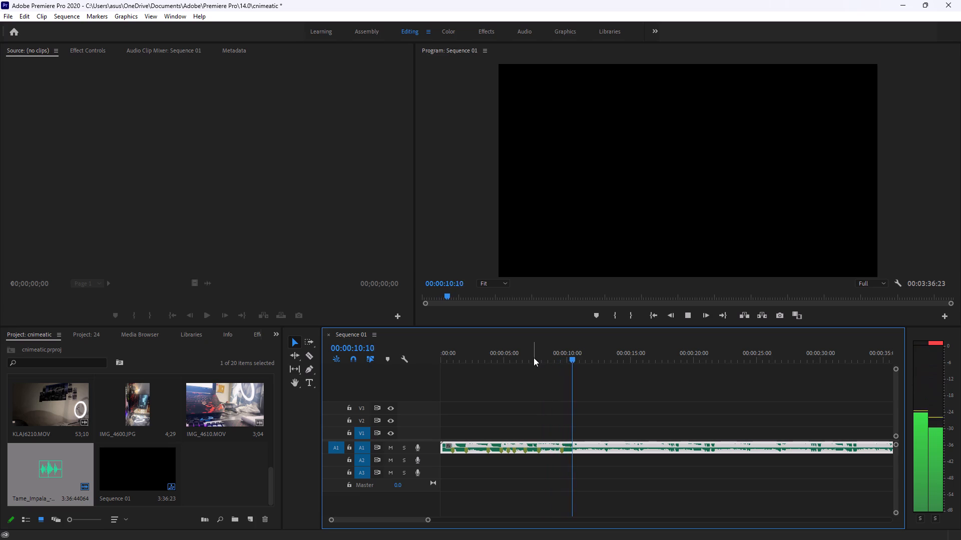
pyautogui.click(534, 357)
pyautogui.moveTo(534, 362); pyautogui.dragTo(564, 364)
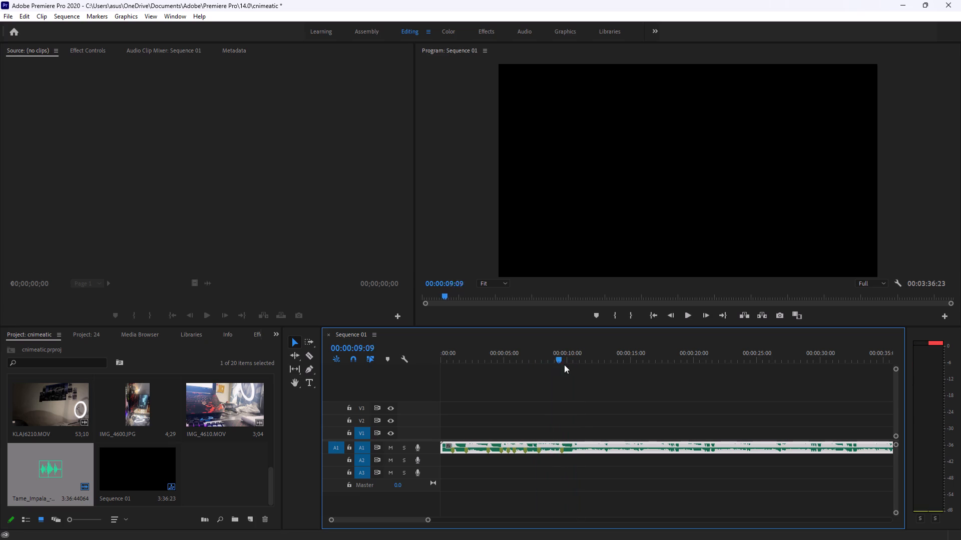
pyautogui.moveTo(564, 364); pyautogui.dragTo(574, 368)
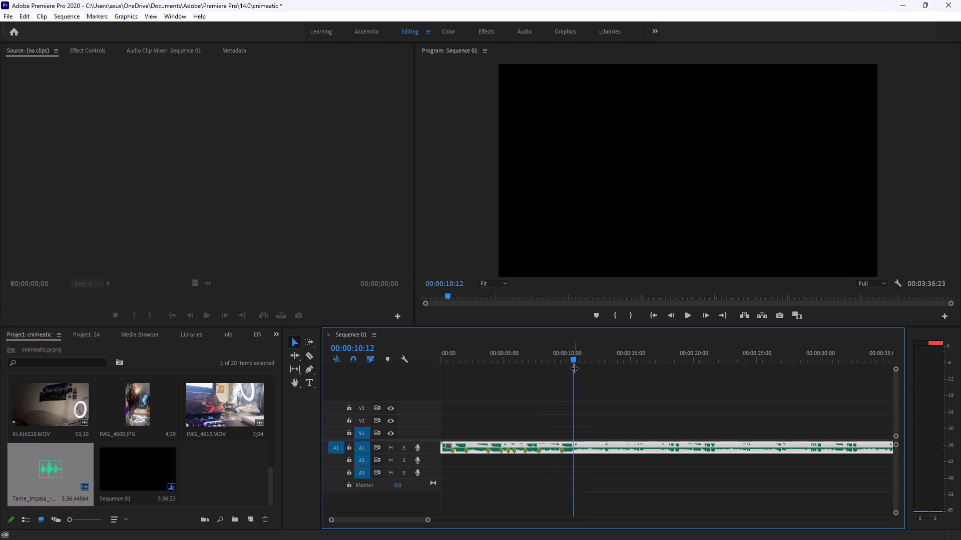
pyautogui.write('m')
# Listen onward from 00:00:10:12 and add the next beat marker to the song clip at about 13 seconds.
pyautogui.press('space')
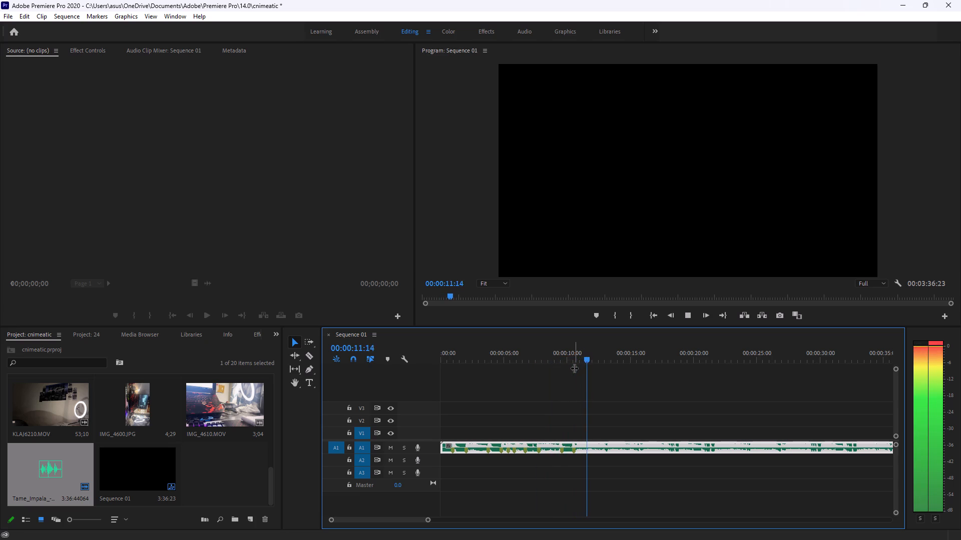
pyautogui.press('space')
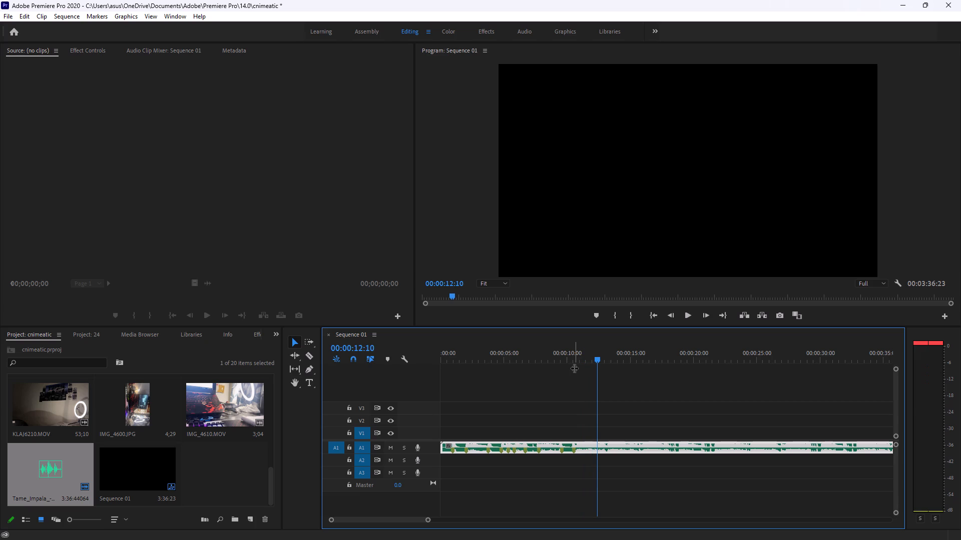
pyautogui.press('space')
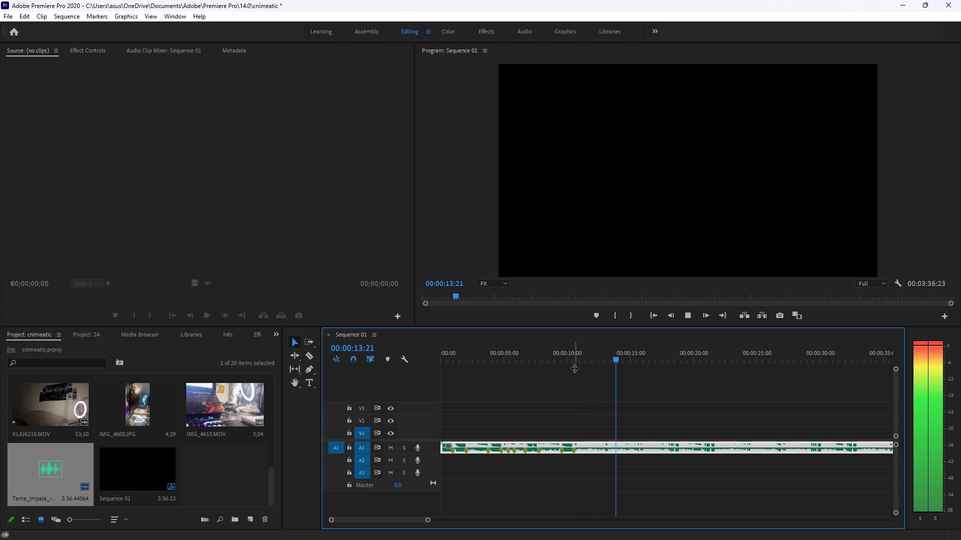
pyautogui.moveTo(630, 357); pyautogui.dragTo(609, 356)
pyautogui.press('space')
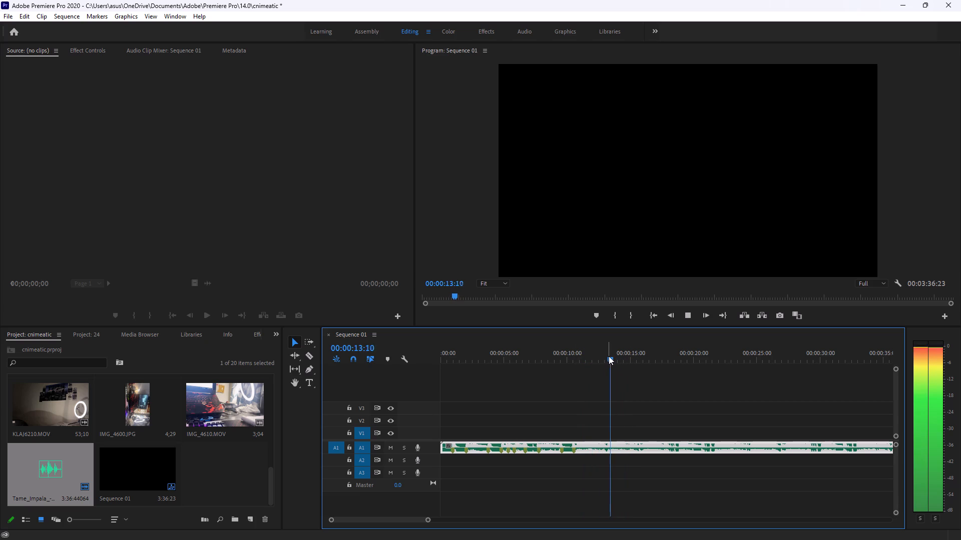
pyautogui.moveTo(615, 355); pyautogui.dragTo(609, 357)
pyautogui.write('m')
# Play on and mark the song's following beats on the clip, between about 15 and 23 seconds.
pyautogui.press('space')
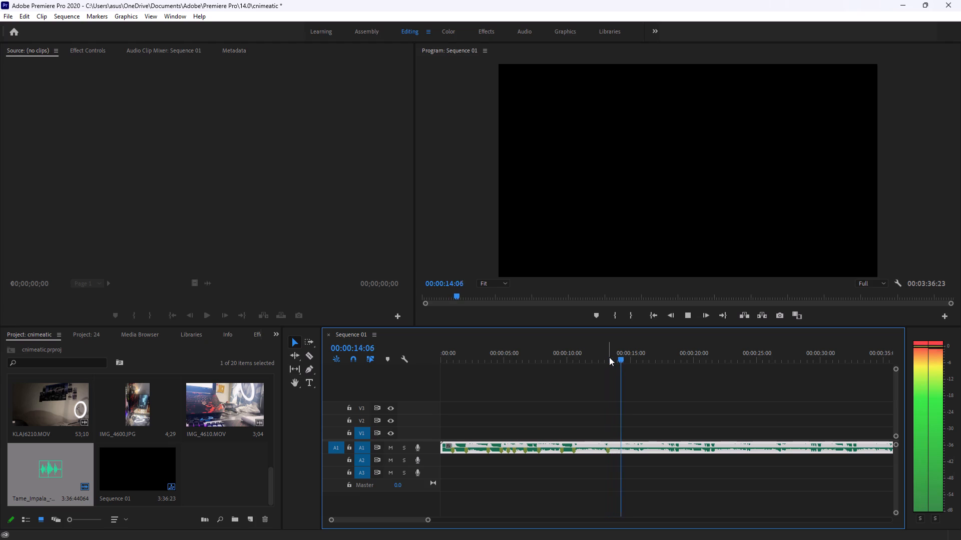
pyautogui.press('m')
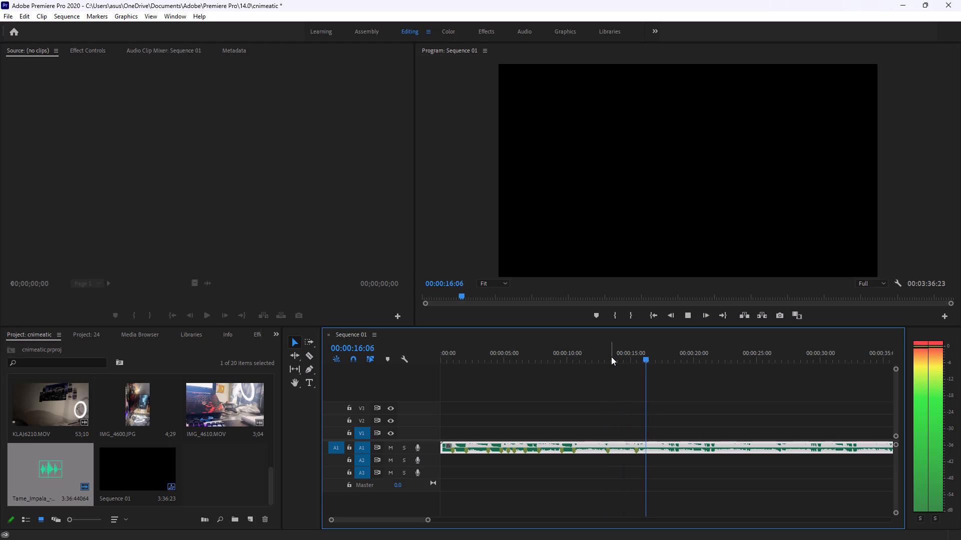
pyautogui.write('mmm')
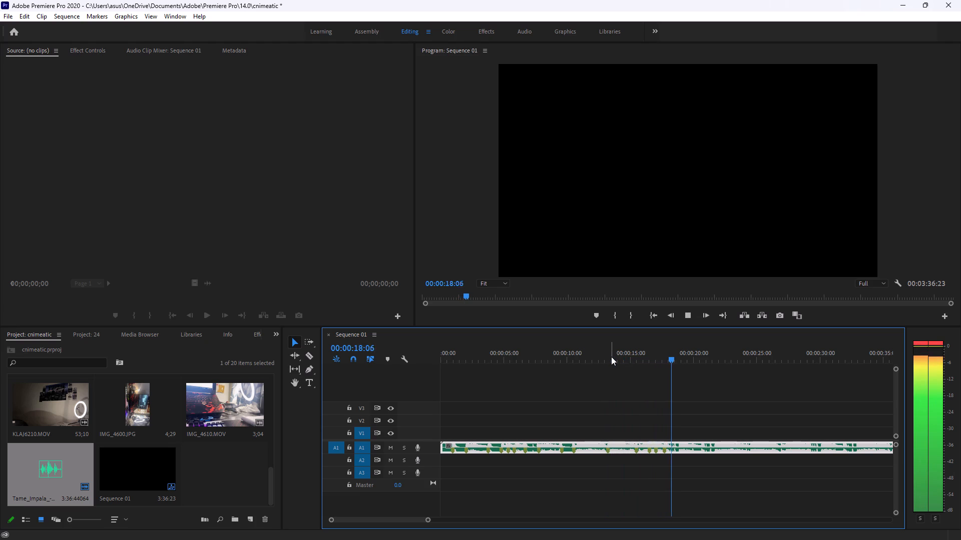
pyautogui.press('m')
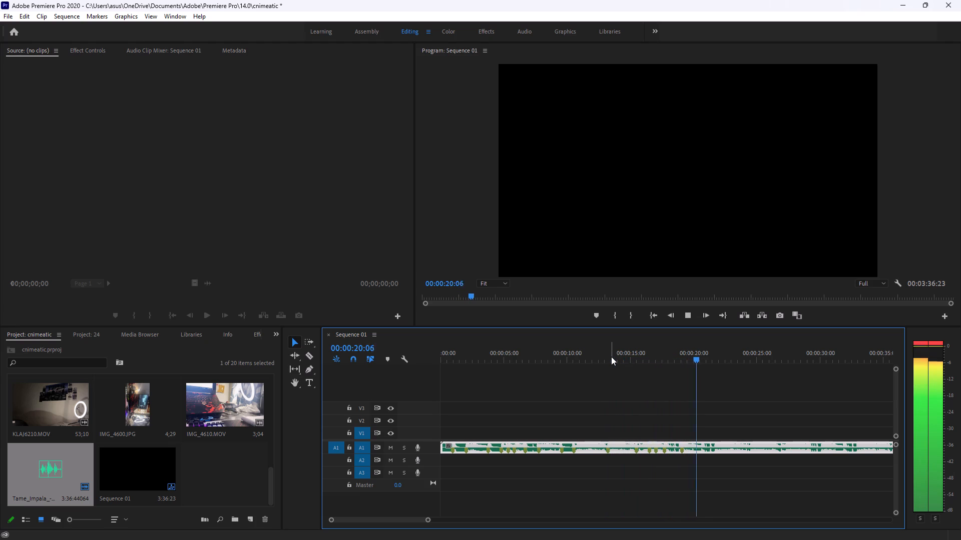
pyautogui.press('m')
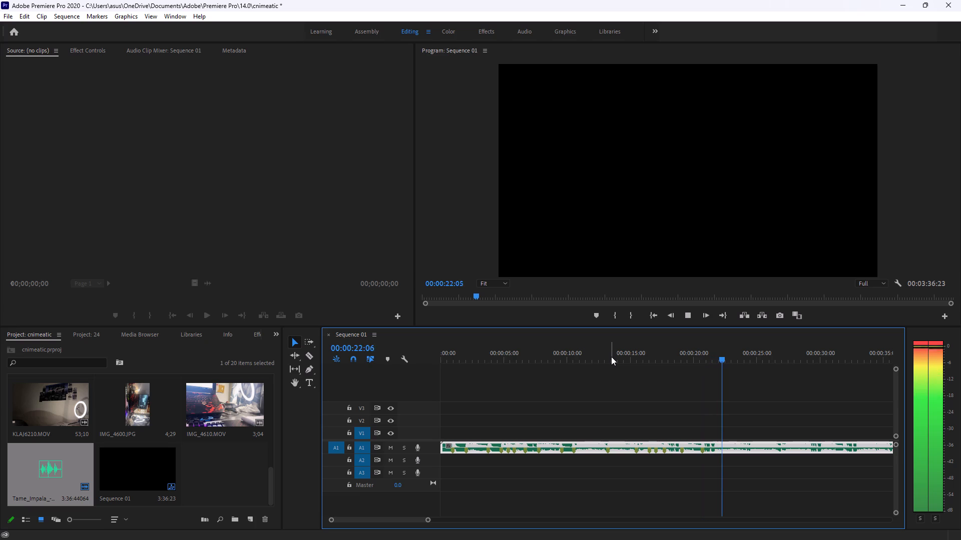
pyautogui.write('m')
pyautogui.press('space')
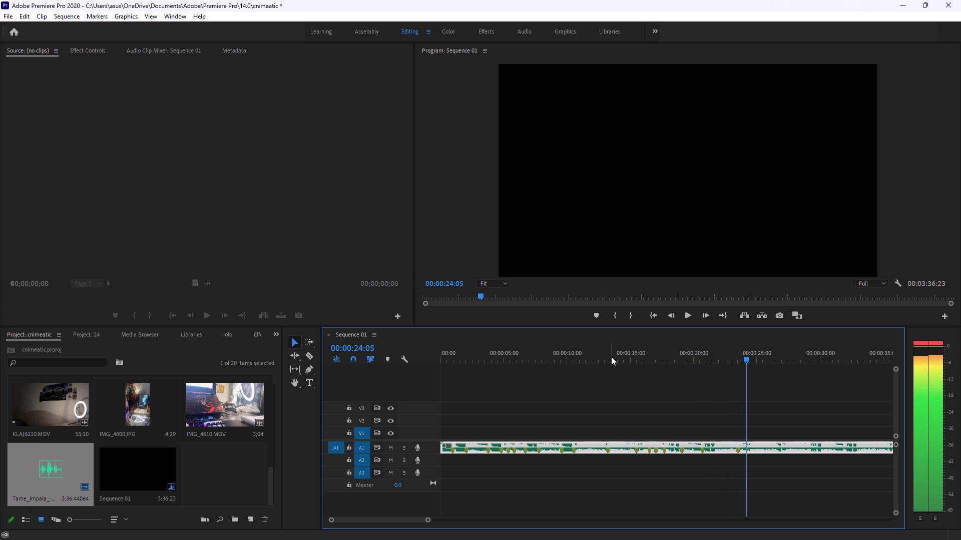
# Return the playhead to the start of Sequence 01.
pyautogui.moveTo(749, 355); pyautogui.dragTo(592, 355)
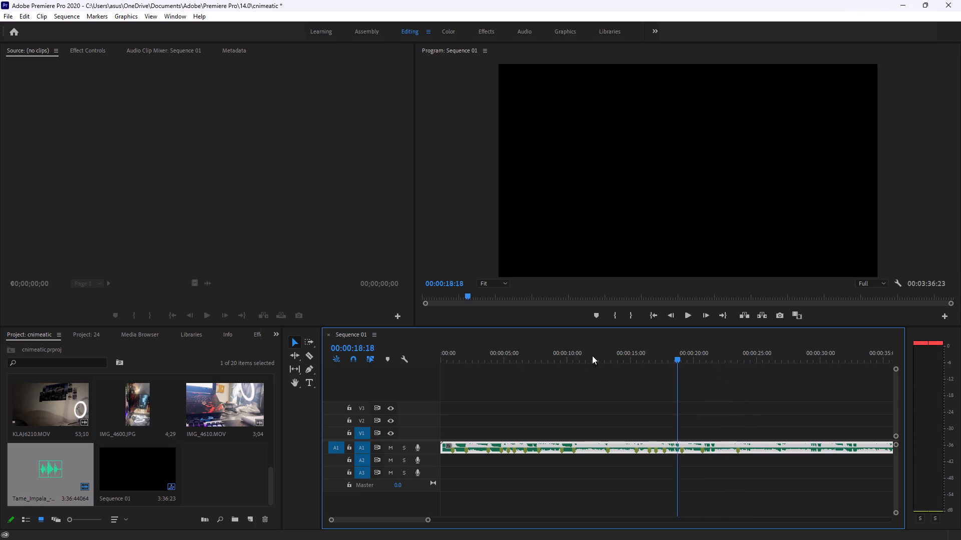
pyautogui.moveTo(592, 355); pyautogui.dragTo(378, 355)
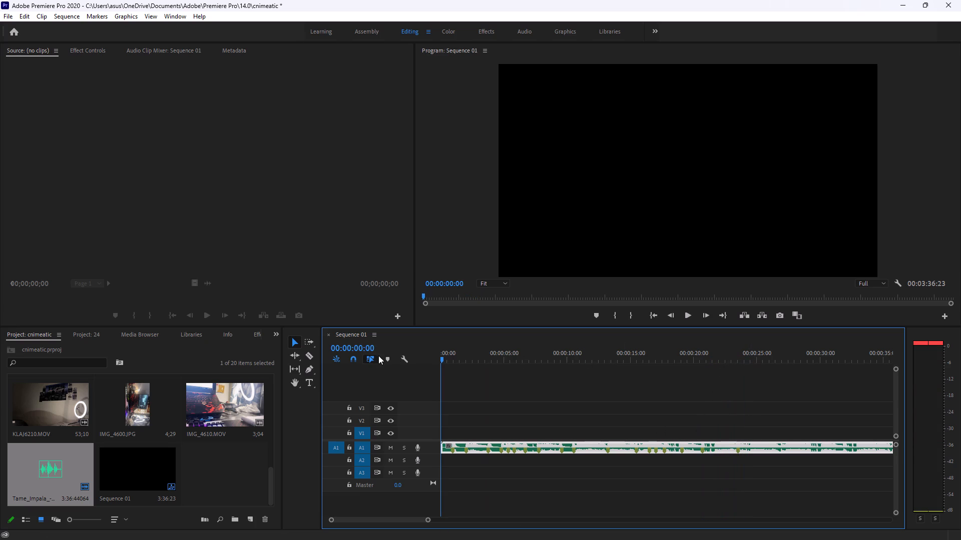
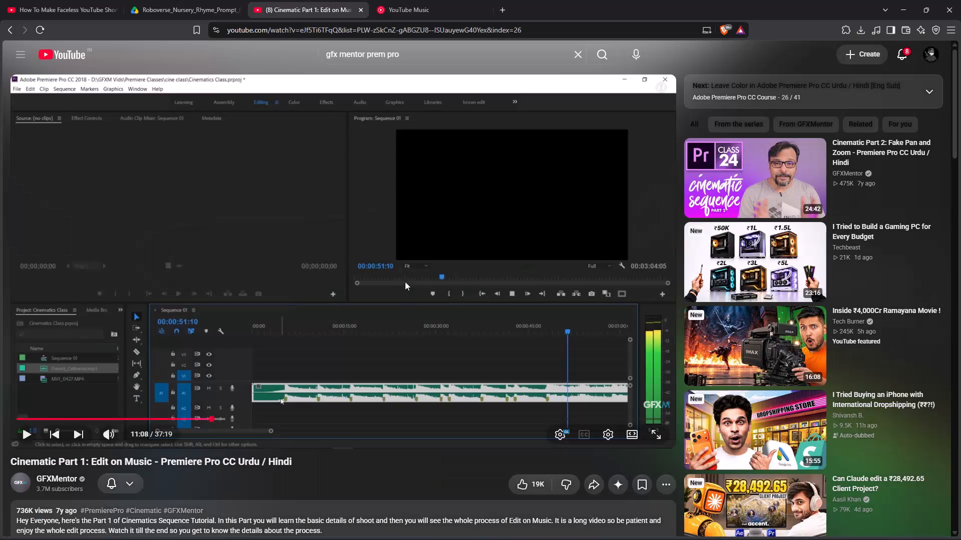
# Resume the Cinematic Part 1 tutorial from 11:08 and skip forward about 30 seconds through the beat-marking demonstration.
pyautogui.click(405, 281)
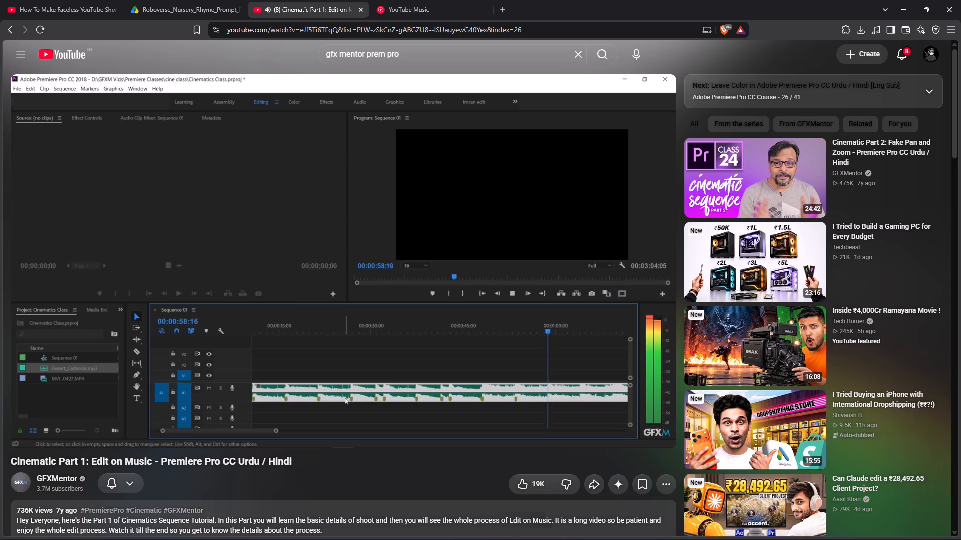
pyautogui.press('Right')
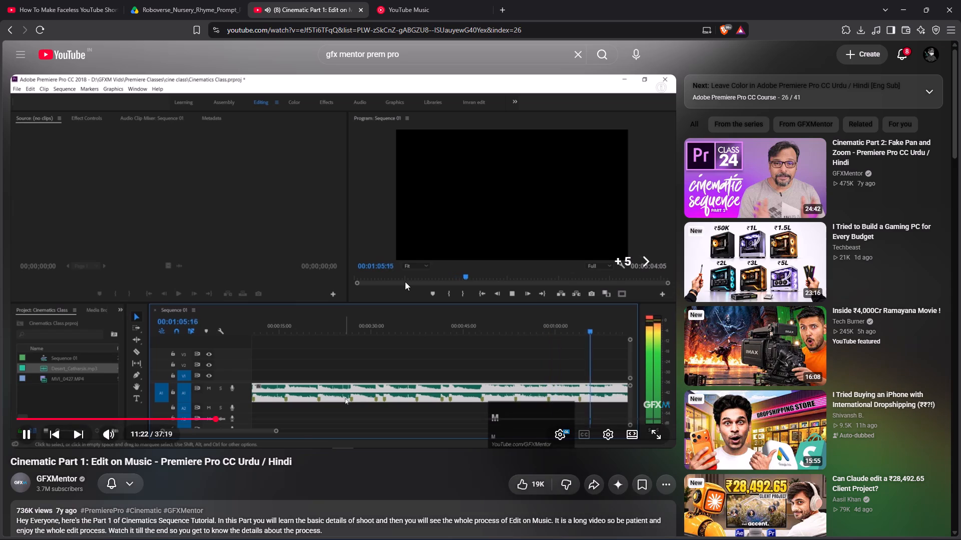
pyautogui.press('Right')
pyautogui.press('Right')
pyautogui.press('Right')
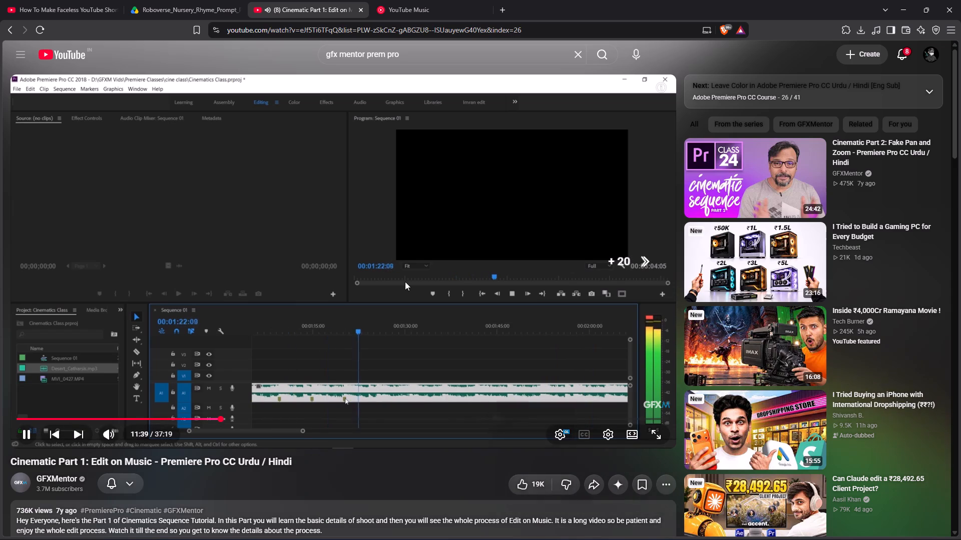
pyautogui.press('Right')
pyautogui.press('Right')
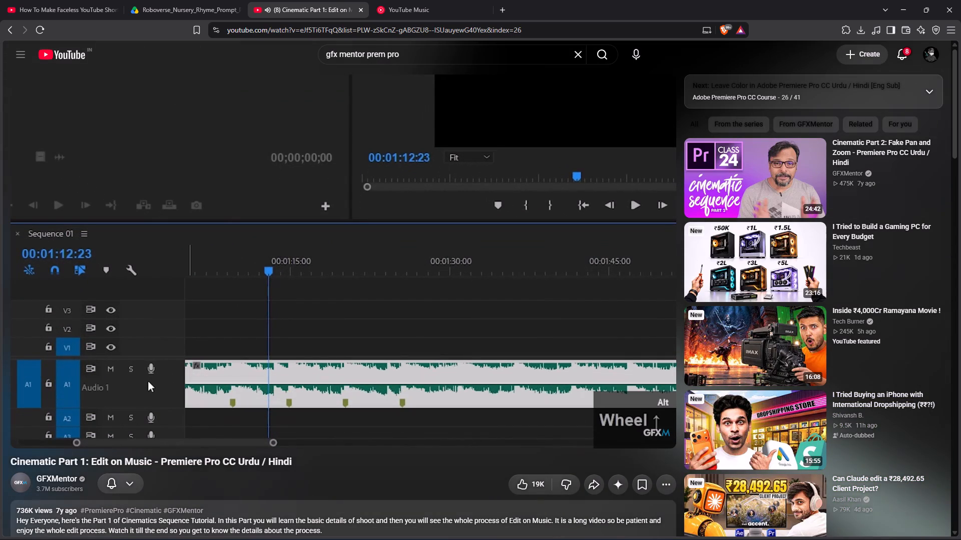
# Switch to Premiere Pro and play Sequence 01 from the start to about 24 seconds to check the beat markers against the song.
pyautogui.hotkey('alt', 'Tab')
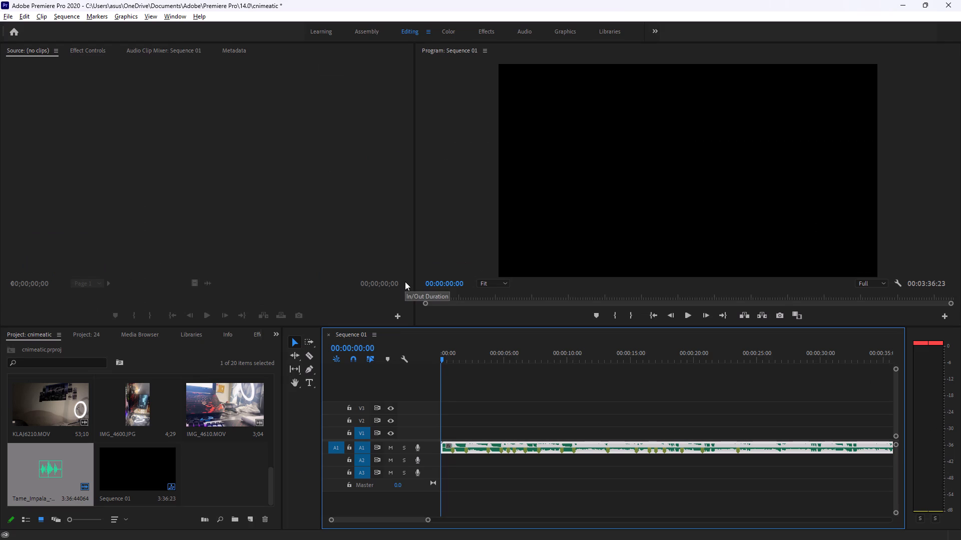
pyautogui.press('space')
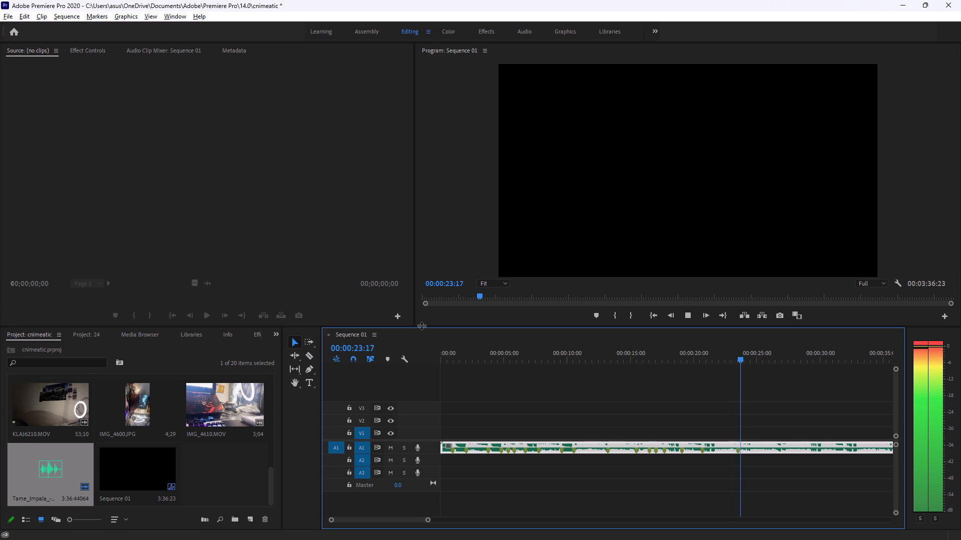
pyautogui.press('space')
# Switch back to the tutorial in Brave and watch it in full screen from about 12:25.
pyautogui.hotkey('alt', 'Tab')
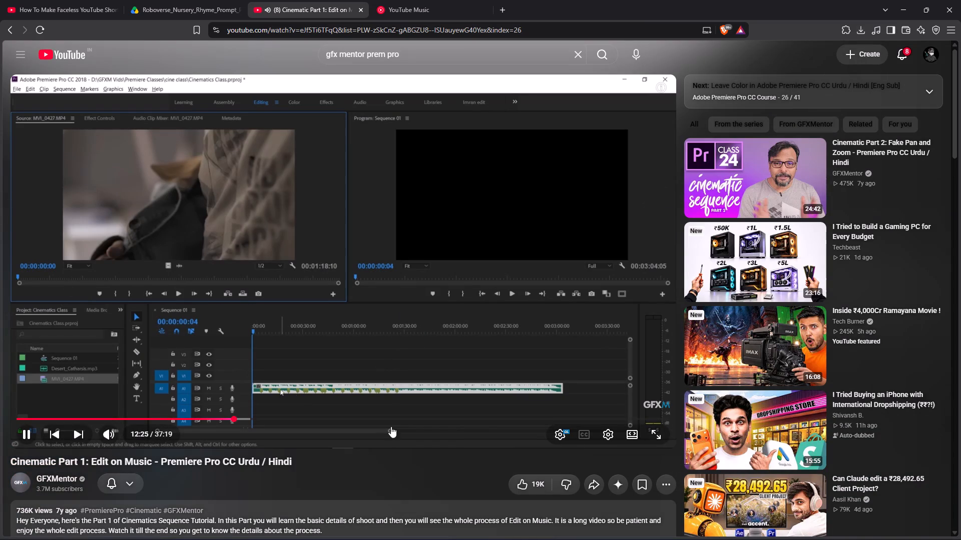
pyautogui.press('f')
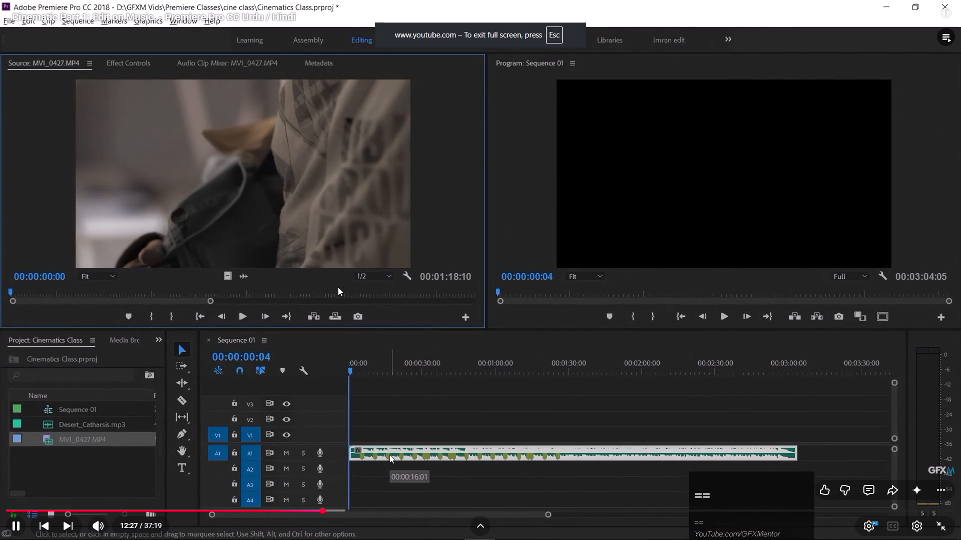
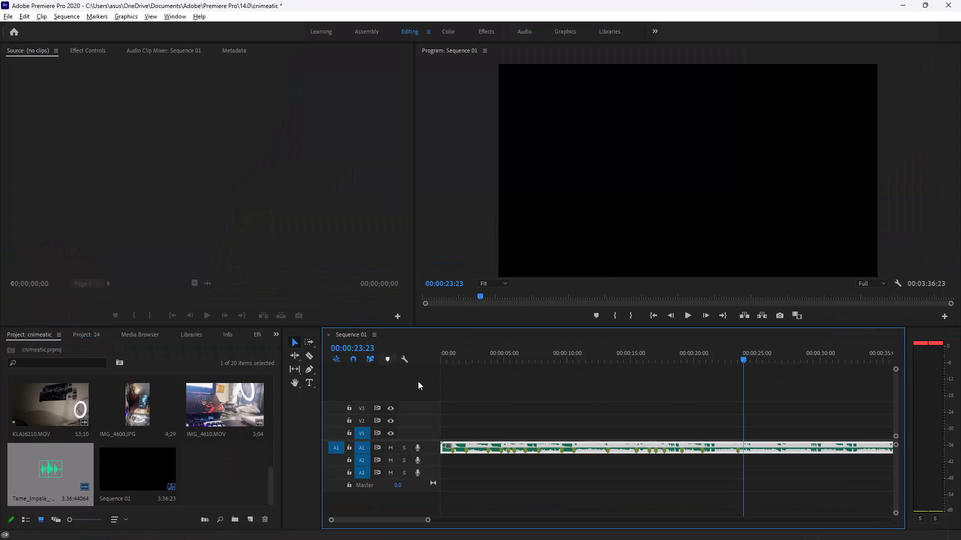
# Import the AMFL2005 and BBXH1330 clips from the cars folder in Videos into the cnimeatic project.
pyautogui.scroll(17, 314, 432)
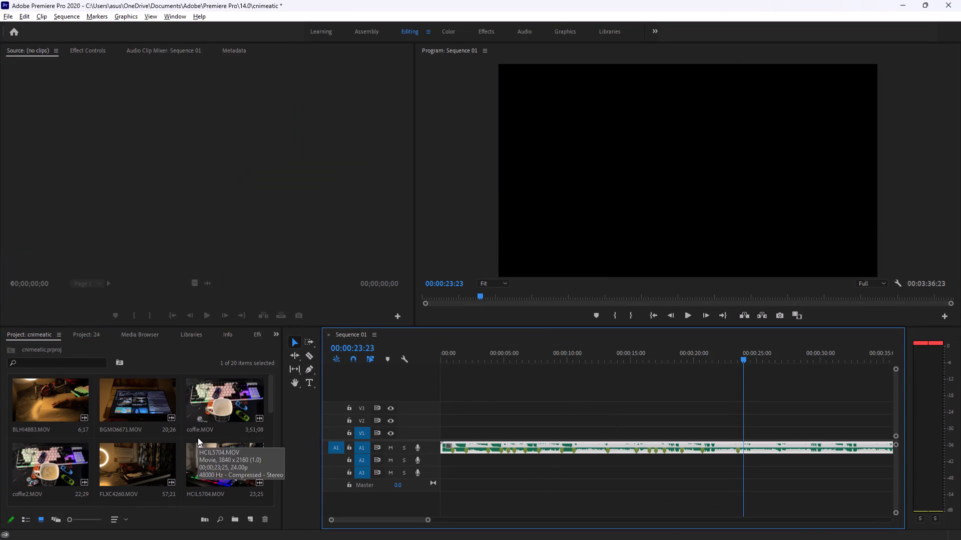
pyautogui.scroll(7, 198, 437)
pyautogui.scroll(-1, 180, 426)
pyautogui.scroll(-1, 90, 432)
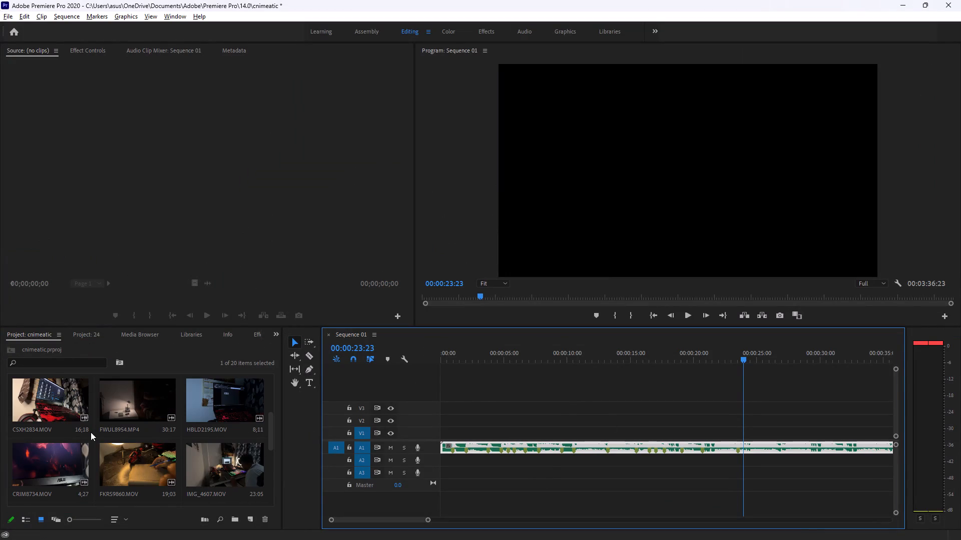
pyautogui.scroll(-3, 161, 449)
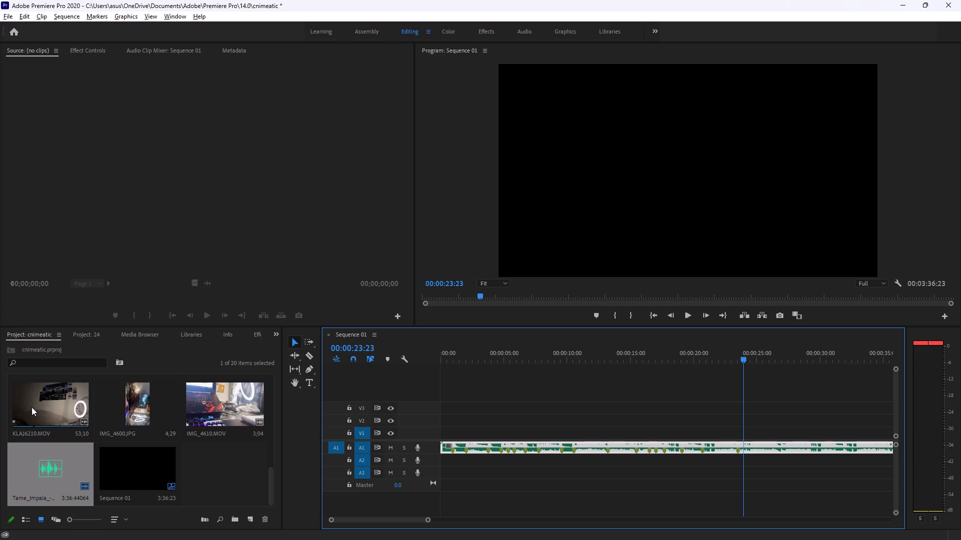
pyautogui.doubleClick(200, 465)
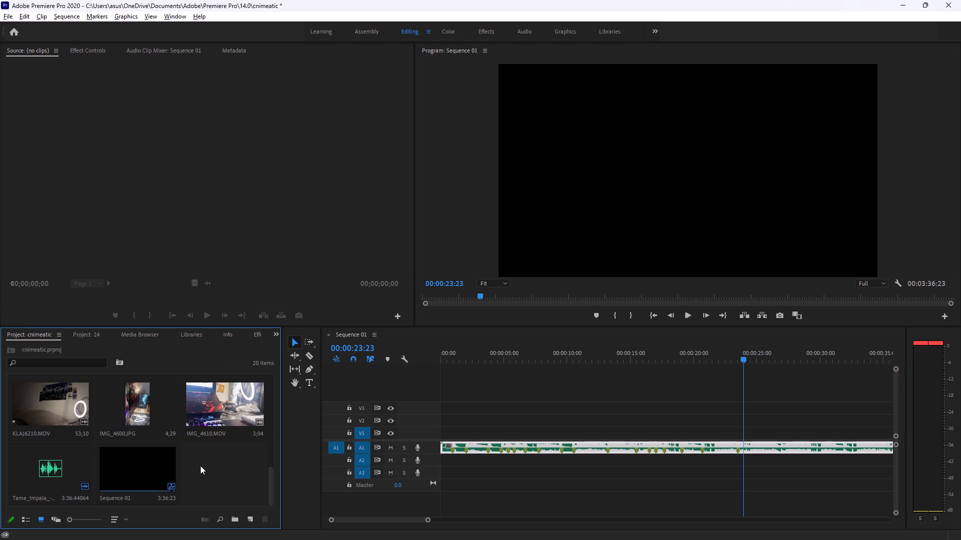
pyautogui.scroll(-1, 50, 182)
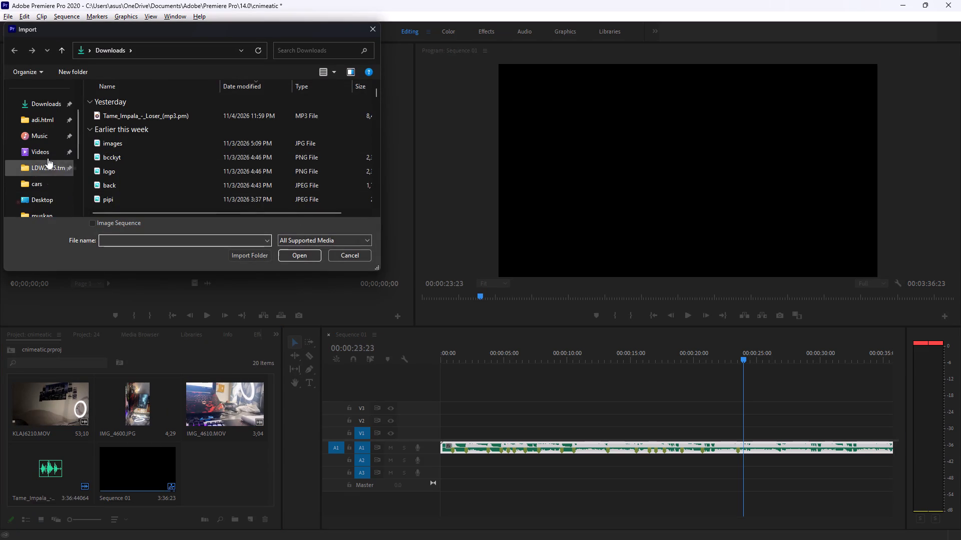
pyautogui.click(46, 152)
pyautogui.doubleClick(179, 119)
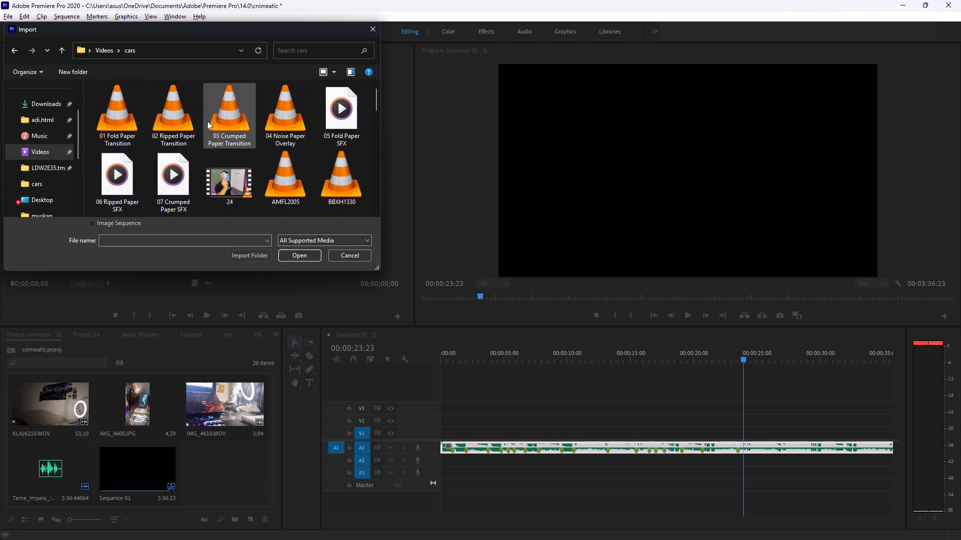
pyautogui.scroll(-1, 214, 137)
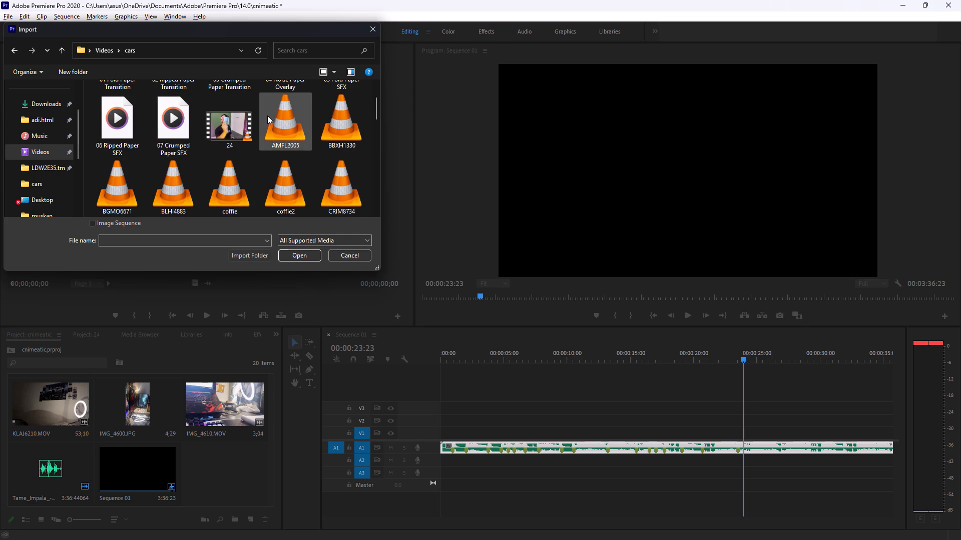
pyautogui.moveTo(260, 96); pyautogui.dragTo(298, 103)
pyautogui.moveTo(370, 133); pyautogui.dragTo(328, 132)
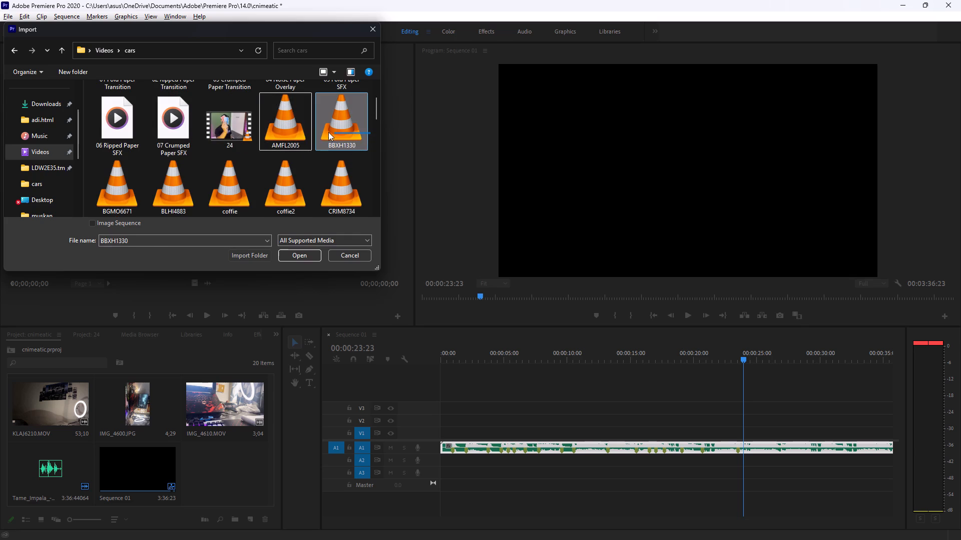
pyautogui.moveTo(328, 132); pyautogui.dragTo(287, 133)
pyautogui.click(308, 256)
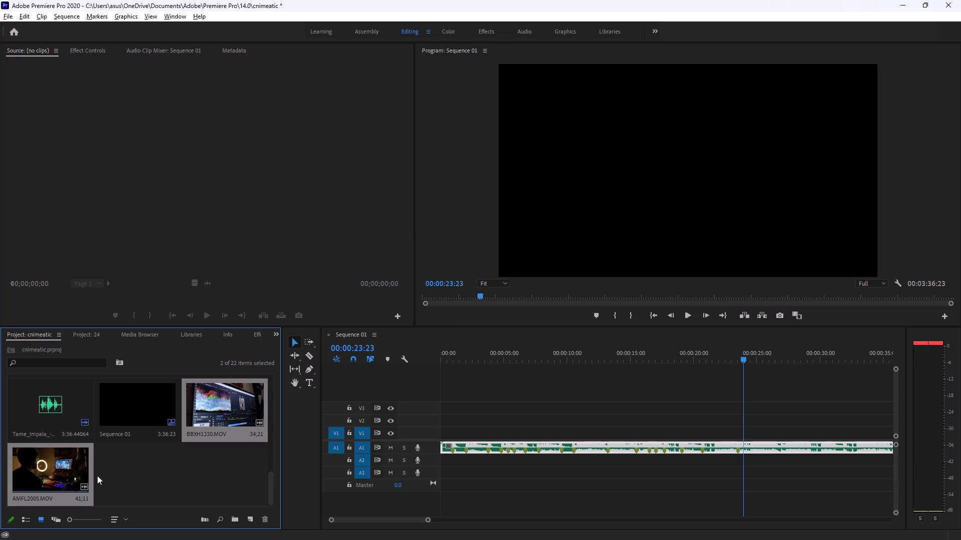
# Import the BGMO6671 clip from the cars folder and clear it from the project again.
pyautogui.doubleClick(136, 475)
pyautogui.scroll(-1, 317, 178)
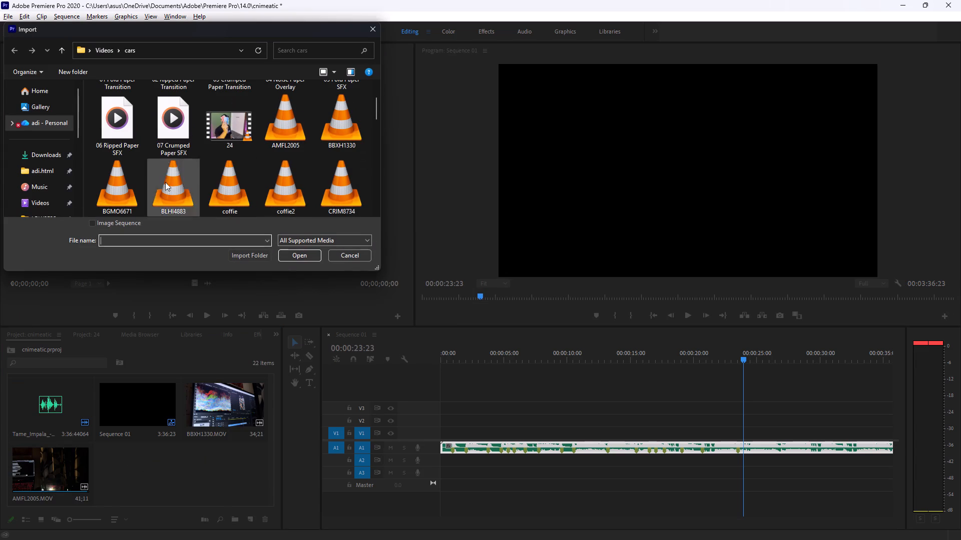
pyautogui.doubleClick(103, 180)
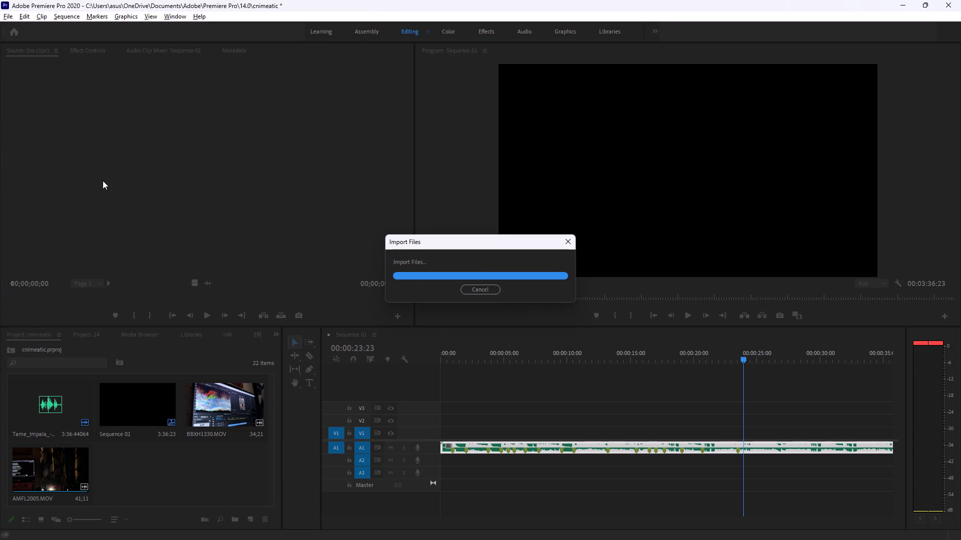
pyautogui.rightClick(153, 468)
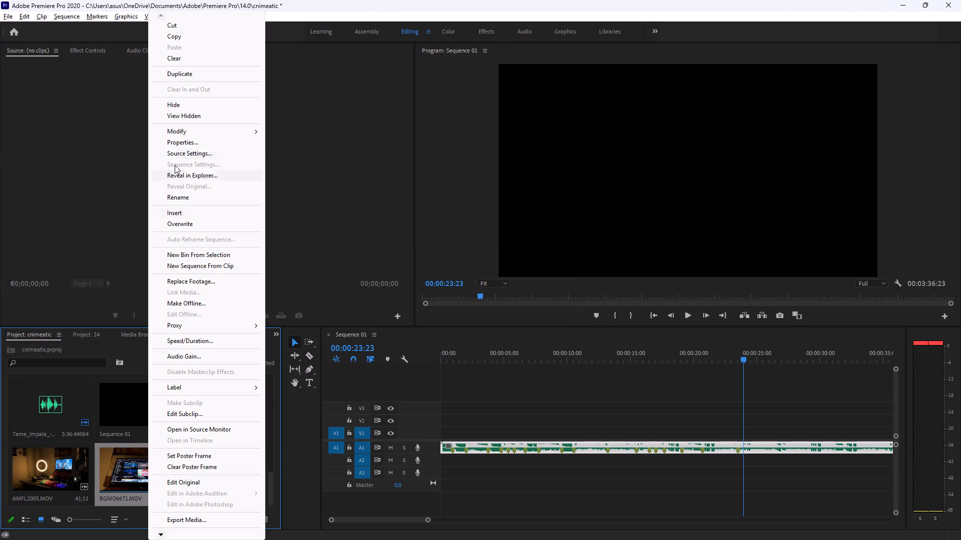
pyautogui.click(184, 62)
# Import the FWUL8954 clip from the cars folder in Videos into the project.
pyautogui.doubleClick(156, 472)
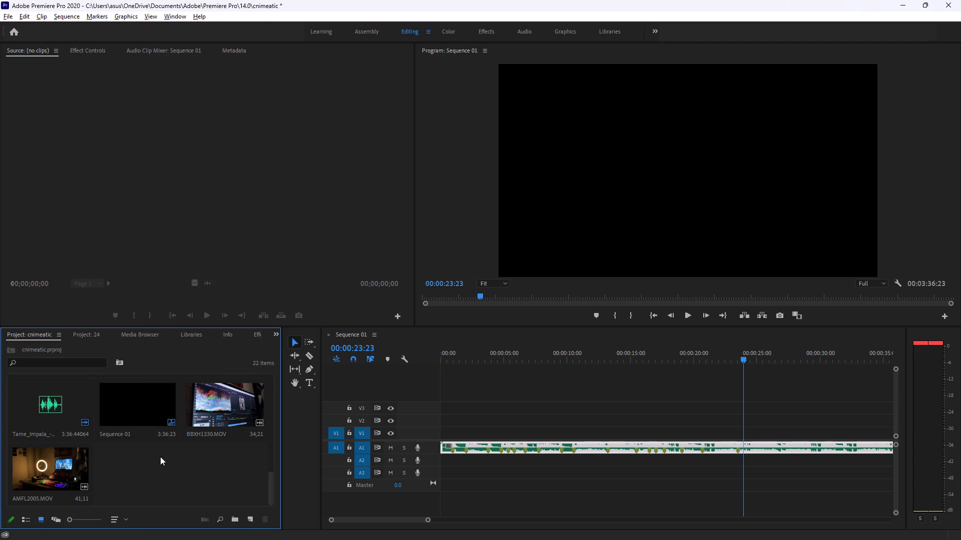
pyautogui.doubleClick(145, 471)
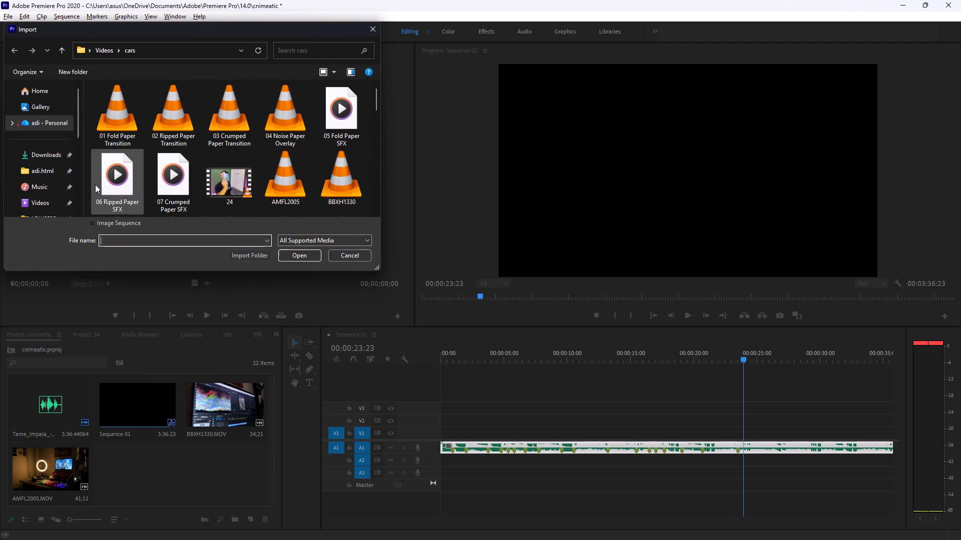
pyautogui.click(50, 205)
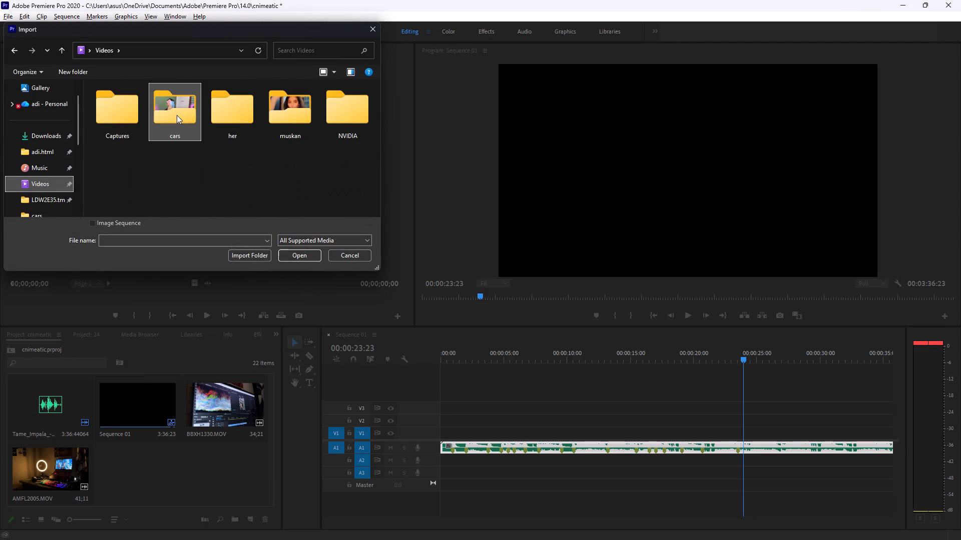
pyautogui.doubleClick(177, 115)
pyautogui.scroll(-2, 231, 155)
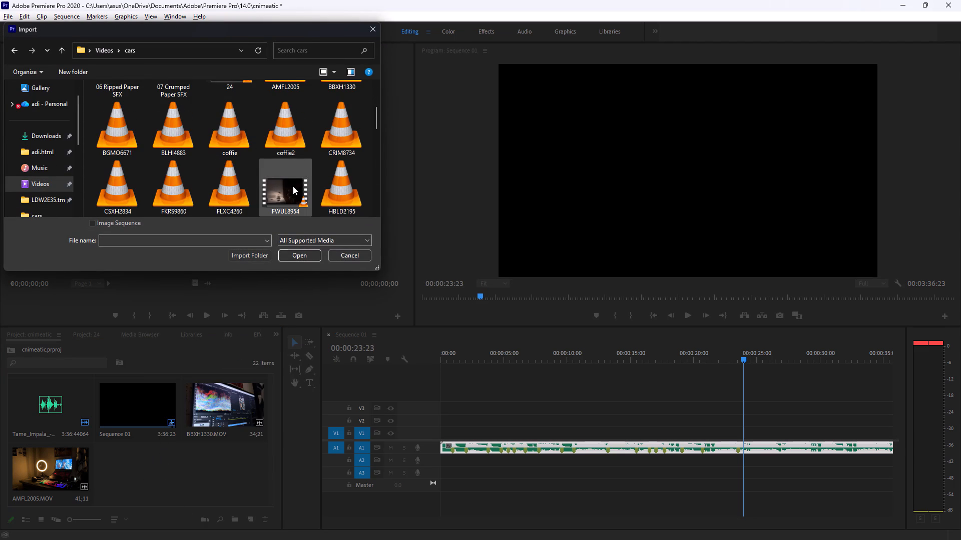
pyautogui.click(282, 193)
pyautogui.click(299, 258)
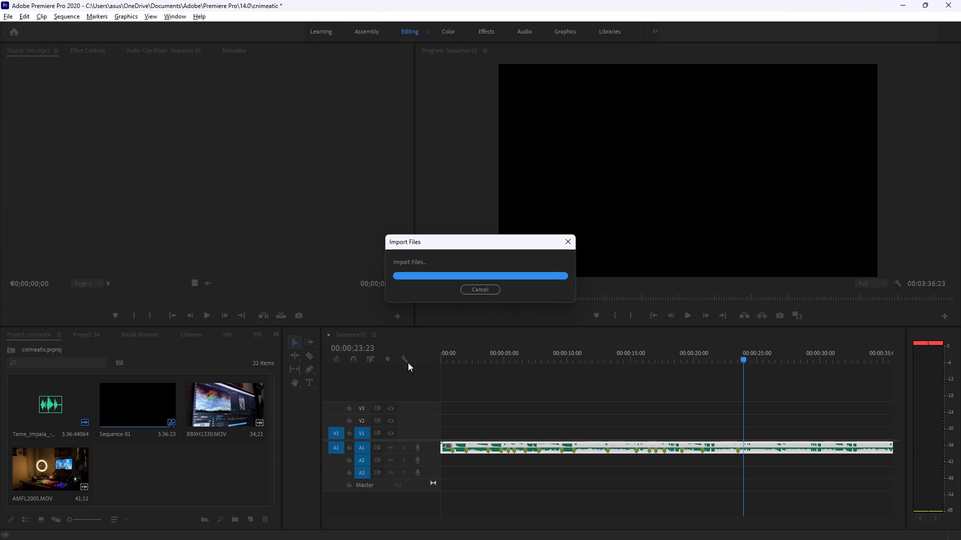
# Open FWUL8954.MP4 in the source monitor, preview its first three seconds, and return to its start.
pyautogui.click(137, 486)
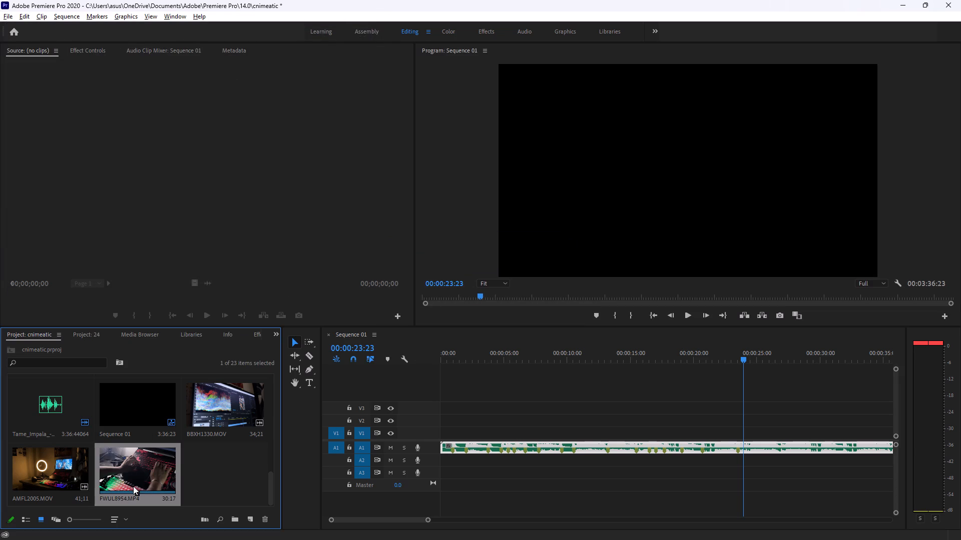
pyautogui.moveTo(135, 492); pyautogui.dragTo(94, 492)
pyautogui.doubleClick(125, 476)
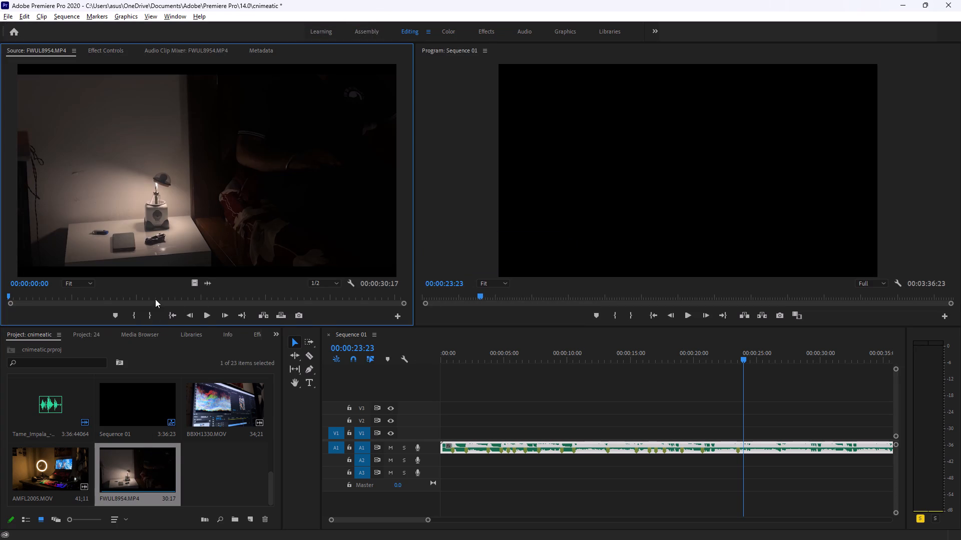
pyautogui.click(208, 316)
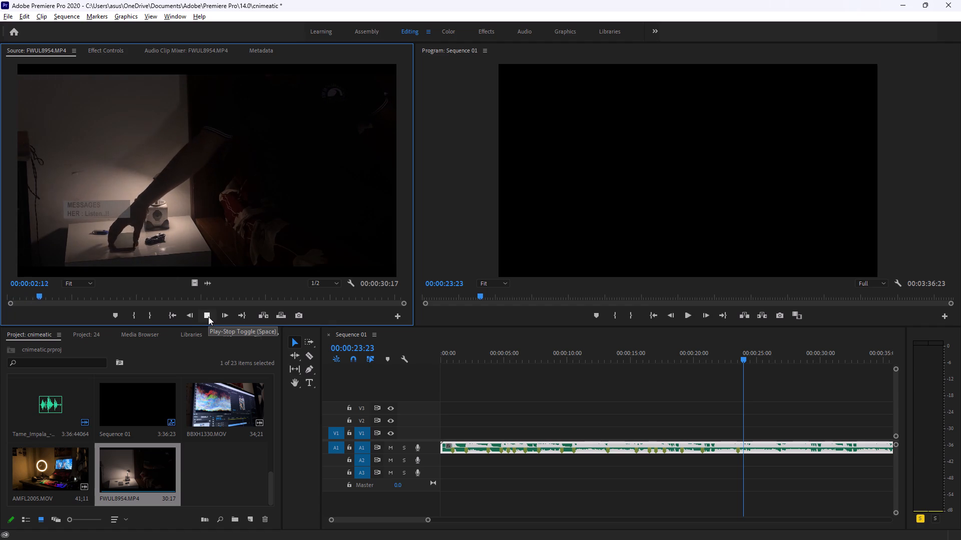
pyautogui.click(208, 316)
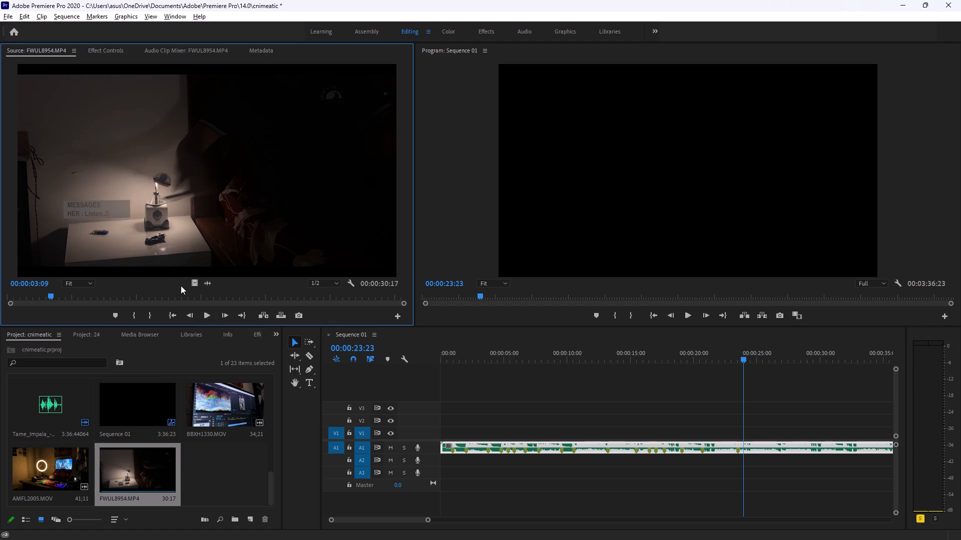
pyautogui.moveTo(50, 296); pyautogui.dragTo(14, 301)
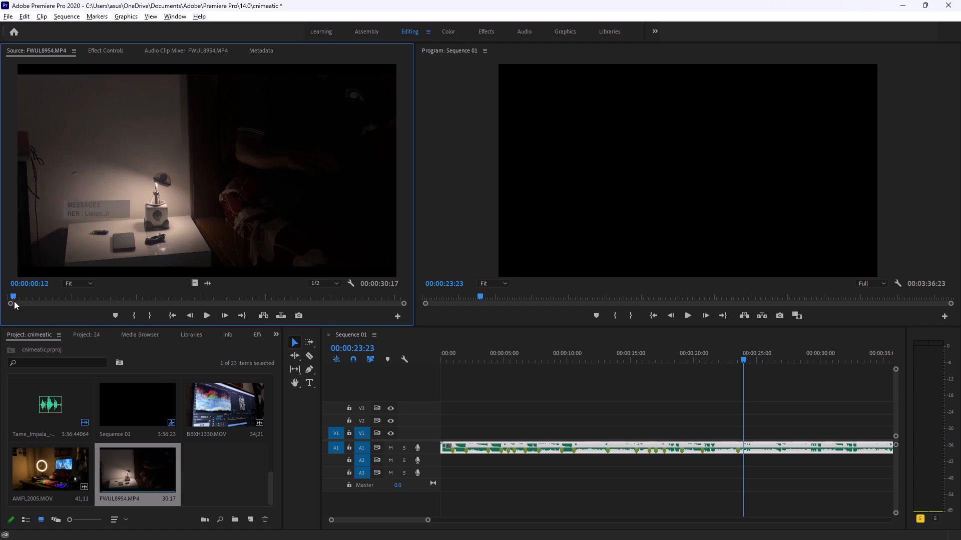
pyautogui.moveTo(14, 301); pyautogui.dragTo(0, 301)
# Play the opening second of Sequence 01 from the start to check where the first beat marker falls.
pyautogui.moveTo(741, 358); pyautogui.dragTo(436, 373)
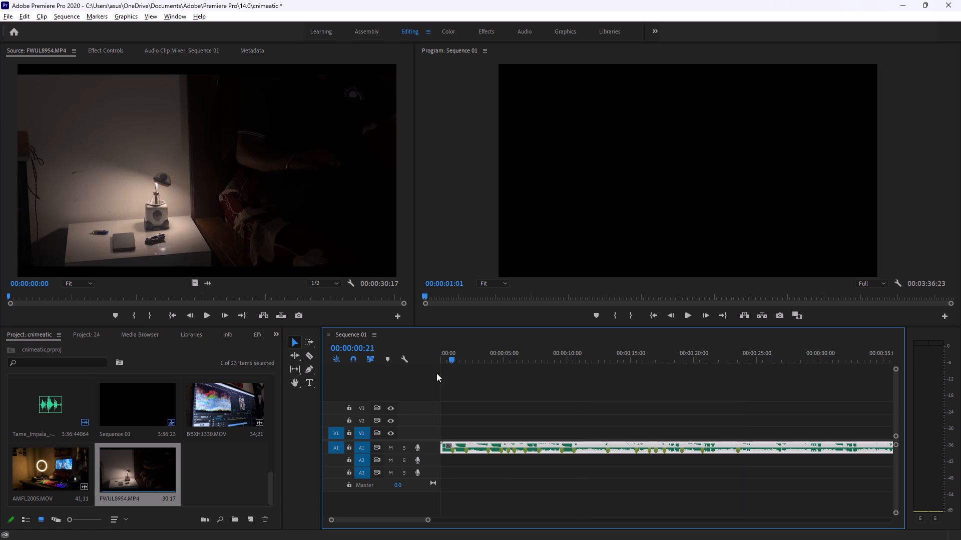
pyautogui.moveTo(436, 373); pyautogui.dragTo(325, 373)
pyautogui.moveTo(427, 520); pyautogui.dragTo(390, 521)
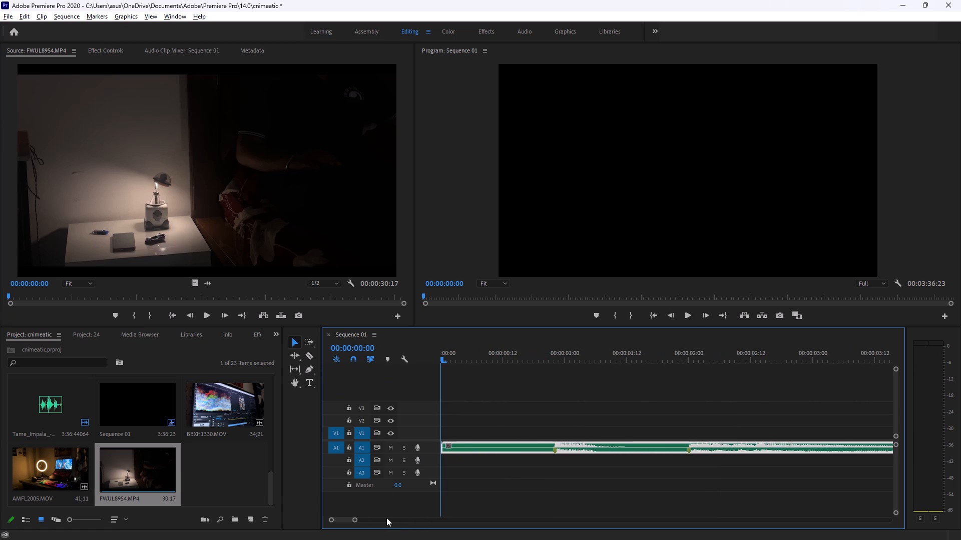
pyautogui.click(688, 316)
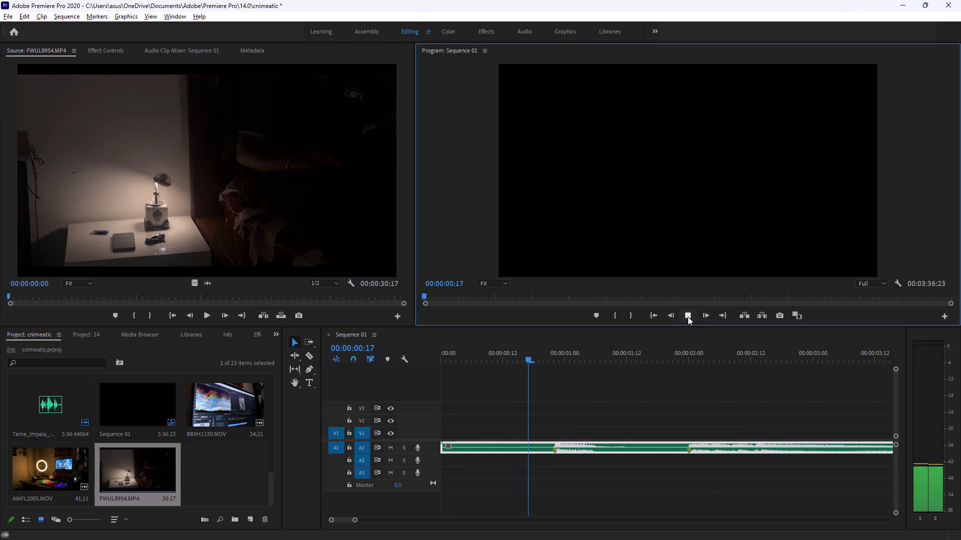
pyautogui.click(688, 316)
pyautogui.moveTo(343, 521); pyautogui.dragTo(344, 521)
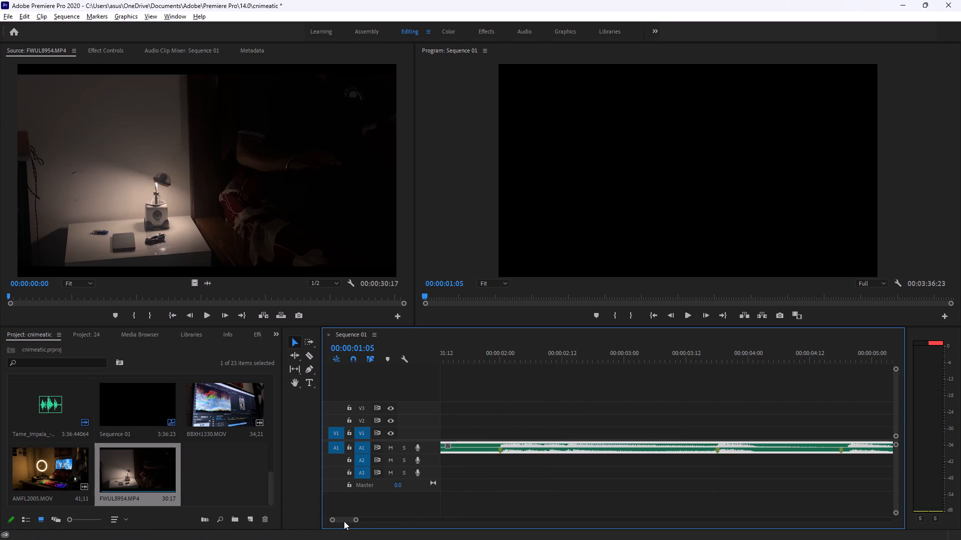
pyautogui.moveTo(344, 521); pyautogui.dragTo(328, 521)
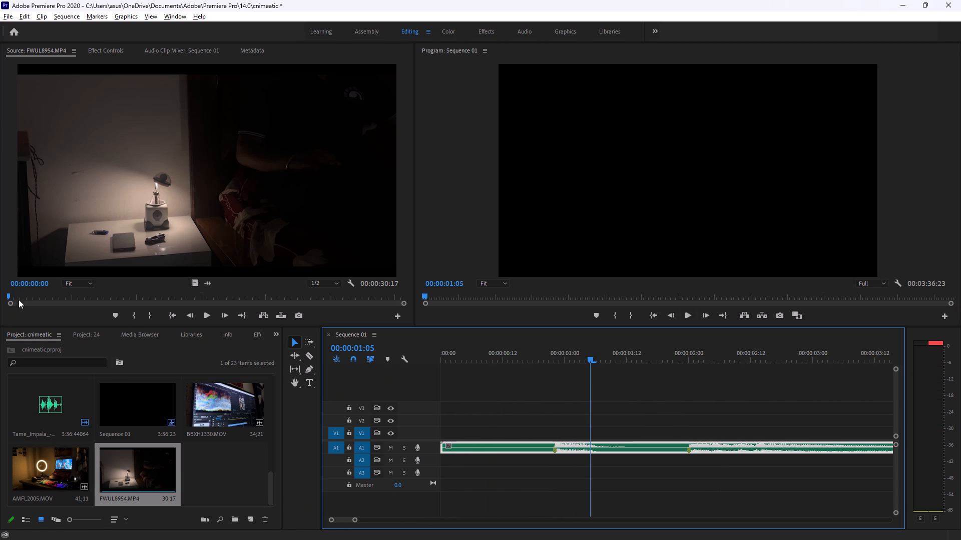
# Mark FWUL8954.MP4 from 00:00:00:00 to 00:00:05:02 and place only its video on V1 at the first beat marker.
pyautogui.click(131, 313)
pyautogui.moveTo(9, 295); pyautogui.dragTo(62, 304)
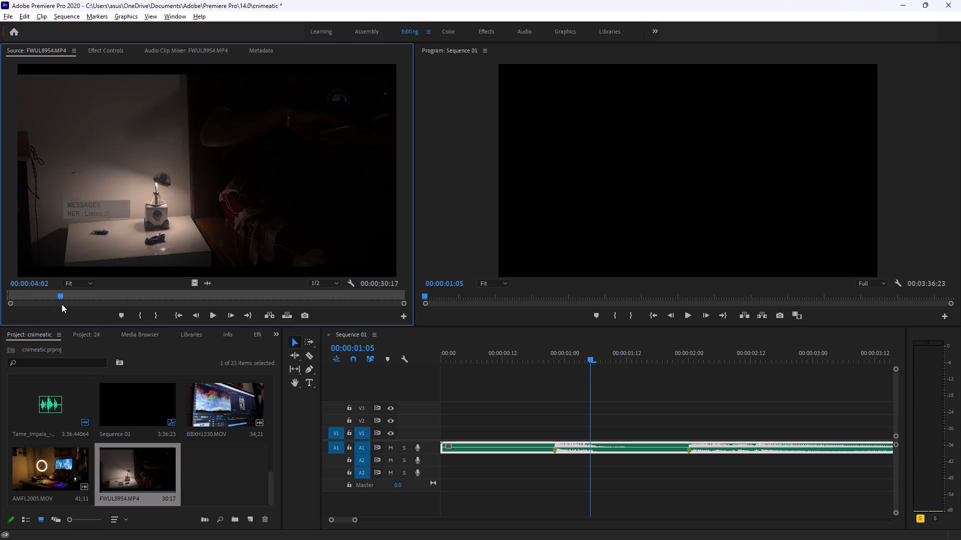
pyautogui.moveTo(62, 304); pyautogui.dragTo(74, 304)
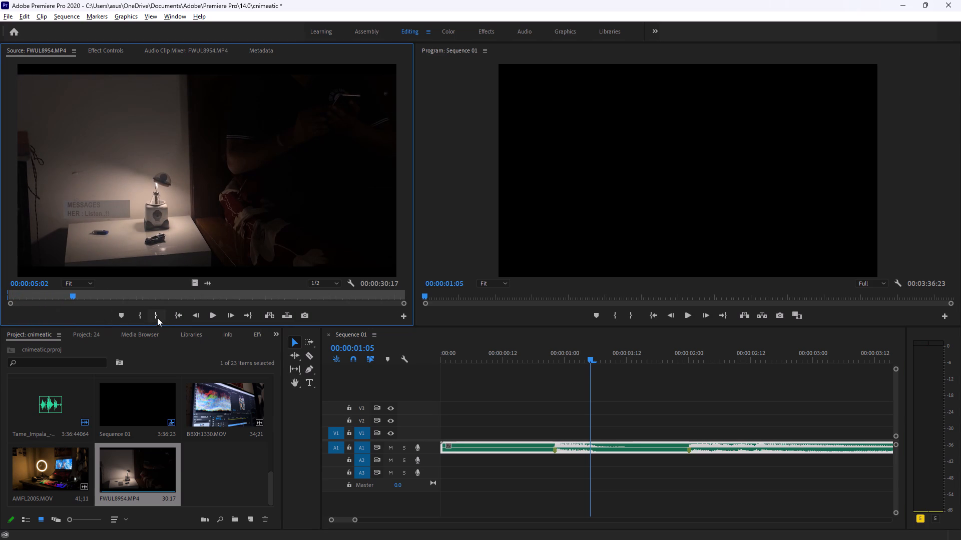
pyautogui.click(157, 317)
pyautogui.moveTo(193, 284); pyautogui.dragTo(552, 438)
# Play Sequence 01 from the start to about two seconds to check the FWUL8954 clip against the first beats.
pyautogui.moveTo(356, 520); pyautogui.dragTo(379, 517)
pyautogui.moveTo(493, 355); pyautogui.dragTo(432, 355)
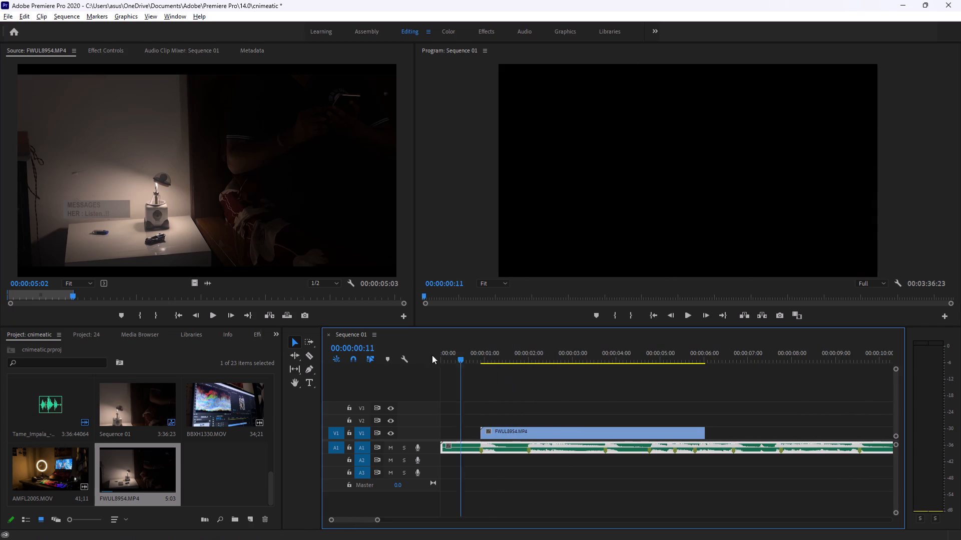
pyautogui.moveTo(432, 355); pyautogui.dragTo(414, 354)
pyautogui.click(689, 315)
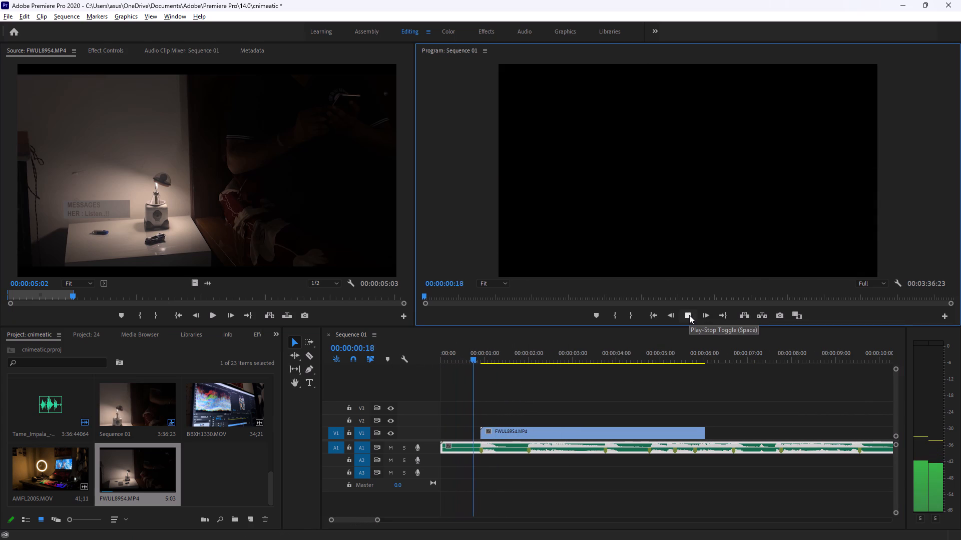
pyautogui.click(689, 315)
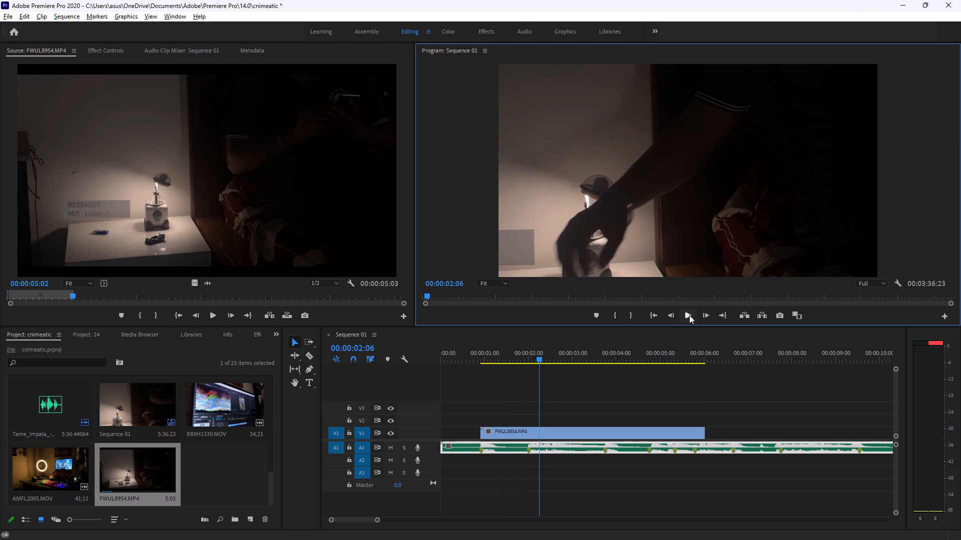
pyautogui.moveTo(377, 516); pyautogui.dragTo(409, 523)
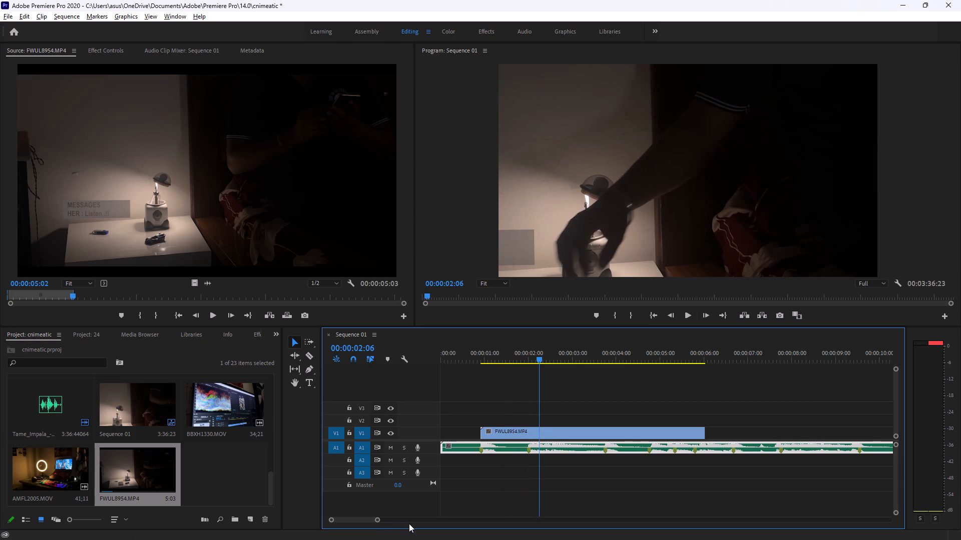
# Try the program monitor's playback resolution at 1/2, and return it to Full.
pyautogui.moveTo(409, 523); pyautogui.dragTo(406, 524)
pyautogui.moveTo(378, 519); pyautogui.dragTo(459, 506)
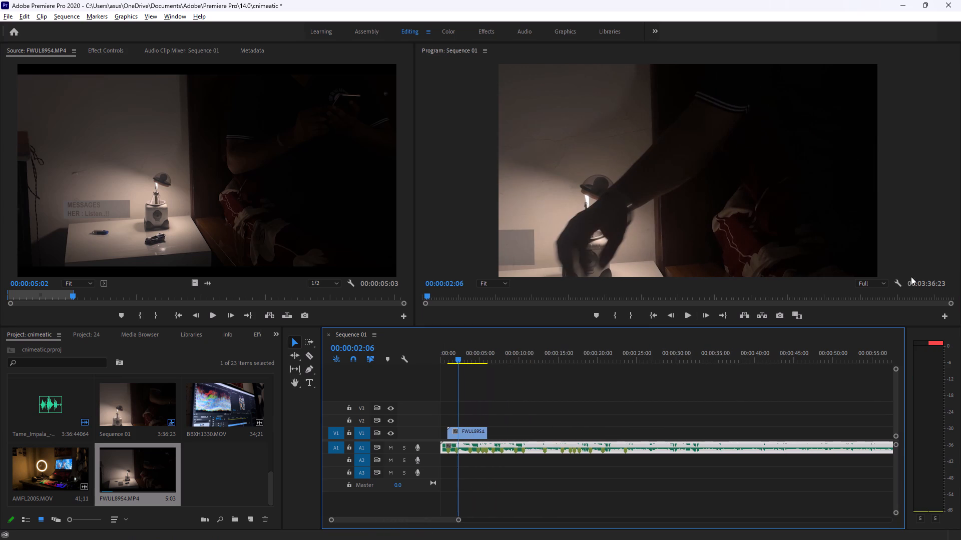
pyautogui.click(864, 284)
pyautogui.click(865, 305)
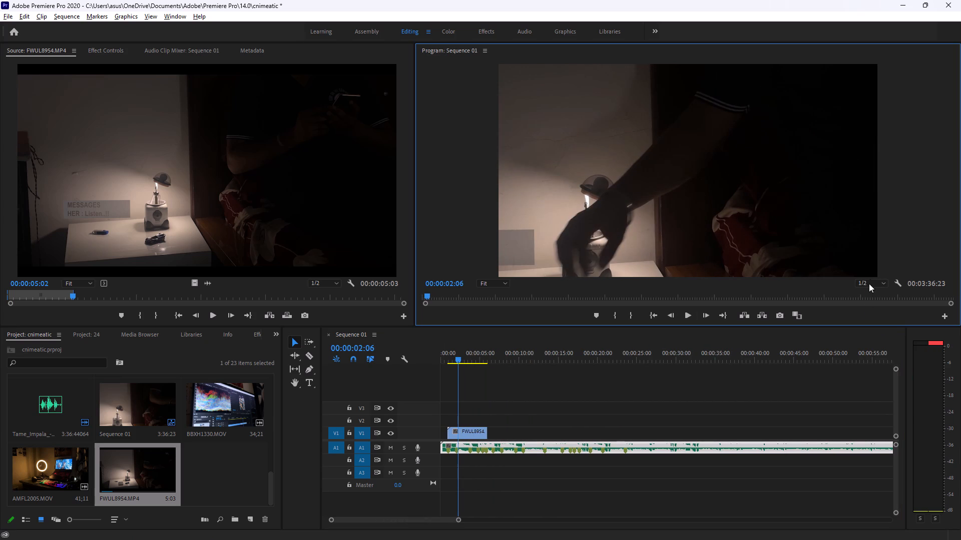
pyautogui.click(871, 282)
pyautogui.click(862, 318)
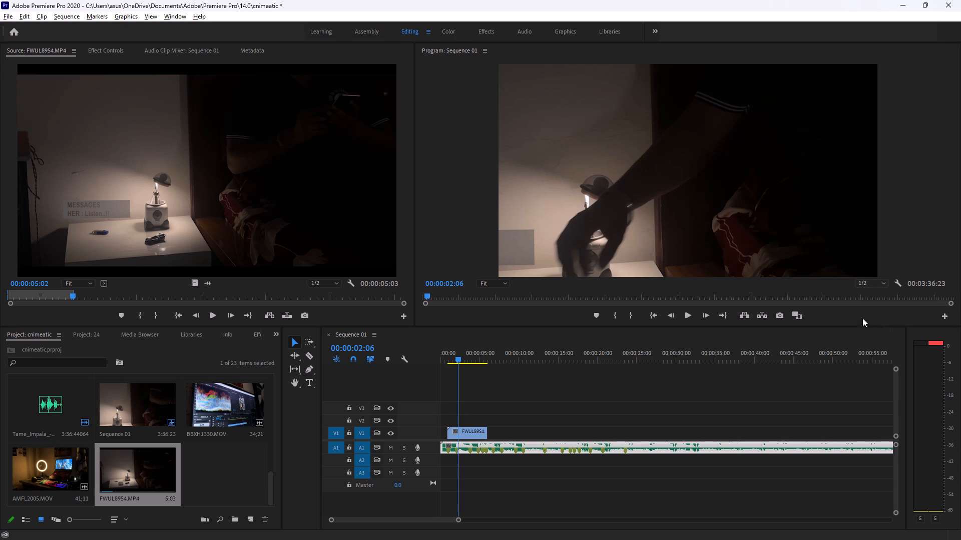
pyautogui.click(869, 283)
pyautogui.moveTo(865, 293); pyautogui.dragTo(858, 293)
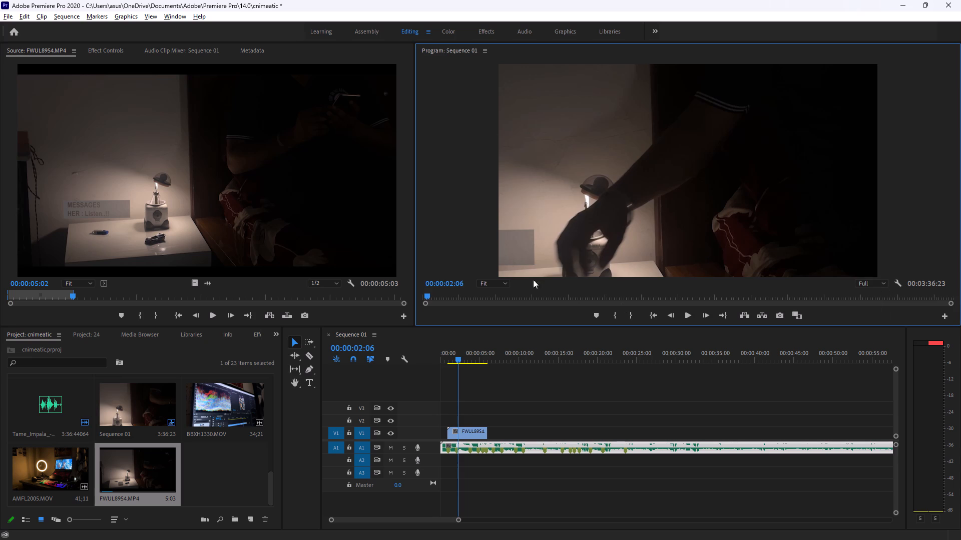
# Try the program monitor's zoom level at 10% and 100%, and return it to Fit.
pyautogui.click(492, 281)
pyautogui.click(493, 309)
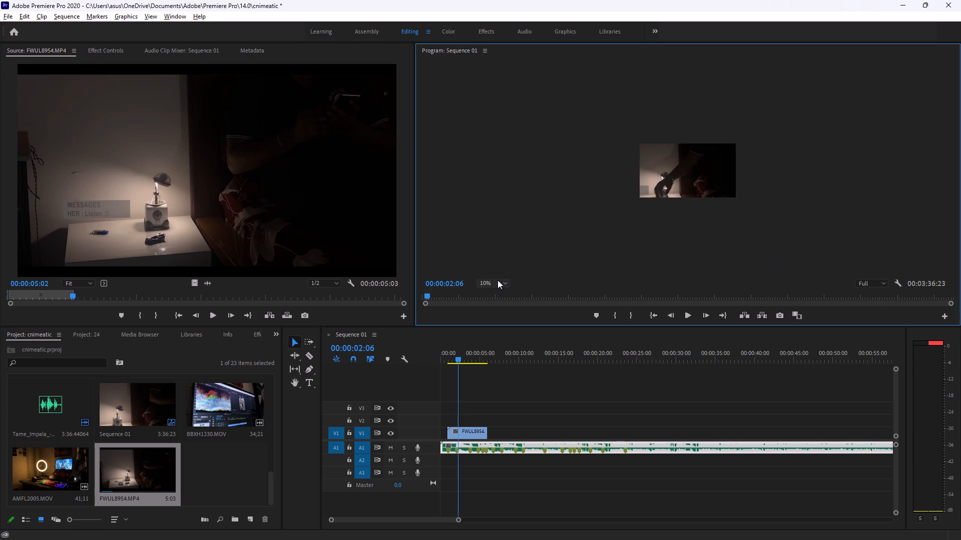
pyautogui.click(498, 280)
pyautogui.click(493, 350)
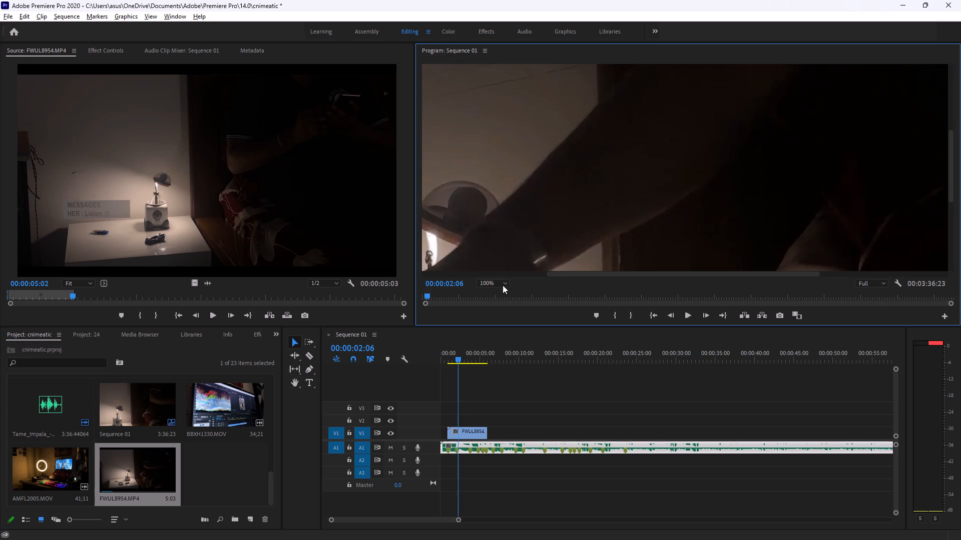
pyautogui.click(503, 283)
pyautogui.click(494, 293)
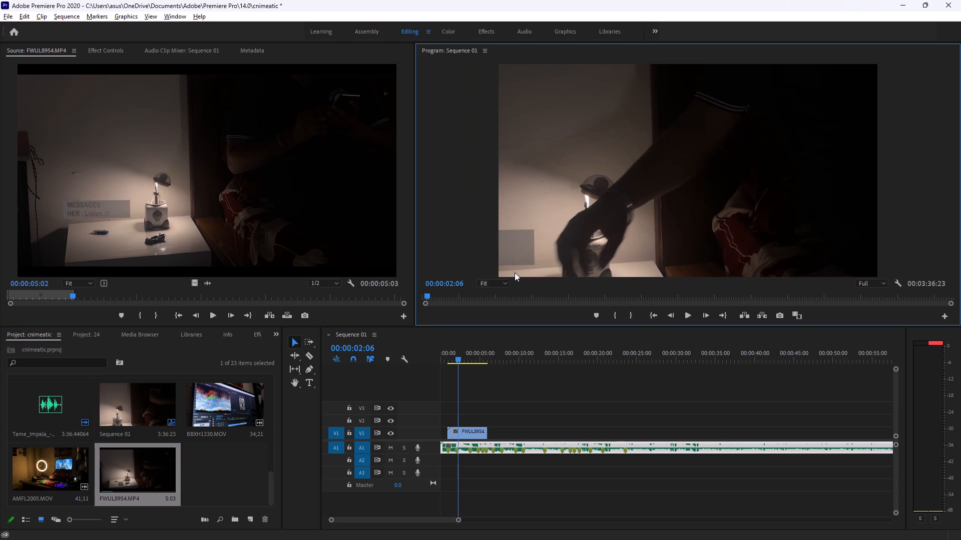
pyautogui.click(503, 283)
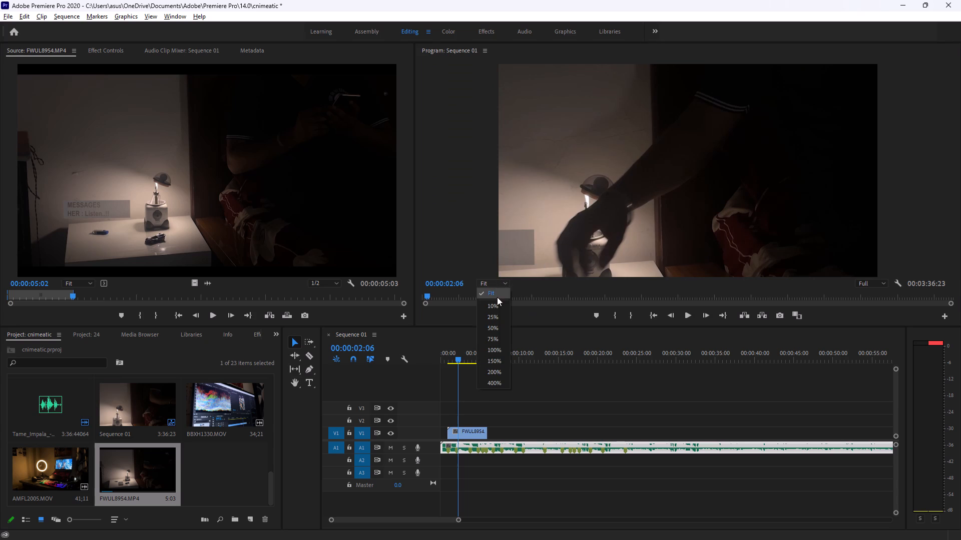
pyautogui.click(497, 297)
# Scale the FWUL8954.MP4 clip on V1 down to 56 so its whole picture fills the frame.
pyautogui.click(585, 205)
pyautogui.click(475, 431)
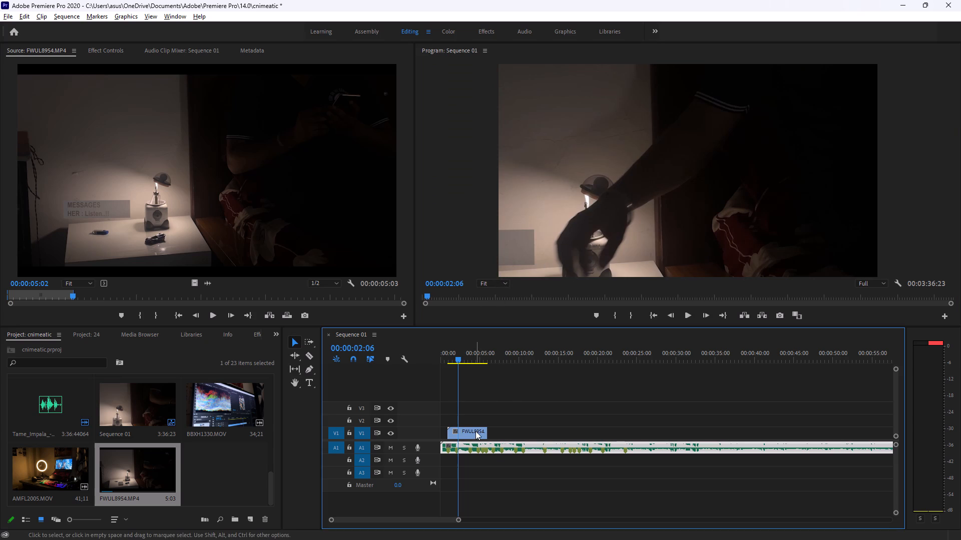
pyautogui.click(118, 51)
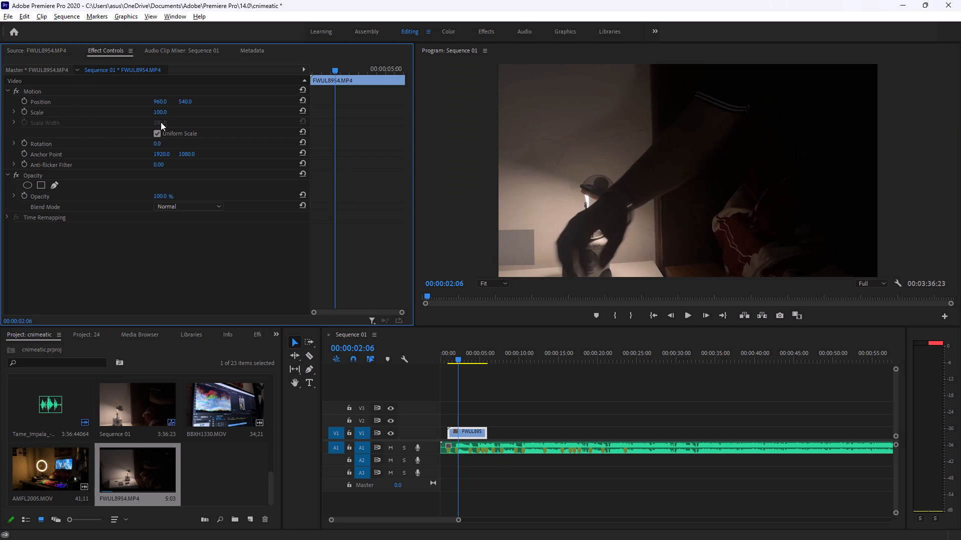
pyautogui.moveTo(157, 111); pyautogui.dragTo(123, 109)
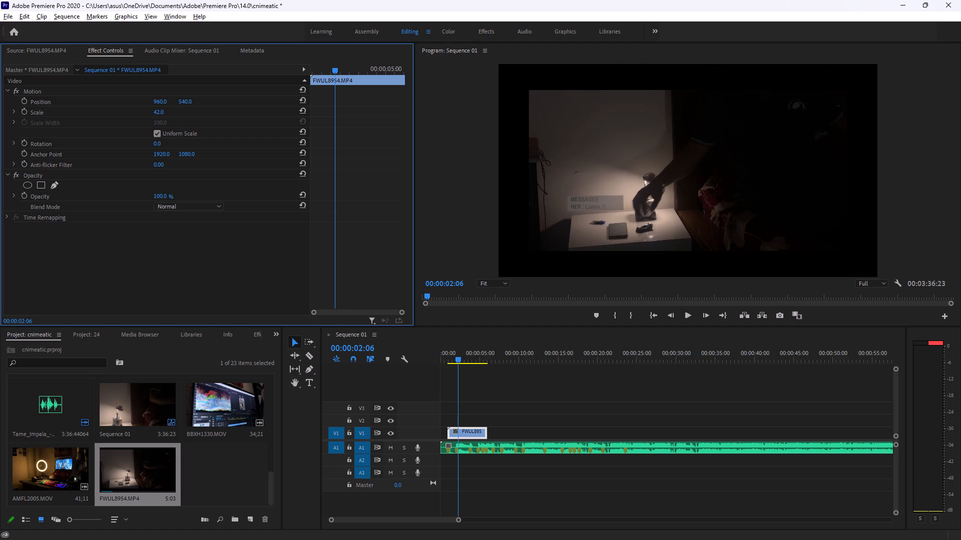
pyautogui.moveTo(123, 109); pyautogui.dragTo(130, 109)
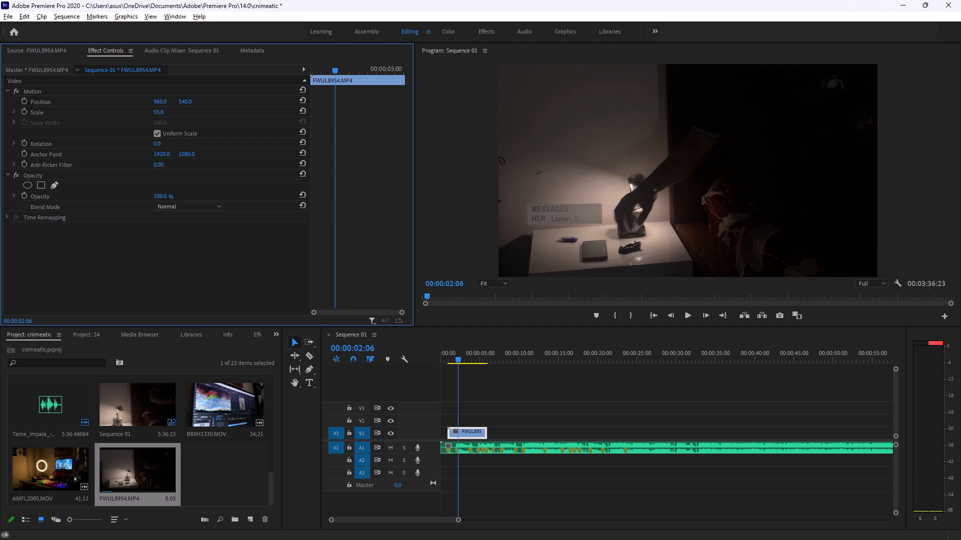
pyautogui.moveTo(130, 109); pyautogui.dragTo(130, 110)
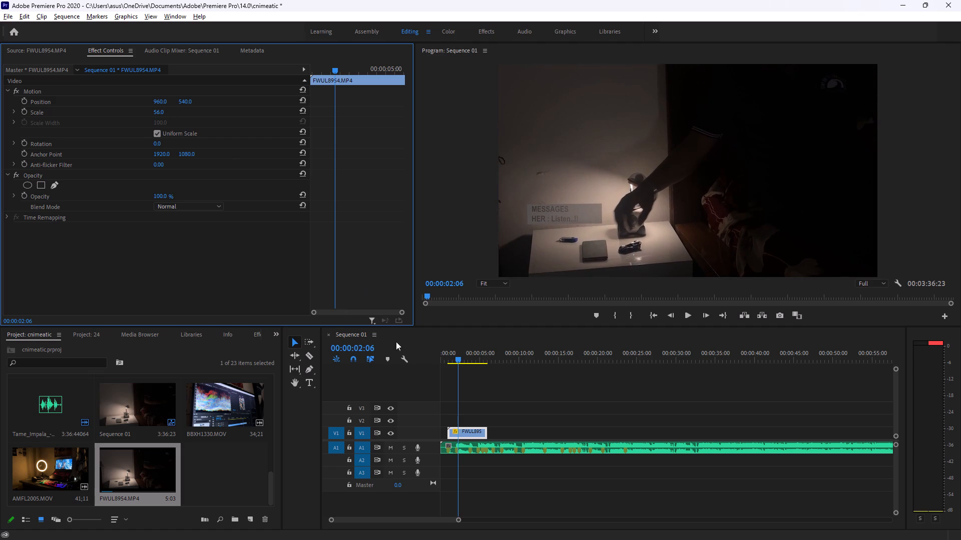
# Play Sequence 01 for about a second to check the rescaled FWUL8954 clip.
pyautogui.moveTo(458, 358); pyautogui.dragTo(417, 352)
pyautogui.press('space')
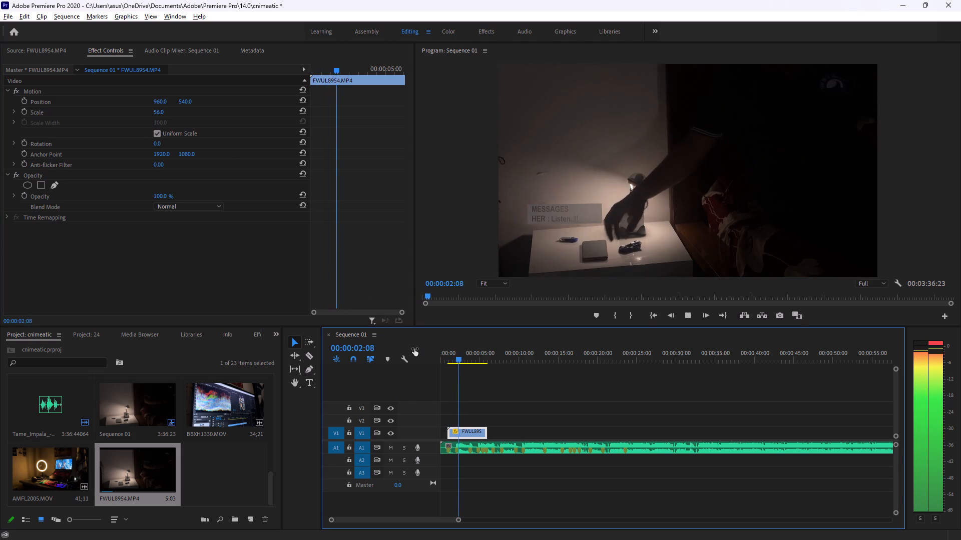
pyautogui.press('space')
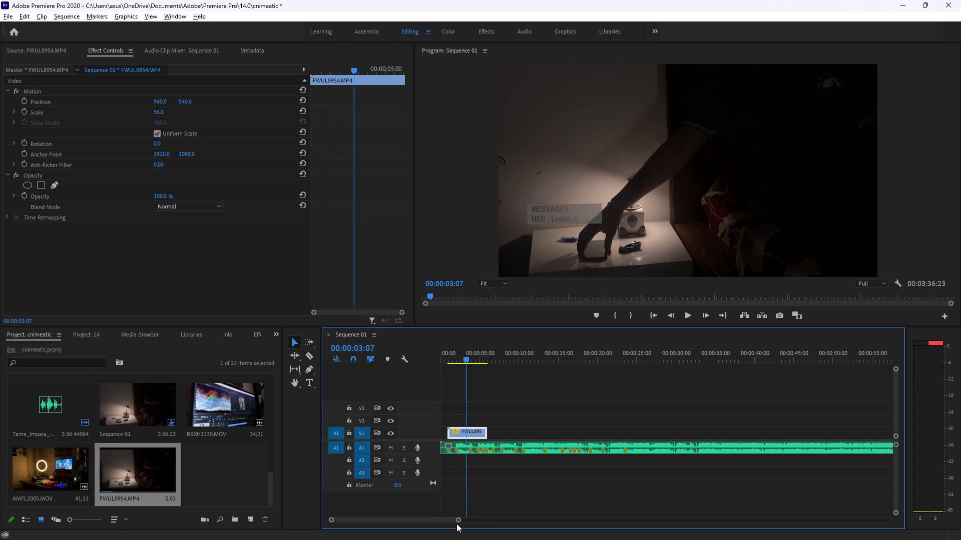
# Move the FWUL8954 clip earlier, keeping it on V1, so it begins a few frames after the start of Sequence 01.
pyautogui.click(456, 523)
pyautogui.moveTo(456, 520); pyautogui.dragTo(437, 522)
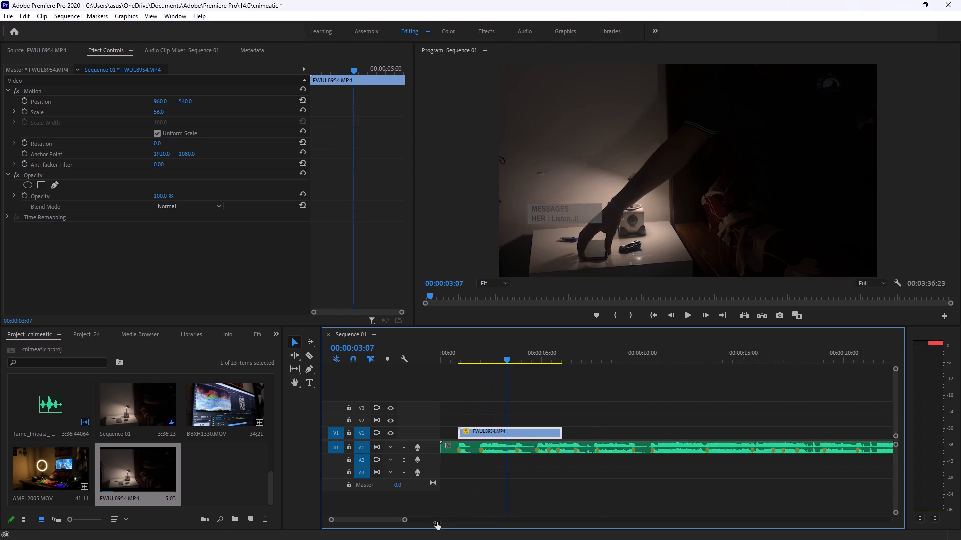
pyautogui.moveTo(437, 522); pyautogui.dragTo(433, 523)
pyautogui.moveTo(500, 430); pyautogui.dragTo(427, 426)
pyautogui.press('space')
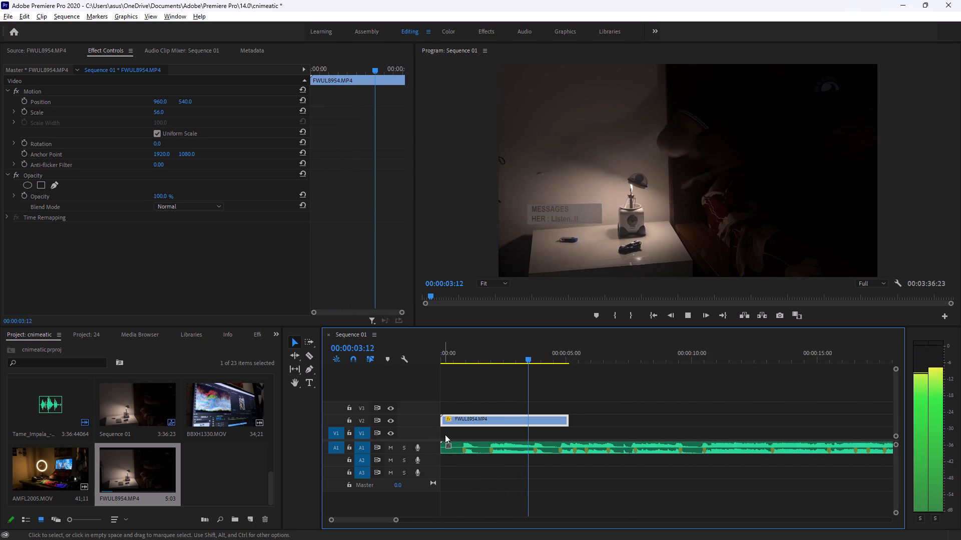
pyautogui.press('space')
pyautogui.moveTo(539, 356); pyautogui.dragTo(375, 356)
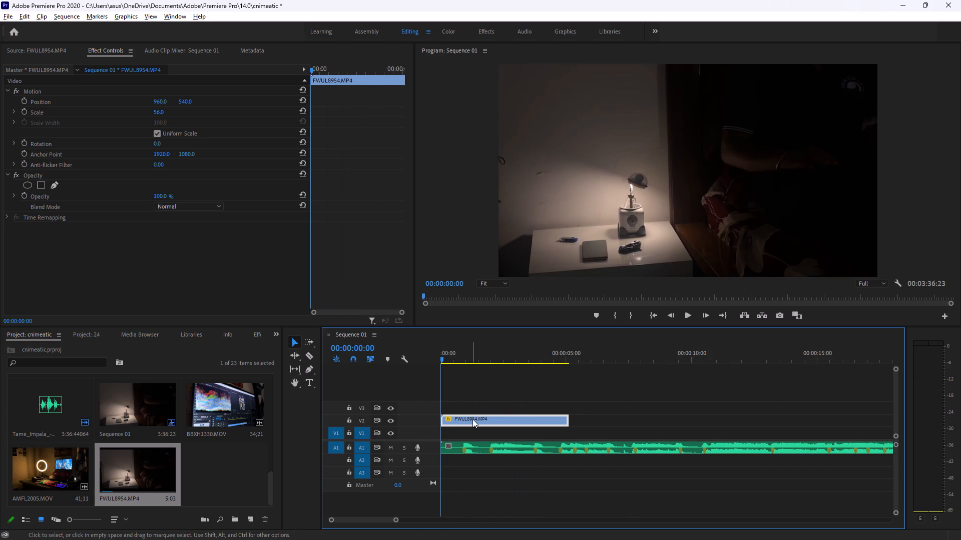
pyautogui.moveTo(472, 416); pyautogui.dragTo(476, 432)
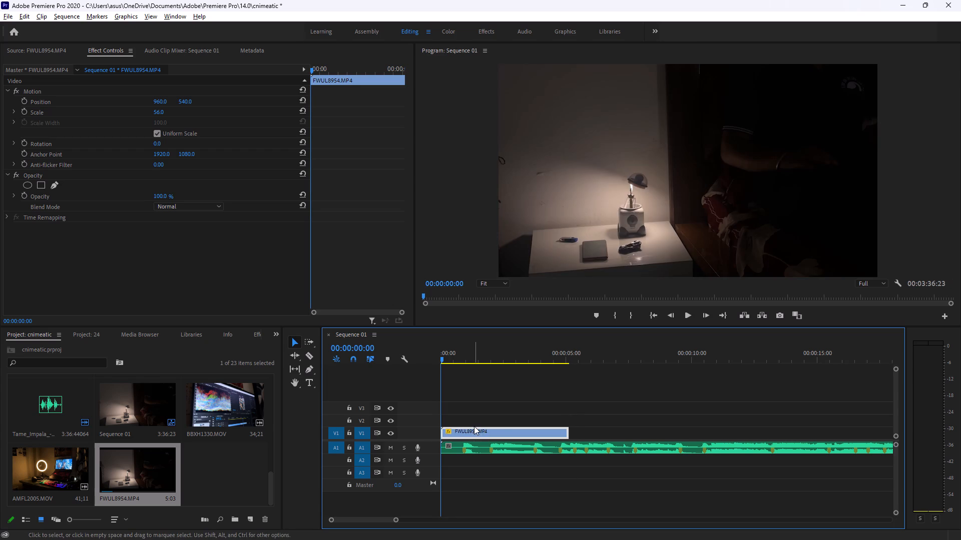
pyautogui.moveTo(473, 428); pyautogui.dragTo(480, 430)
# Play the opening seconds of Sequence 01 repeatedly to check the moved FWUL8954 clip against the first beat markers.
pyautogui.press('space')
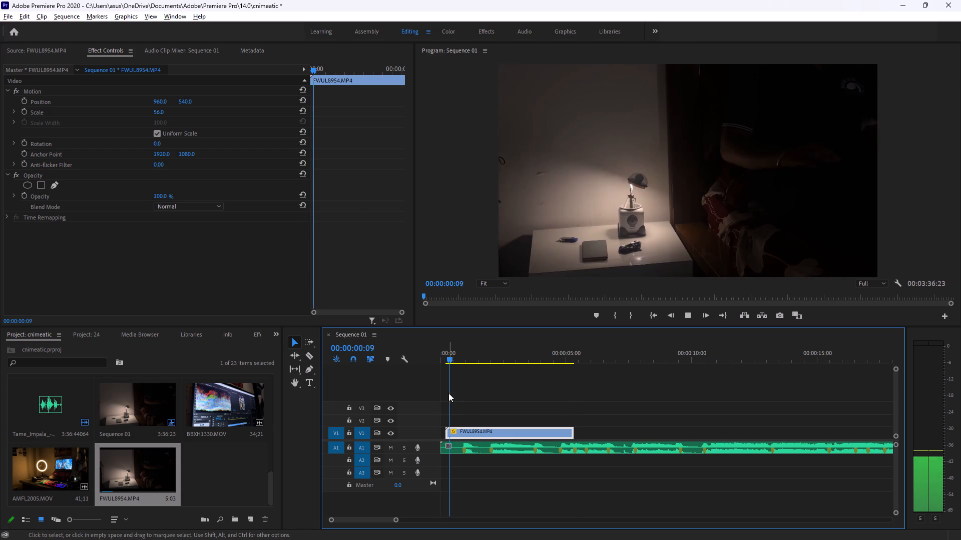
pyautogui.press('space')
pyautogui.press('space')
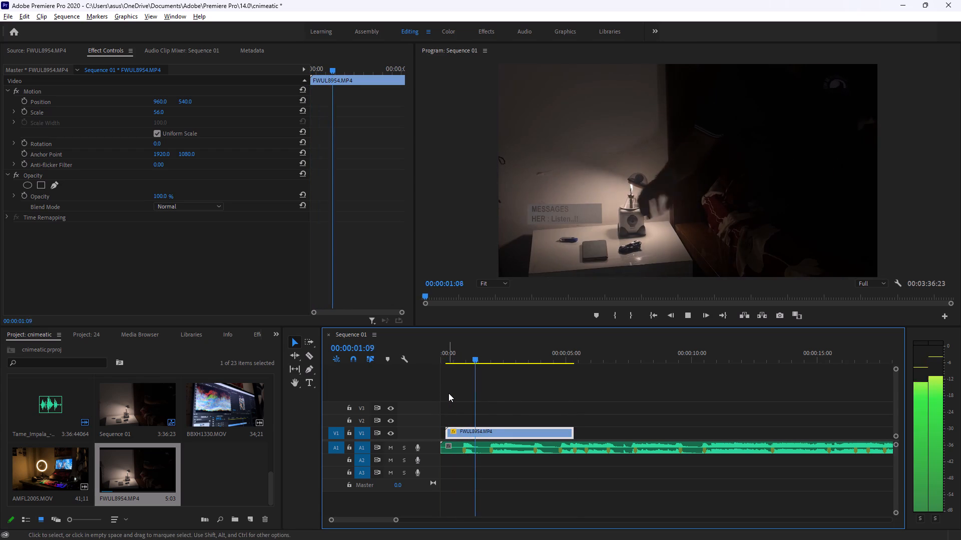
pyautogui.press('space')
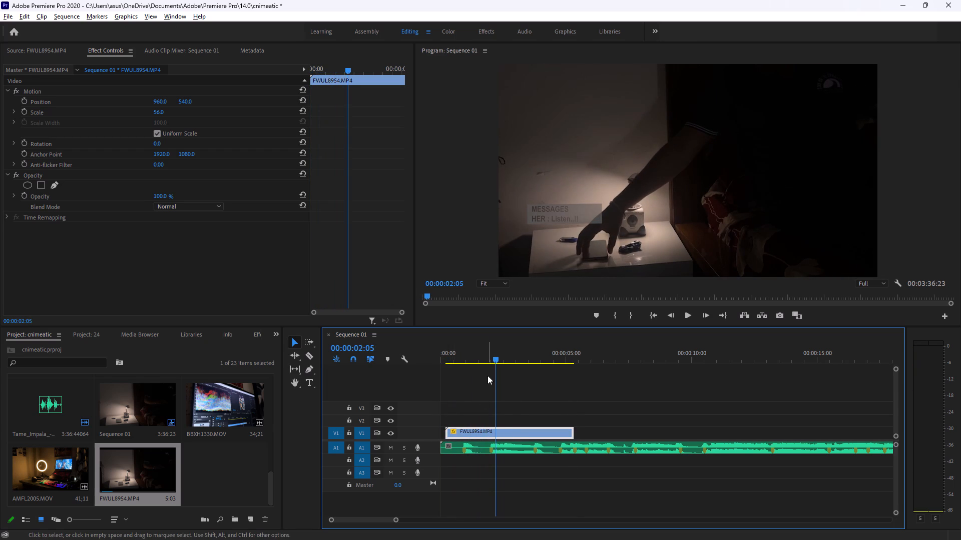
pyautogui.moveTo(494, 353); pyautogui.dragTo(454, 353)
pyautogui.press('space')
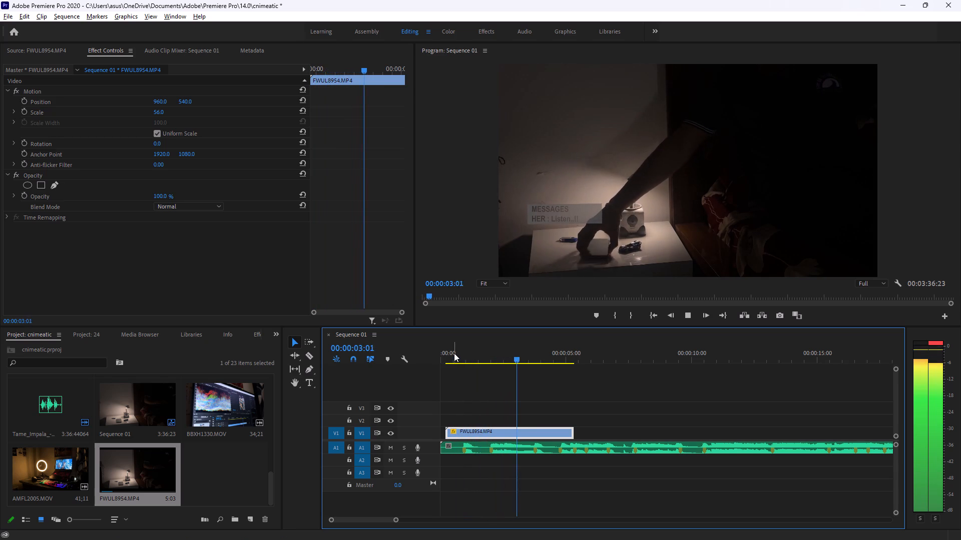
pyautogui.press('space')
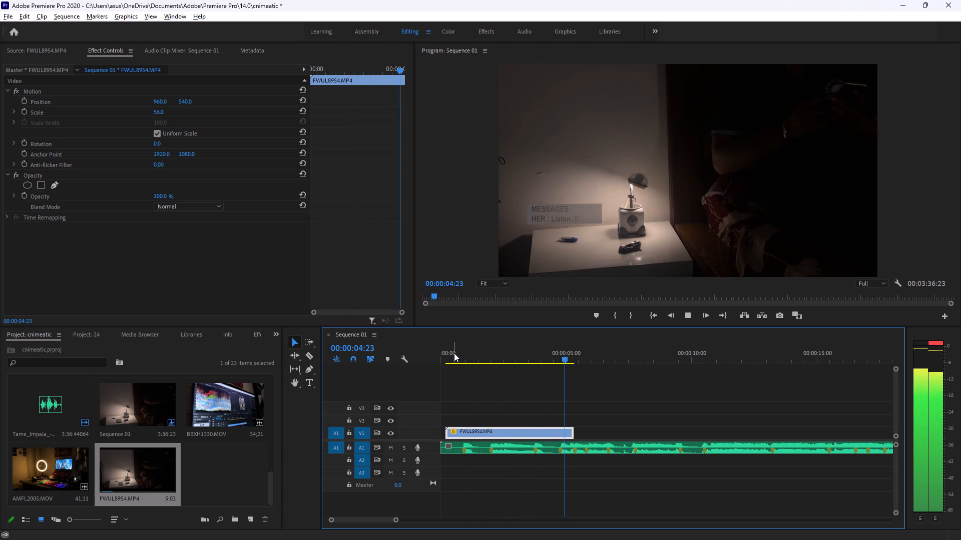
pyautogui.moveTo(566, 354); pyautogui.dragTo(410, 347)
pyautogui.press('space')
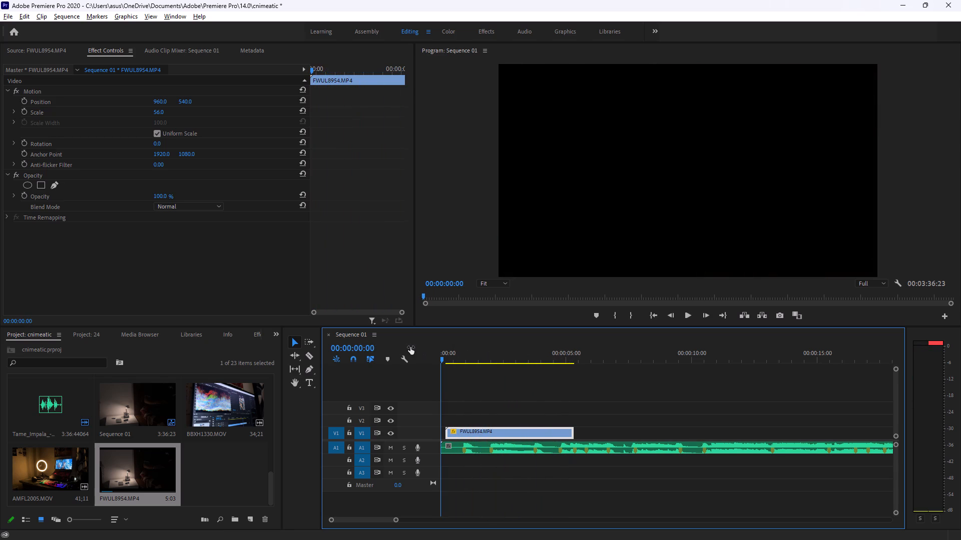
pyautogui.press('space')
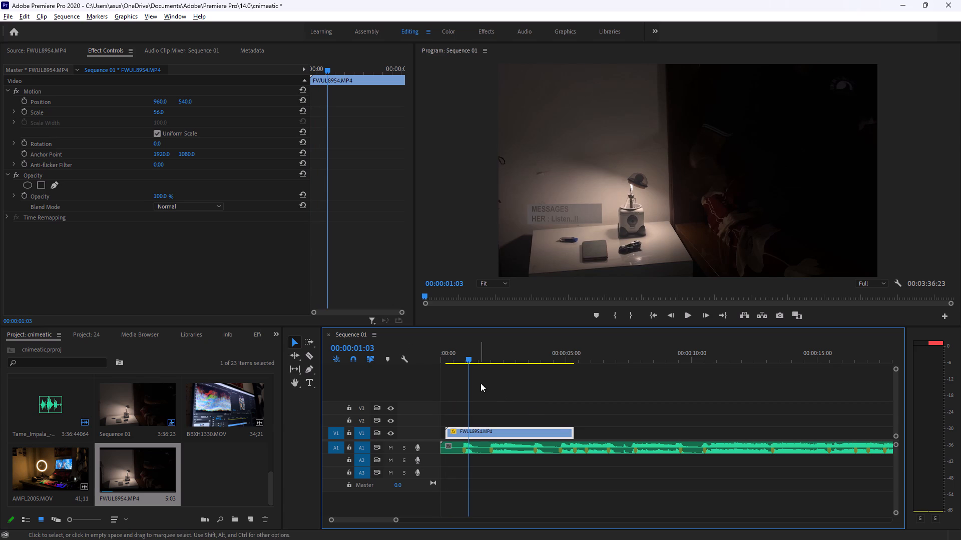
# Shorten the FWUL8954 clip on V1 from its end to a duration of 00:00:01:05, checking the cut in playback.
pyautogui.moveTo(573, 430); pyautogui.dragTo(458, 432)
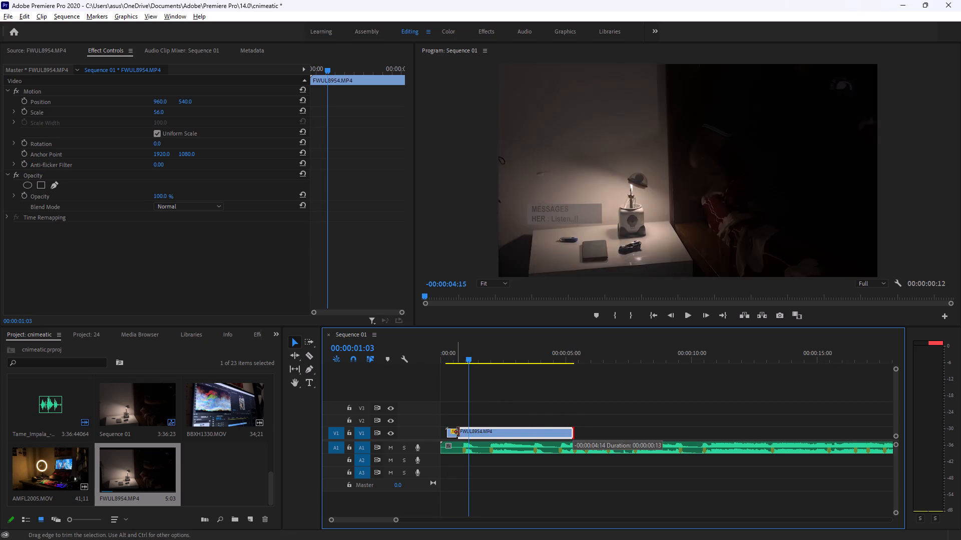
pyautogui.moveTo(458, 432); pyautogui.dragTo(469, 436)
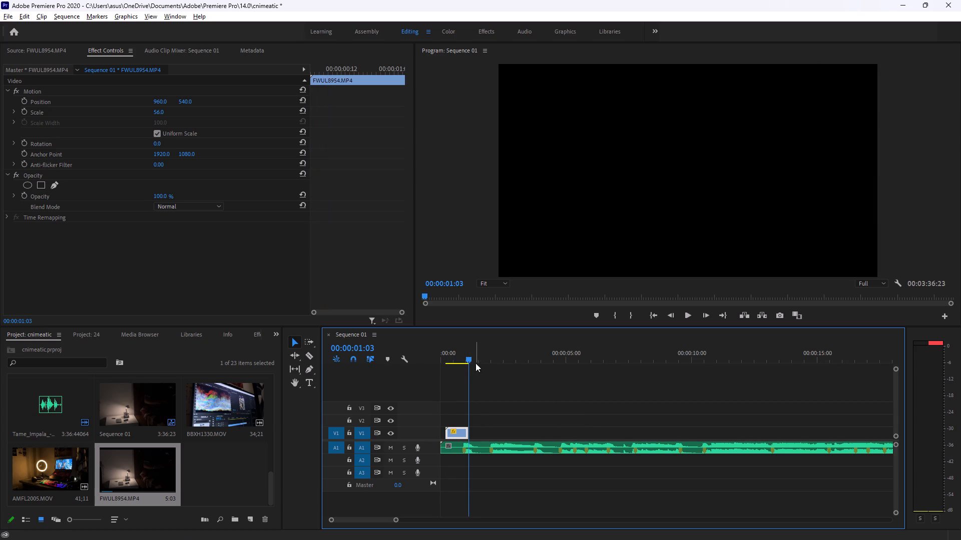
pyautogui.moveTo(467, 355); pyautogui.dragTo(404, 340)
pyautogui.press('space')
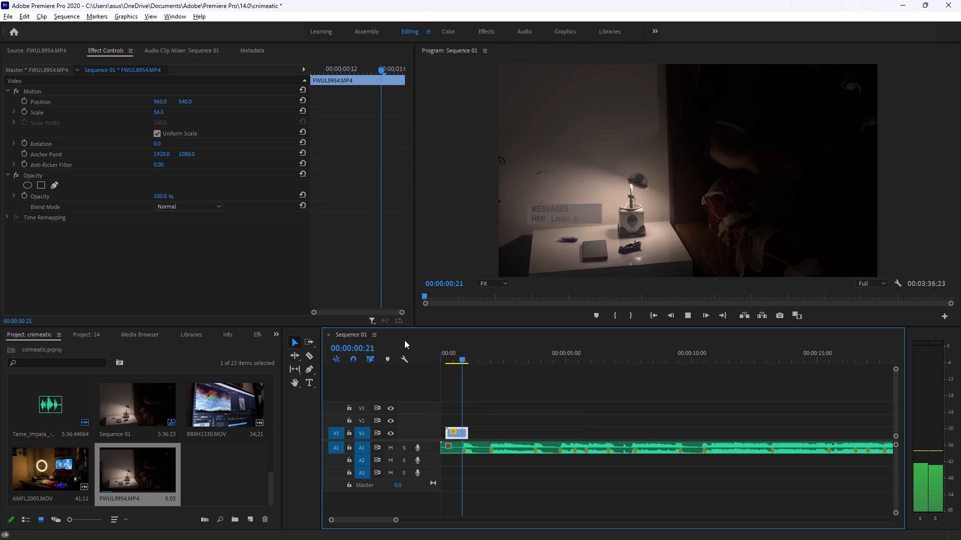
pyautogui.press('space')
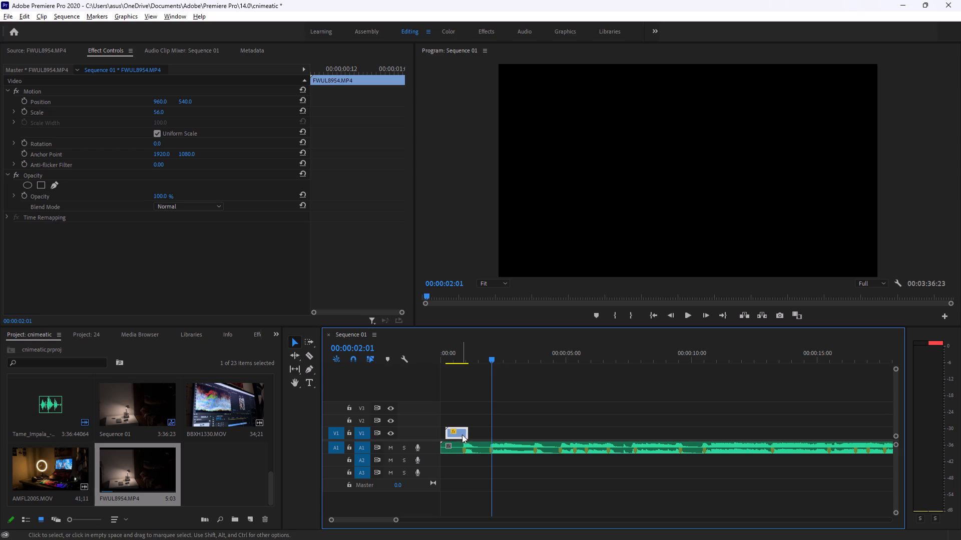
pyautogui.moveTo(469, 432); pyautogui.dragTo(476, 432)
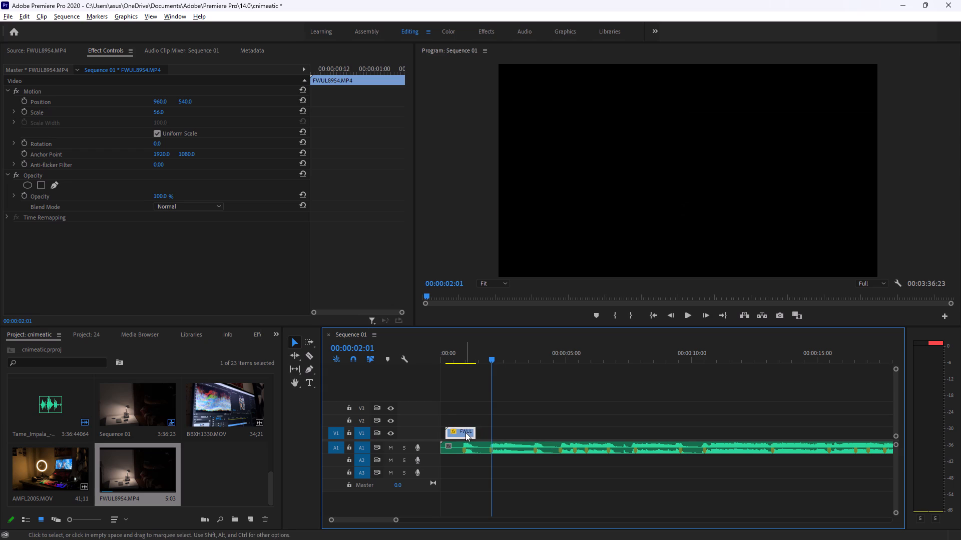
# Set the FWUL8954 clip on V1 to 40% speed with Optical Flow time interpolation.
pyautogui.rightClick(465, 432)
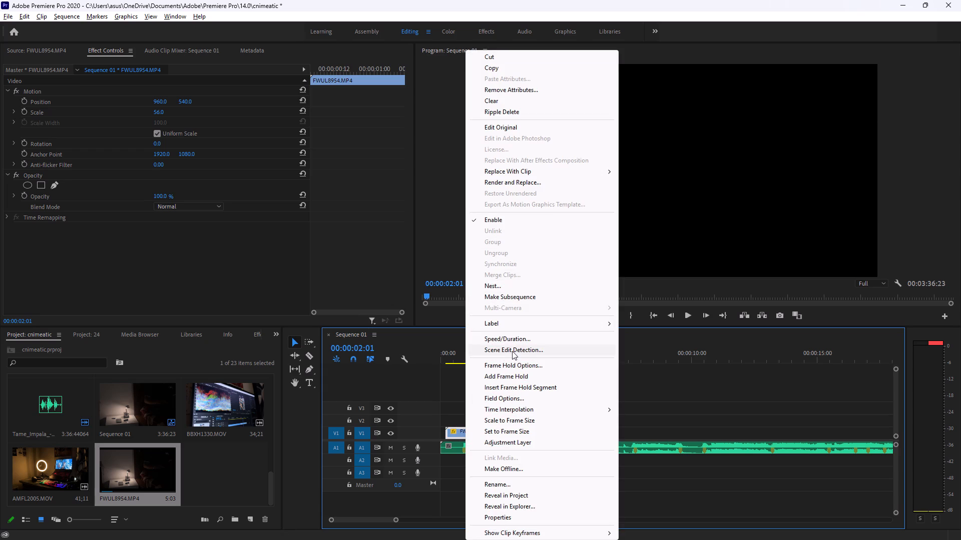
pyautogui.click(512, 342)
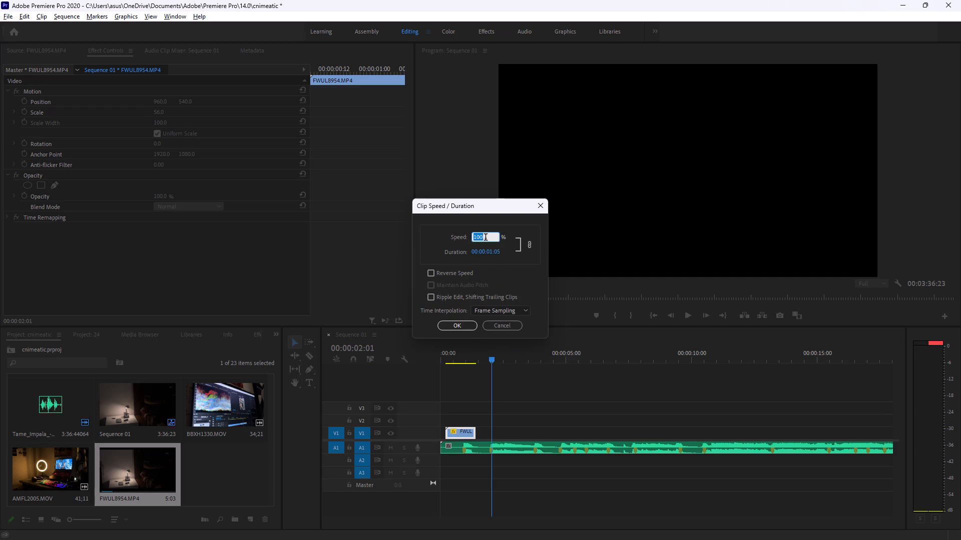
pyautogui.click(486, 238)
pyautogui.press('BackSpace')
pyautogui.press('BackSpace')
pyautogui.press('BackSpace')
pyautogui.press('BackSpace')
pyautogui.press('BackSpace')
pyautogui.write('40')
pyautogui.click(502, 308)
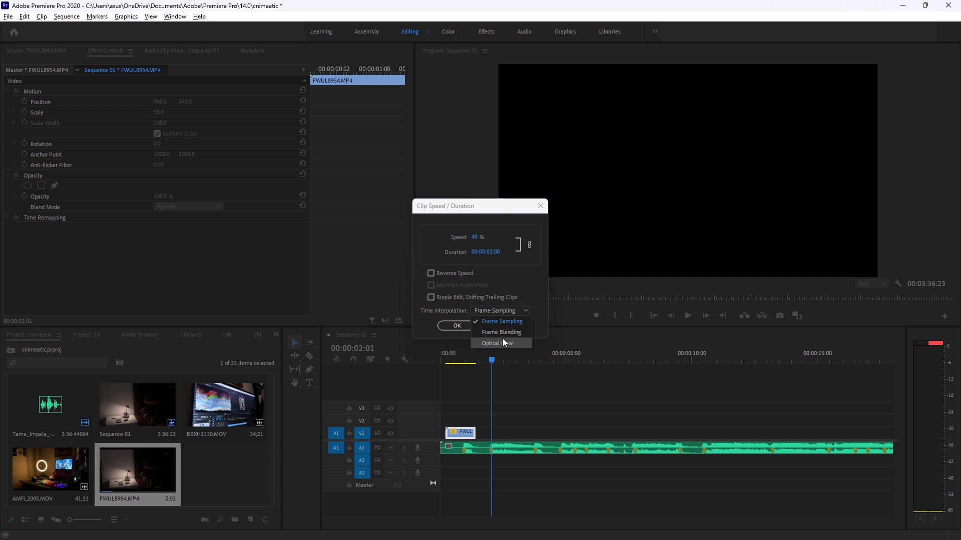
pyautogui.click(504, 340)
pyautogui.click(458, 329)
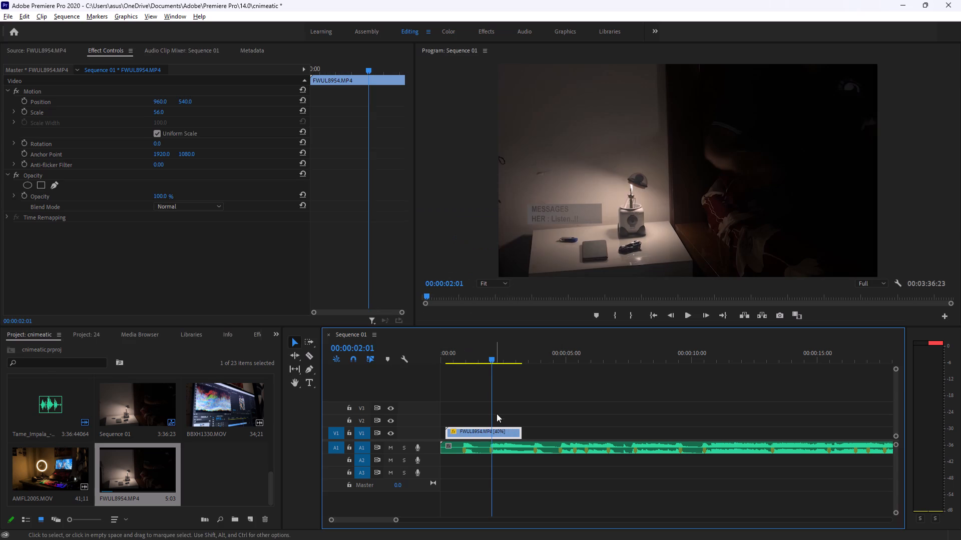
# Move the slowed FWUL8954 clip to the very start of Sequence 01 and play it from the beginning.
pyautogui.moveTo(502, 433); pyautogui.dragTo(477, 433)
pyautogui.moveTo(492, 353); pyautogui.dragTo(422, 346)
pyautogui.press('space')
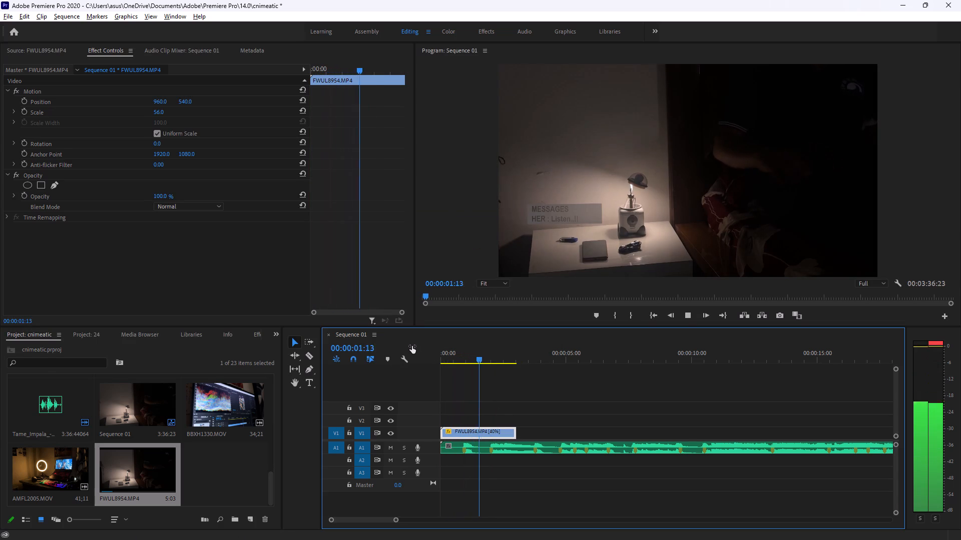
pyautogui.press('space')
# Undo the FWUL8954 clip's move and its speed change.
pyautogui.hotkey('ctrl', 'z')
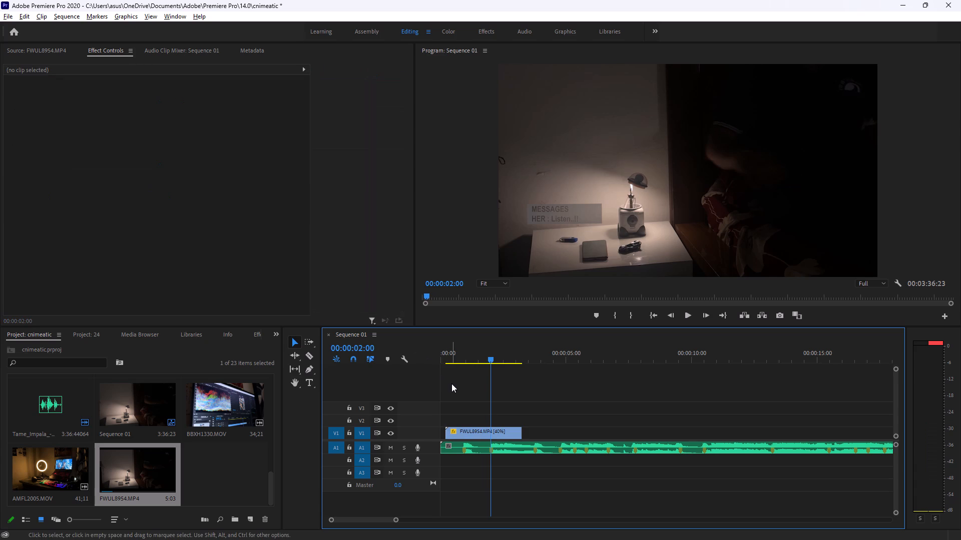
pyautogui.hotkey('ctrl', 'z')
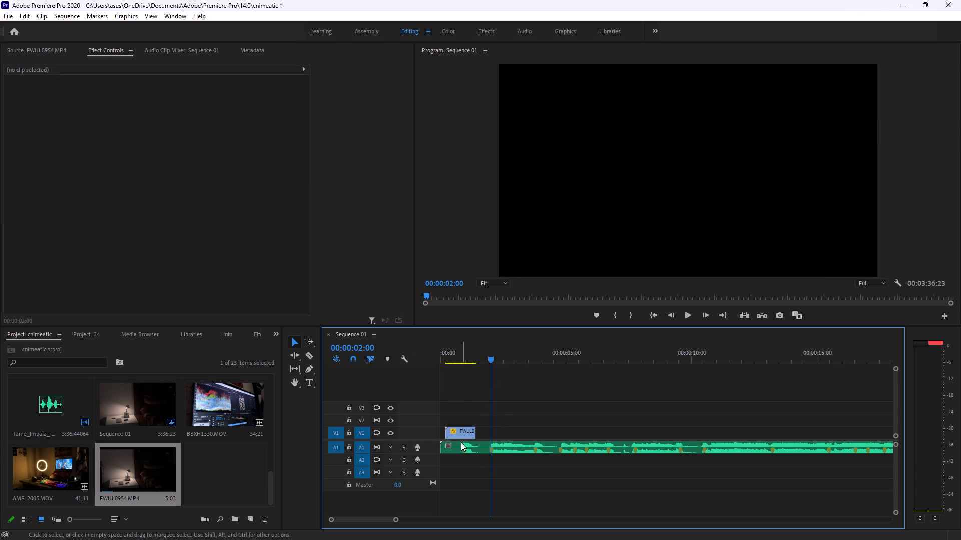
# Move the FWUL8954 clip on V1 so it begins about half a second into Sequence 01, checking its beat timing in playback.
pyautogui.moveTo(462, 433); pyautogui.dragTo(472, 433)
pyautogui.moveTo(490, 357); pyautogui.dragTo(396, 340)
pyautogui.press('space')
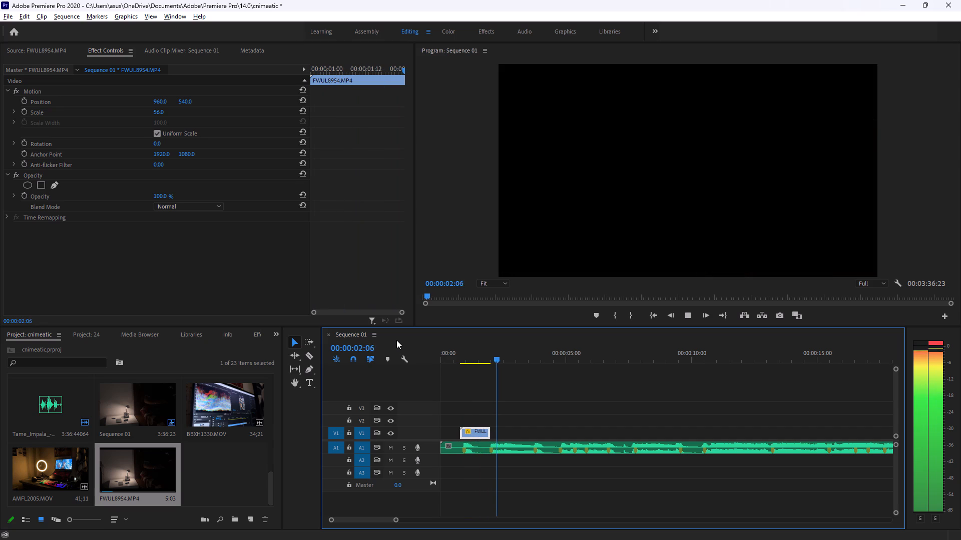
pyautogui.press('space')
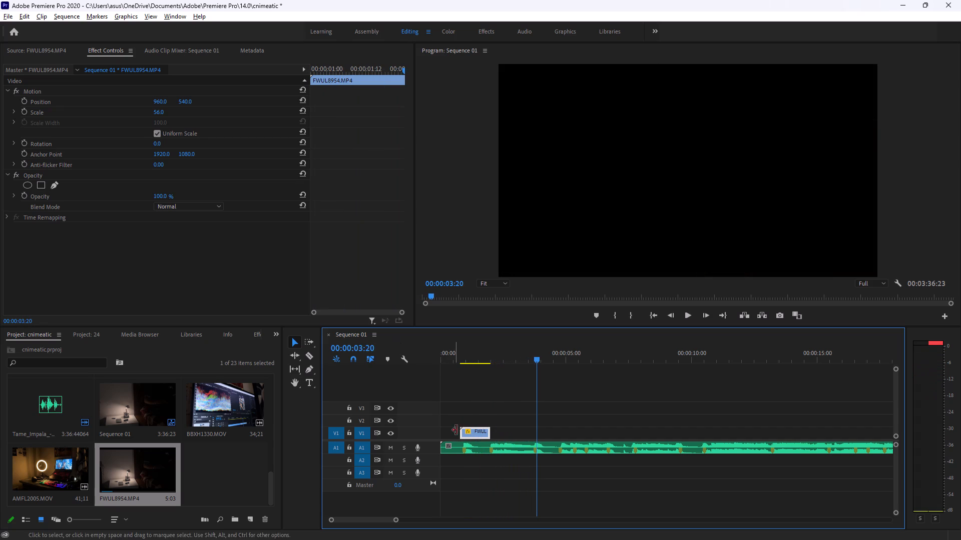
pyautogui.moveTo(472, 434); pyautogui.dragTo(466, 434)
pyautogui.moveTo(536, 355); pyautogui.dragTo(402, 347)
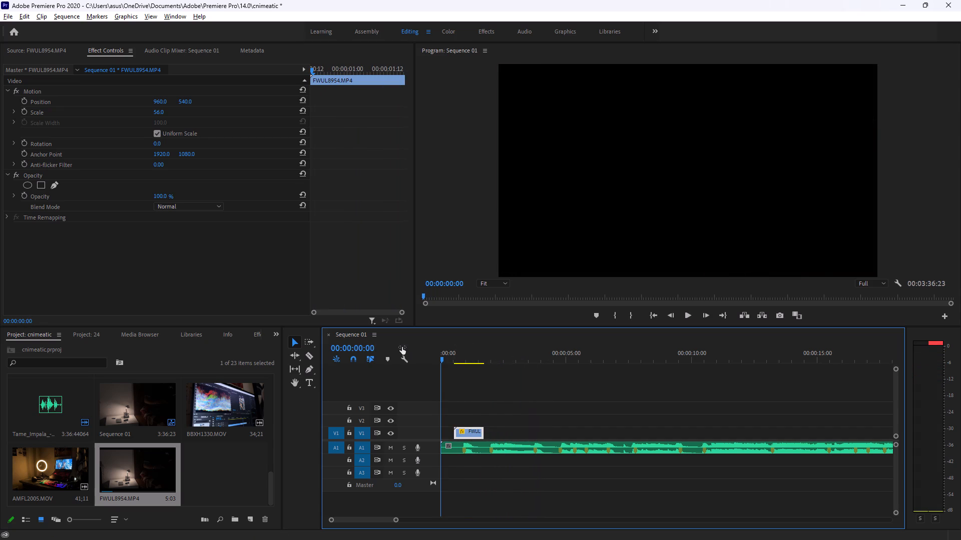
pyautogui.press('space')
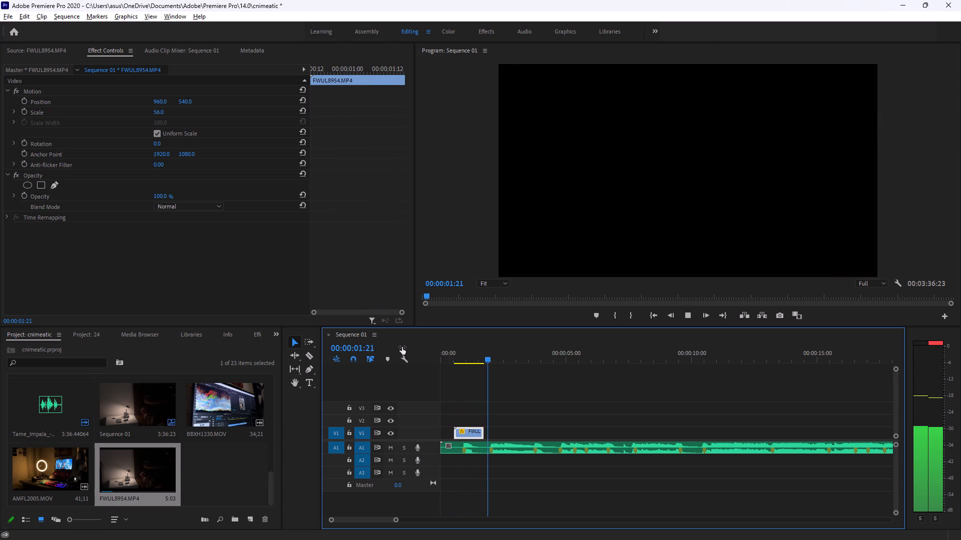
pyautogui.press('space')
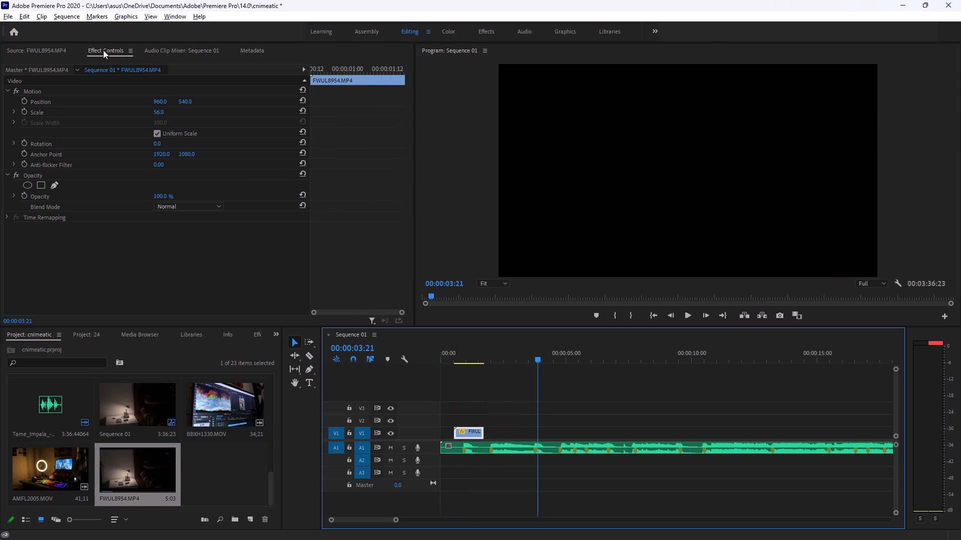
# Play and scrub the FWUL8954 source footage beyond 00:00:05:02 to look for another usable section.
pyautogui.click(478, 435)
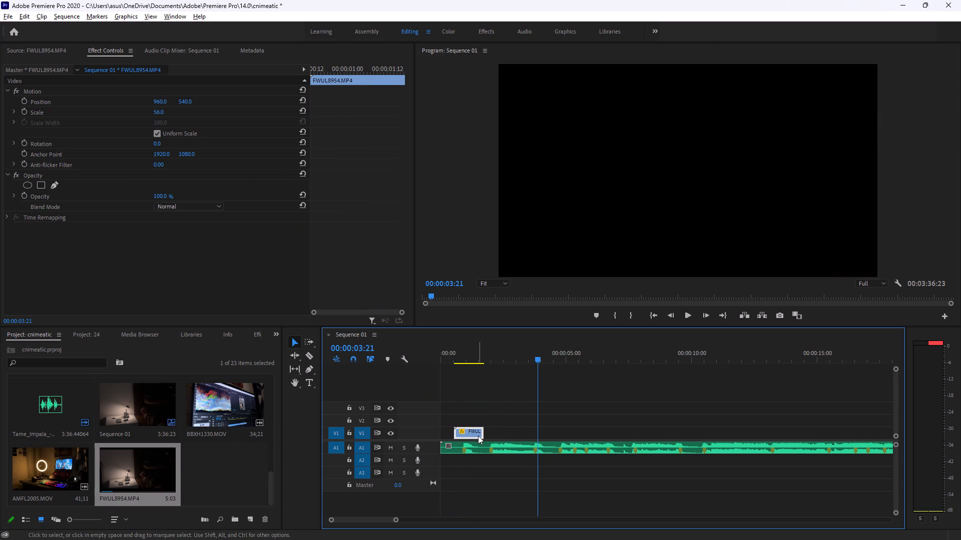
pyautogui.click(56, 50)
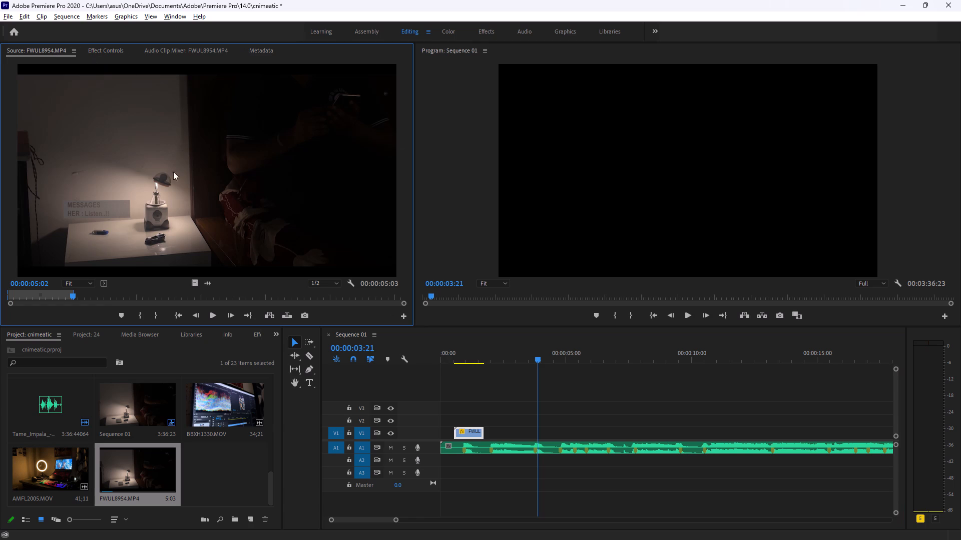
pyautogui.press('space')
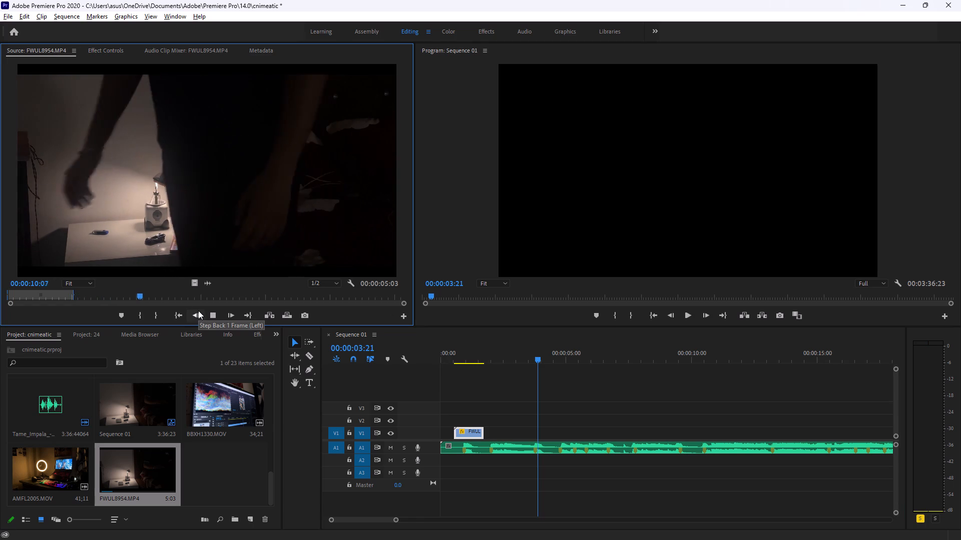
pyautogui.press('space')
pyautogui.moveTo(158, 294); pyautogui.dragTo(157, 294)
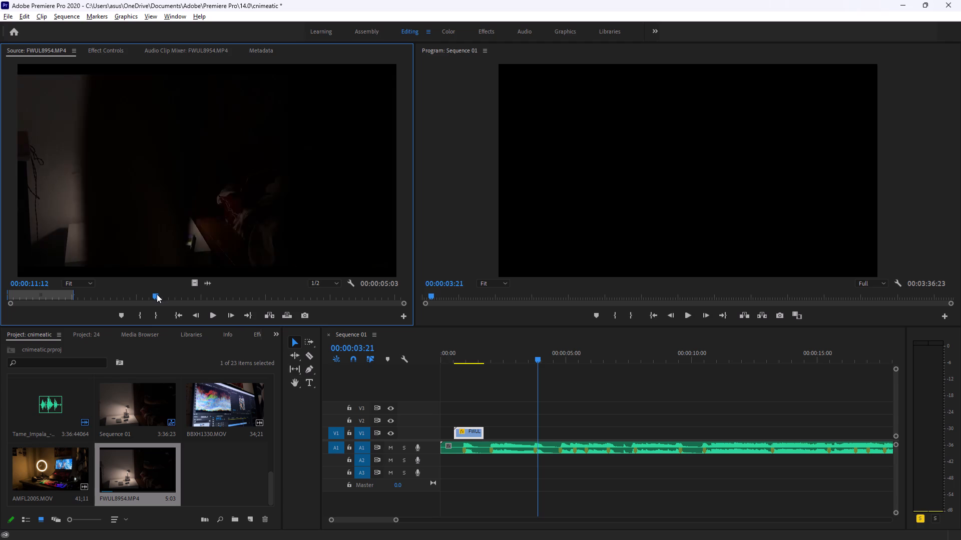
pyautogui.moveTo(157, 294); pyautogui.dragTo(107, 297)
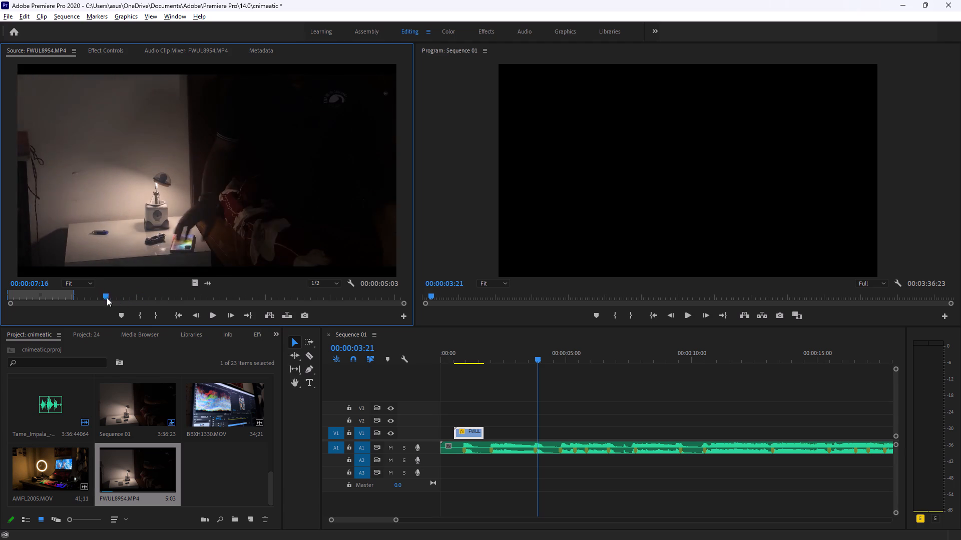
# Mark the FWUL8954 source section from In point 00:00:12:14 to Out point 00:00:16:13, covering the keyboard typing and chat search shots.
pyautogui.moveTo(107, 297); pyautogui.dragTo(176, 306)
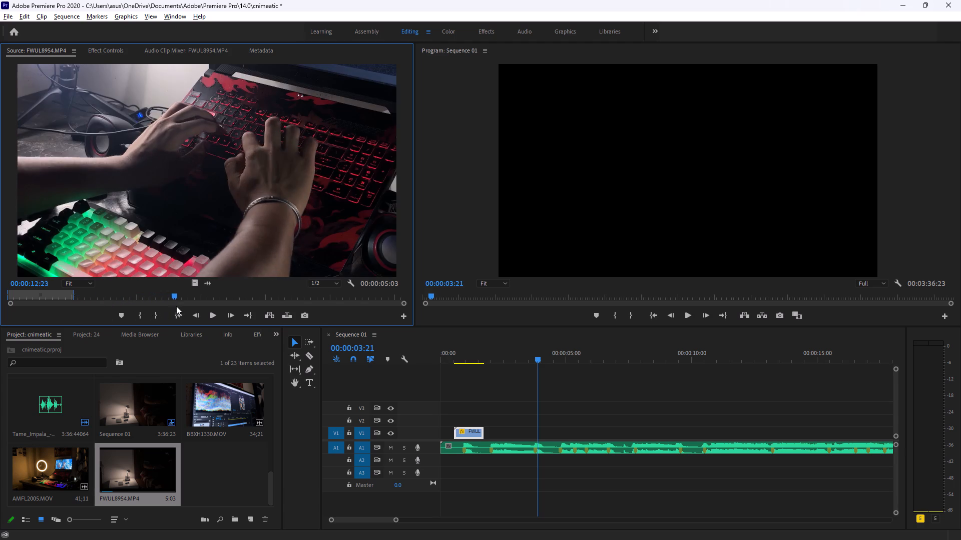
pyautogui.moveTo(176, 306); pyautogui.dragTo(179, 302)
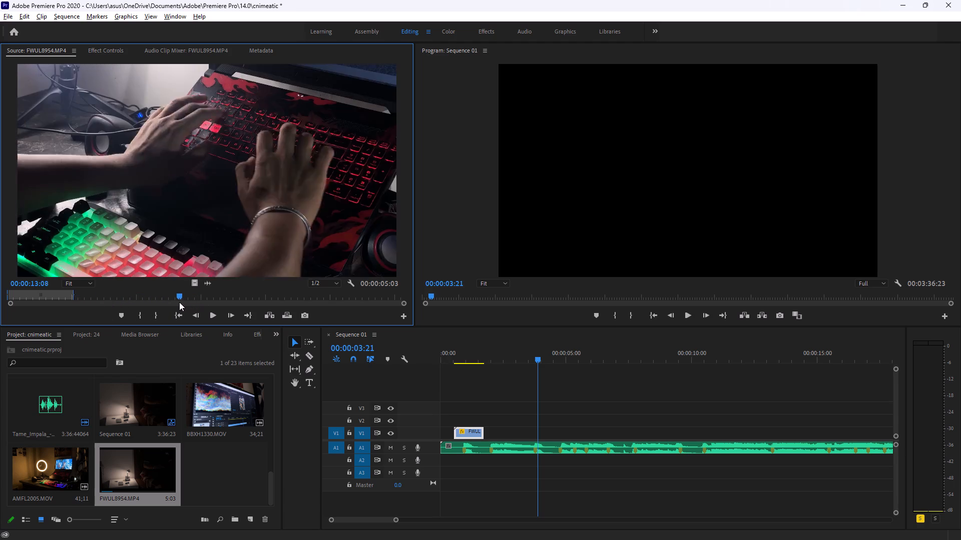
pyautogui.moveTo(179, 302); pyautogui.dragTo(168, 302)
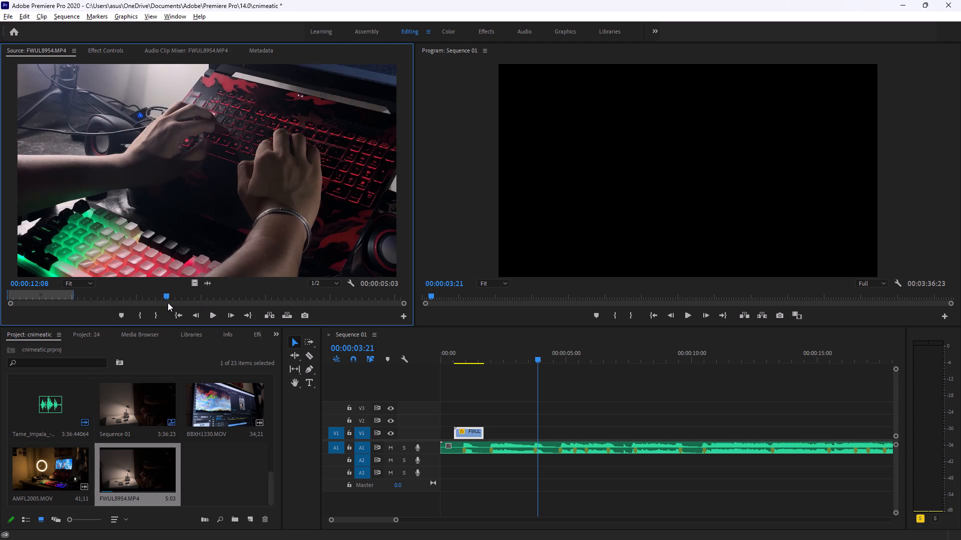
pyautogui.moveTo(168, 302); pyautogui.dragTo(171, 302)
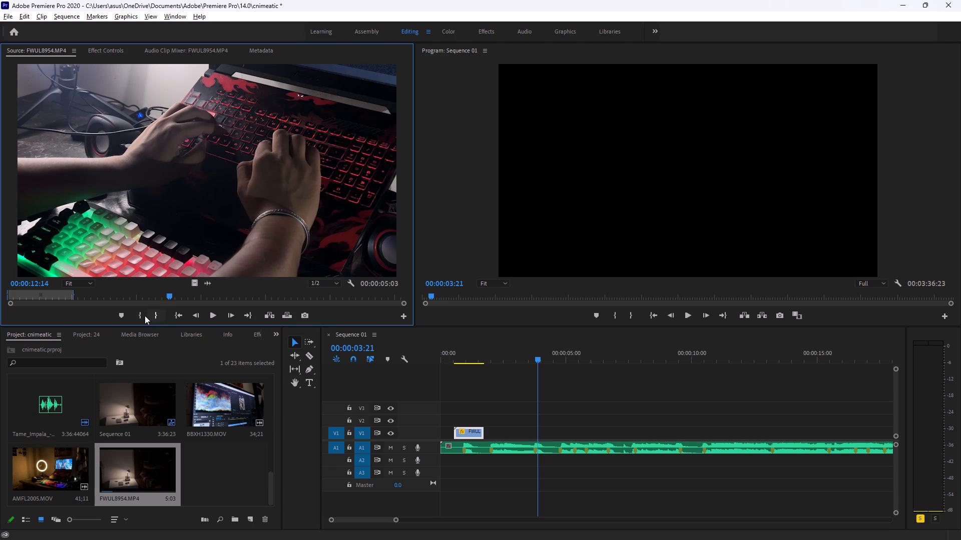
pyautogui.click(145, 315)
pyautogui.moveTo(169, 298); pyautogui.dragTo(187, 295)
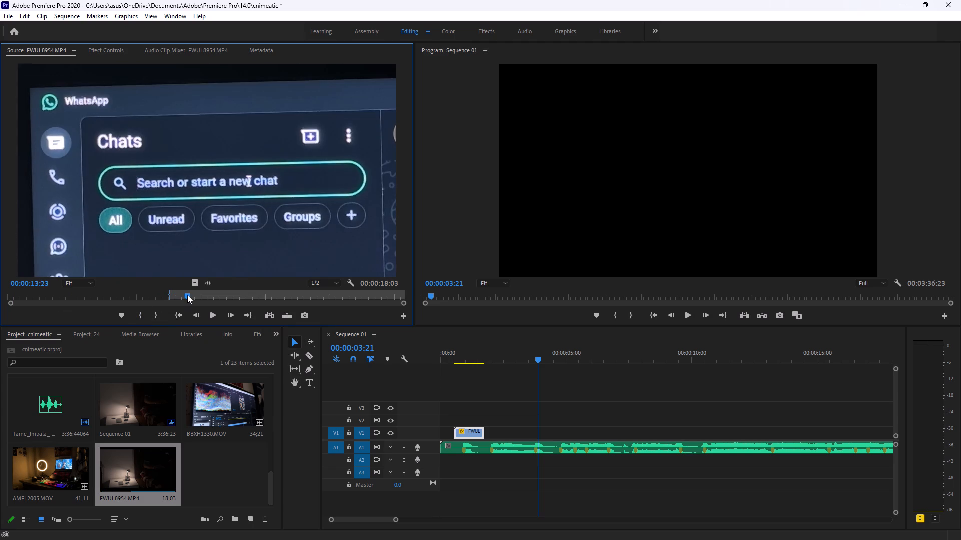
pyautogui.moveTo(187, 295); pyautogui.dragTo(207, 291)
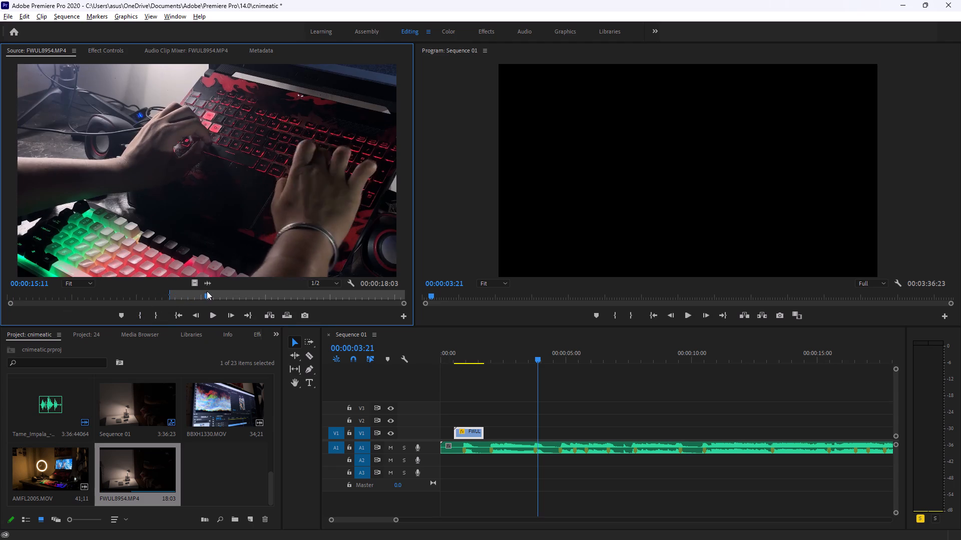
pyautogui.moveTo(207, 291); pyautogui.dragTo(220, 289)
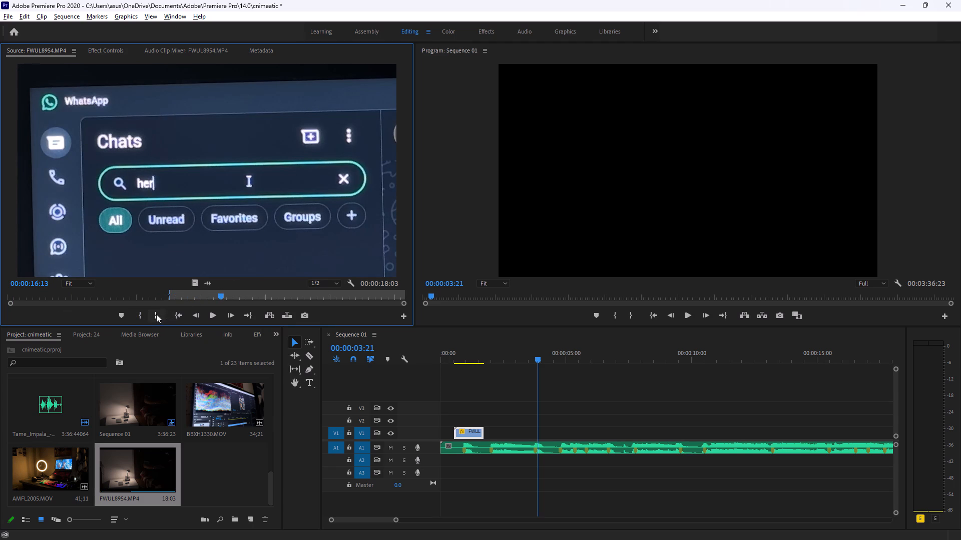
pyautogui.click(156, 314)
# Place only the video of the marked FWUL8954 section on V1 at about 00:00:03:18 and play Sequence 01 from the start.
pyautogui.moveTo(195, 284); pyautogui.dragTo(530, 429)
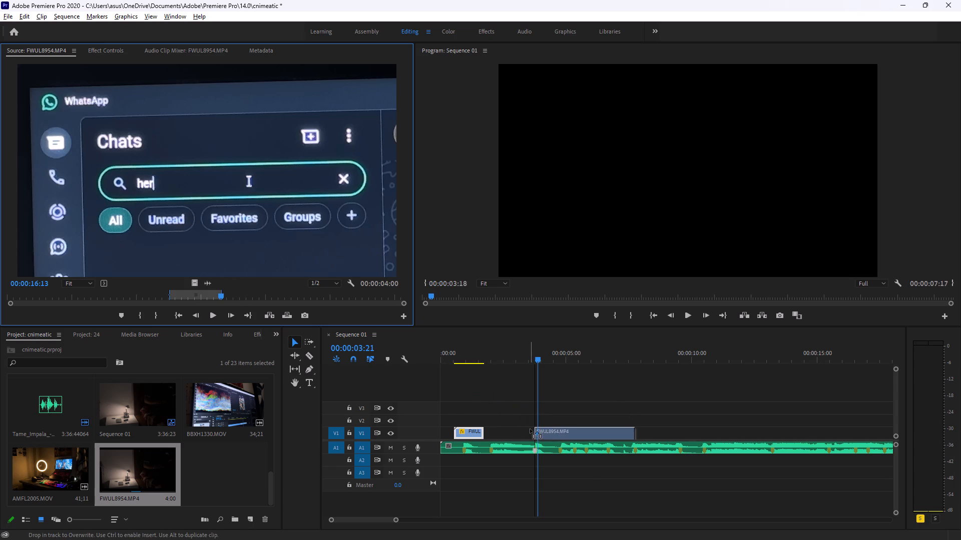
pyautogui.moveTo(530, 429); pyautogui.dragTo(535, 432)
pyautogui.moveTo(535, 358); pyautogui.dragTo(436, 353)
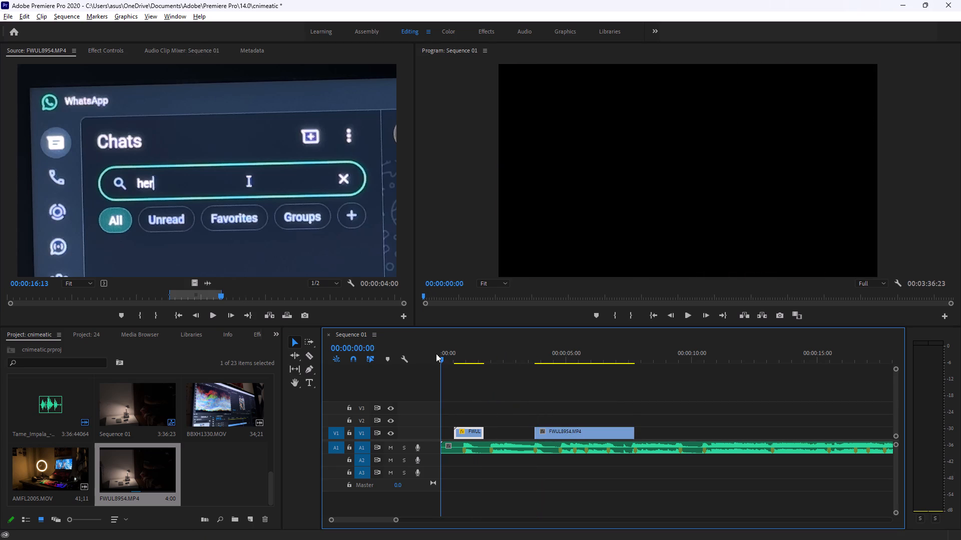
pyautogui.moveTo(436, 353); pyautogui.dragTo(433, 352)
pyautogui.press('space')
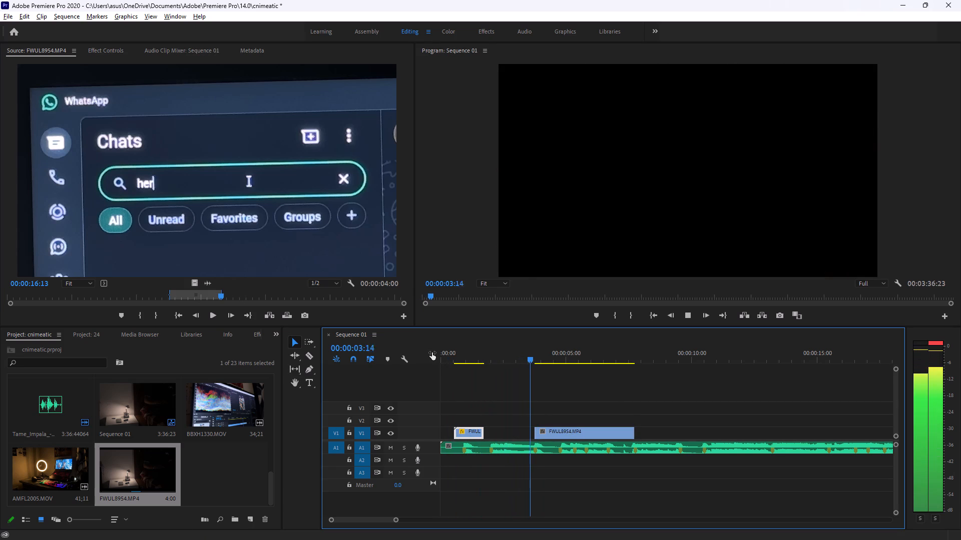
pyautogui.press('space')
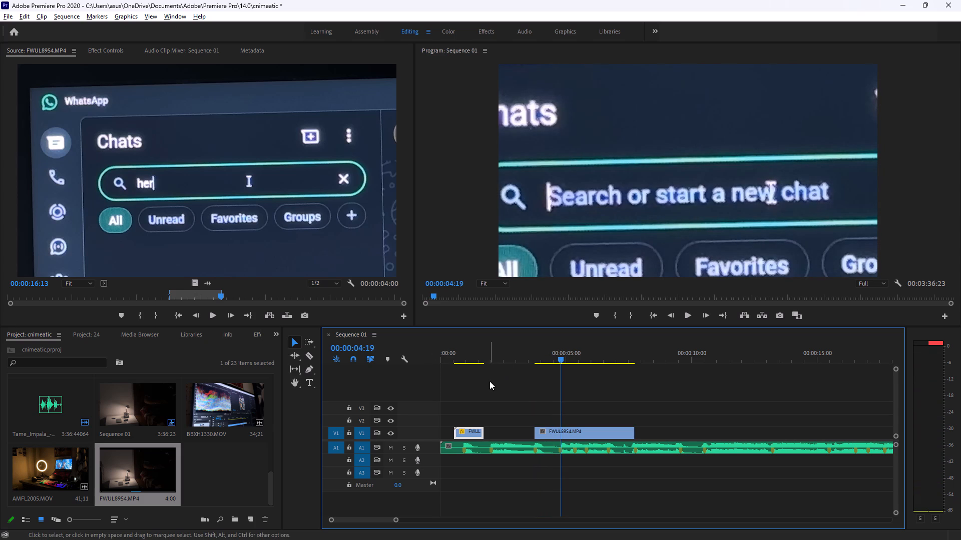
# Scale the second FWUL8954 clip on V1 to 50 so it fits the frame, and play it through.
pyautogui.click(557, 431)
pyautogui.click(110, 48)
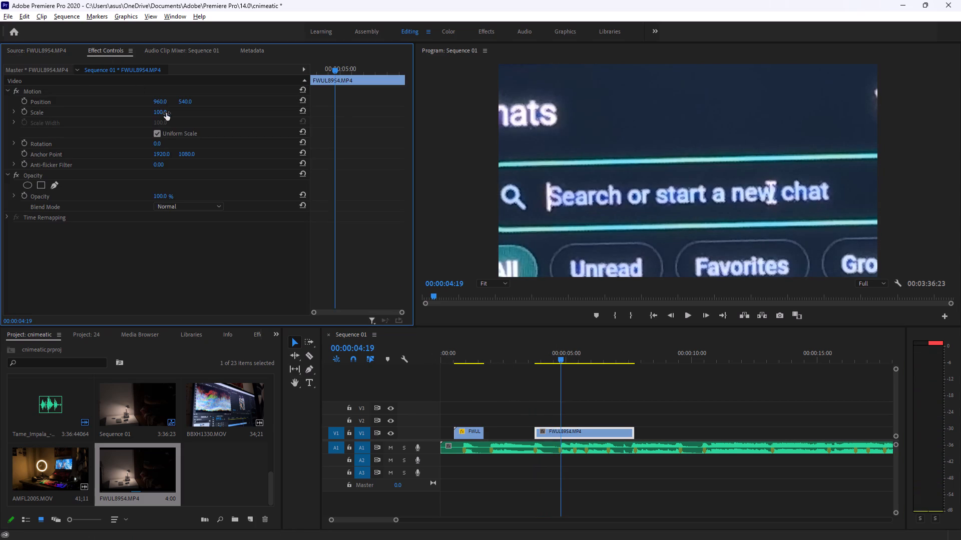
pyautogui.moveTo(166, 113); pyautogui.dragTo(138, 113)
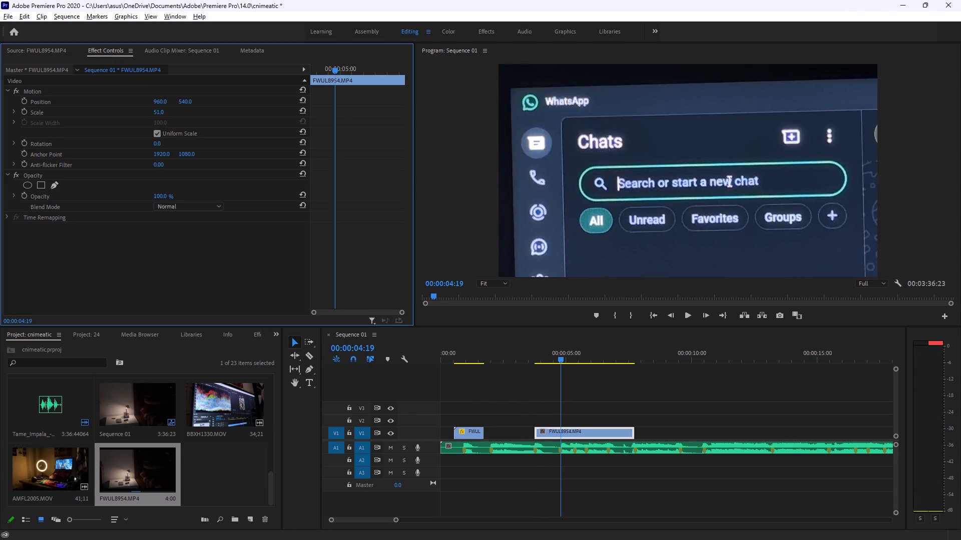
pyautogui.moveTo(138, 113); pyautogui.dragTo(137, 114)
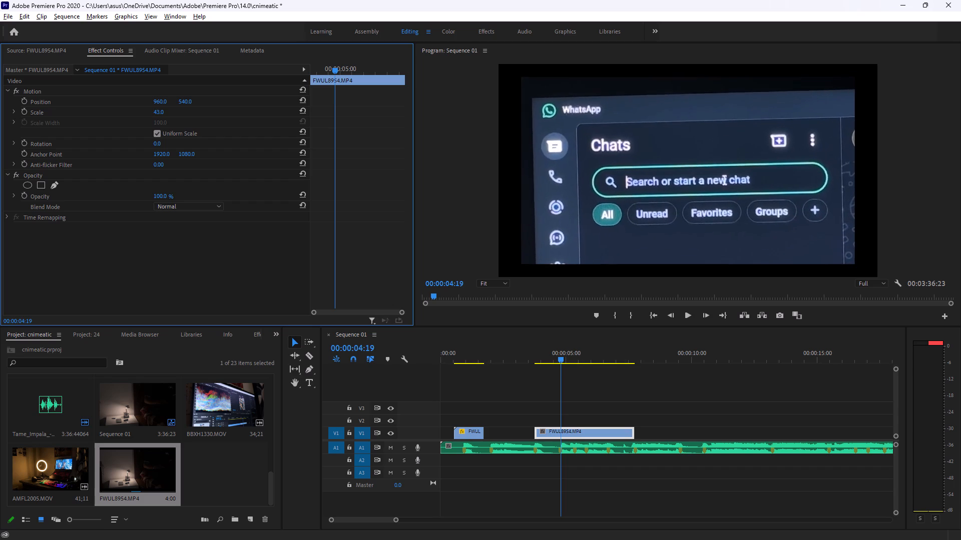
pyautogui.moveTo(137, 114); pyautogui.dragTo(140, 114)
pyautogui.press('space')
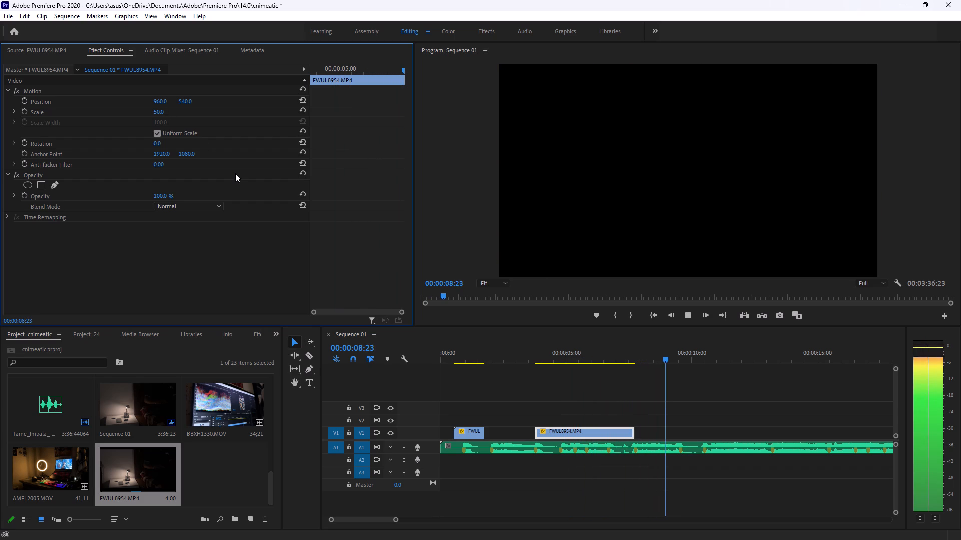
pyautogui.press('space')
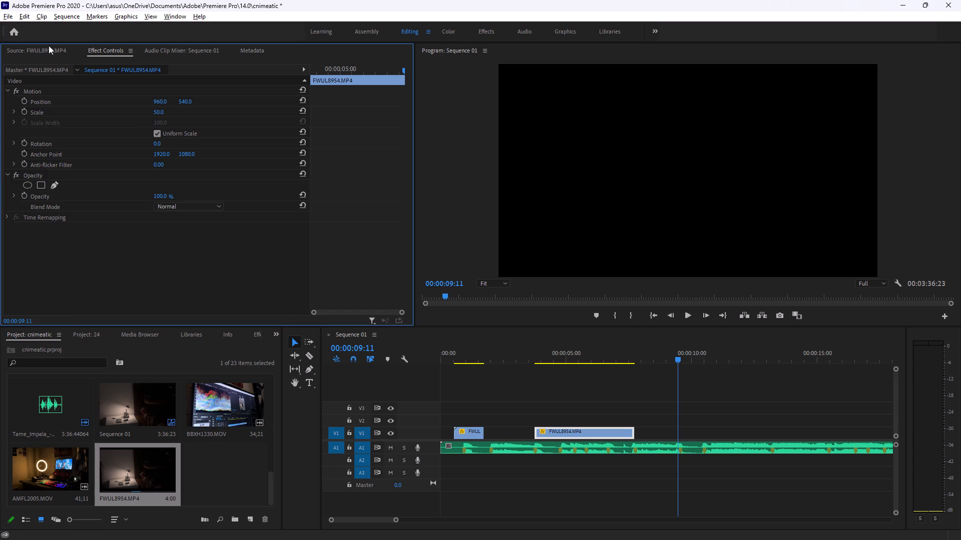
# Scrub and play the FWUL8954 source footage beyond 00:00:16:13 to review the laptop chat shots for another usable section.
pyautogui.click(45, 49)
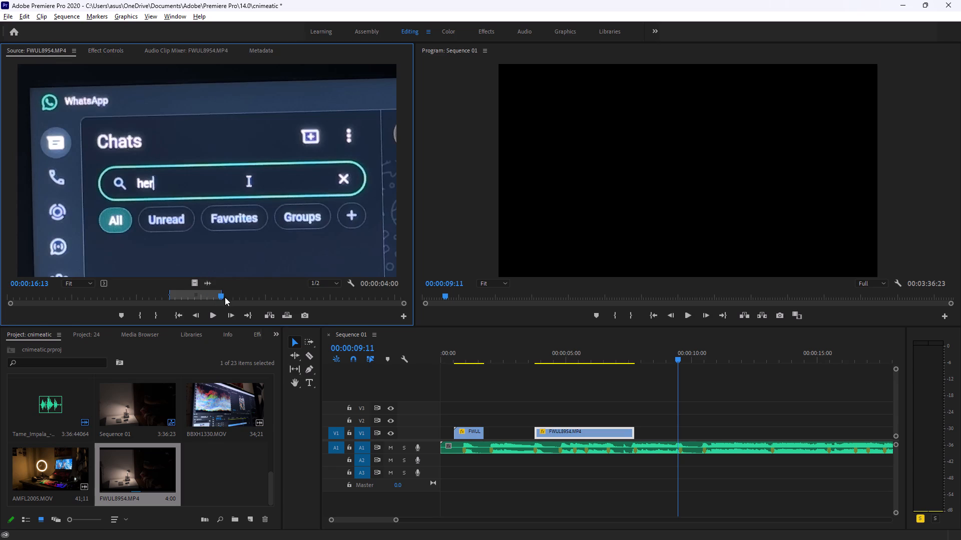
pyautogui.moveTo(221, 296); pyautogui.dragTo(240, 296)
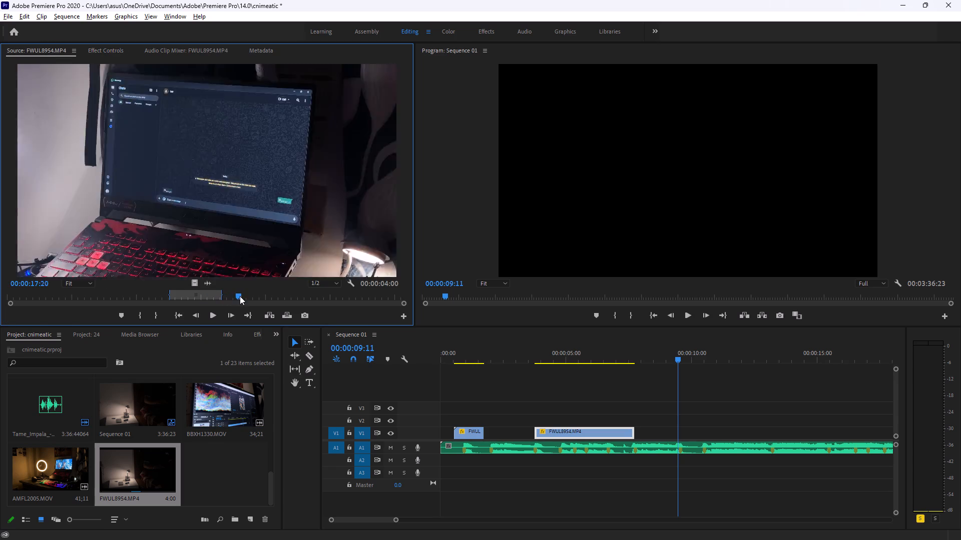
pyautogui.moveTo(240, 296); pyautogui.dragTo(328, 294)
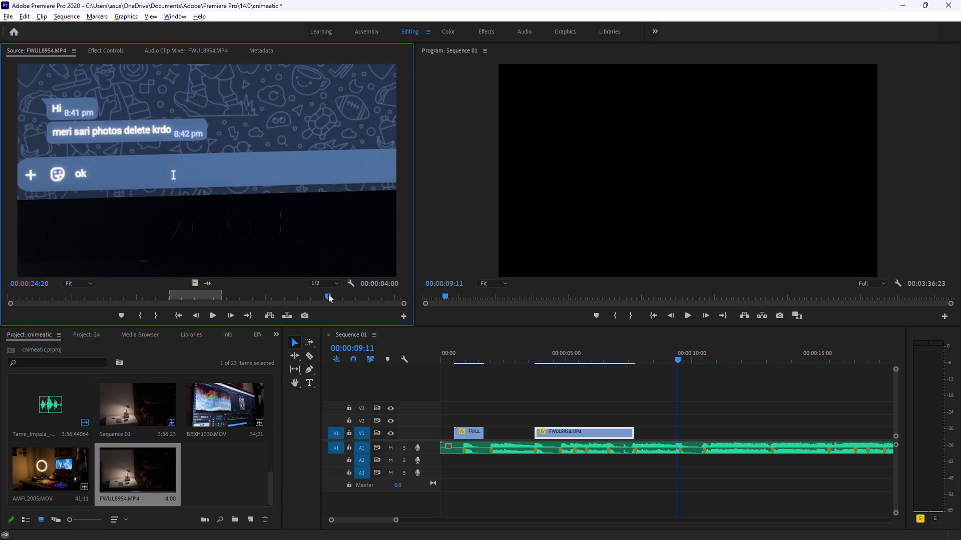
pyautogui.moveTo(328, 294); pyautogui.dragTo(310, 306)
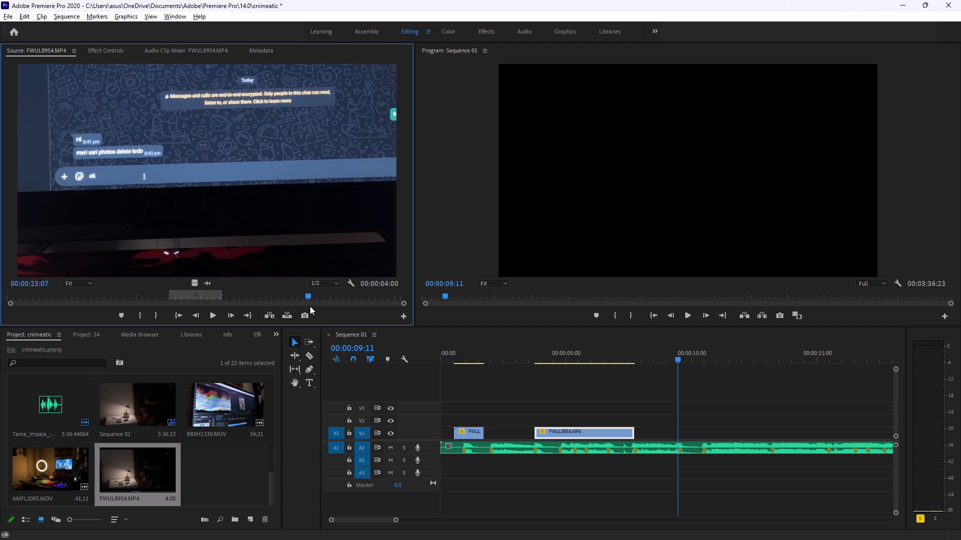
pyautogui.moveTo(310, 306); pyautogui.dragTo(339, 301)
pyautogui.scroll(-1, 325, 302)
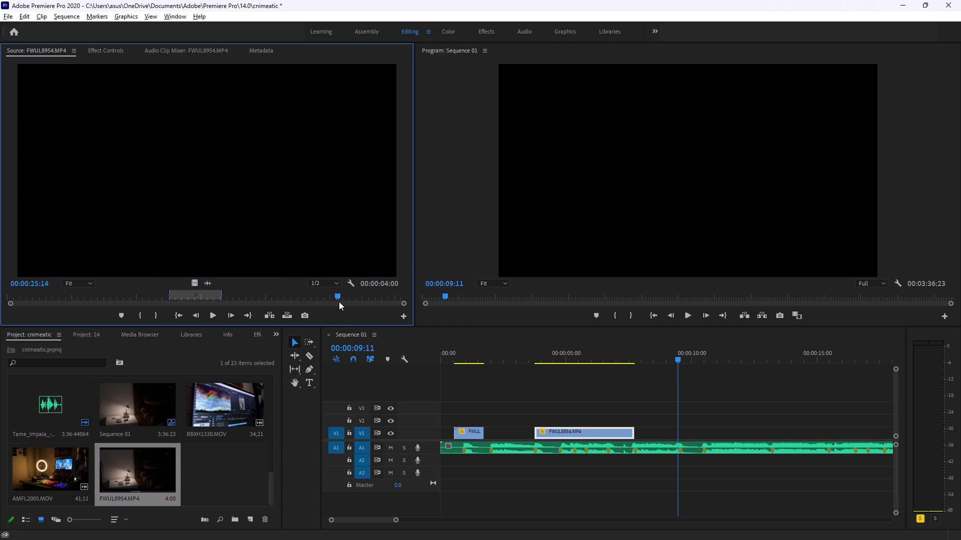
pyautogui.moveTo(339, 301); pyautogui.dragTo(327, 314)
pyautogui.moveTo(327, 314); pyautogui.dragTo(259, 328)
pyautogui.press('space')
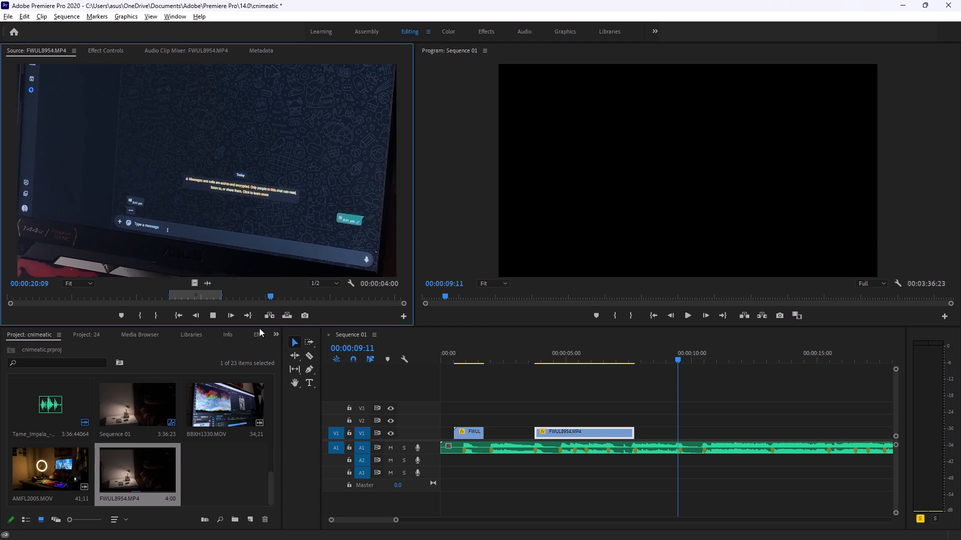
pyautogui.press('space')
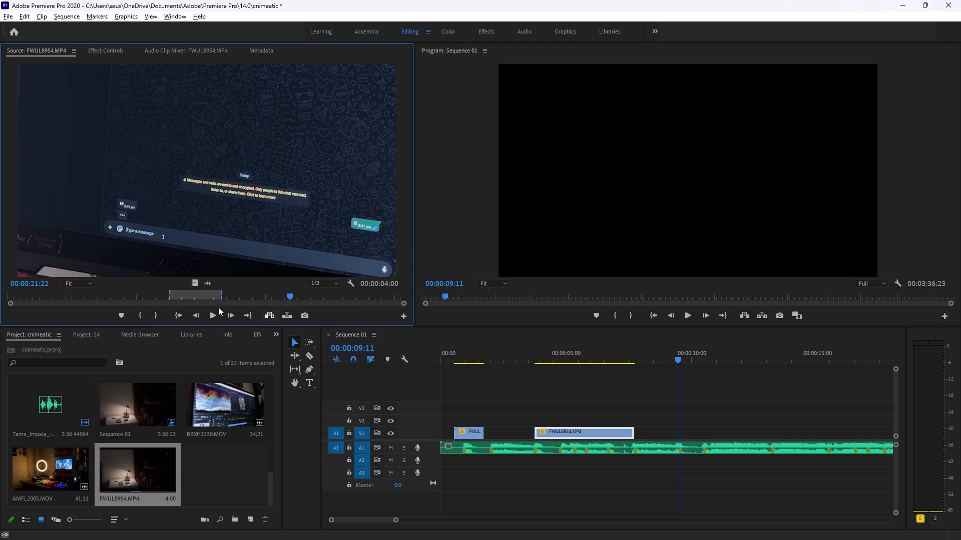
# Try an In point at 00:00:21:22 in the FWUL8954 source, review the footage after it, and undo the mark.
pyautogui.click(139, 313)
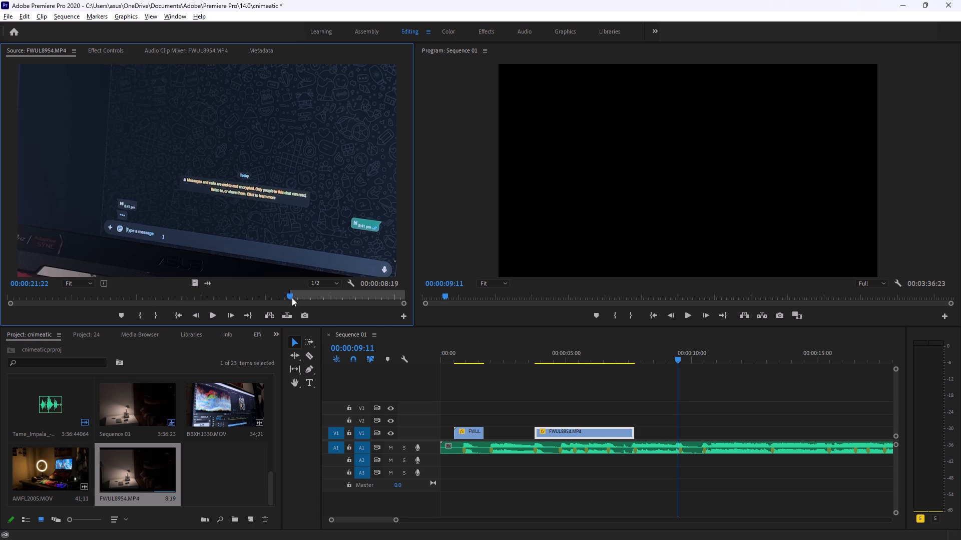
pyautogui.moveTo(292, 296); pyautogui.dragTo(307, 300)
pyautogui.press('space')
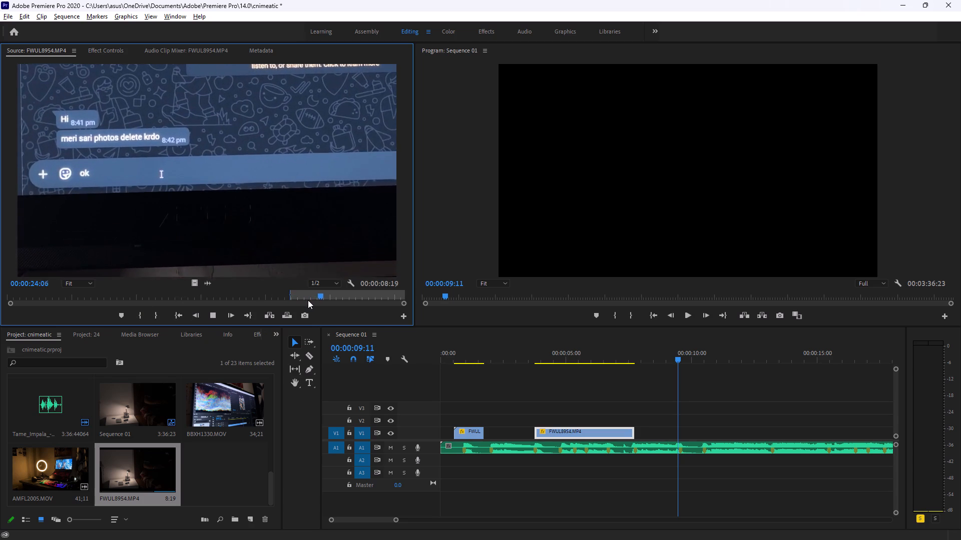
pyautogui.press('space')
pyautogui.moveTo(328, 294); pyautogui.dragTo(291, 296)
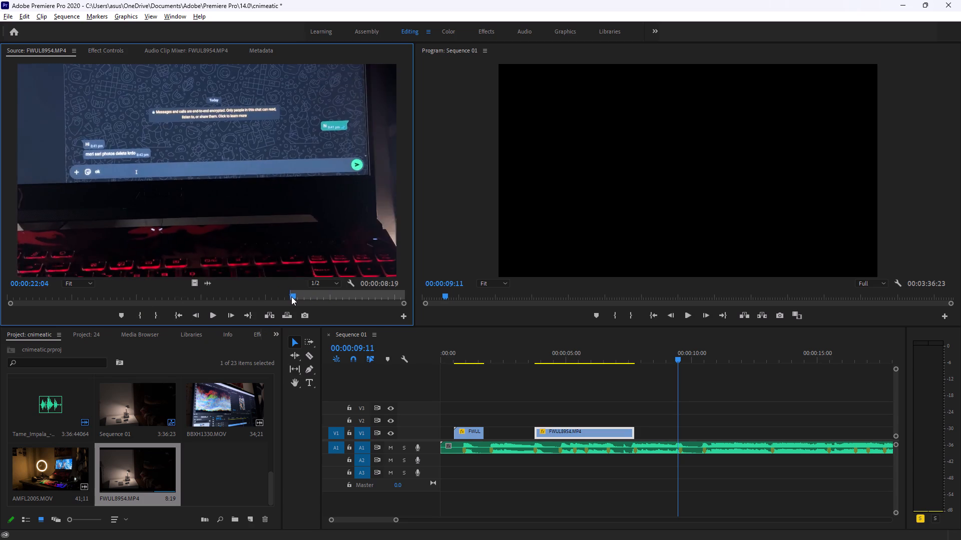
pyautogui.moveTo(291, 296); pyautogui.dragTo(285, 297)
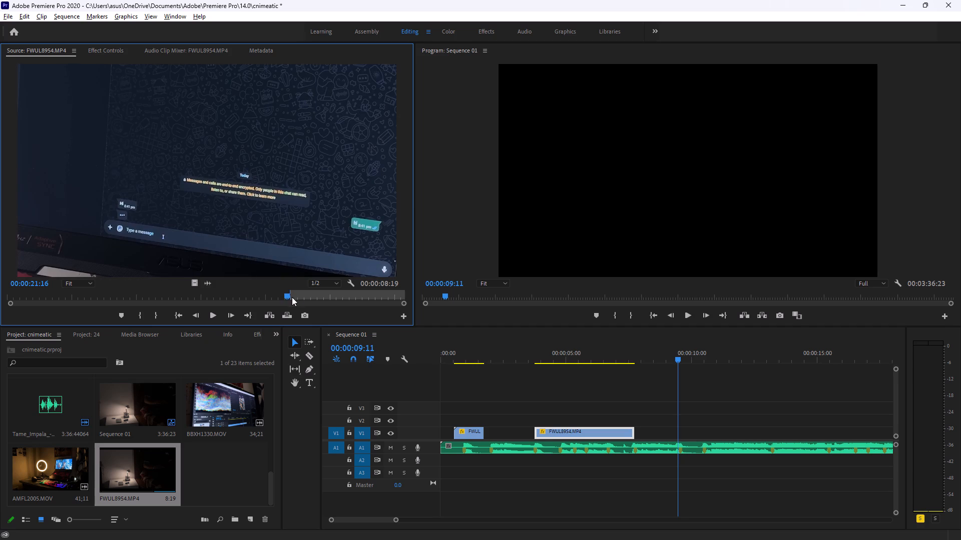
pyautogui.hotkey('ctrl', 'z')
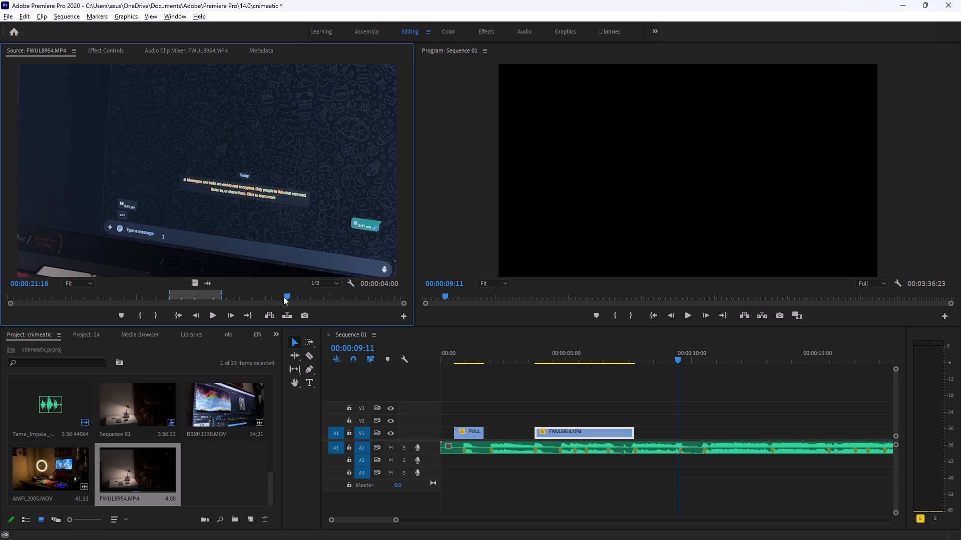
# Set the FWUL8954 source's Out point at 00:00:22:03, on the last frame of the angled chat shot before the cut.
pyautogui.moveTo(285, 296); pyautogui.dragTo(247, 299)
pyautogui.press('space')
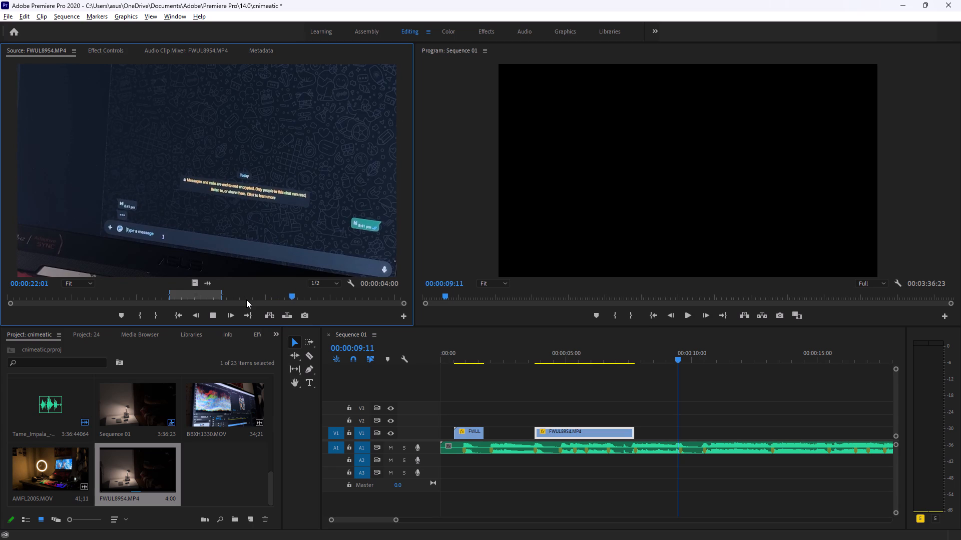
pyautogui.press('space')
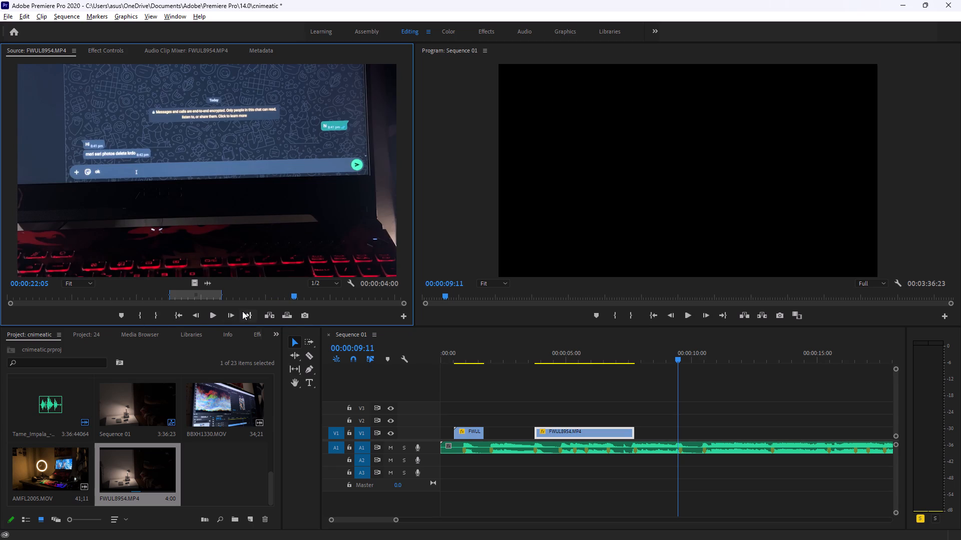
pyautogui.press('Left')
pyautogui.press('Left')
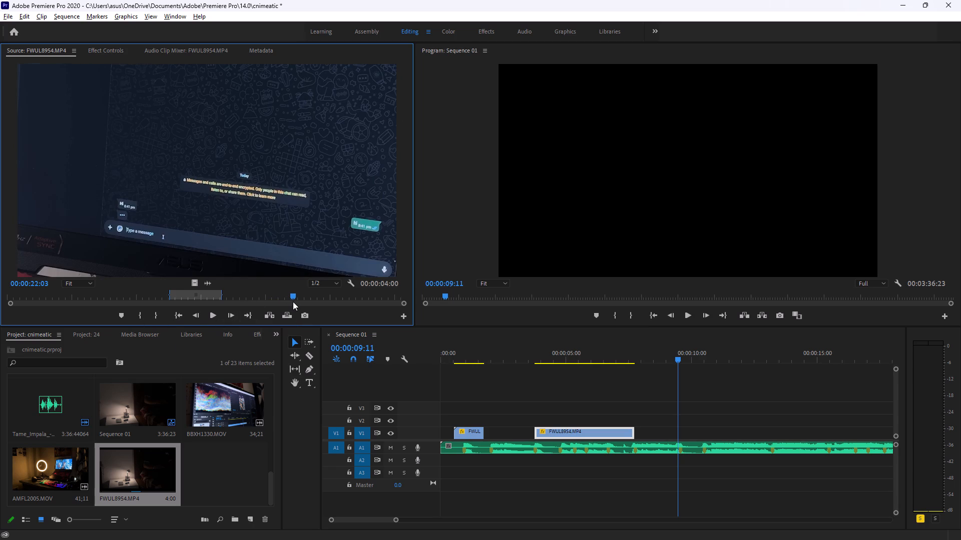
pyautogui.click(158, 316)
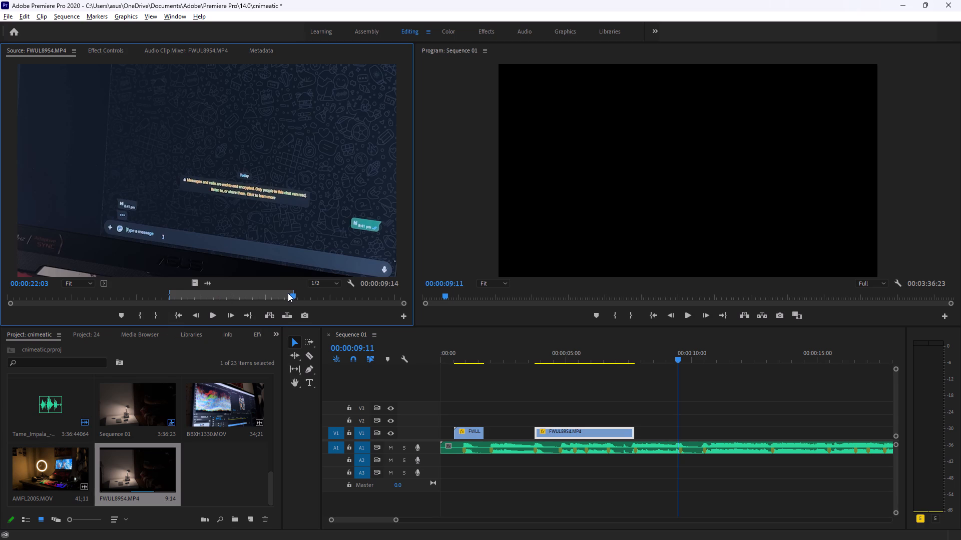
# Set the FWUL8954 source's In point at 00:00:21:03, within the angled laptop chat shot.
pyautogui.moveTo(293, 293); pyautogui.dragTo(280, 295)
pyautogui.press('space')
pyautogui.moveTo(290, 294); pyautogui.dragTo(263, 294)
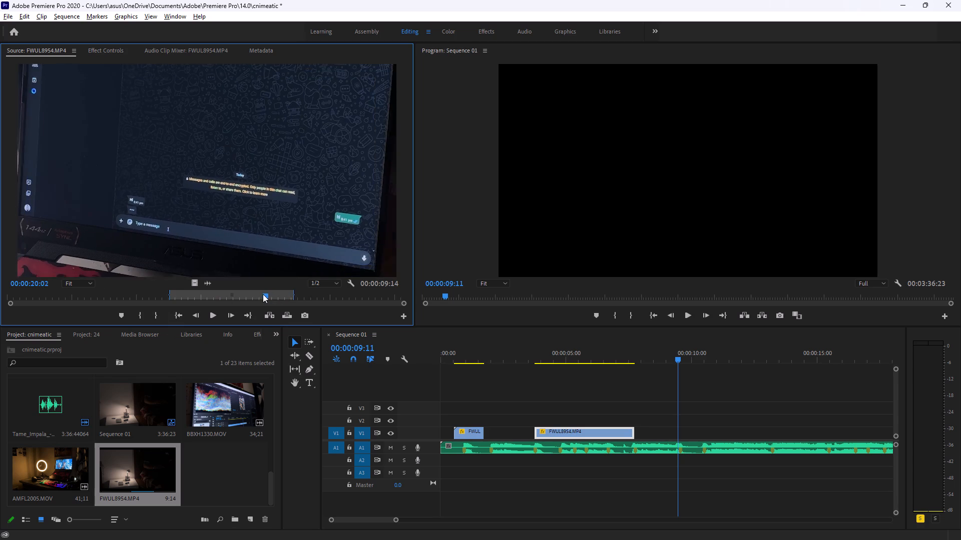
pyautogui.moveTo(263, 294); pyautogui.dragTo(272, 293)
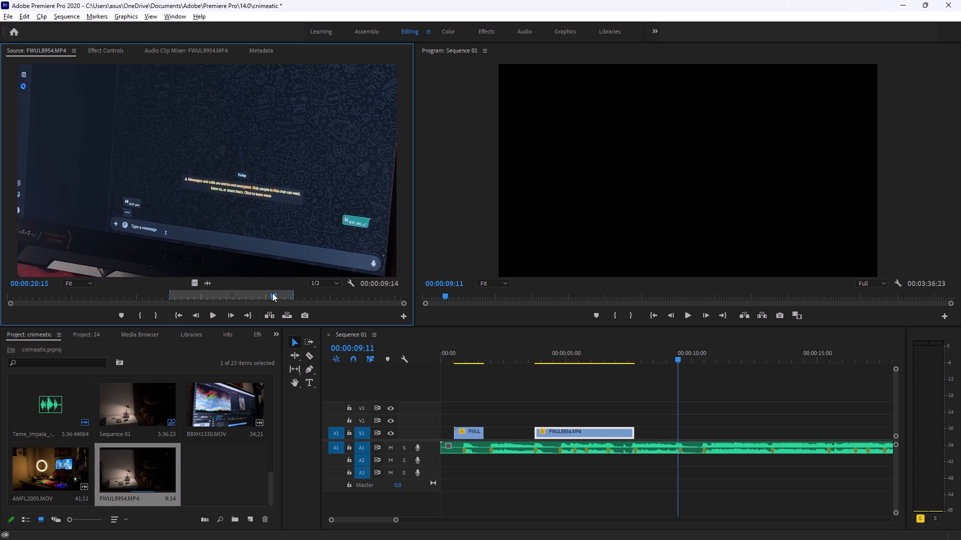
pyautogui.moveTo(272, 293); pyautogui.dragTo(279, 292)
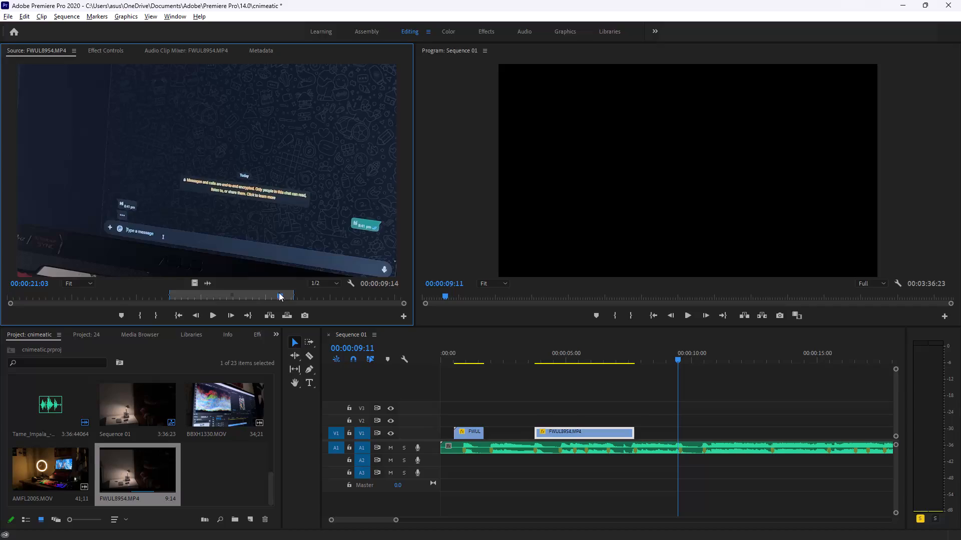
pyautogui.click(141, 314)
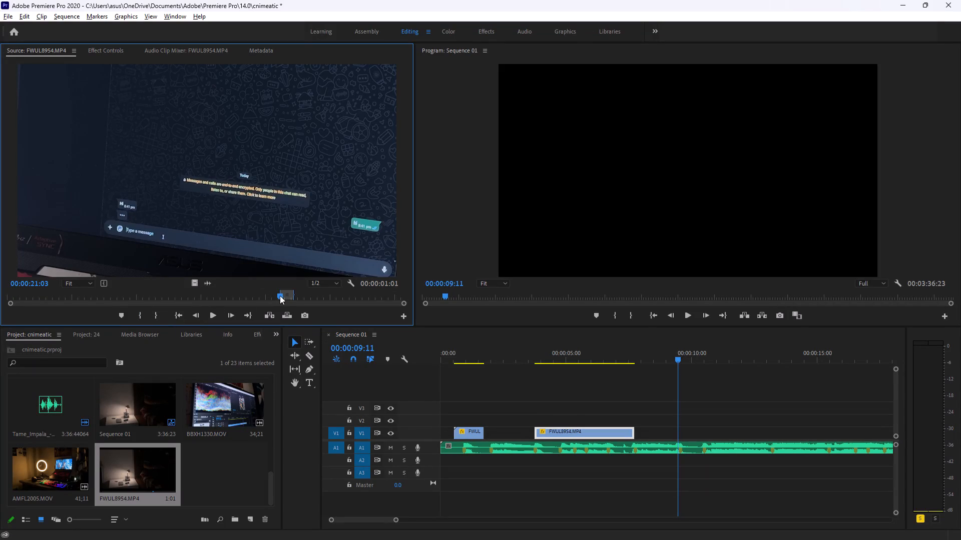
# Place the marked chat section, video only, on V1 past the second clip so it ends at the playhead, 00:00:09:11.
pyautogui.moveTo(195, 284); pyautogui.dragTo(584, 400)
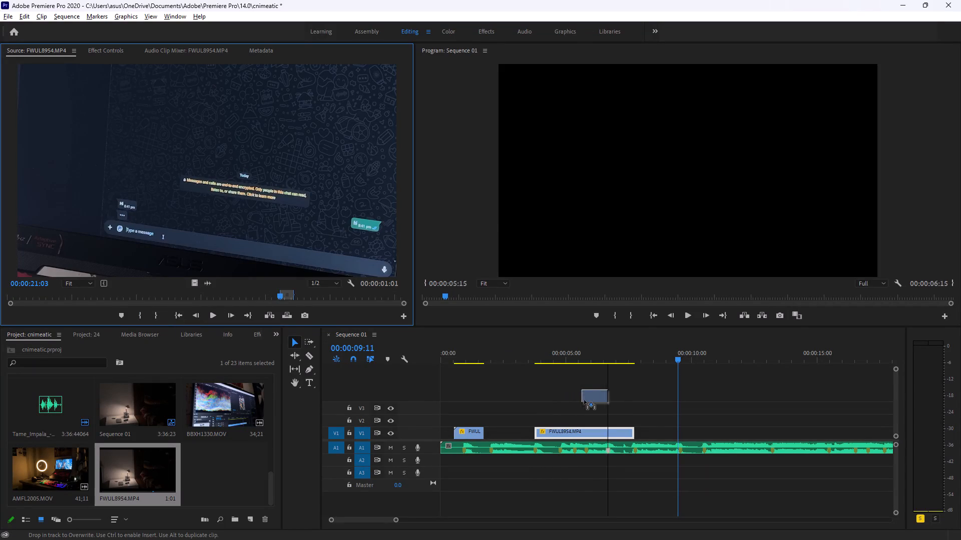
pyautogui.moveTo(584, 400); pyautogui.dragTo(640, 442)
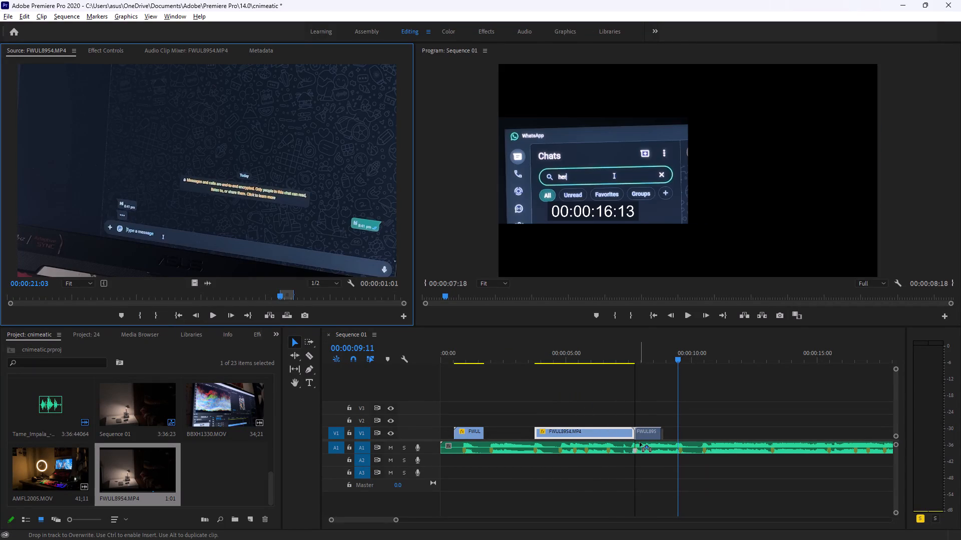
pyautogui.moveTo(640, 442); pyautogui.dragTo(650, 443)
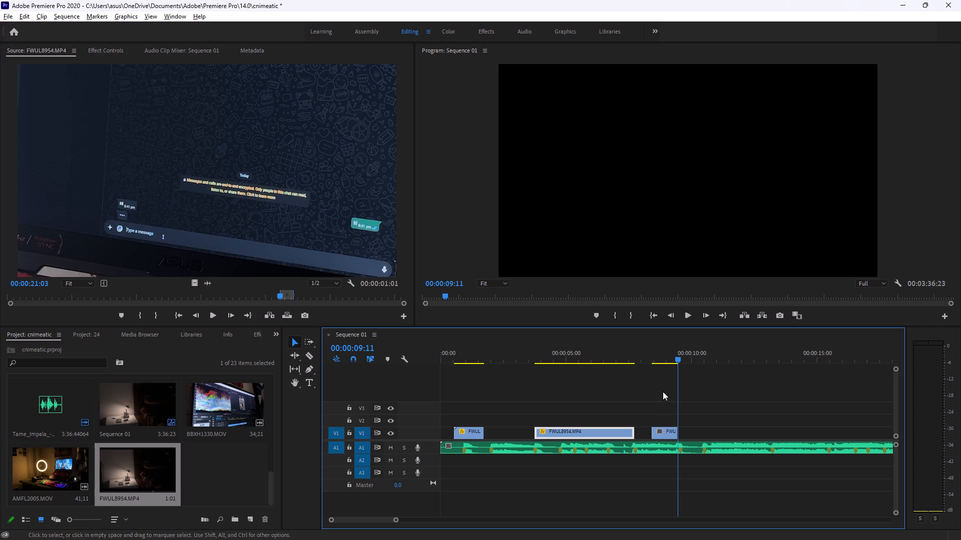
# Play the sequence to find the music cue and move the third FWUL8954 clip on V1 to start at 00:00:09:06.
pyautogui.moveTo(675, 353); pyautogui.dragTo(417, 346)
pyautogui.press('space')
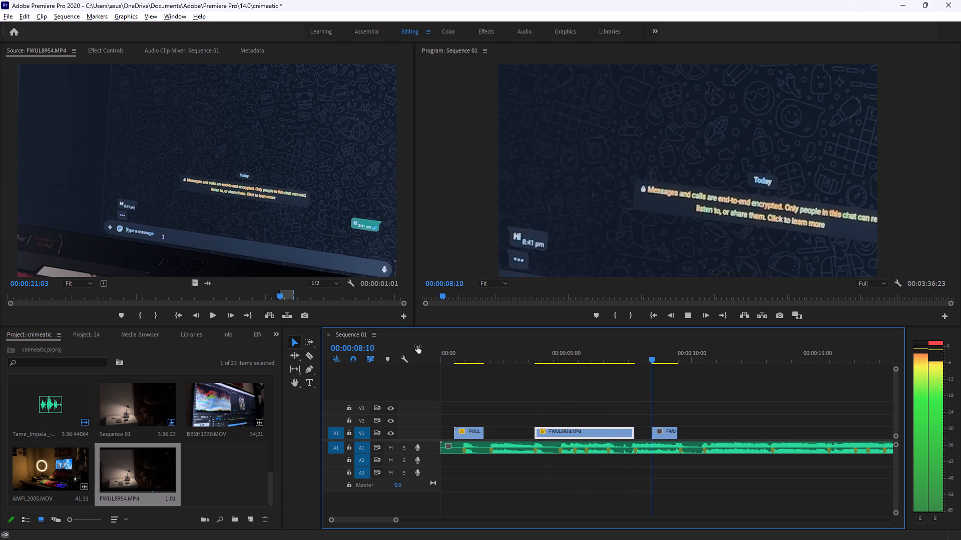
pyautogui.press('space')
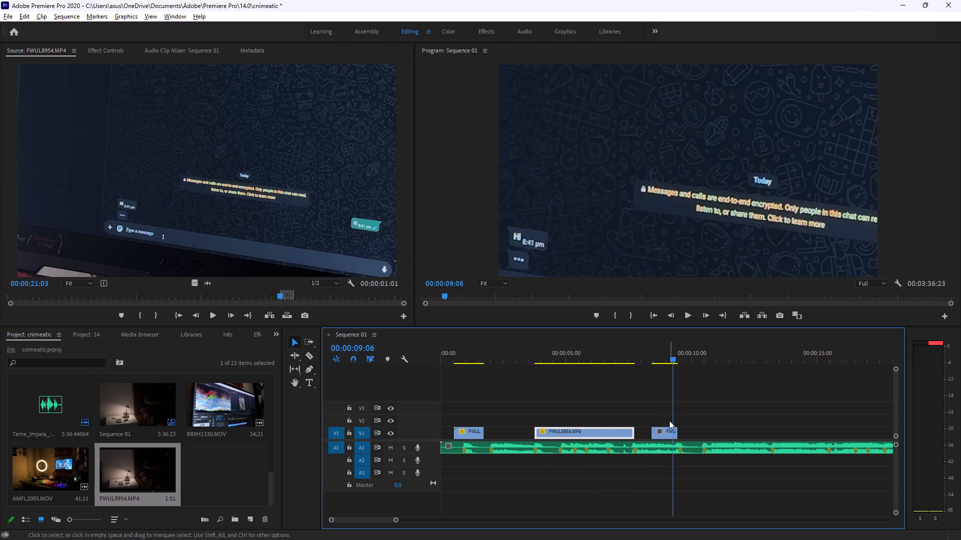
pyautogui.moveTo(667, 431); pyautogui.dragTo(684, 431)
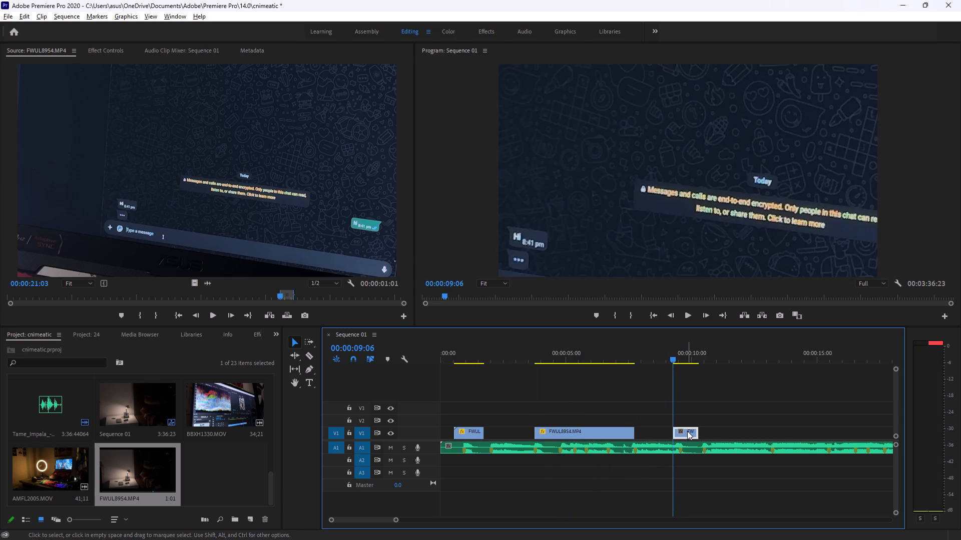
# Scale the third FWUL8954 clip on V1 to 52 so it fits the frame, and play it through.
pyautogui.click(687, 431)
pyautogui.click(104, 48)
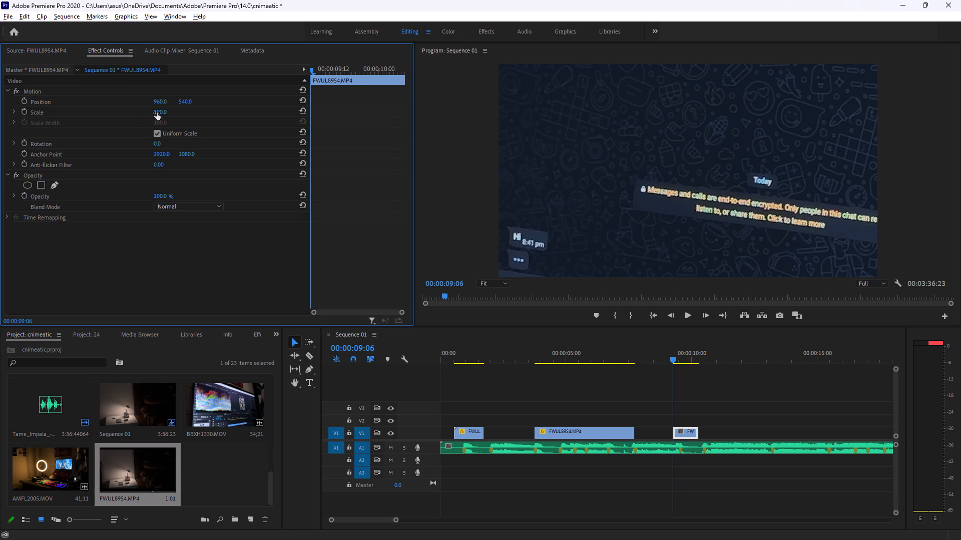
pyautogui.moveTo(160, 112); pyautogui.dragTo(134, 112)
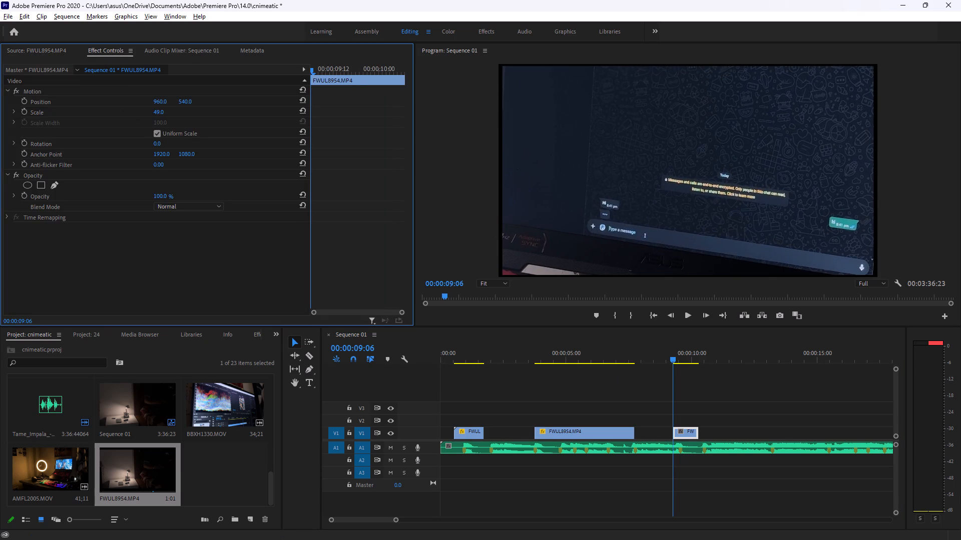
pyautogui.moveTo(134, 112); pyautogui.dragTo(135, 112)
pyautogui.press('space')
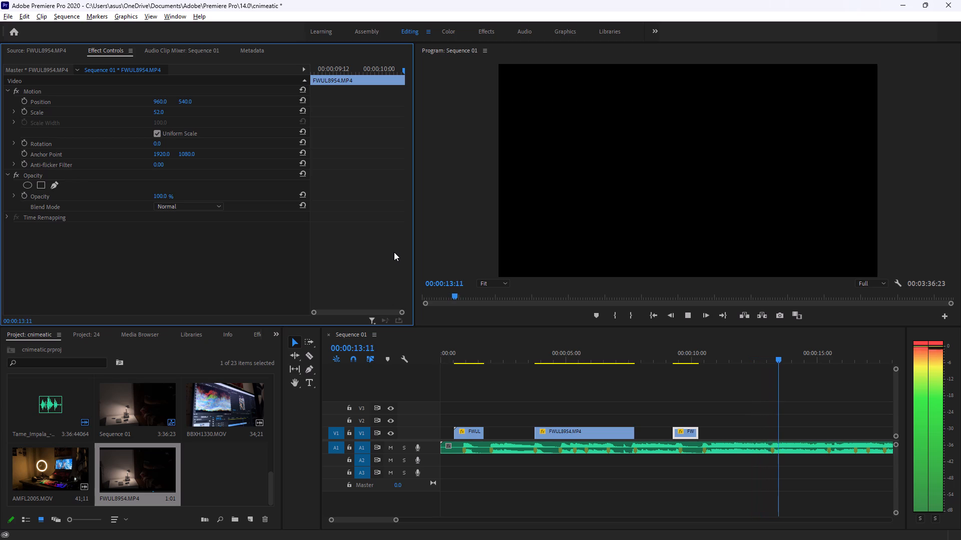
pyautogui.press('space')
# Play the second FWUL8954 clip on V1 from about 00:00:03:00, pausing to check its typing and search shots against the music.
pyautogui.click(45, 48)
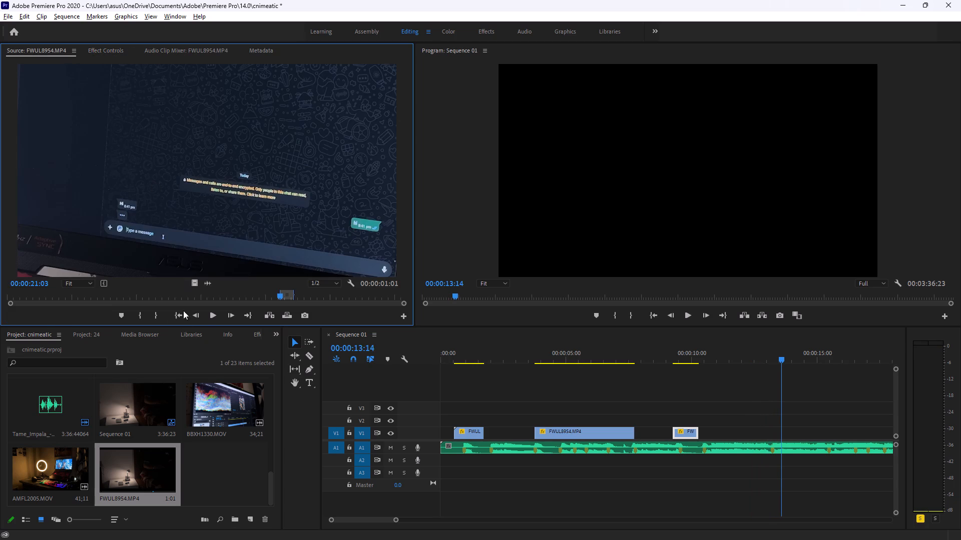
pyautogui.scroll(-2, 580, 477)
pyautogui.scroll(4, 578, 478)
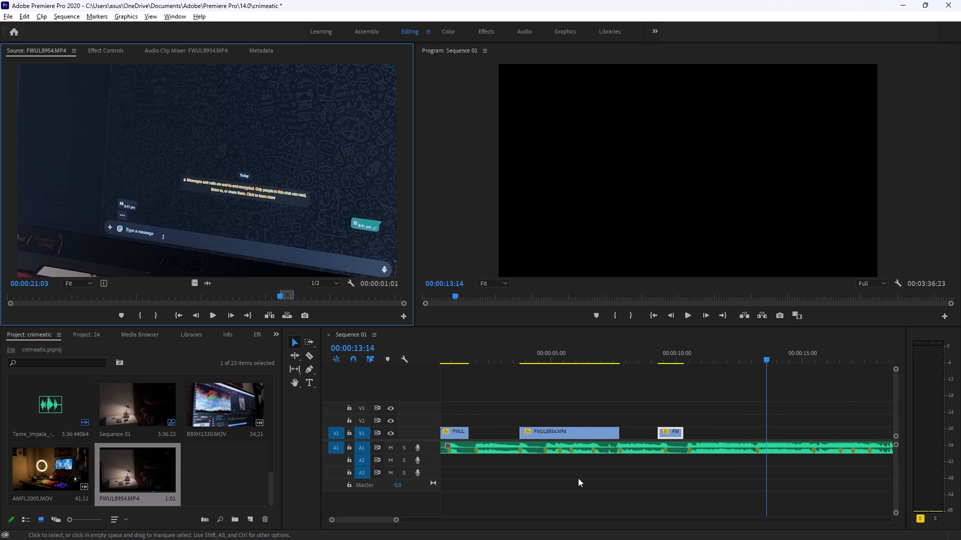
pyautogui.moveTo(780, 355); pyautogui.dragTo(599, 355)
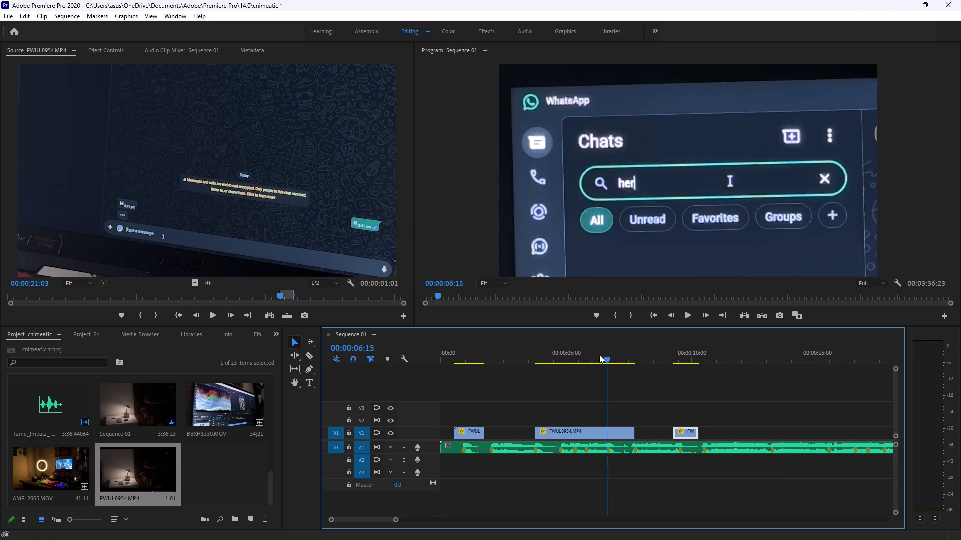
pyautogui.moveTo(599, 355); pyautogui.dragTo(550, 341)
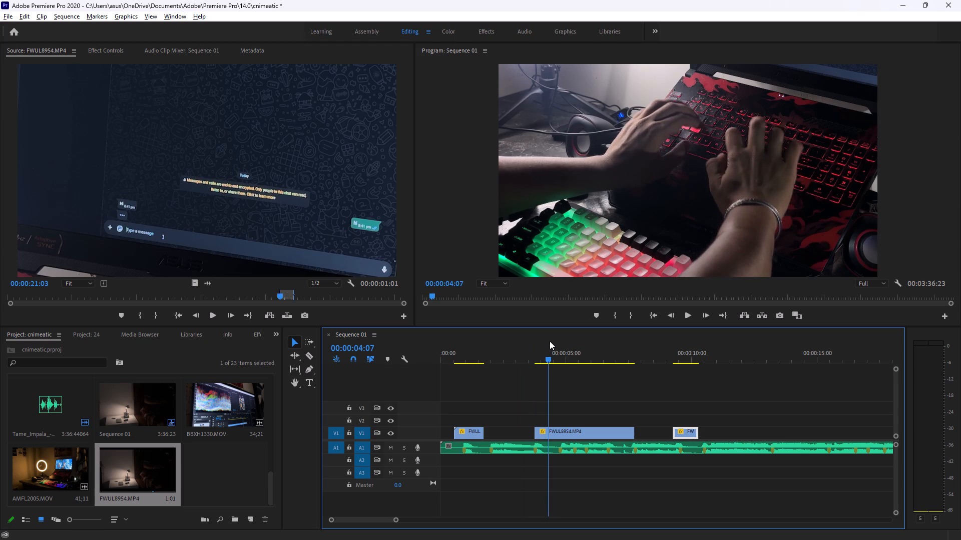
pyautogui.moveTo(550, 341); pyautogui.dragTo(517, 336)
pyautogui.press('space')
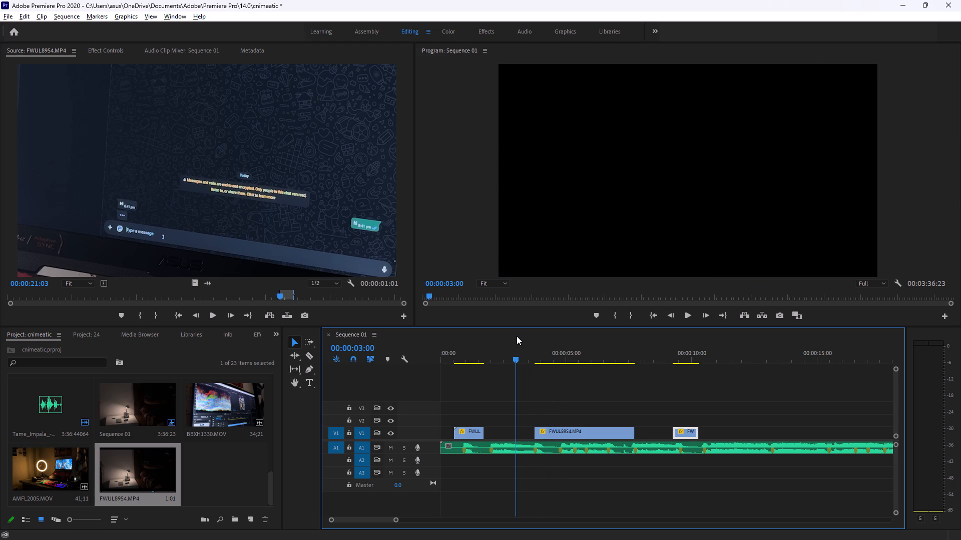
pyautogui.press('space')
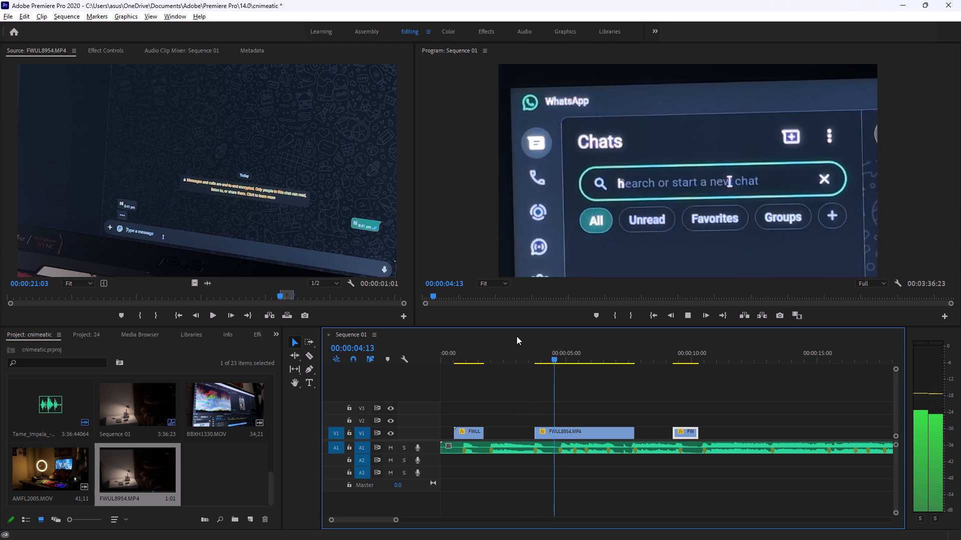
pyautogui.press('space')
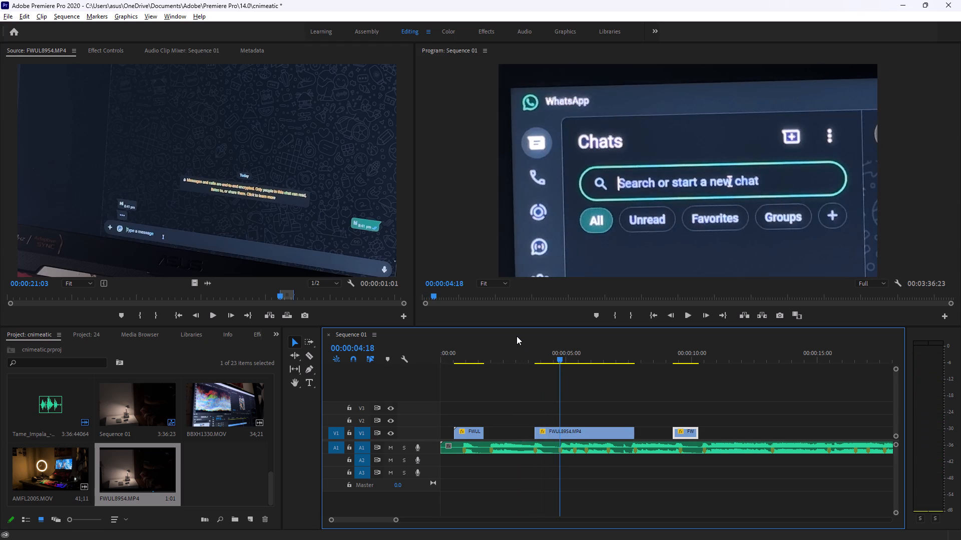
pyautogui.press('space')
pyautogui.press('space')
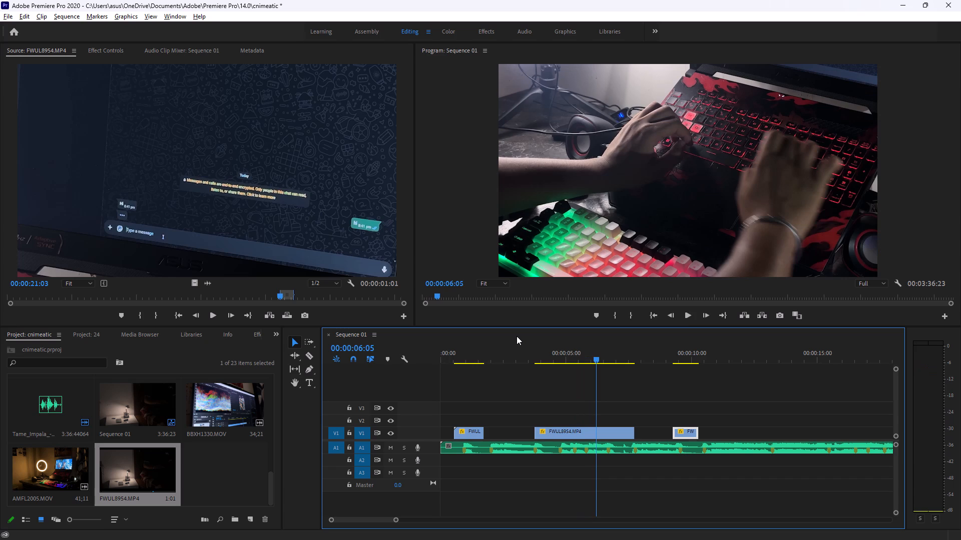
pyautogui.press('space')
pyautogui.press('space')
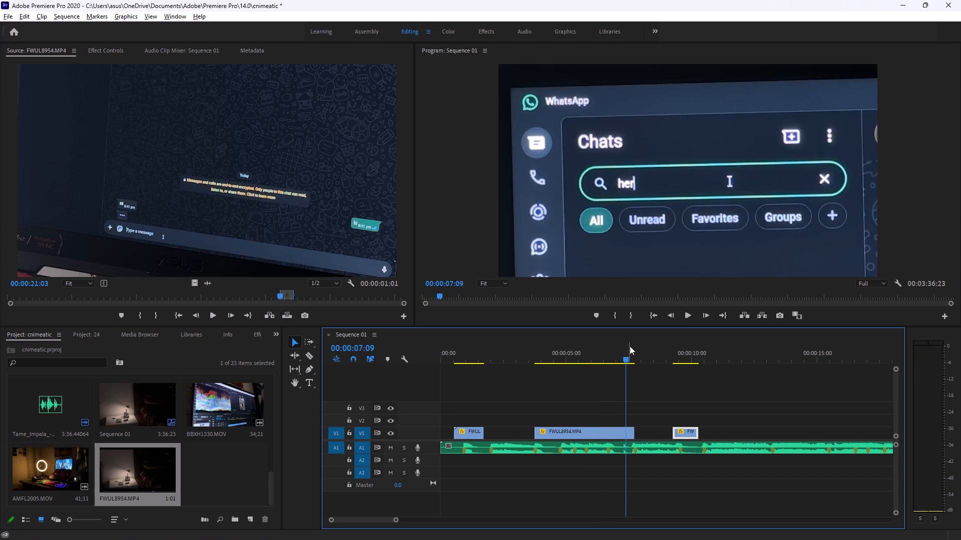
# Replay the second clip from 00:00:02:22 with repeated pauses up to 00:00:07:13, checking where its cuts fall against the beats.
pyautogui.moveTo(625, 356); pyautogui.dragTo(516, 355)
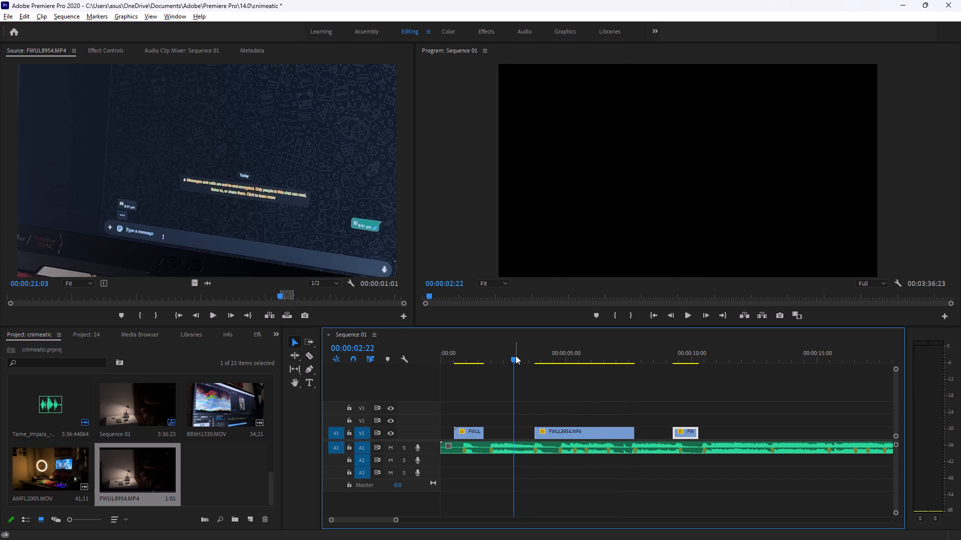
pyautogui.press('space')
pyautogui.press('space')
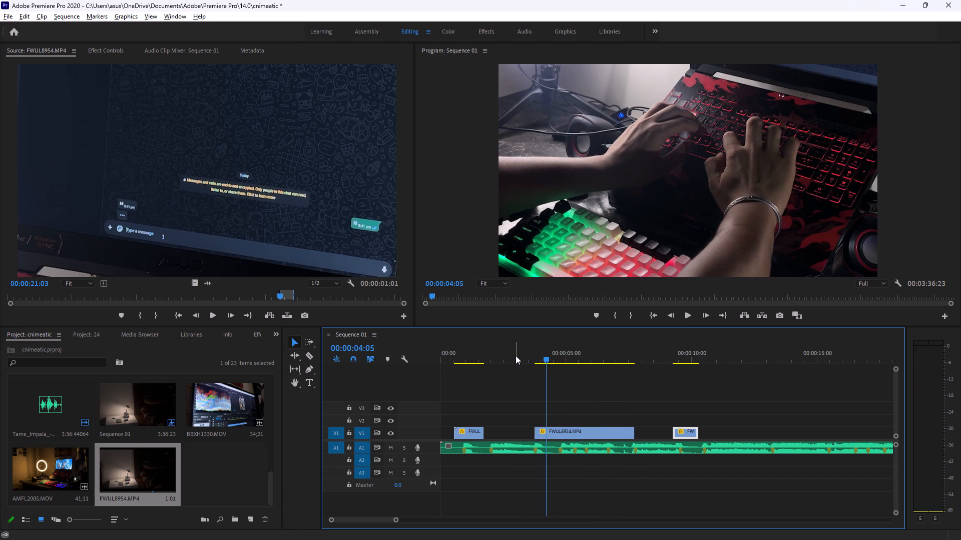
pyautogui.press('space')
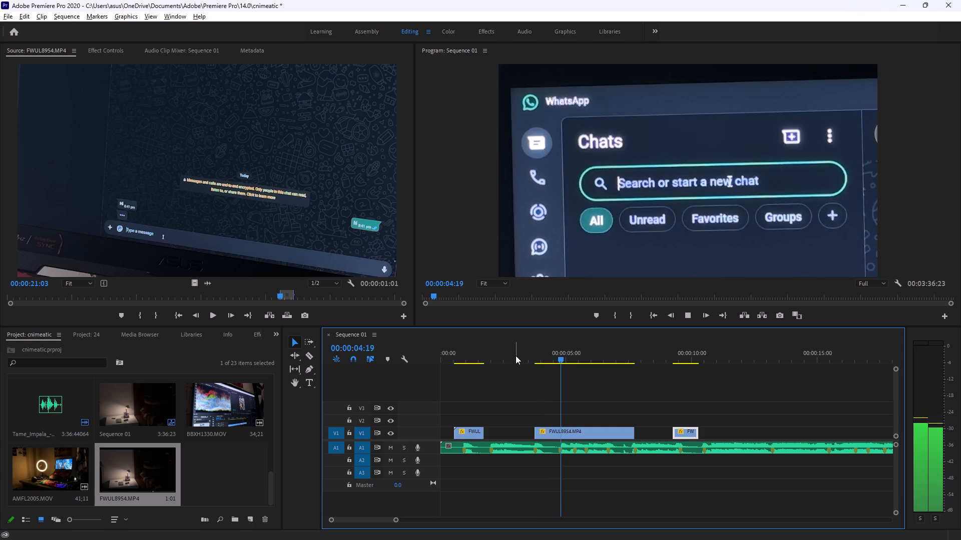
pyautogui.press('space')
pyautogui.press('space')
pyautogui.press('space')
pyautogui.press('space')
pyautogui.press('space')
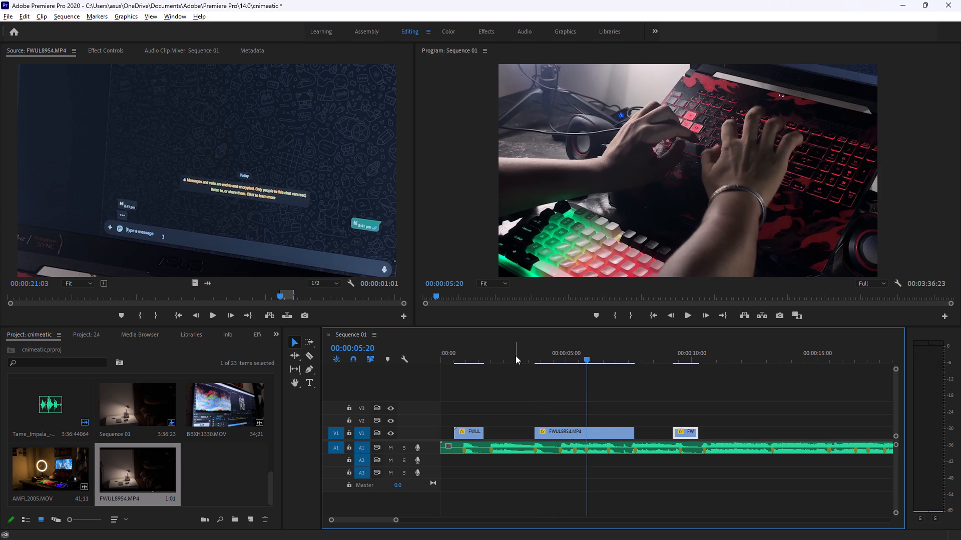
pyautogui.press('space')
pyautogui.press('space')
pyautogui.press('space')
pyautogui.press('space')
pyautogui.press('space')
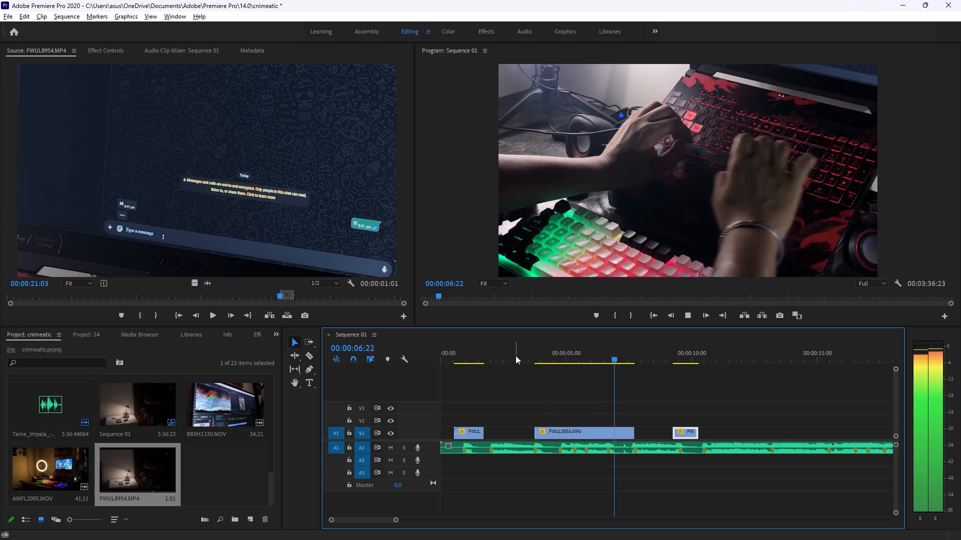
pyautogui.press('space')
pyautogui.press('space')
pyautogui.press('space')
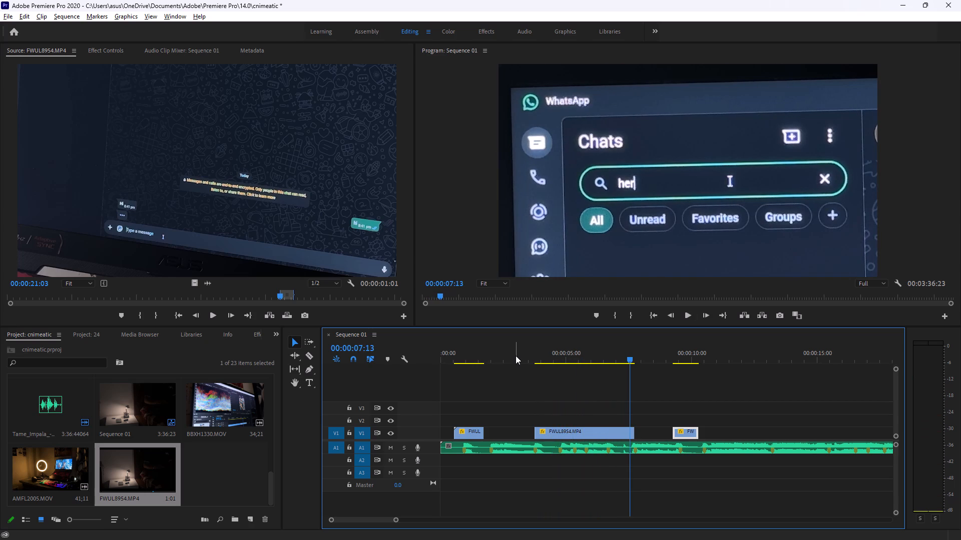
# Cut the second FWUL8954 clip on V1 at 00:00:07:13 and move its short tail piece up to V2.
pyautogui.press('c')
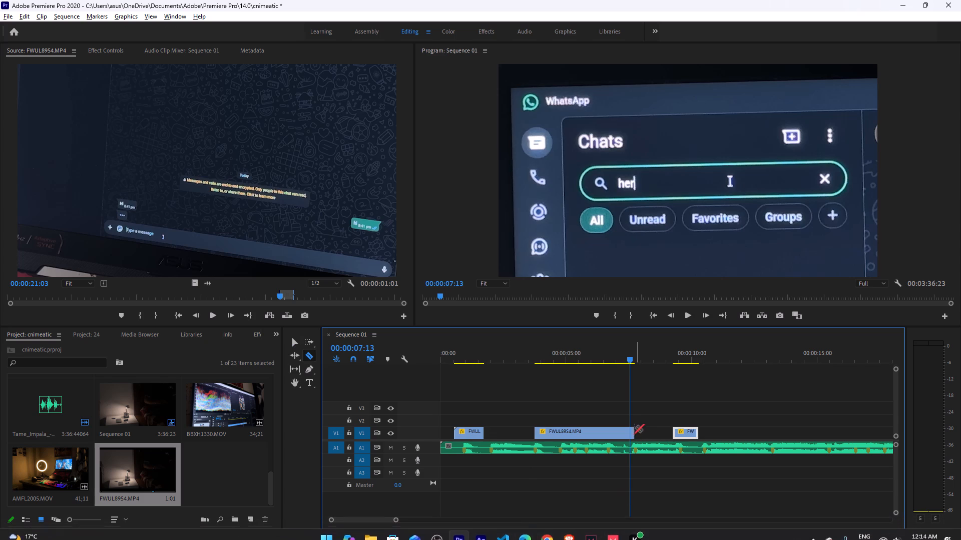
pyautogui.click(629, 430)
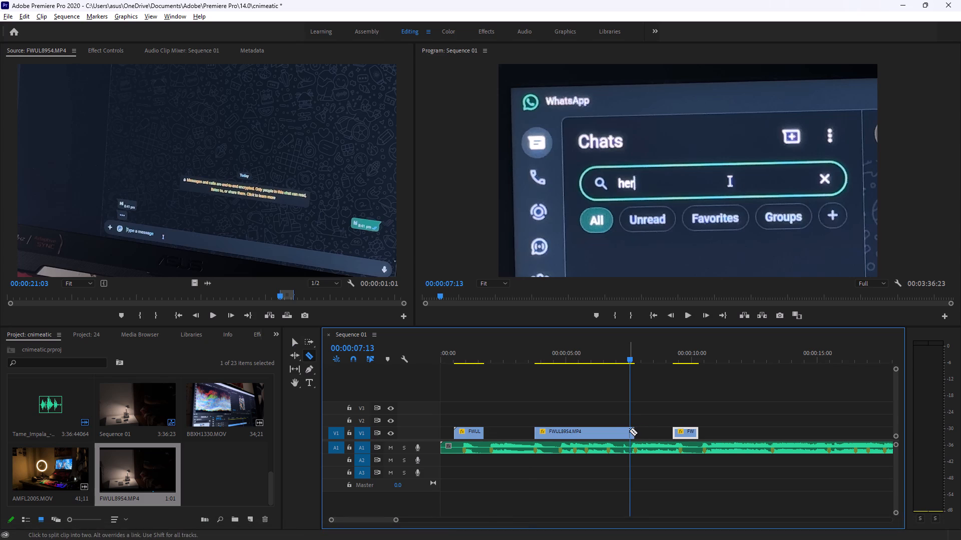
pyautogui.click(629, 430)
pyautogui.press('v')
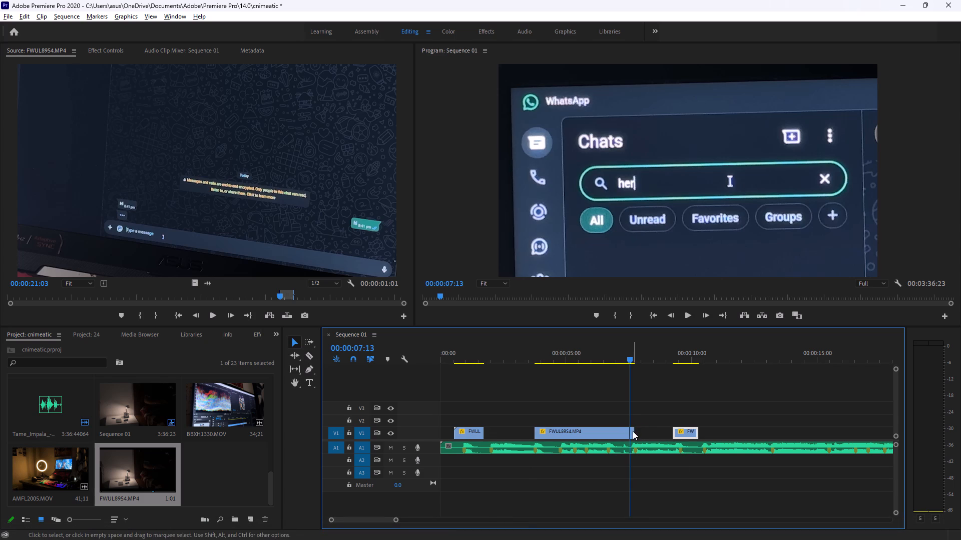
pyautogui.moveTo(633, 431); pyautogui.dragTo(637, 420)
# Move the long part to V3, starting about 2.6 seconds into the sequence, and the short tail piece to V1 just past its end.
pyautogui.moveTo(604, 432); pyautogui.dragTo(603, 406)
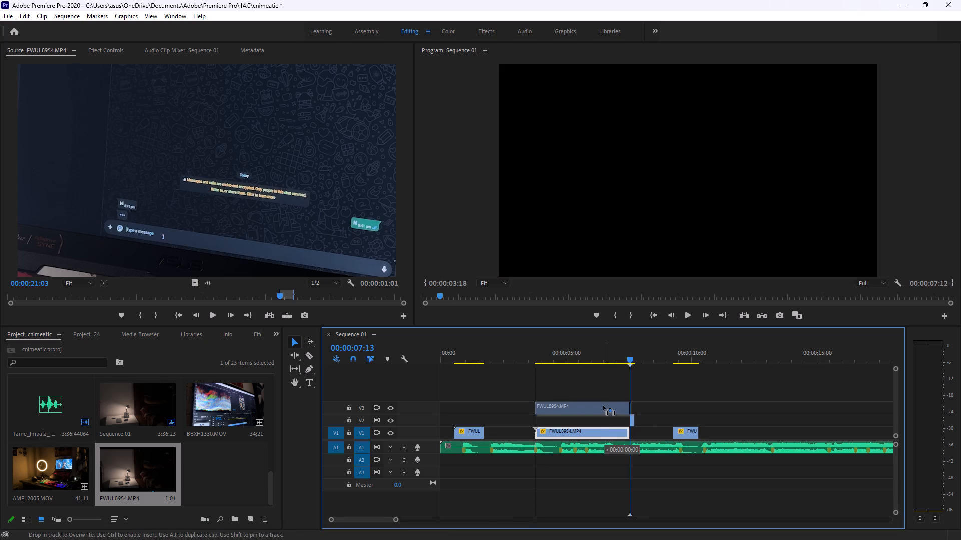
pyautogui.moveTo(603, 406); pyautogui.dragTo(693, 405)
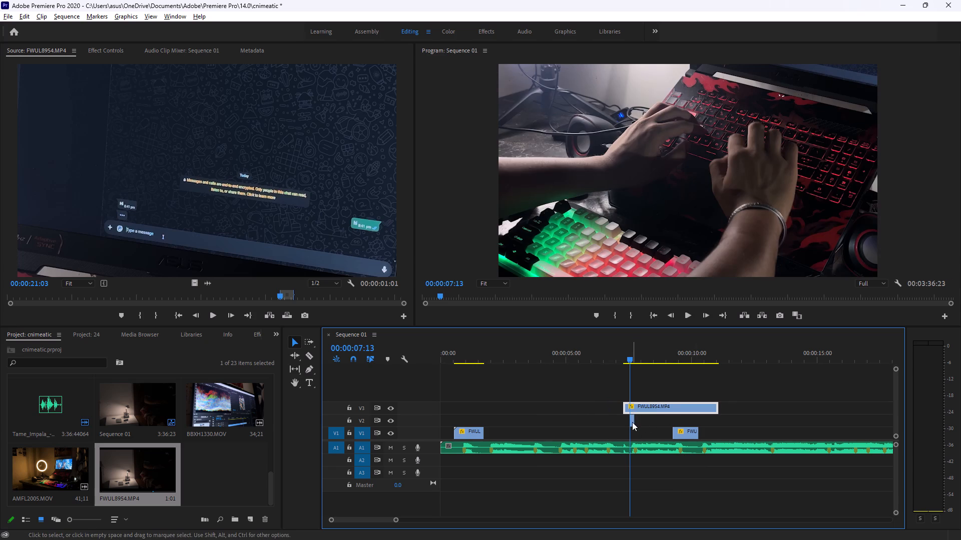
pyautogui.moveTo(632, 422); pyautogui.dragTo(604, 433)
pyautogui.moveTo(647, 404); pyautogui.dragTo(534, 405)
# Cut the long FWUL8954 clip on V3 at 00:00:03:09, where the keyboard typing shot changes to the chat search shot.
pyautogui.moveTo(629, 357); pyautogui.dragTo(514, 357)
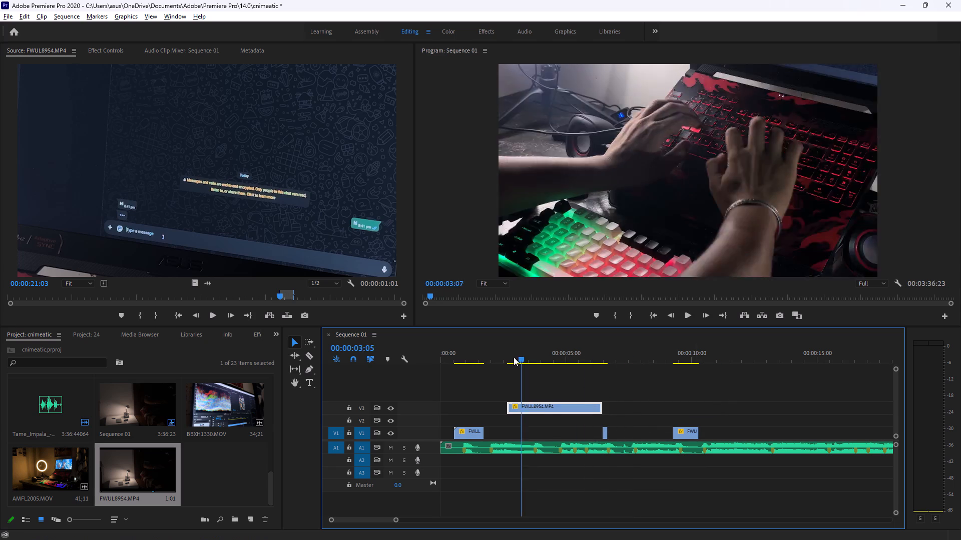
pyautogui.moveTo(514, 357); pyautogui.dragTo(440, 351)
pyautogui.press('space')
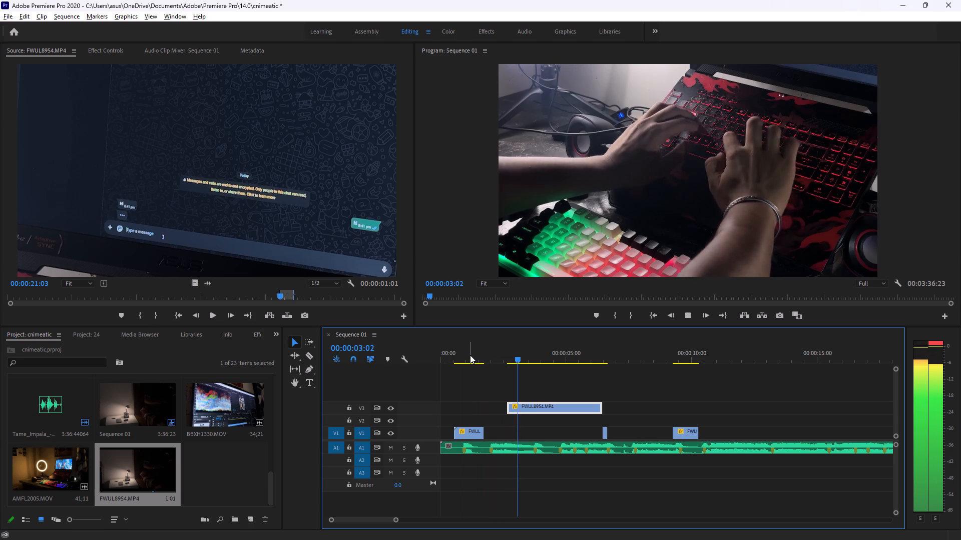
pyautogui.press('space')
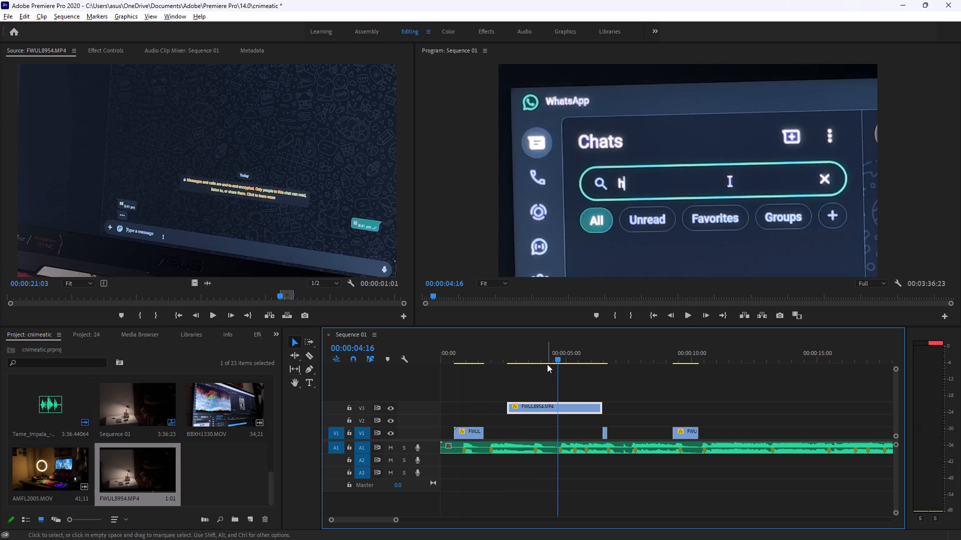
pyautogui.moveTo(556, 354); pyautogui.dragTo(505, 347)
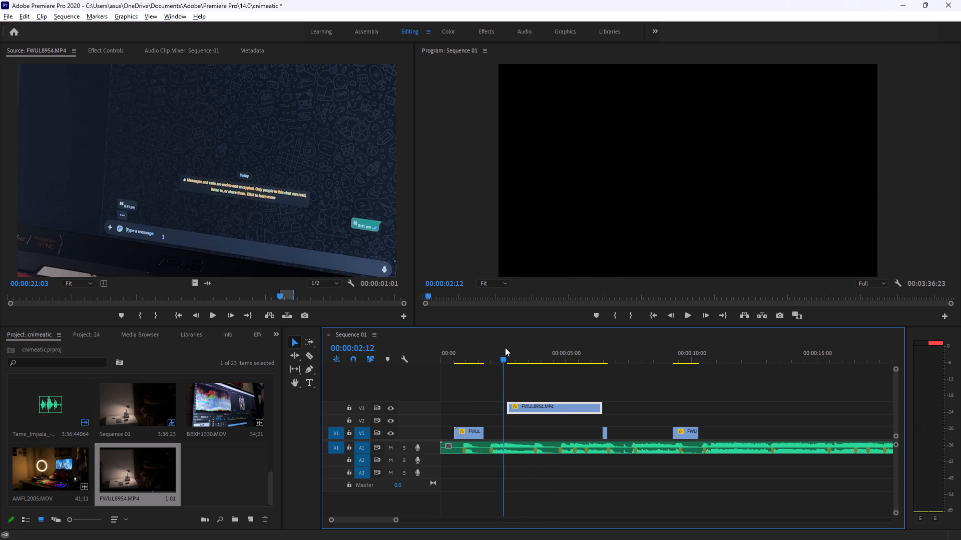
pyautogui.moveTo(505, 347); pyautogui.dragTo(528, 344)
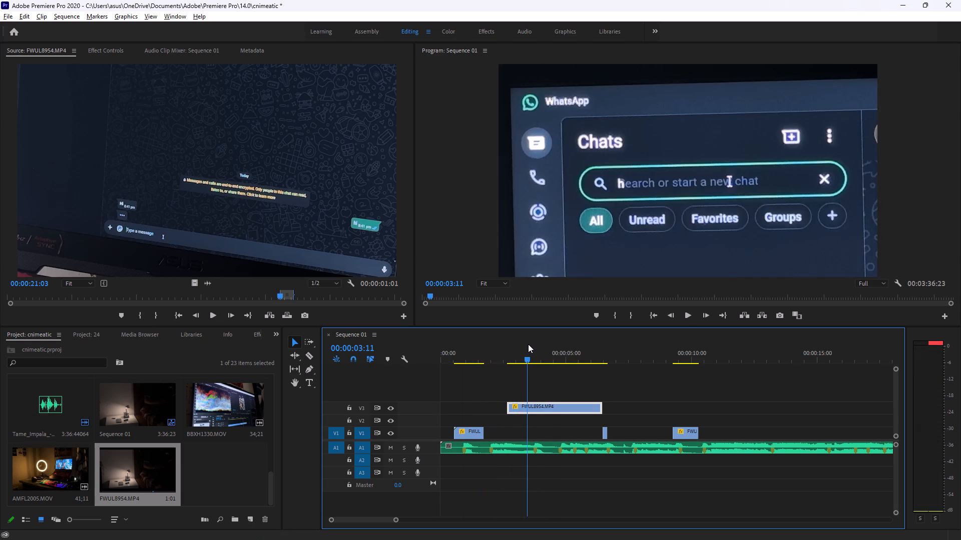
pyautogui.moveTo(528, 344); pyautogui.dragTo(526, 344)
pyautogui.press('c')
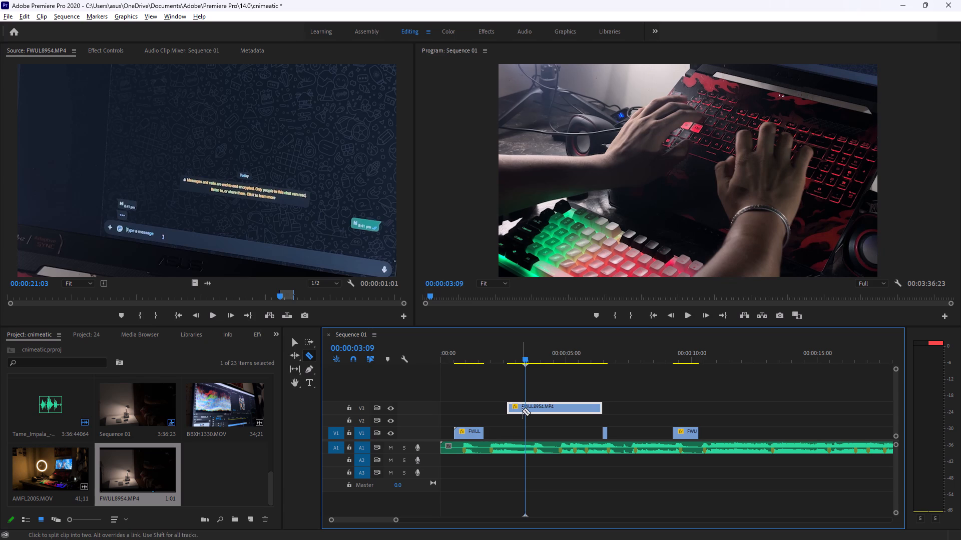
pyautogui.click(526, 406)
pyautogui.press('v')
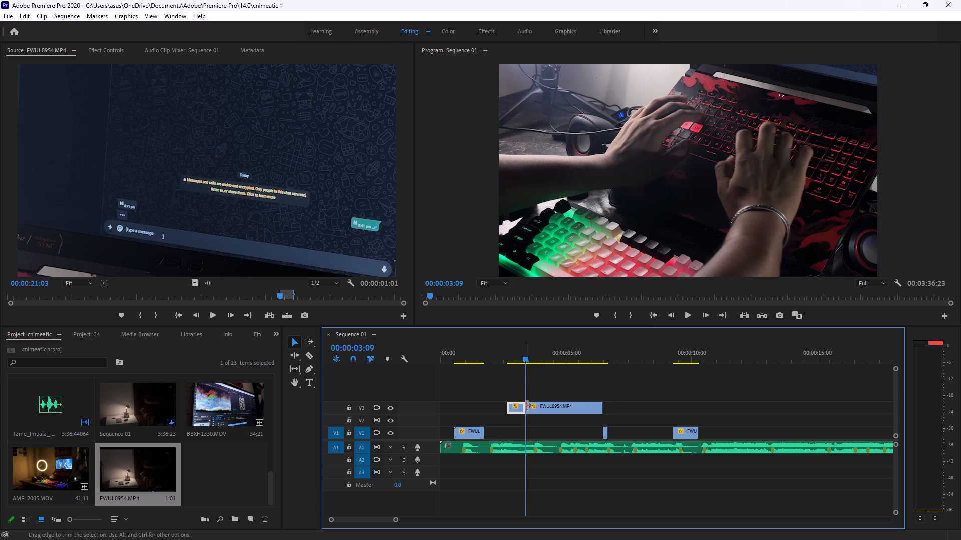
# Move the chat search part to V4 at about 10.8 seconds and the short typing part to V1 at about 3.7 seconds.
pyautogui.moveTo(540, 405); pyautogui.dragTo(727, 395)
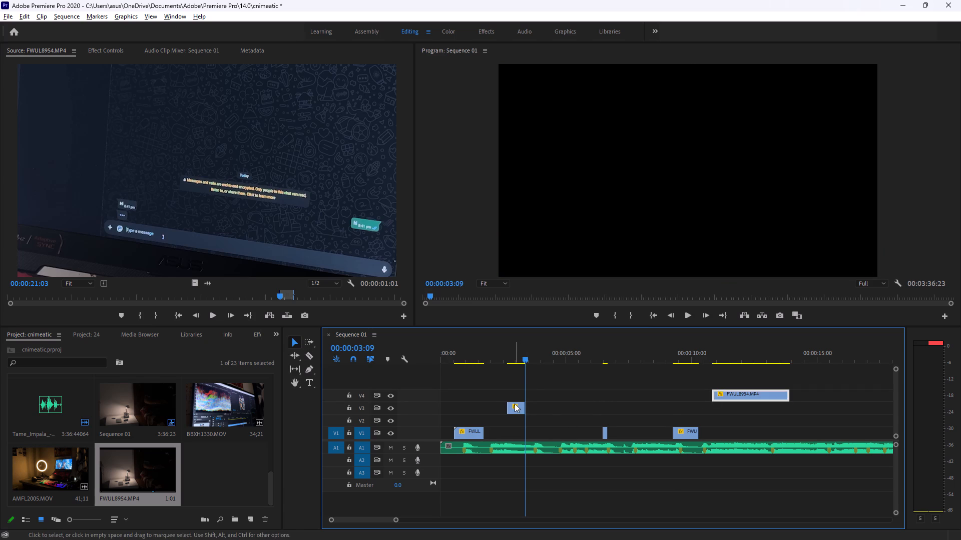
pyautogui.moveTo(515, 403); pyautogui.dragTo(544, 434)
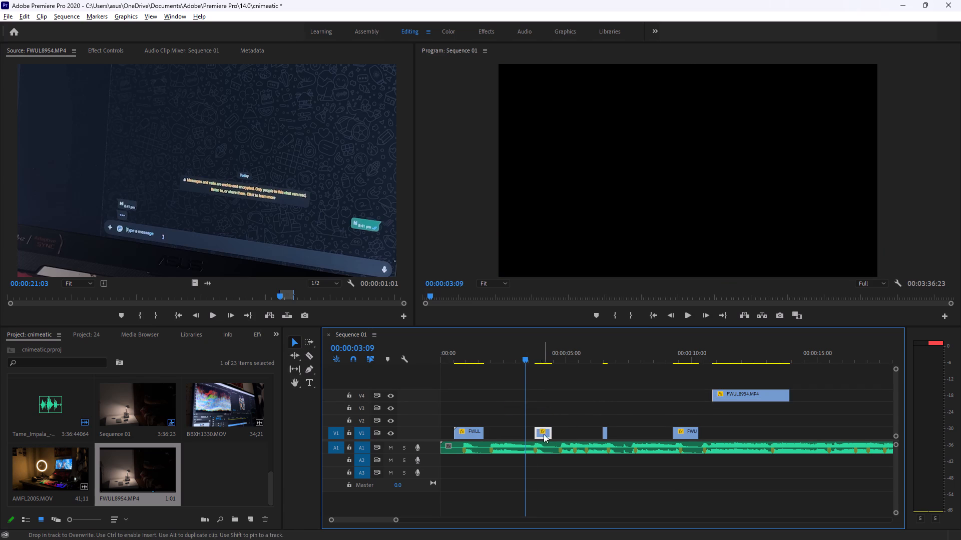
# Play the sequence from the start to about 00:00:06:00, checking the typing shot's new position on V1 against the music.
pyautogui.moveTo(525, 356); pyautogui.dragTo(414, 333)
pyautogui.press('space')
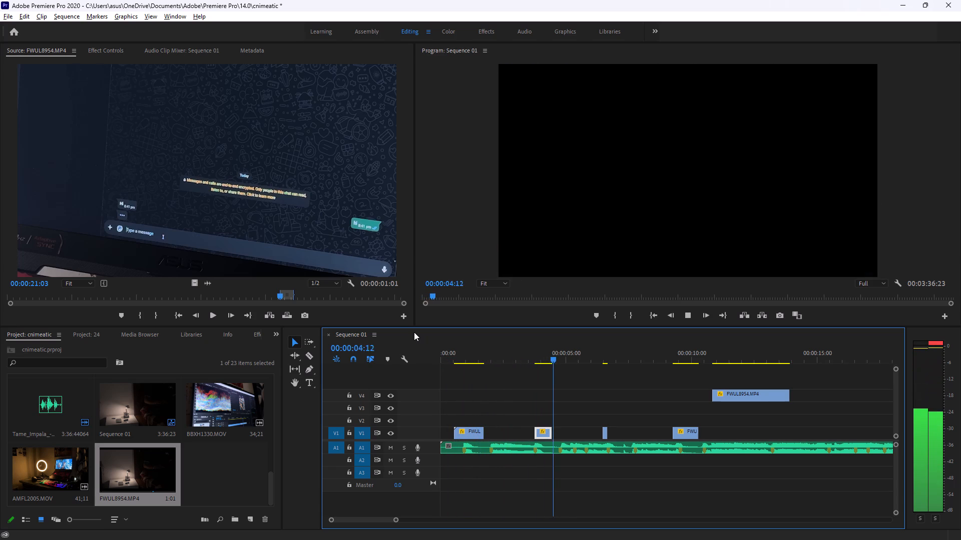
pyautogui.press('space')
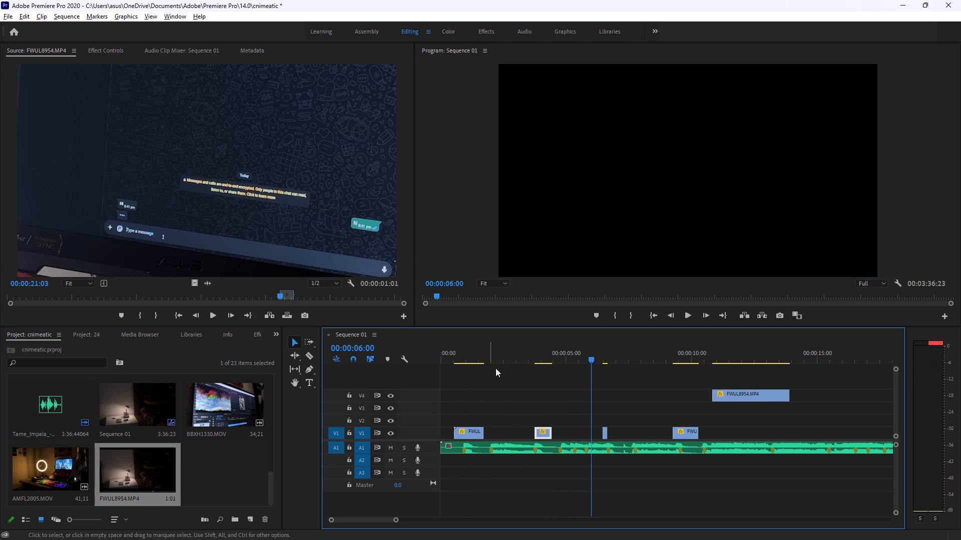
# Look through the imported clips in the cnimeatic project, back to the start of the bin.
pyautogui.scroll(4, 205, 446)
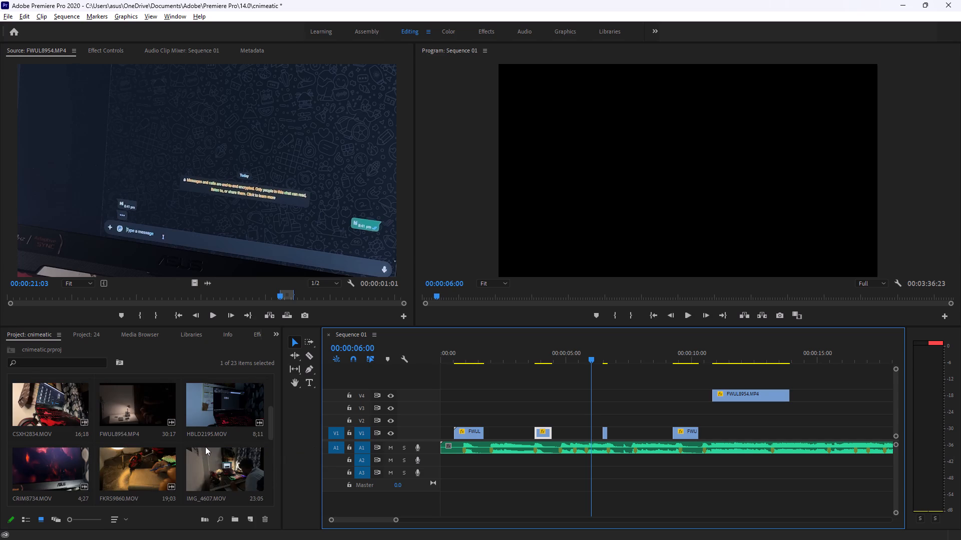
pyautogui.scroll(8, 205, 446)
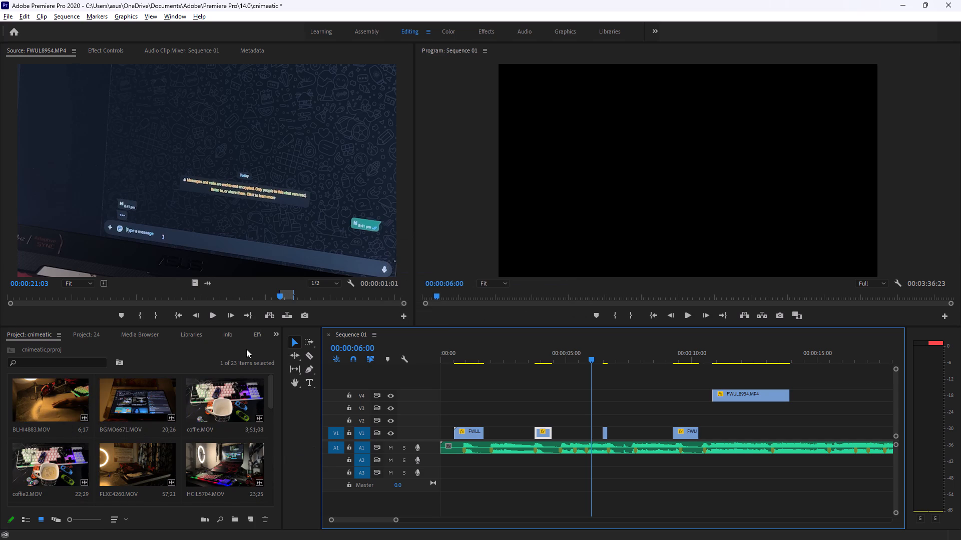
# Switch to the Cinematic Part 1: Edit on Music tutorial in the Brave browser and resume it.
pyautogui.hotkey('alt', 'Tab')
pyautogui.click(367, 294)
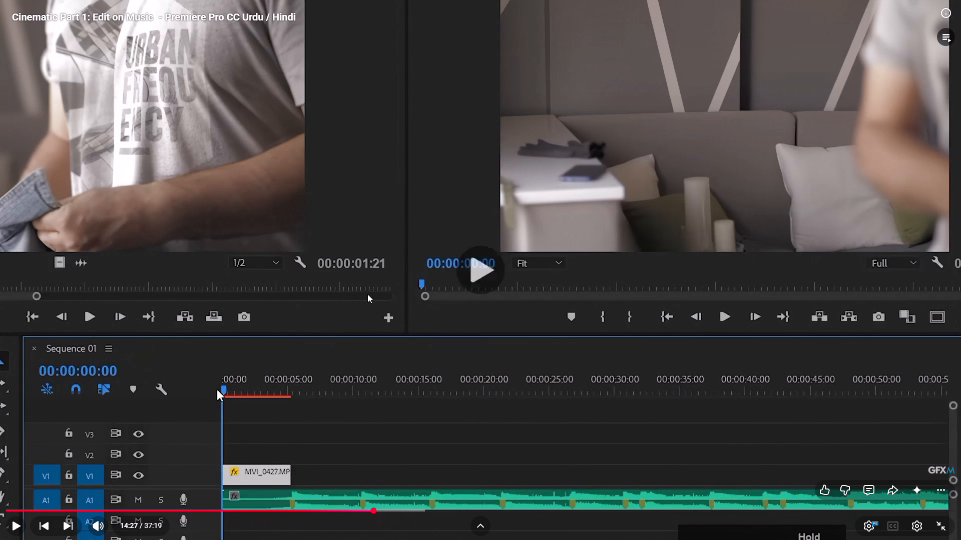
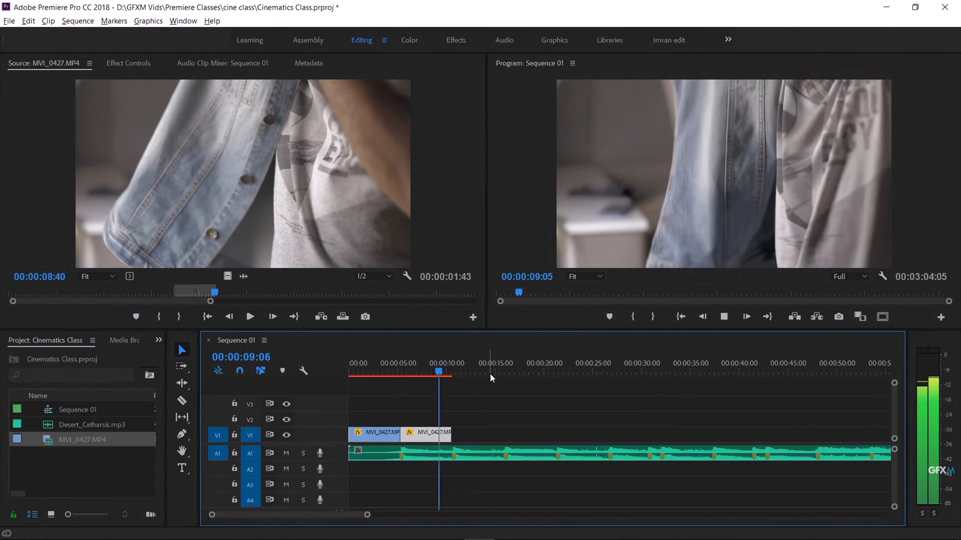
# Watch the tutorial's playback of the second MVI_0427.MP4 clip against the music, up to about 15:28.
pyautogui.press('space')
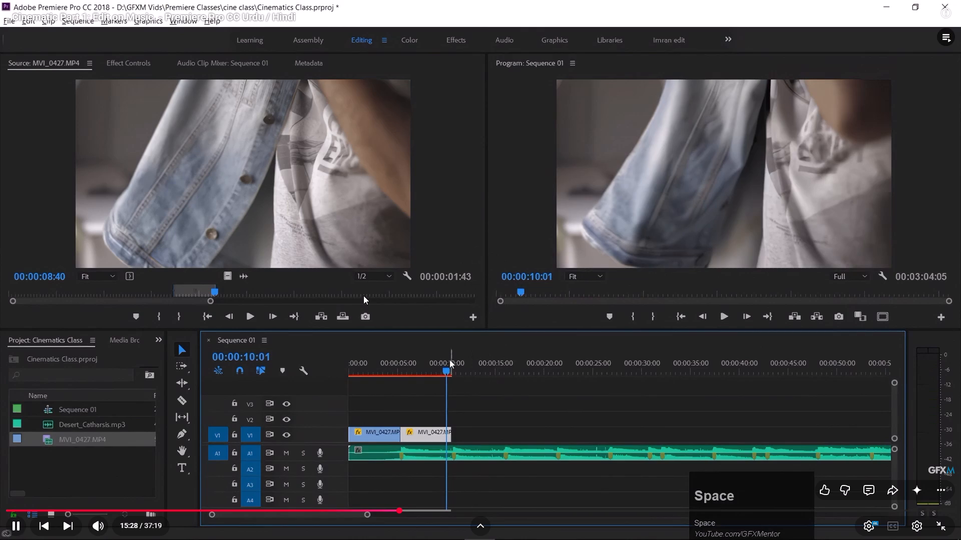
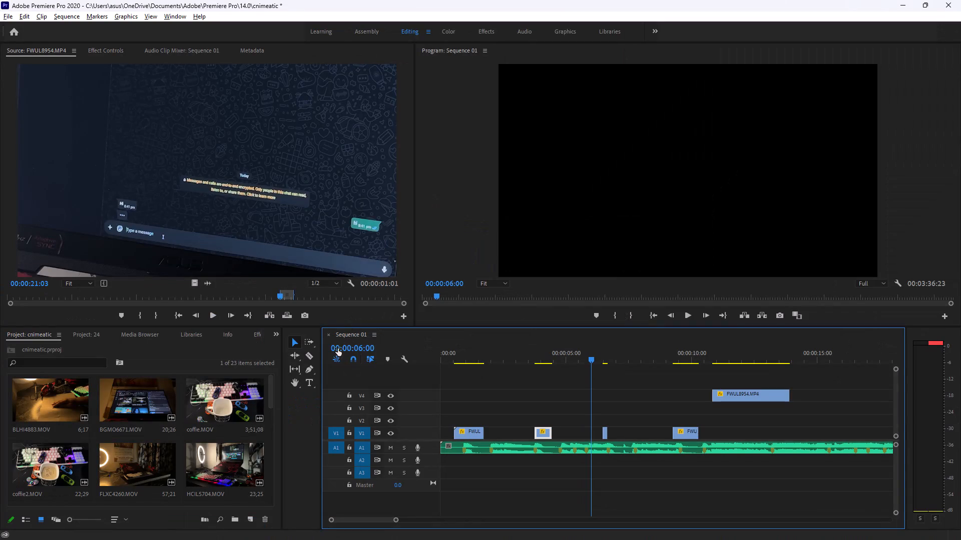
# Play Sequence 01 from the start to check the placed clips against the music.
pyautogui.scroll(5, 585, 394)
pyautogui.scroll(-7, 591, 351)
pyautogui.scroll(12, 591, 351)
pyautogui.moveTo(588, 354); pyautogui.dragTo(451, 357)
pyautogui.moveTo(592, 357); pyautogui.dragTo(416, 362)
pyautogui.press('space')
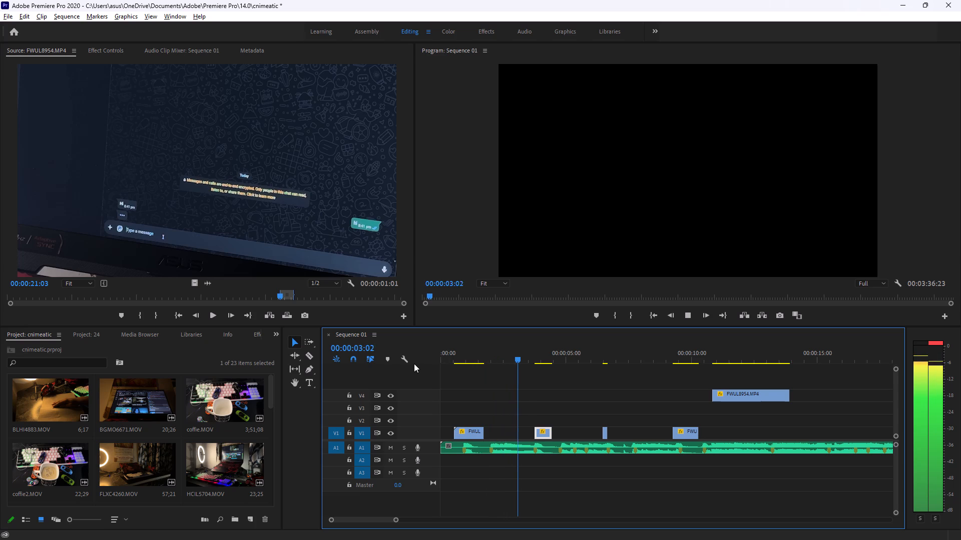
pyautogui.press('space')
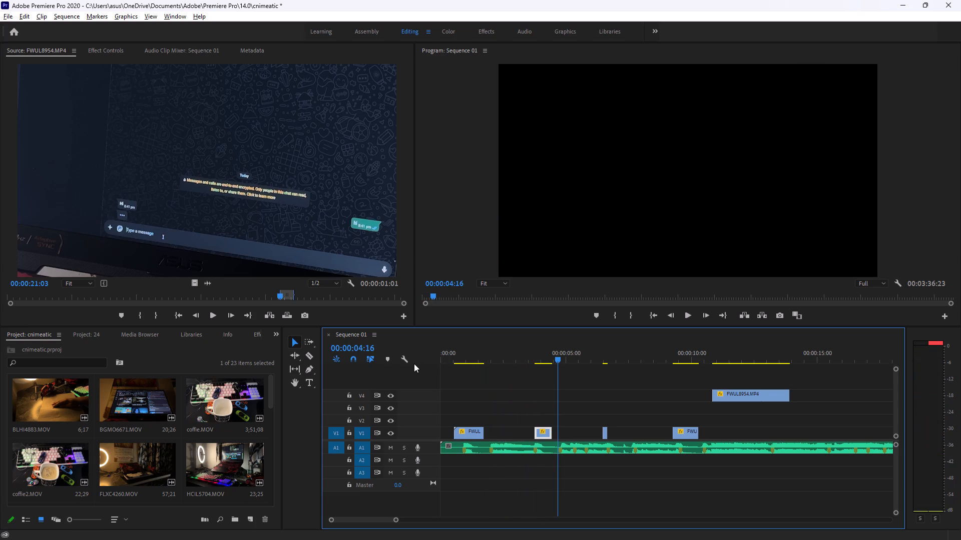
# Shift the very short V1 clip near 6 seconds slightly later, just past 00:00:06:15, to match the beat, and replay that section.
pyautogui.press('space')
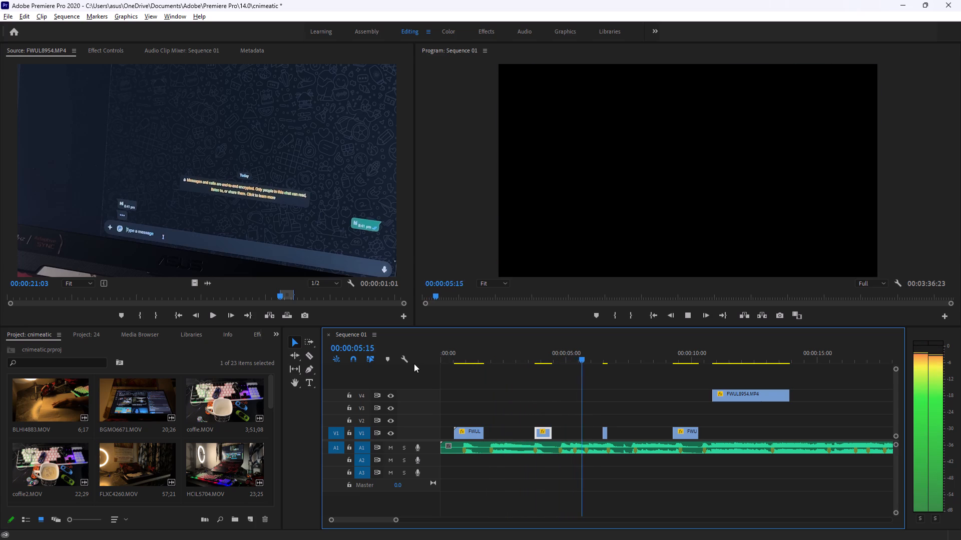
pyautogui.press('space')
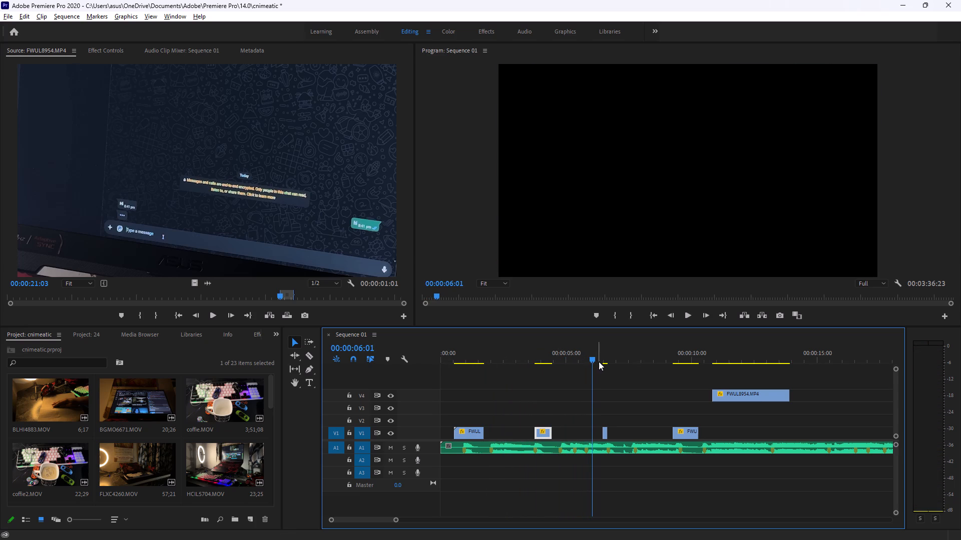
pyautogui.moveTo(595, 358); pyautogui.dragTo(562, 357)
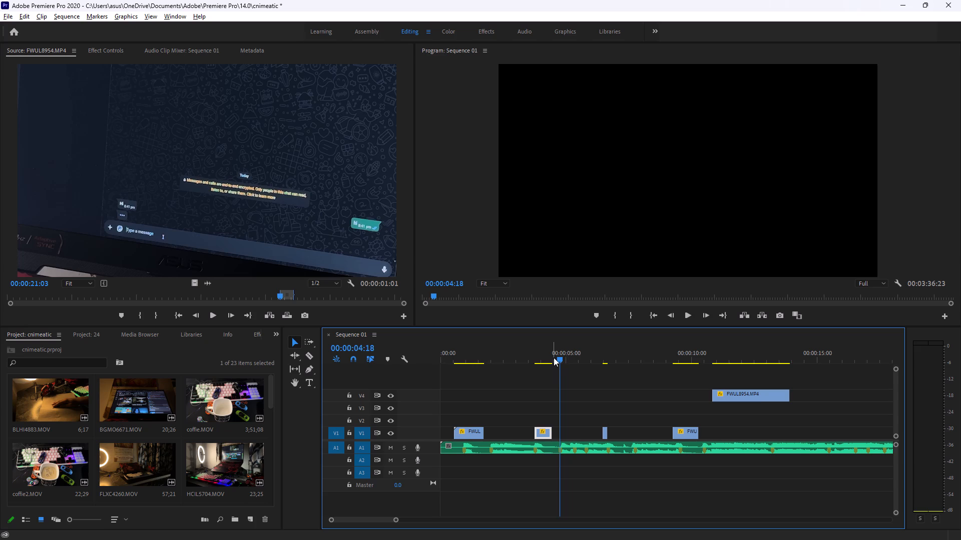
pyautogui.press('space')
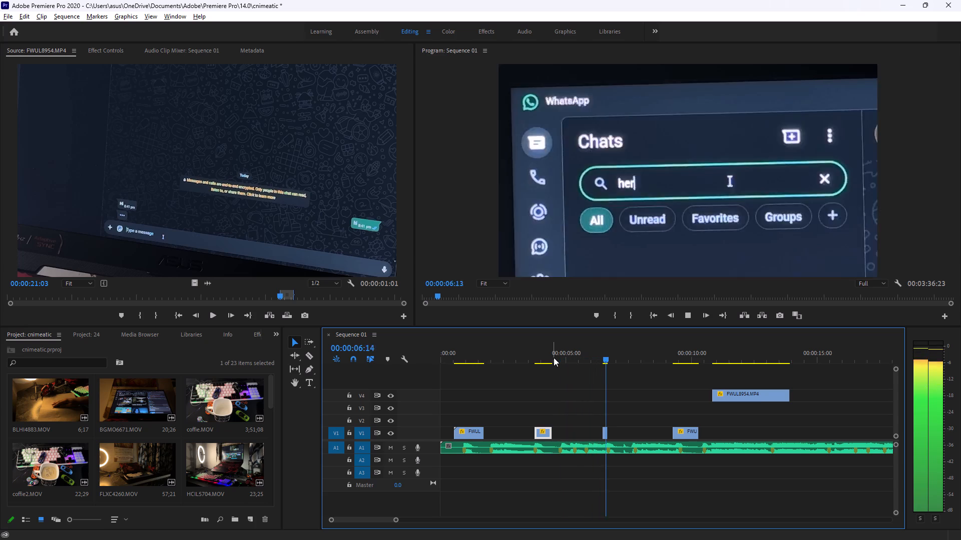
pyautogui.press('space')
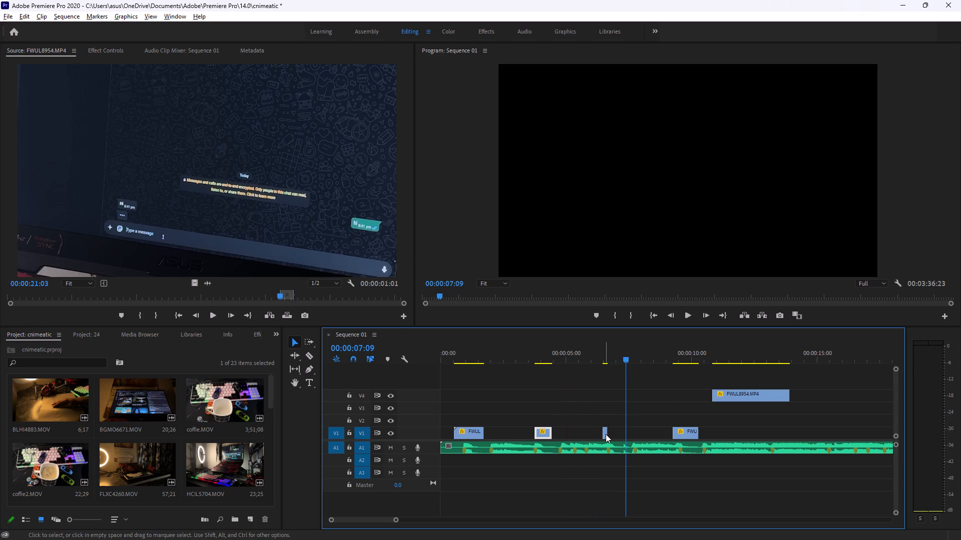
pyautogui.click(604, 429)
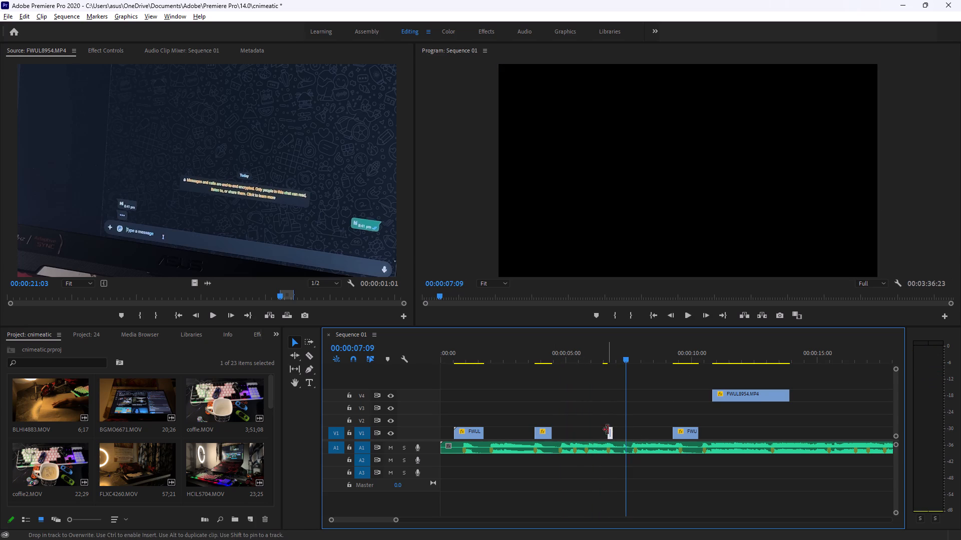
pyautogui.click(609, 432)
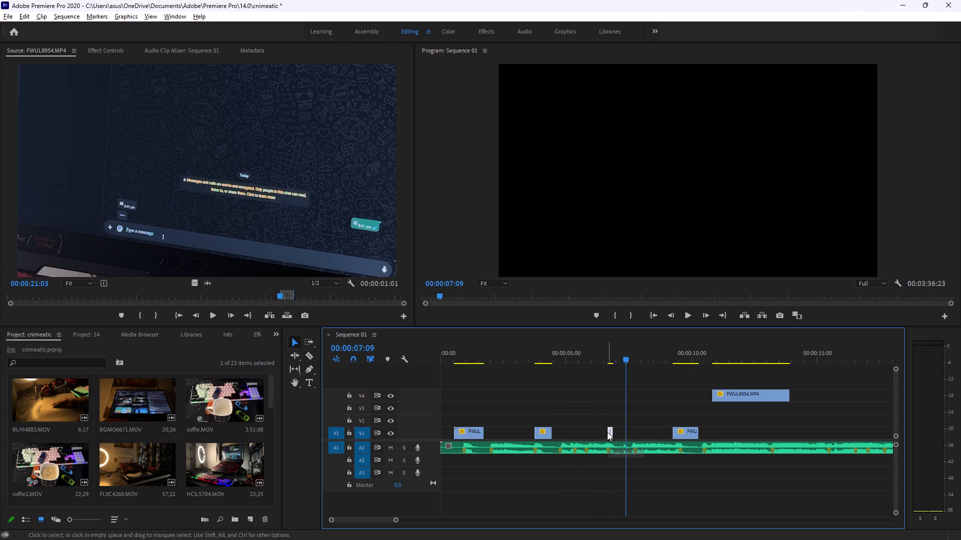
pyautogui.click(609, 433)
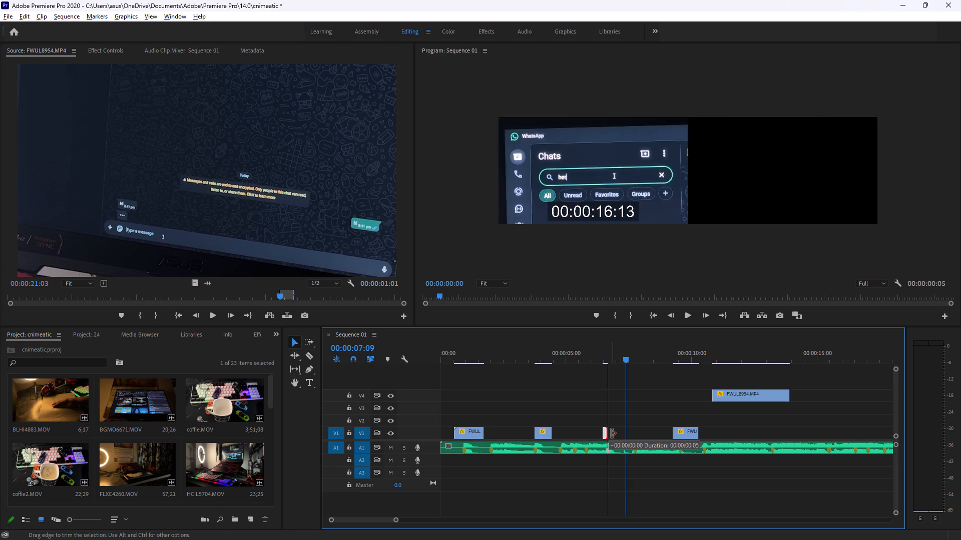
pyautogui.moveTo(605, 433); pyautogui.dragTo(609, 433)
pyautogui.moveTo(623, 357); pyautogui.dragTo(596, 356)
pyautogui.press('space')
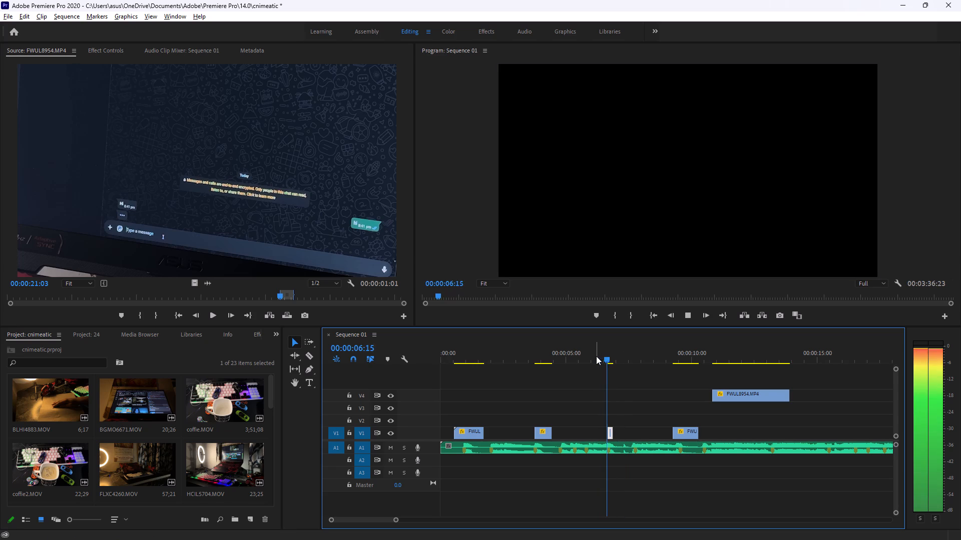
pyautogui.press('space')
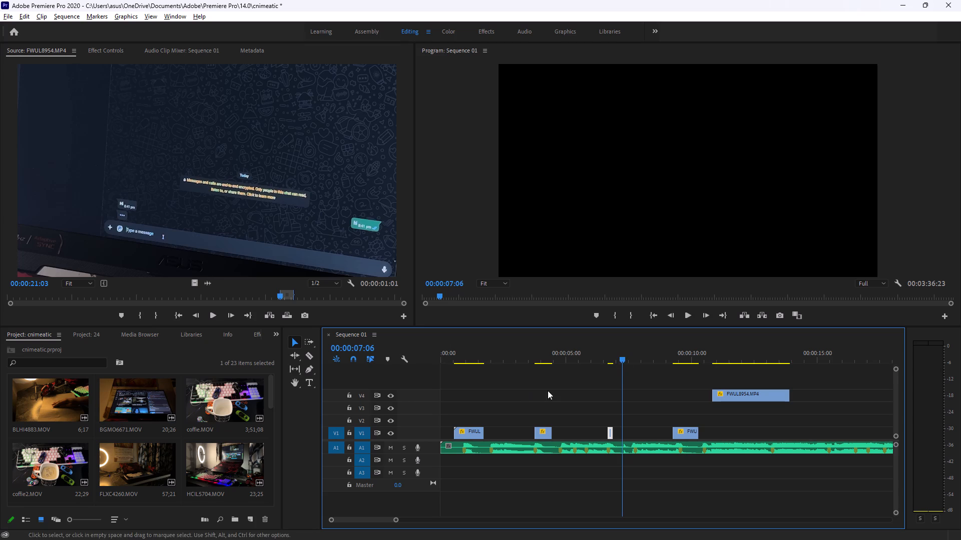
# Load BGMO6671.MOV as the source clip and mark its In point at 17;20;41;11.
pyautogui.doubleClick(131, 407)
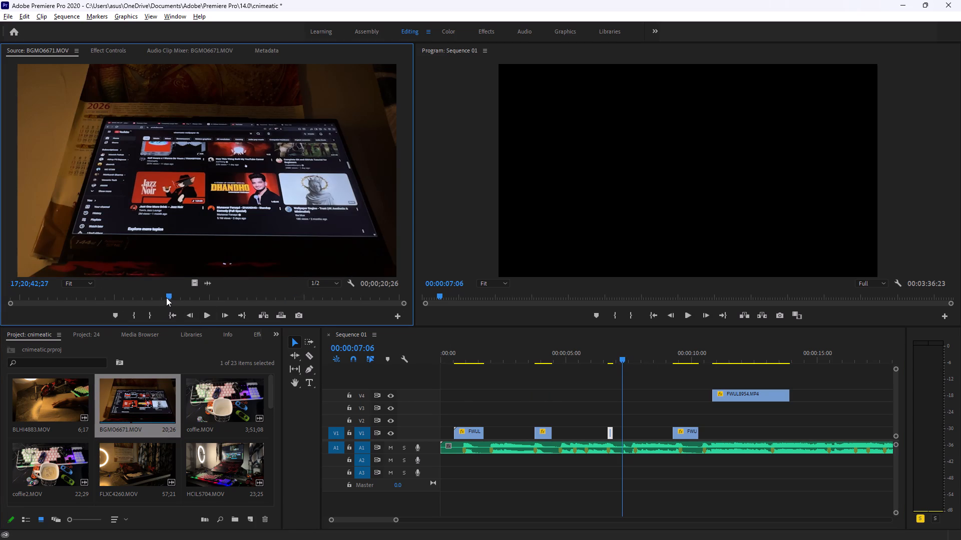
pyautogui.moveTo(166, 297); pyautogui.dragTo(138, 315)
pyautogui.click(138, 316)
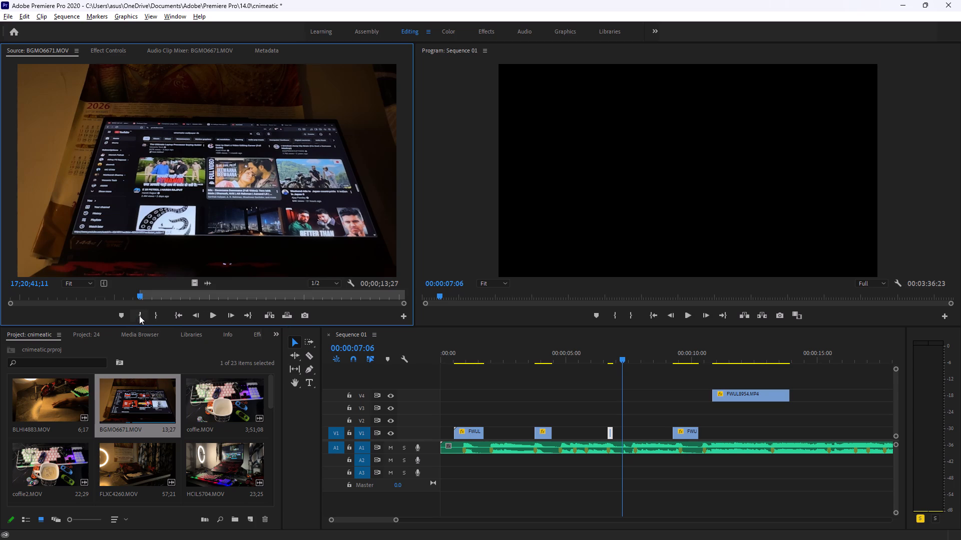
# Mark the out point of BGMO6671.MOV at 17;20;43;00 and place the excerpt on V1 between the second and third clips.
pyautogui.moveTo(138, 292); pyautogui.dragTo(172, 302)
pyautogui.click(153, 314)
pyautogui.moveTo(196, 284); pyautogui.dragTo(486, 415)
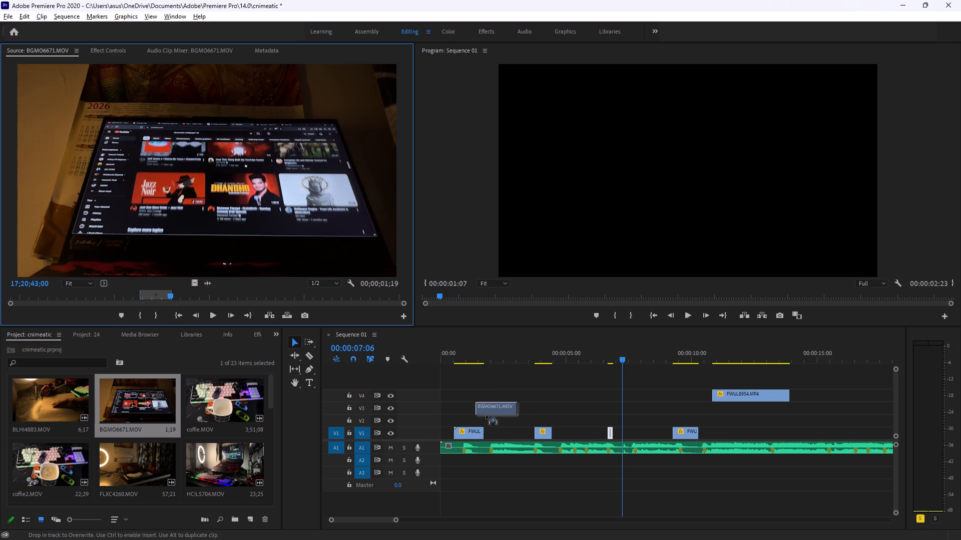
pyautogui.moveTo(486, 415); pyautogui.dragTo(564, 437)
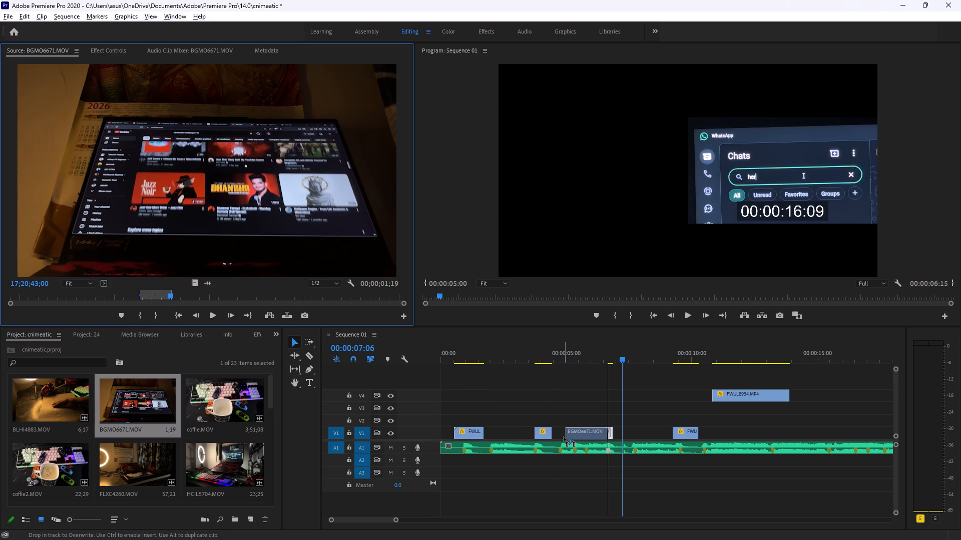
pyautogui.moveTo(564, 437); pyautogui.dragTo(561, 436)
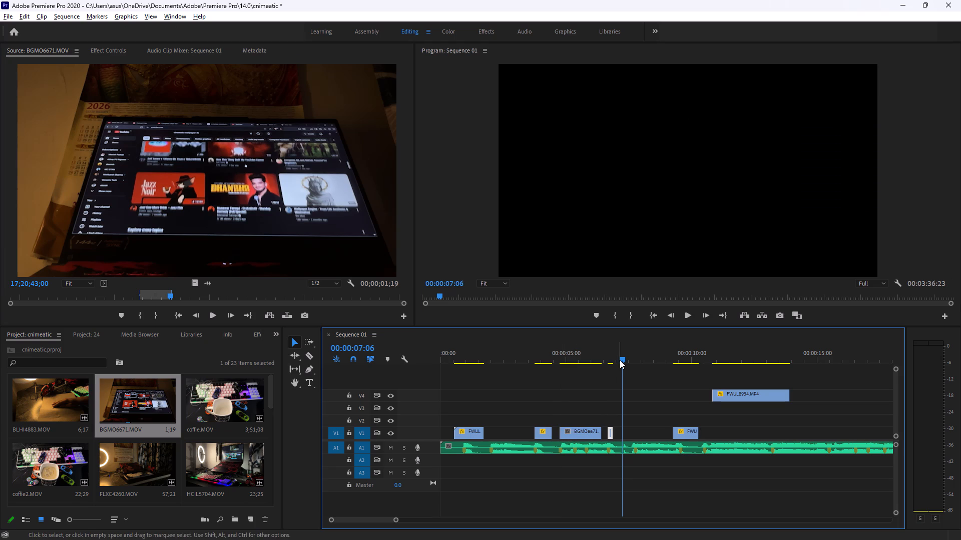
# Play the sequence through the BGMO6671.MOV clip to check its timing against the beats.
pyautogui.moveTo(620, 356); pyautogui.dragTo(492, 341)
pyautogui.press('space')
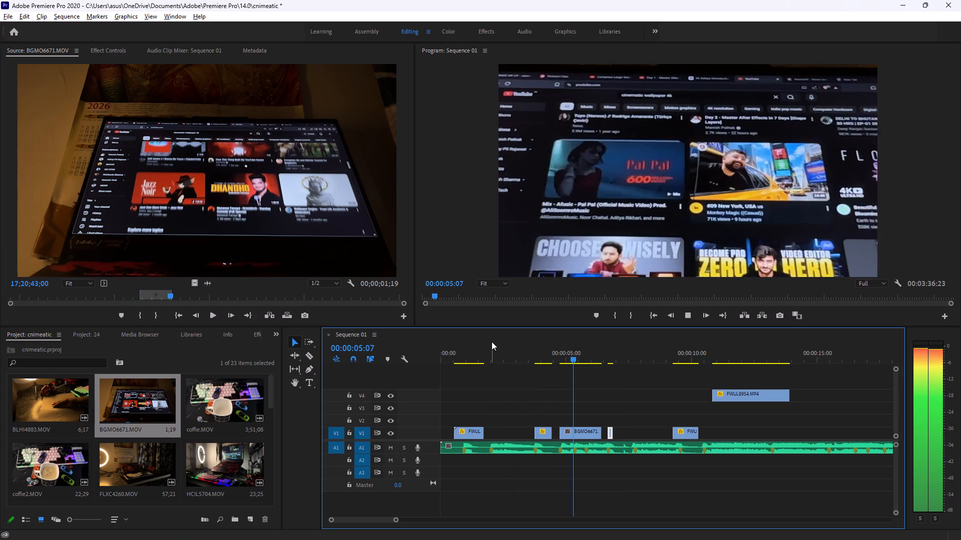
pyautogui.press('space')
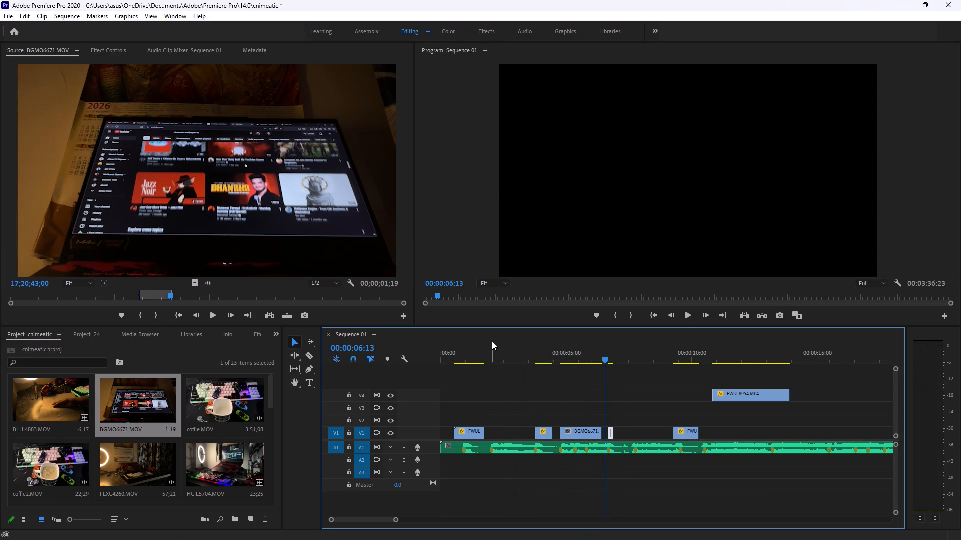
pyautogui.press('space')
pyautogui.press('space')
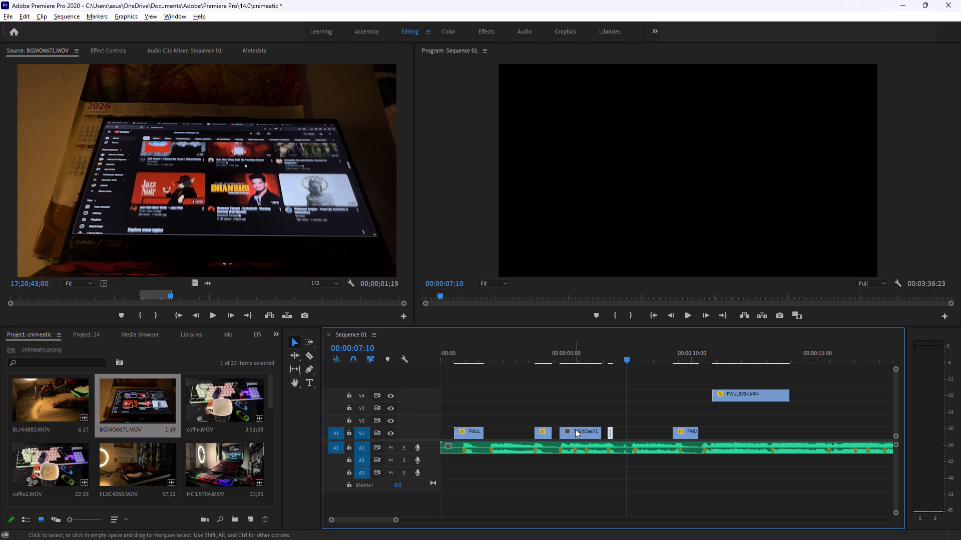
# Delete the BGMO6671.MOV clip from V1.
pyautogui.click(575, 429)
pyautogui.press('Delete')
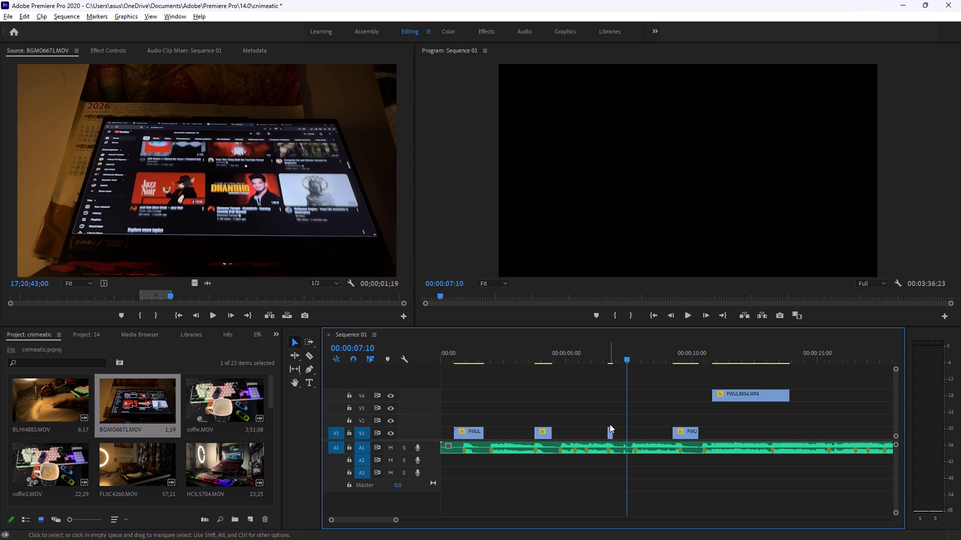
# Extend the end of the very short third FWUL8954.MP4 clip on V1 by about one frame.
pyautogui.click(609, 429)
pyautogui.moveTo(396, 520); pyautogui.dragTo(408, 521)
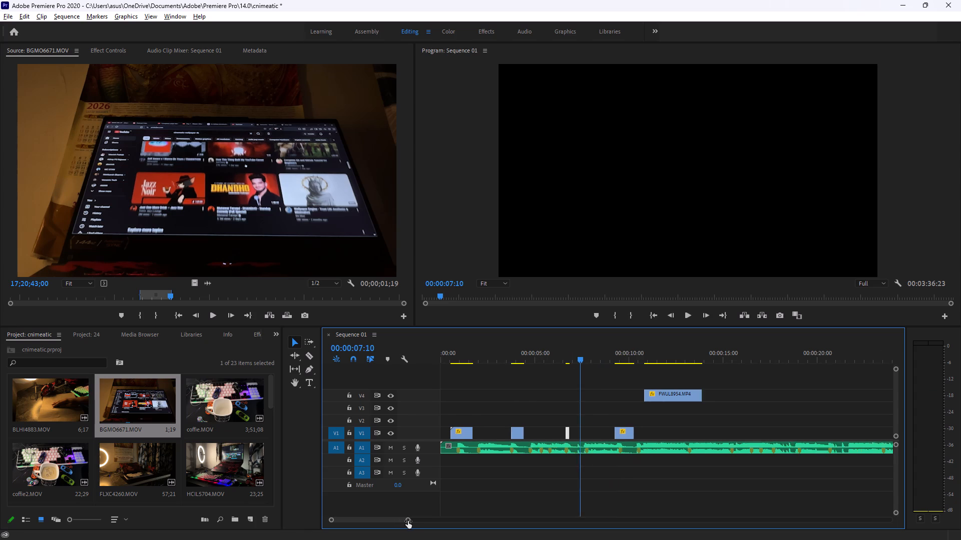
pyautogui.moveTo(408, 521); pyautogui.dragTo(375, 520)
pyautogui.scroll(4, 559, 466)
pyautogui.scroll(-5, 580, 457)
pyautogui.scroll(10, 611, 451)
pyautogui.click(575, 433)
pyautogui.click(575, 434)
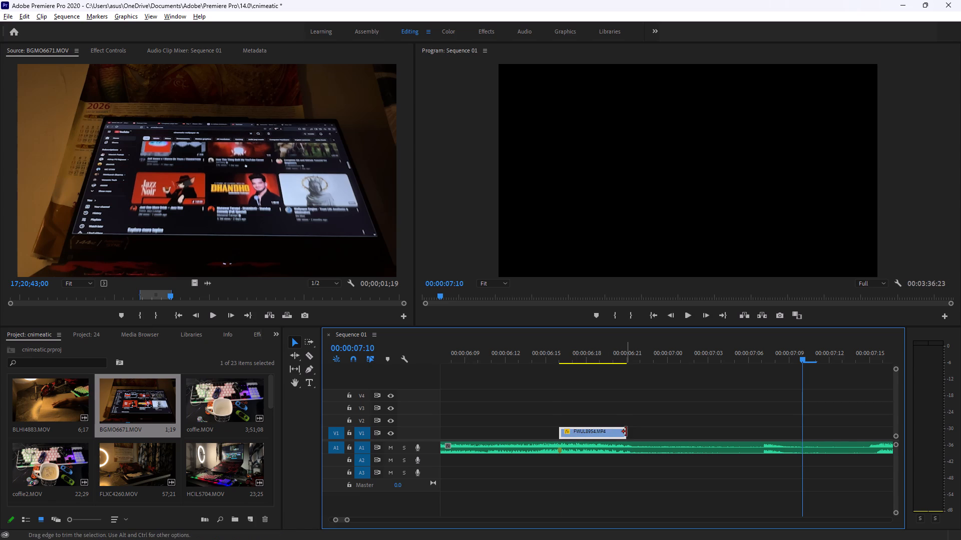
pyautogui.moveTo(626, 431); pyautogui.dragTo(641, 430)
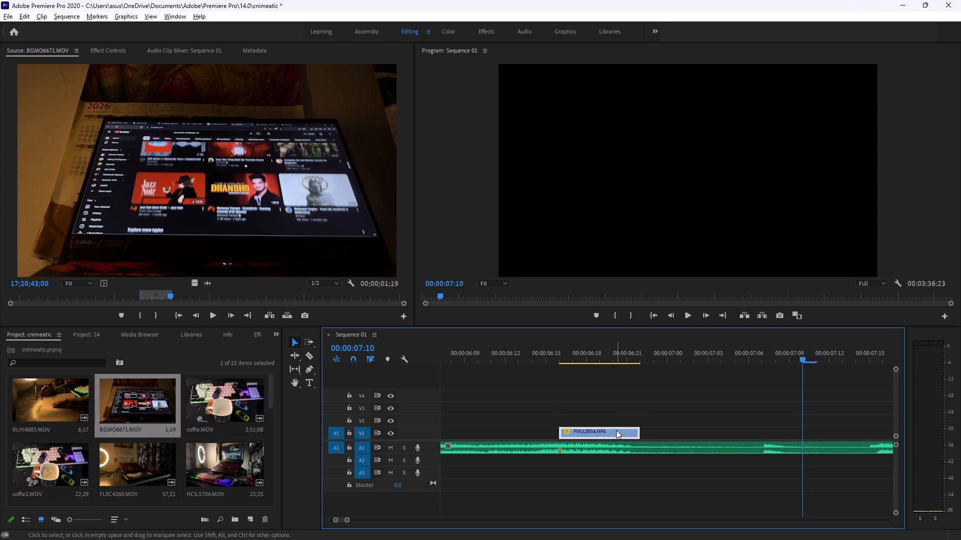
# Play Sequence 01 from the start up to the second clip on V1, around 00:00:04:02.
pyautogui.scroll(-5, 783, 362)
pyautogui.scroll(20, 625, 432)
pyautogui.scroll(3, 625, 432)
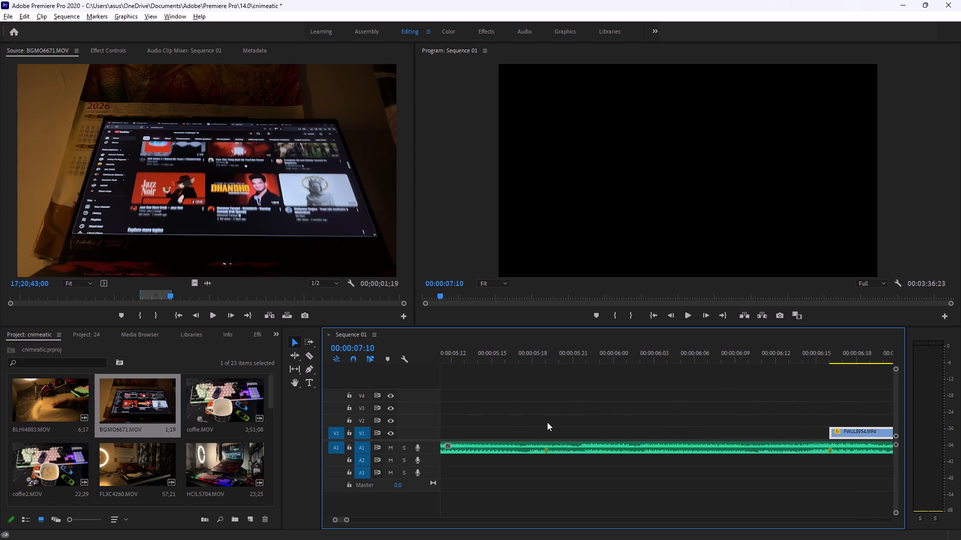
pyautogui.scroll(-8, 547, 422)
pyautogui.moveTo(348, 519); pyautogui.dragTo(366, 523)
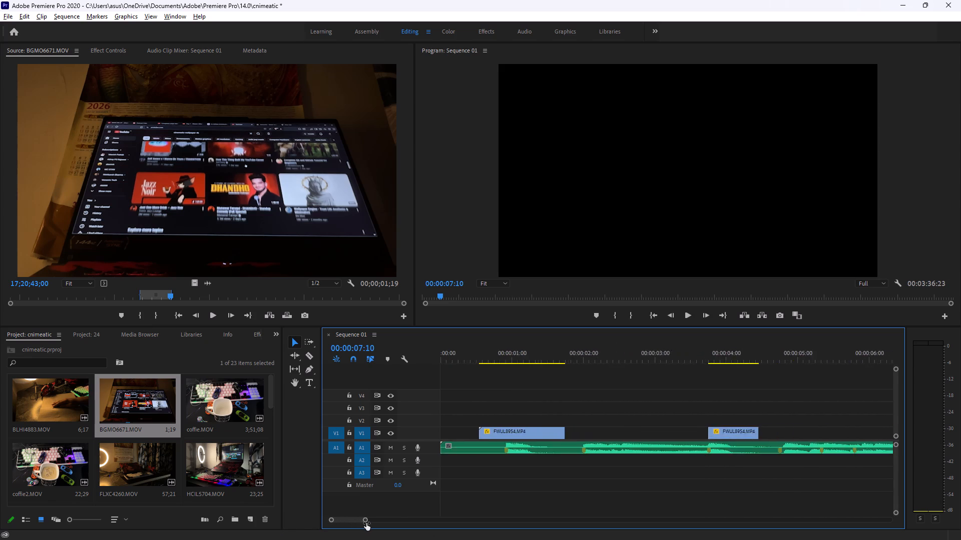
pyautogui.moveTo(366, 523); pyautogui.dragTo(401, 511)
pyautogui.scroll(6, 538, 426)
pyautogui.scroll(-12, 575, 408)
pyautogui.scroll(20, 580, 407)
pyautogui.scroll(1, 580, 407)
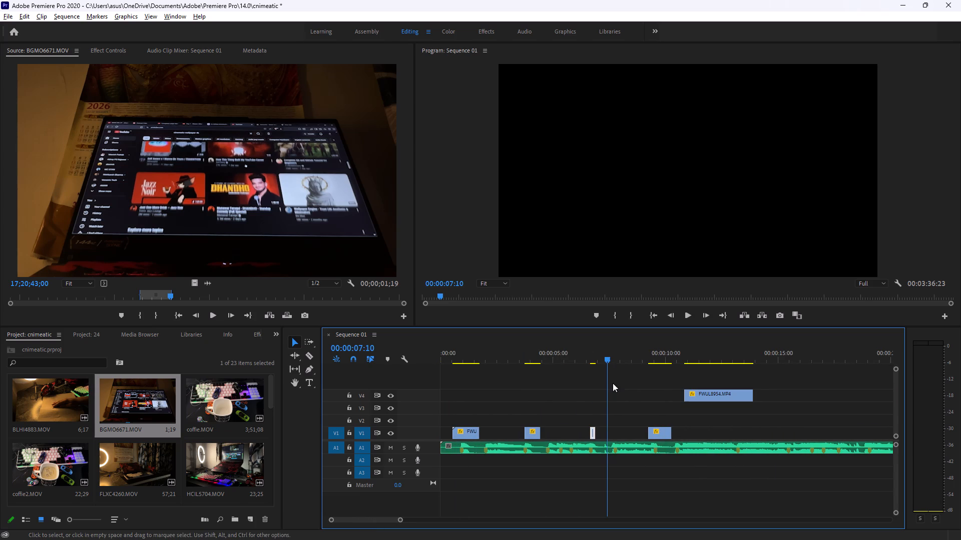
pyautogui.click(533, 432)
pyautogui.moveTo(609, 359); pyautogui.dragTo(542, 351)
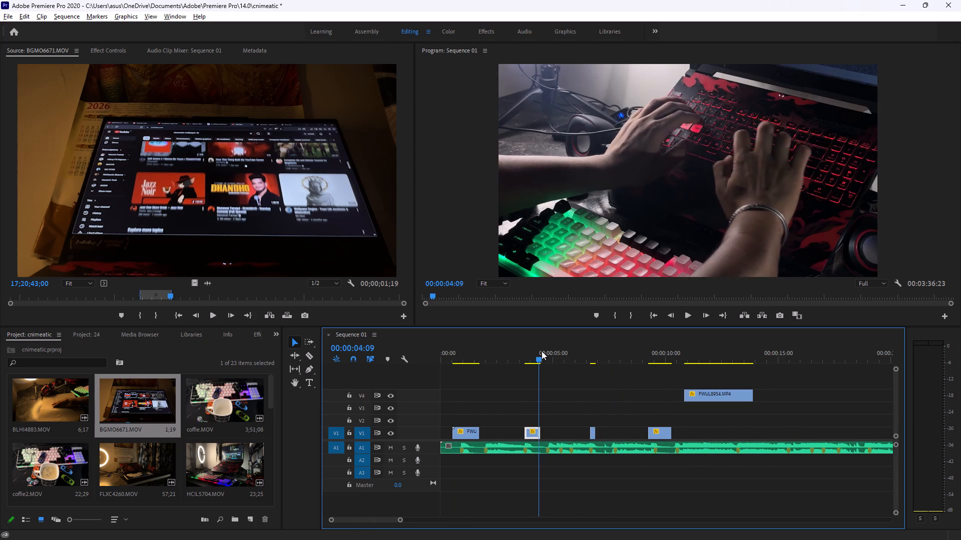
pyautogui.moveTo(542, 351); pyautogui.dragTo(506, 346)
pyautogui.press('space')
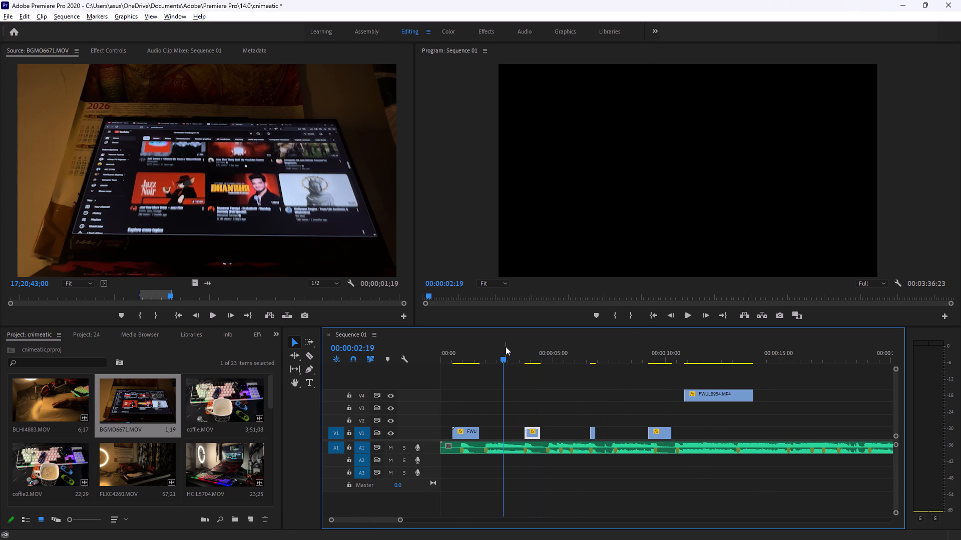
pyautogui.moveTo(504, 358); pyautogui.dragTo(411, 358)
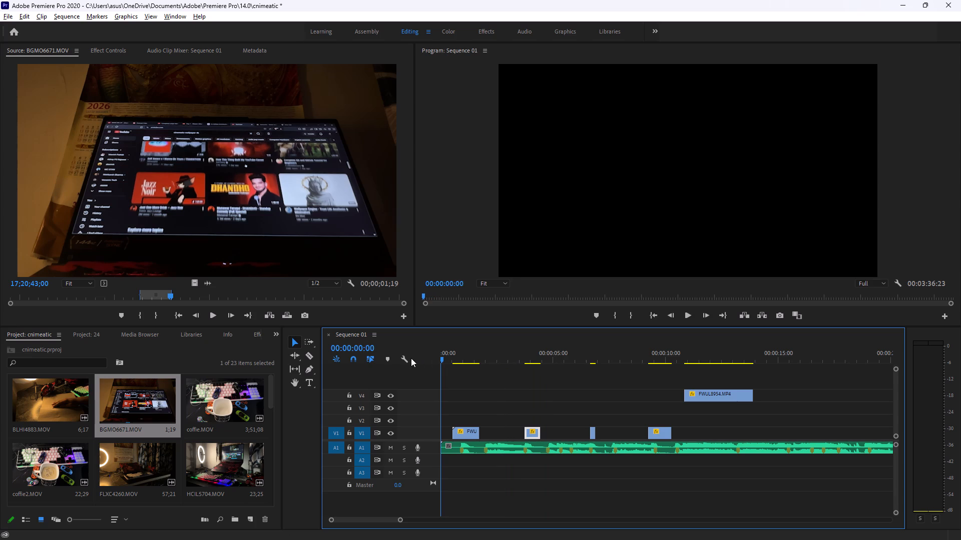
pyautogui.moveTo(411, 358); pyautogui.dragTo(406, 357)
pyautogui.press('space')
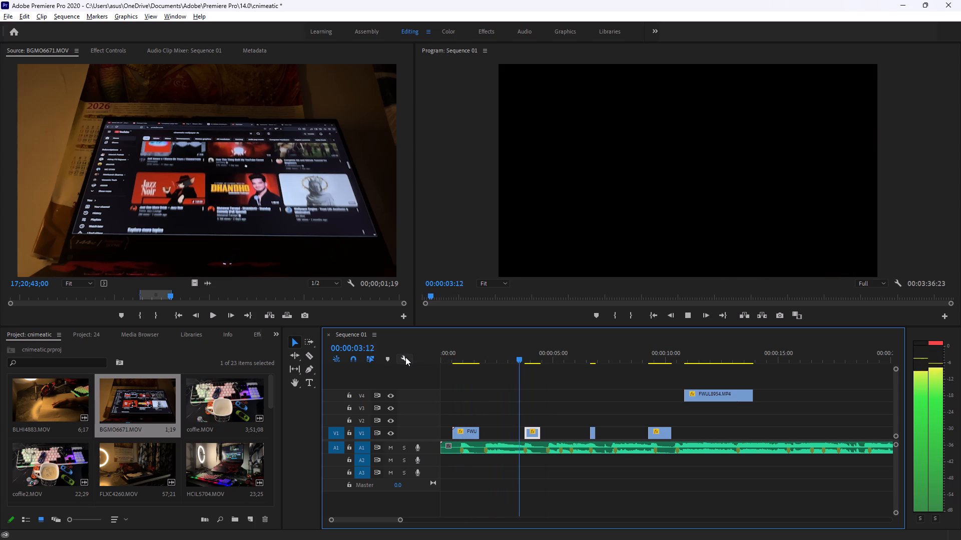
pyautogui.press('space')
# Load Sequence 01 from the project bin into the Source Monitor and play a short section past the first minute.
pyautogui.scroll(5, 193, 446)
pyautogui.scroll(-12, 203, 436)
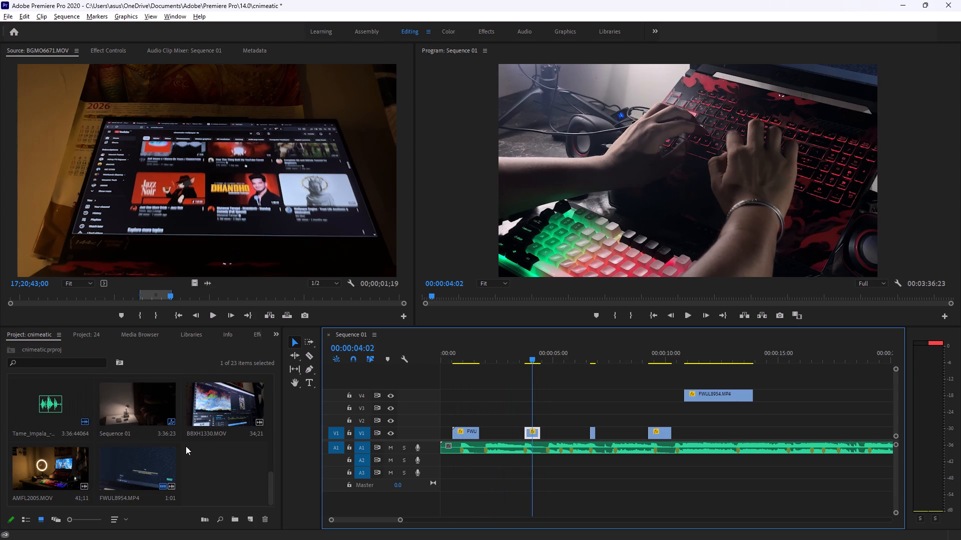
pyautogui.doubleClick(142, 410)
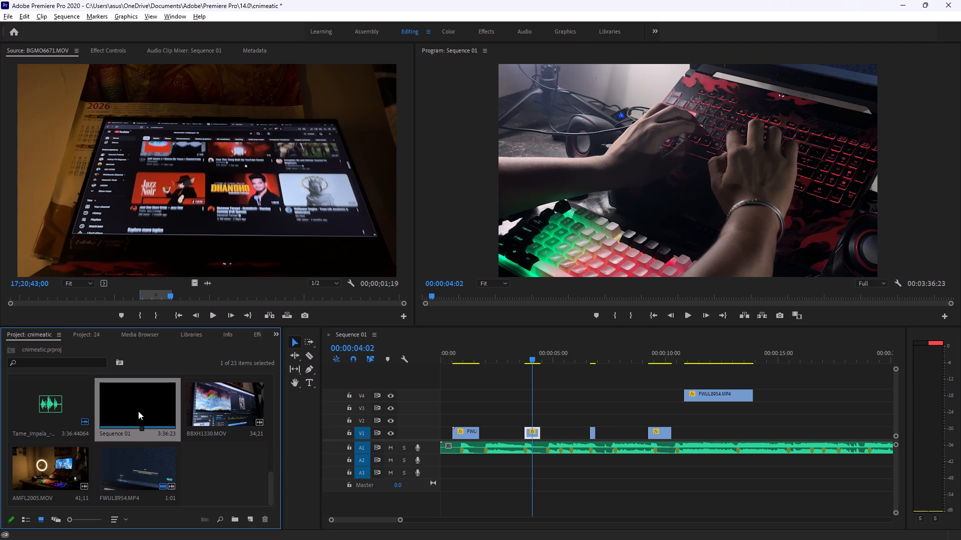
pyautogui.doubleClick(138, 411)
pyautogui.tripleClick(138, 416)
pyautogui.doubleClick(138, 416)
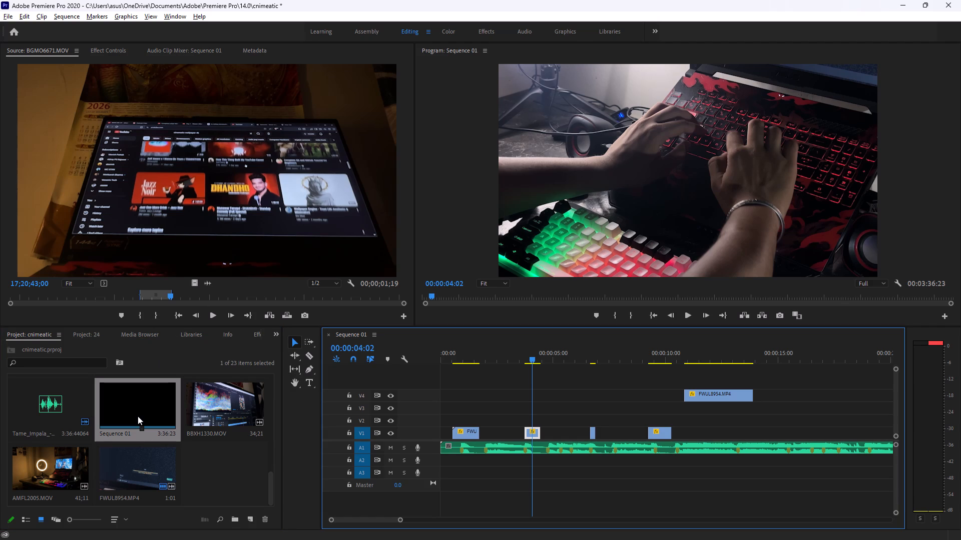
pyautogui.moveTo(144, 415); pyautogui.dragTo(185, 223)
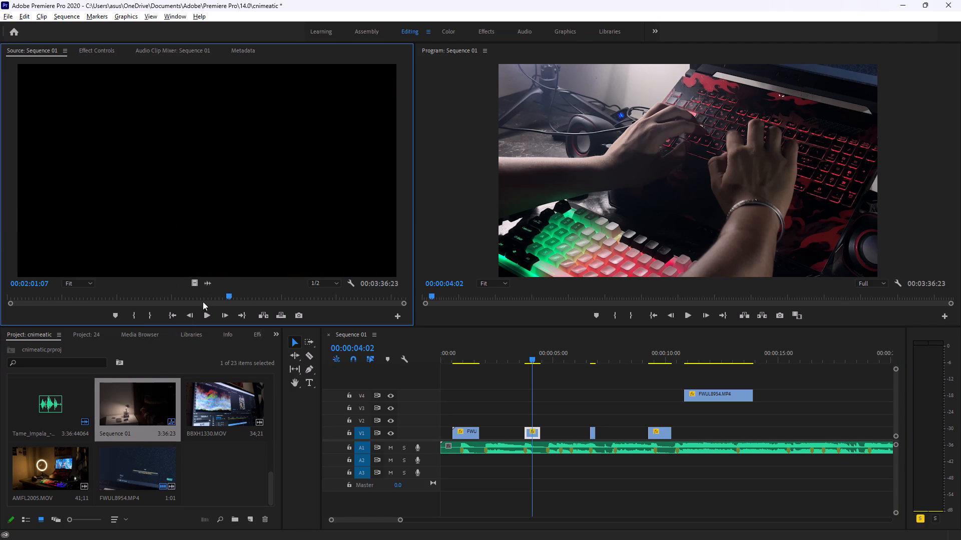
pyautogui.moveTo(227, 296); pyautogui.dragTo(135, 299)
pyautogui.click(203, 315)
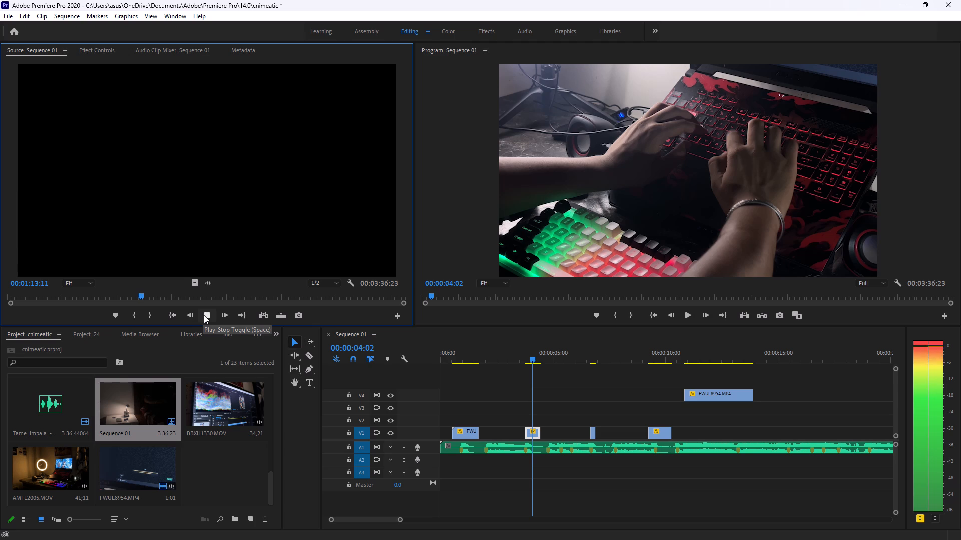
pyautogui.click(204, 315)
# Browse the project bin's footage and open BBXH1330.MOV in the Source Monitor.
pyautogui.scroll(8, 182, 418)
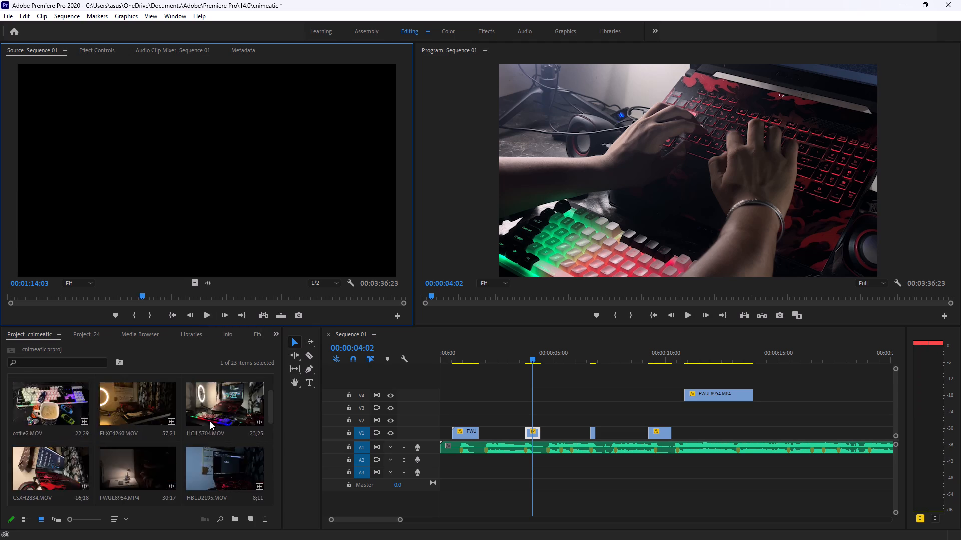
pyautogui.scroll(1, 210, 421)
pyautogui.scroll(-6, 223, 421)
pyautogui.scroll(1, 219, 425)
pyautogui.scroll(-6, 202, 438)
pyautogui.doubleClick(229, 418)
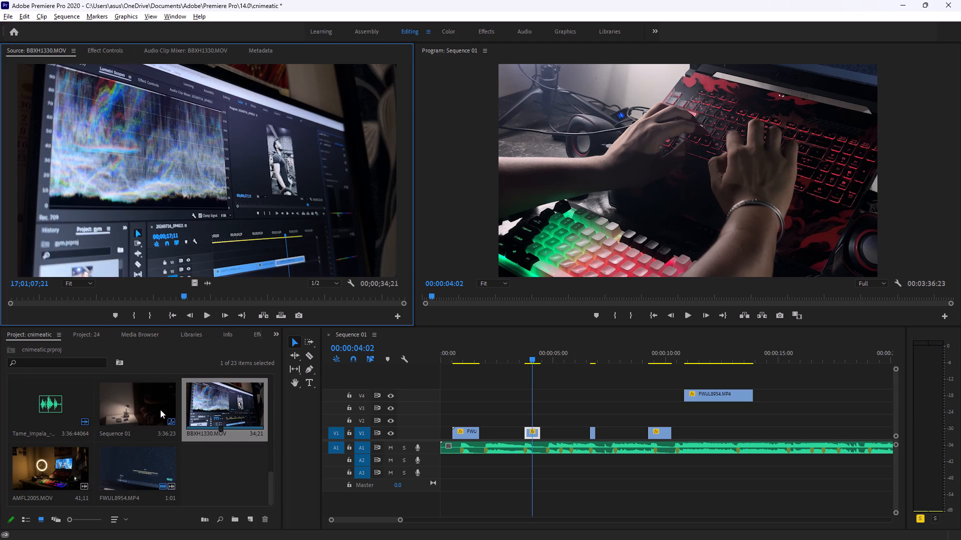
pyautogui.doubleClick(154, 408)
pyautogui.click(533, 432)
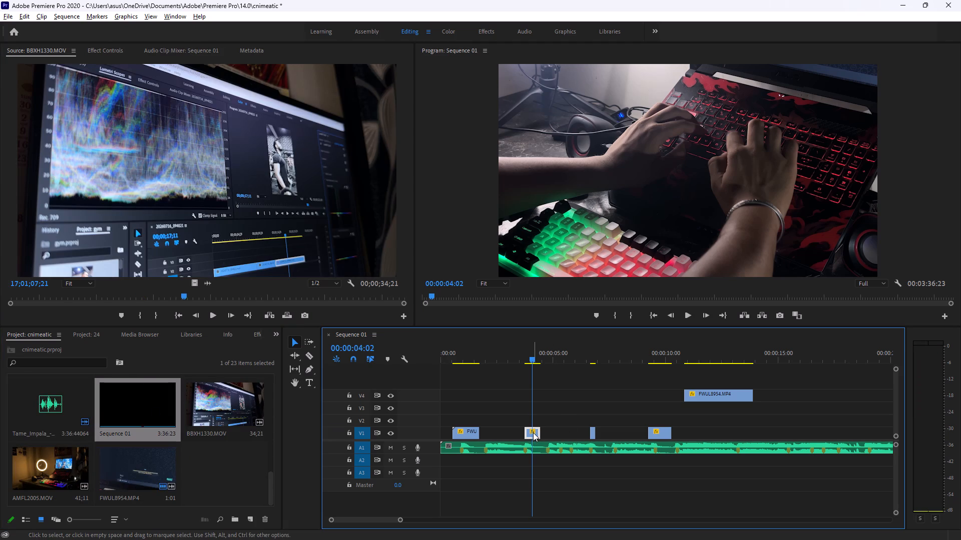
# Review the FWUL8954.MP4 clip on V4 and delete it from Sequence 01.
pyautogui.scroll(-1, 587, 393)
pyautogui.tripleClick(679, 388)
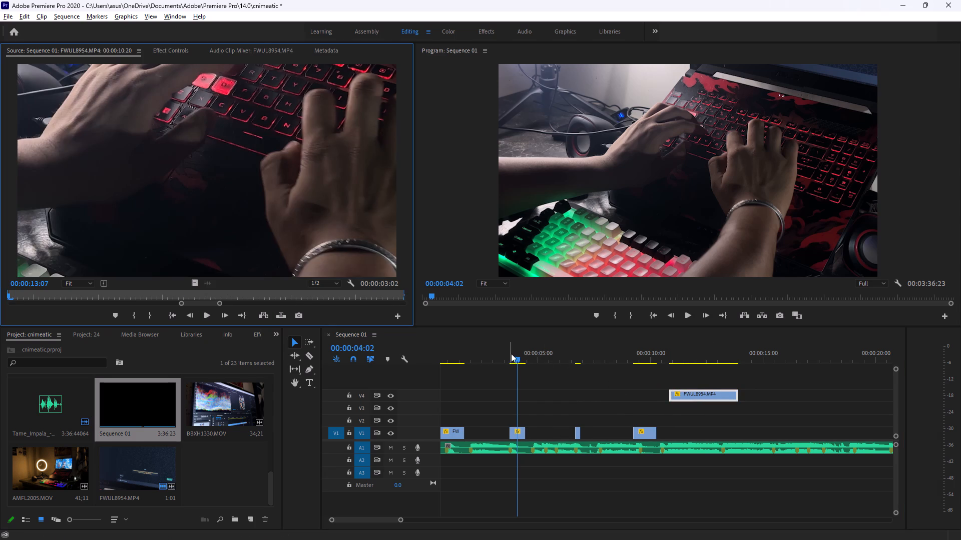
pyautogui.moveTo(513, 354); pyautogui.dragTo(719, 368)
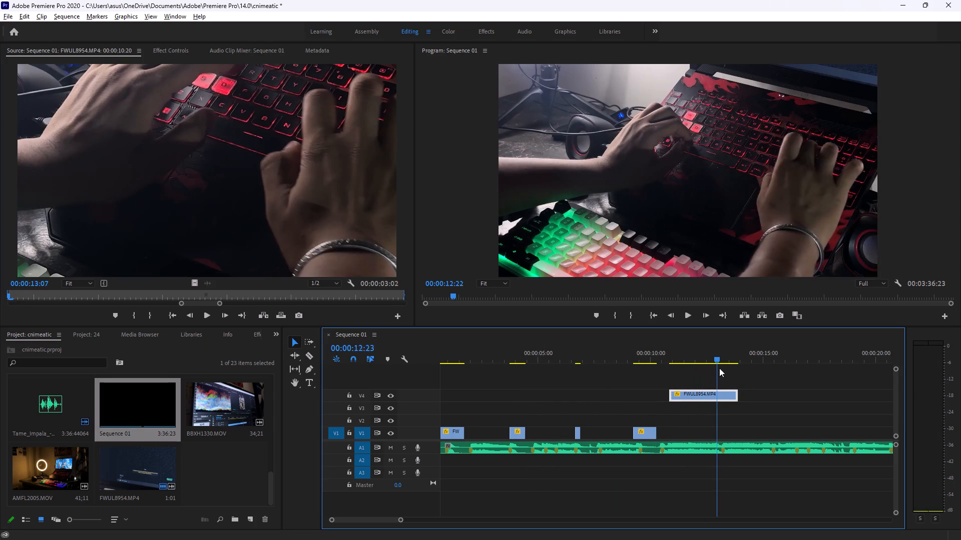
pyautogui.moveTo(719, 368); pyautogui.dragTo(696, 369)
pyautogui.doubleClick(700, 393)
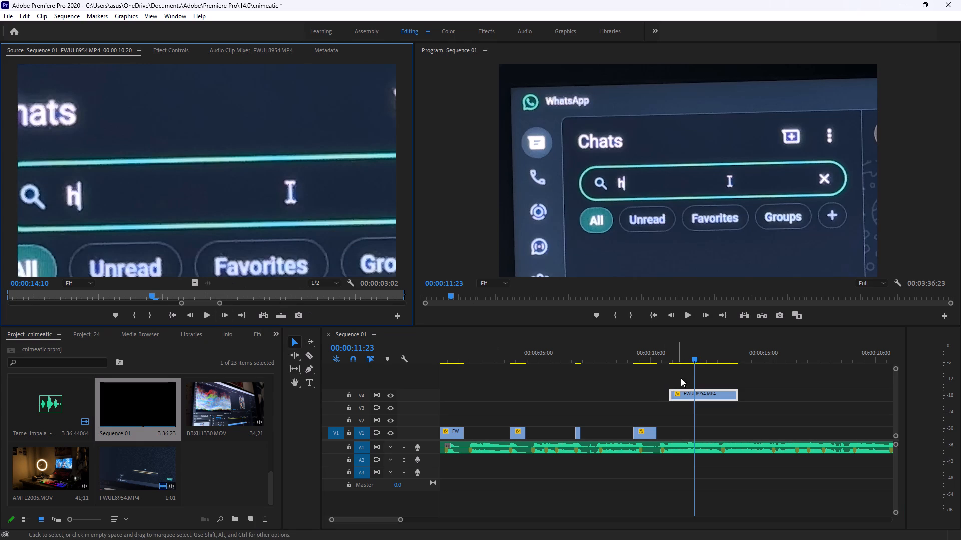
pyautogui.press('Delete')
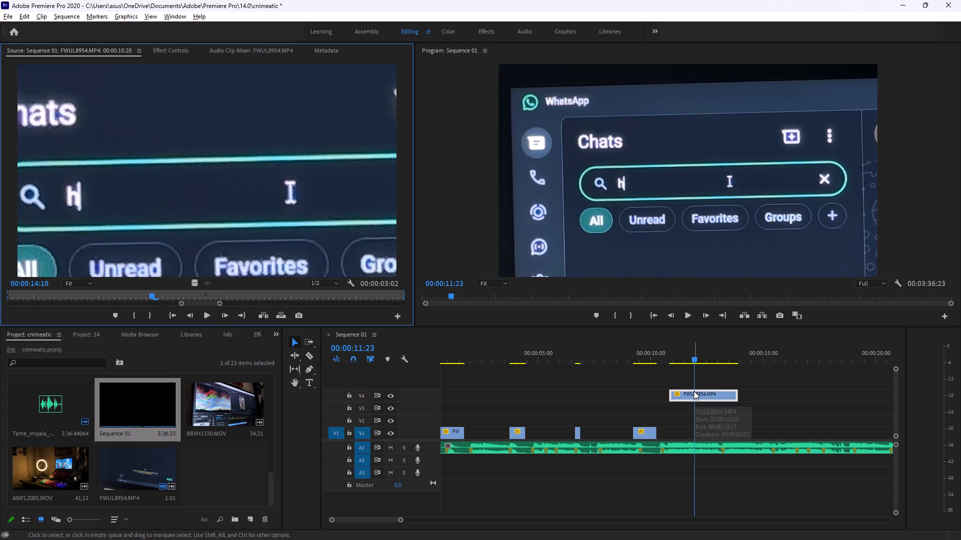
pyautogui.press('Delete')
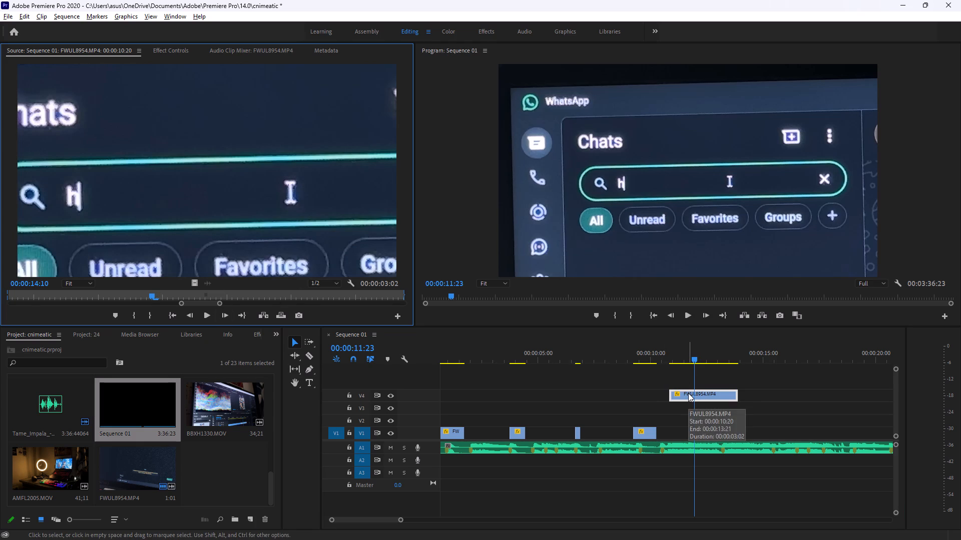
pyautogui.click(675, 393)
pyautogui.press('Delete')
pyautogui.press('Delete')
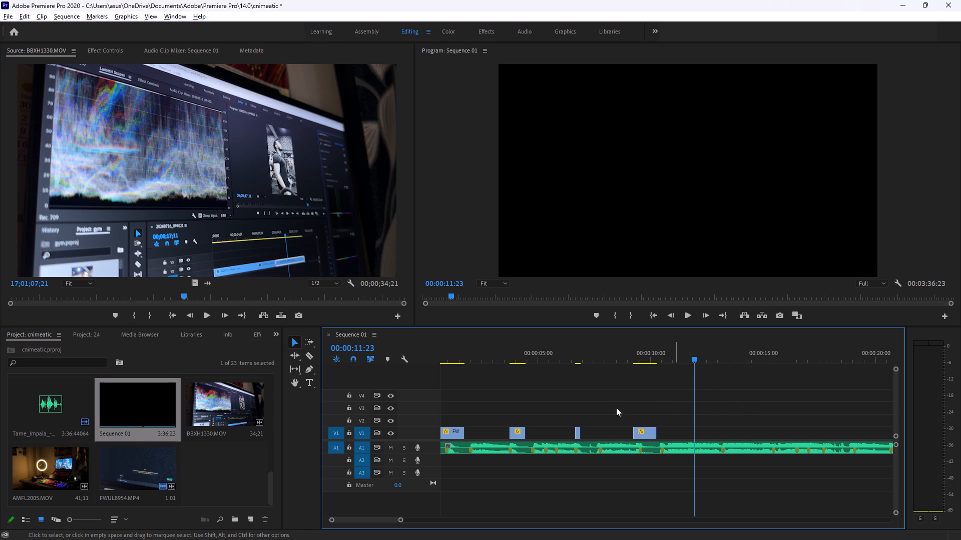
# Scrub through BBXH1330.MOV in the Source Monitor and open Sequence 01 from the project bin.
pyautogui.click(160, 423)
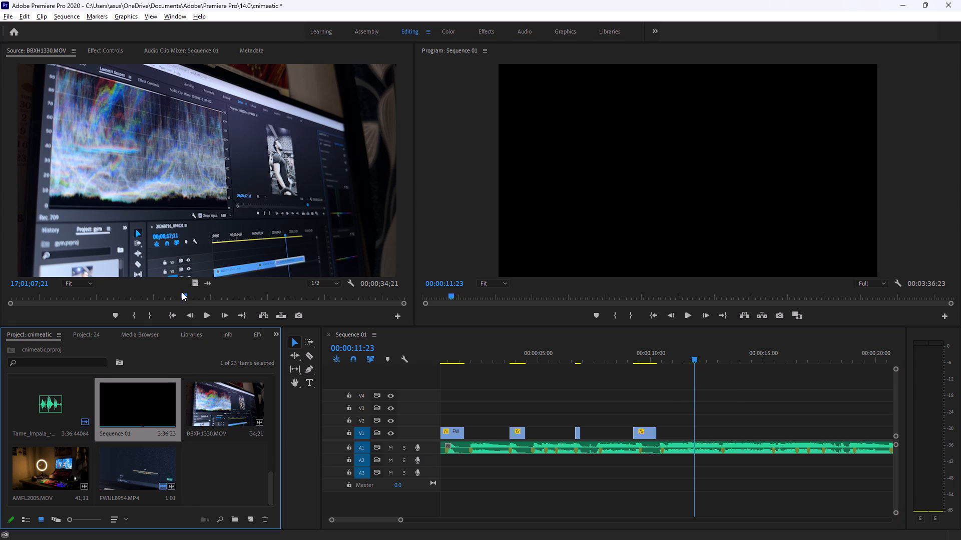
pyautogui.moveTo(182, 292); pyautogui.dragTo(112, 329)
pyautogui.click(226, 464)
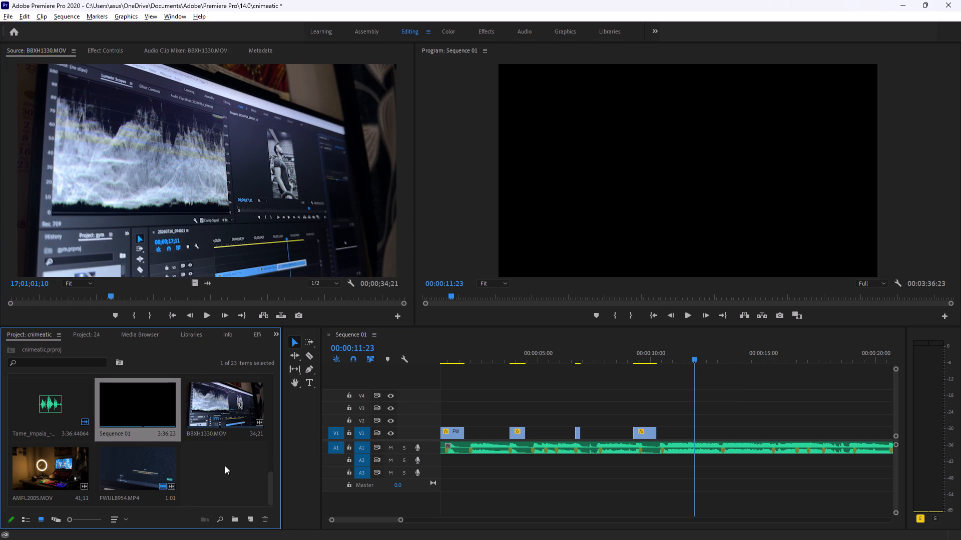
pyautogui.doubleClick(154, 409)
pyautogui.scroll(17, 576, 432)
# Scrub Sequence 01 back to 00:00:02:01, just after the first V1 clip, to check the gap there.
pyautogui.moveTo(707, 358); pyautogui.dragTo(647, 356)
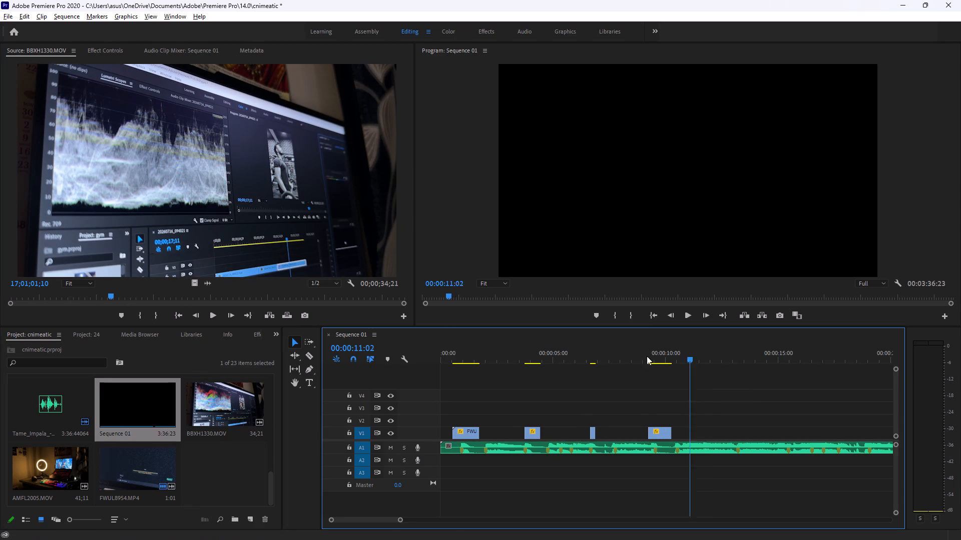
pyautogui.moveTo(647, 356); pyautogui.dragTo(479, 355)
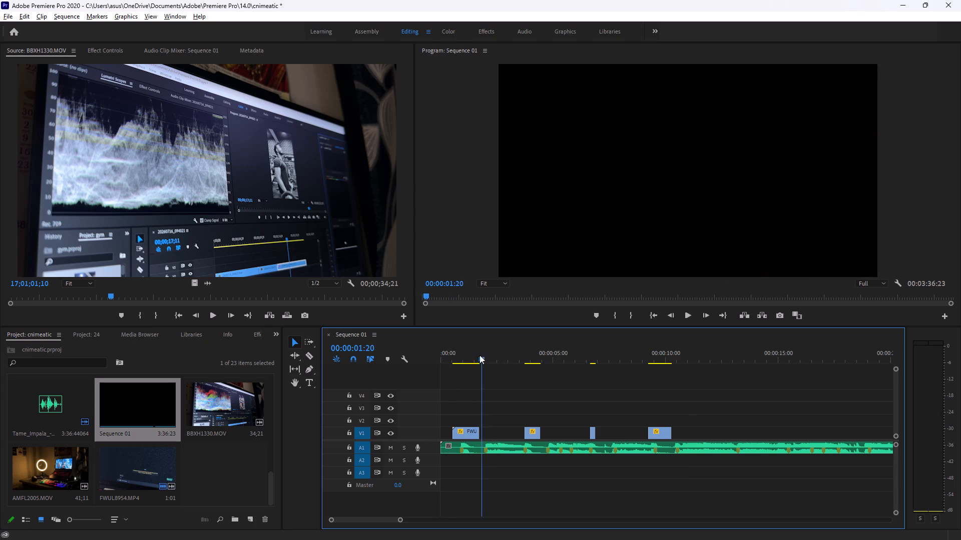
pyautogui.moveTo(479, 355); pyautogui.dragTo(484, 354)
pyautogui.click(478, 434)
pyautogui.click(212, 461)
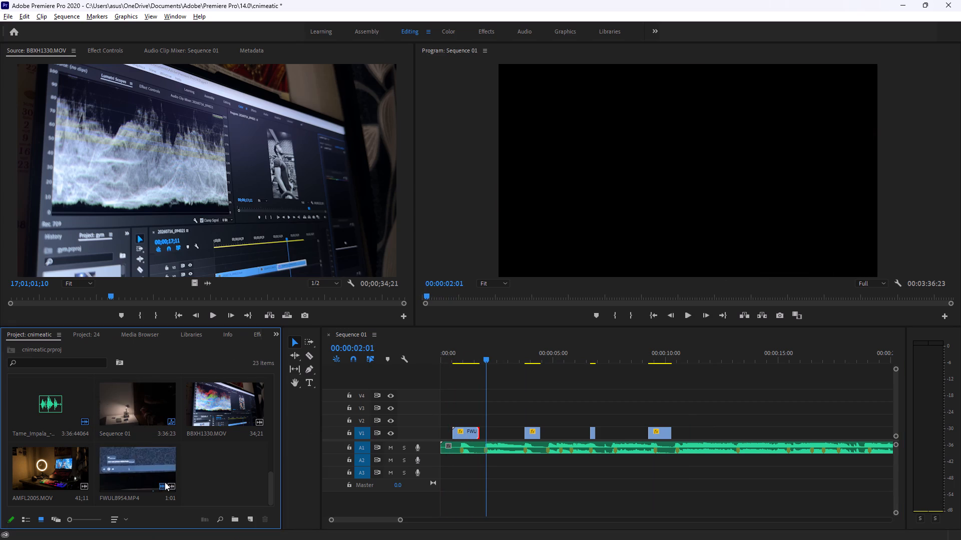
# Open FWUL8954.MP4 in the Source Monitor and mark the lamp-and-desk section from 00:00:06:21 to 00:00:09:08.
pyautogui.click(142, 482)
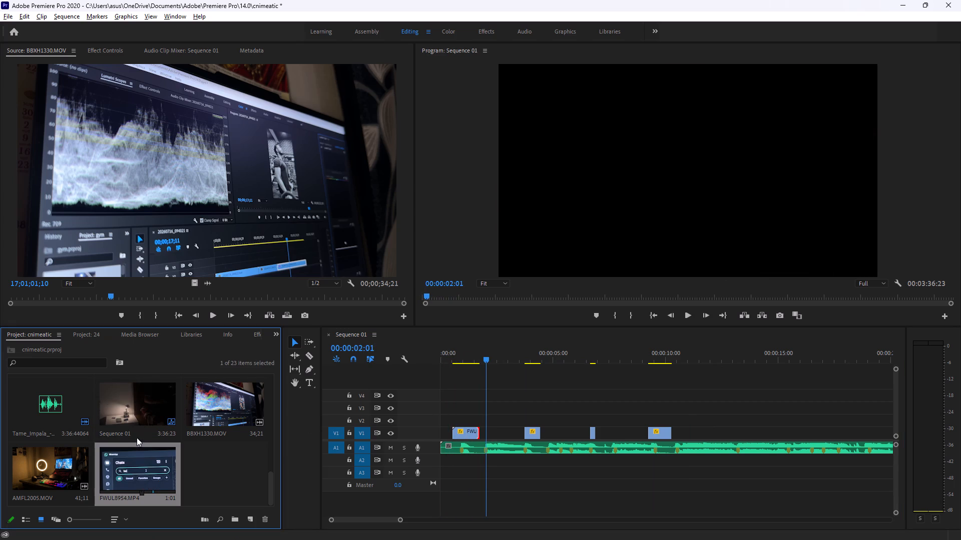
pyautogui.click(139, 425)
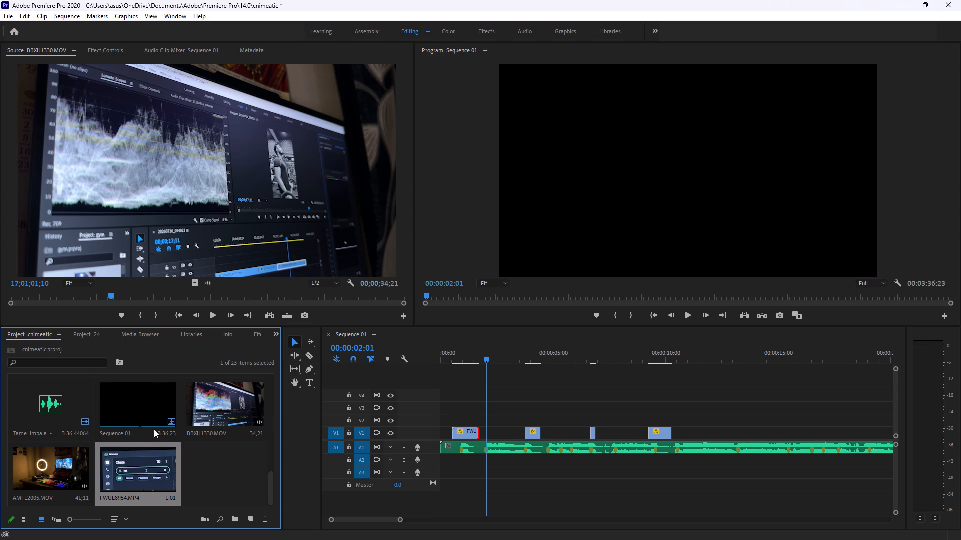
pyautogui.click(213, 481)
pyautogui.doubleClick(147, 478)
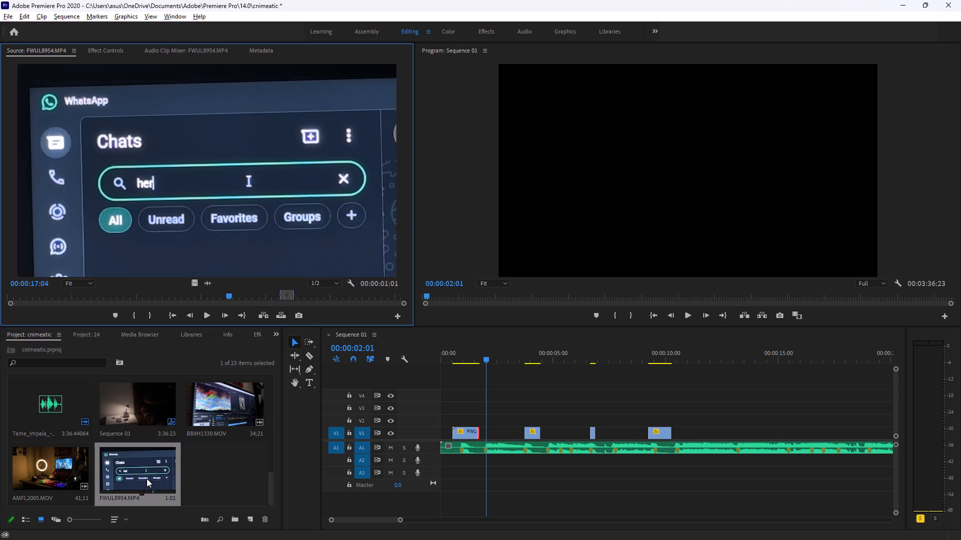
pyautogui.moveTo(227, 291); pyautogui.dragTo(83, 290)
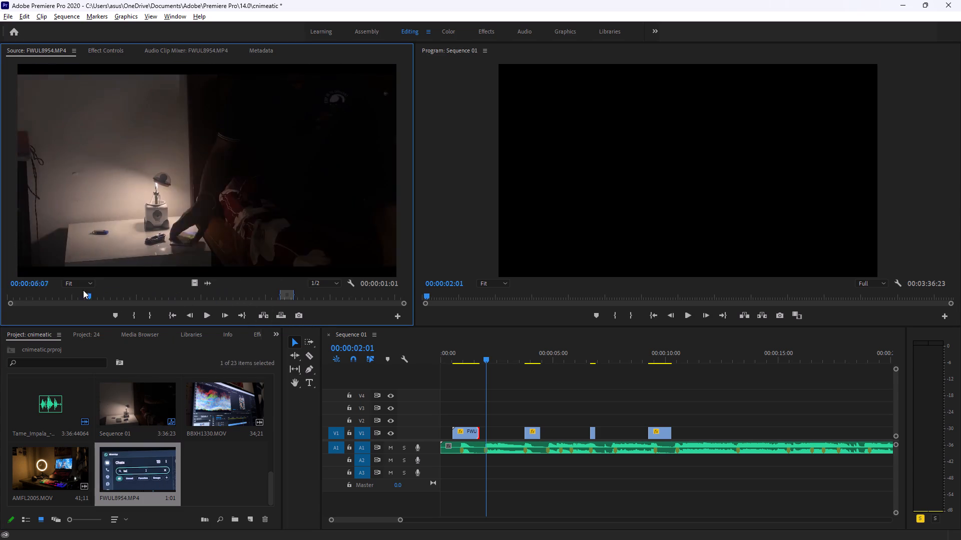
pyautogui.moveTo(83, 290); pyautogui.dragTo(79, 295)
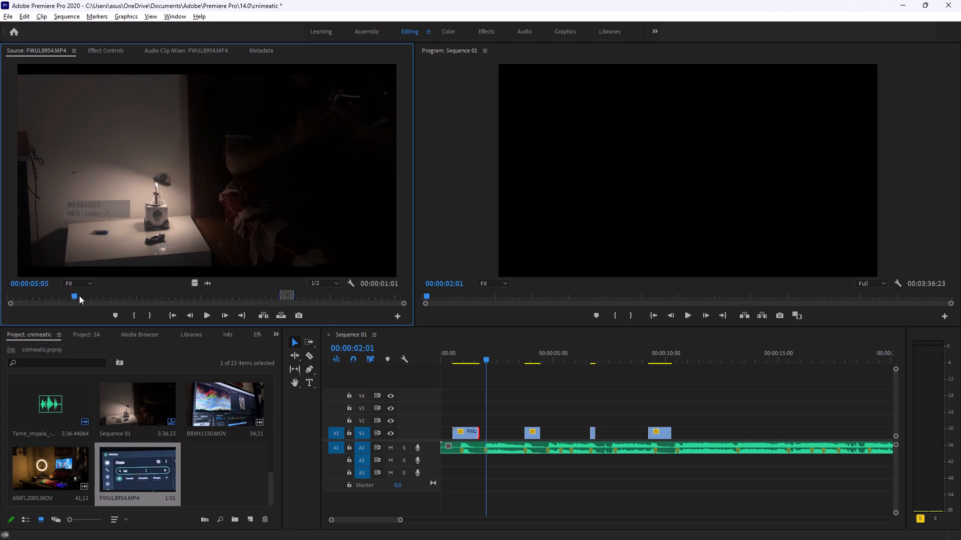
pyautogui.moveTo(79, 295); pyautogui.dragTo(98, 303)
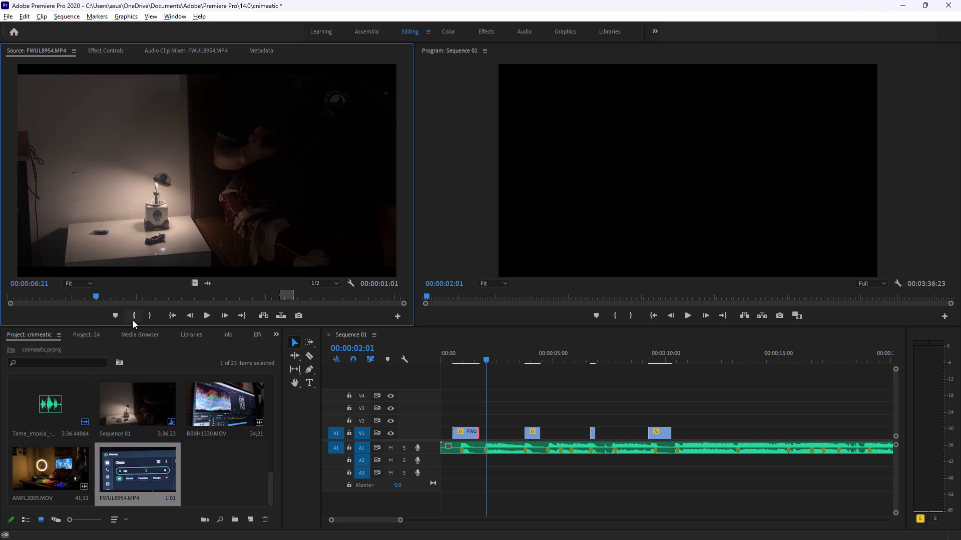
pyautogui.click(134, 313)
pyautogui.moveTo(95, 295); pyautogui.dragTo(119, 301)
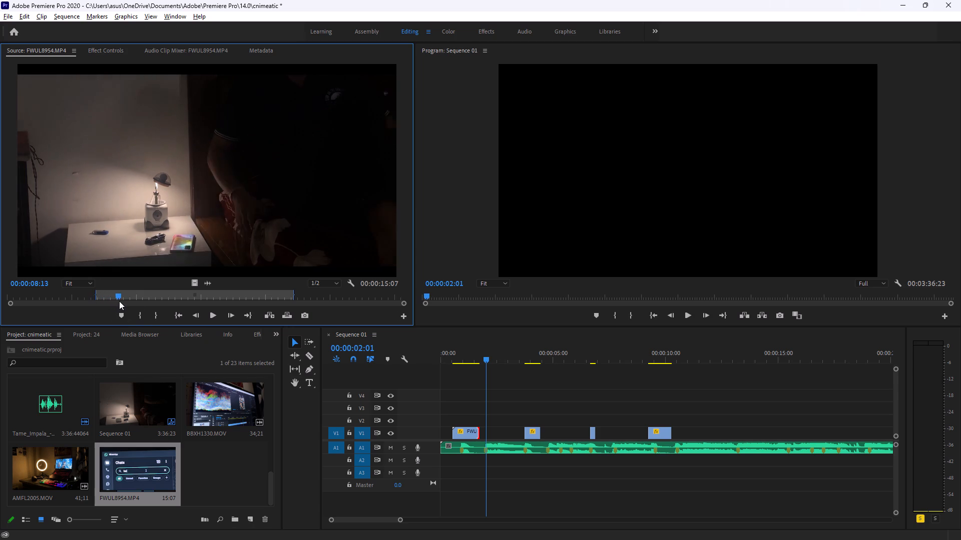
pyautogui.moveTo(119, 301); pyautogui.dragTo(127, 301)
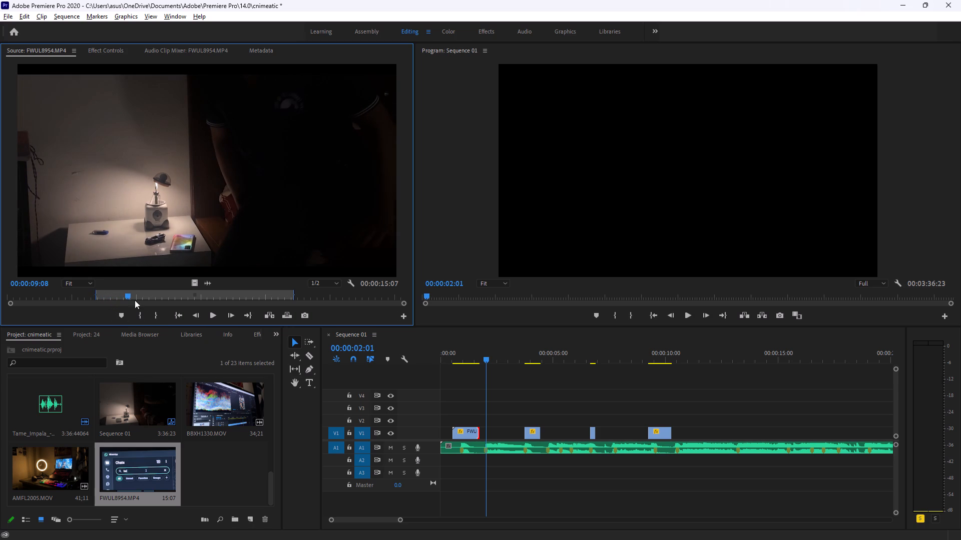
pyautogui.click(156, 316)
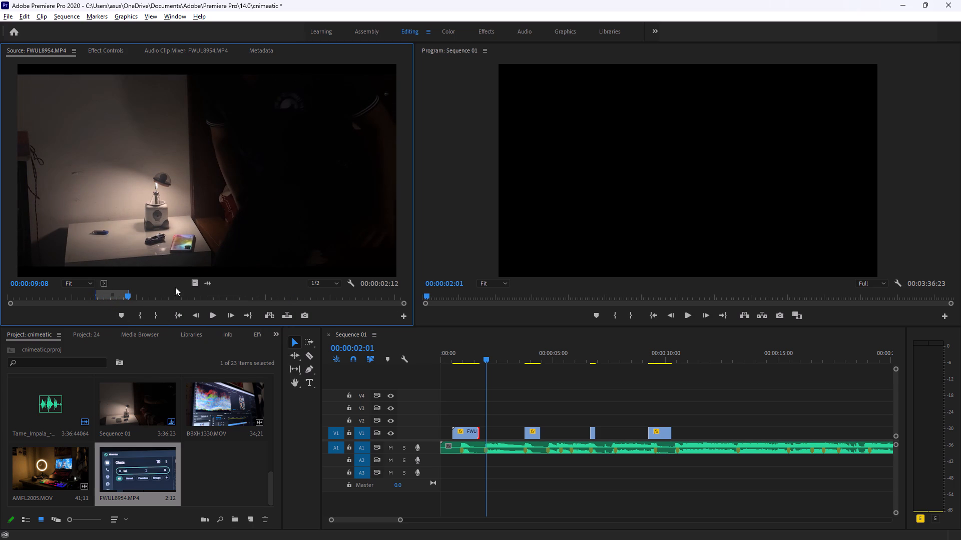
# Place the video of the marked FWUL8954.MP4 section on V3, starting where the second V1 clip ends.
pyautogui.moveTo(197, 286); pyautogui.dragTo(542, 425)
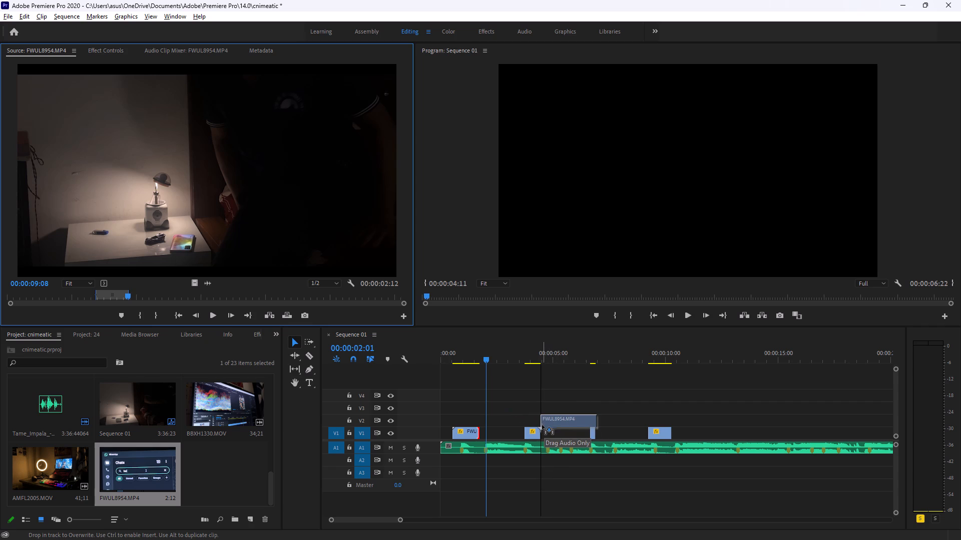
pyautogui.moveTo(542, 425); pyautogui.dragTo(539, 412)
# Play Sequence 01 through the V3 FWUL8954.MP4 clip and again from before it to check its timing against the music.
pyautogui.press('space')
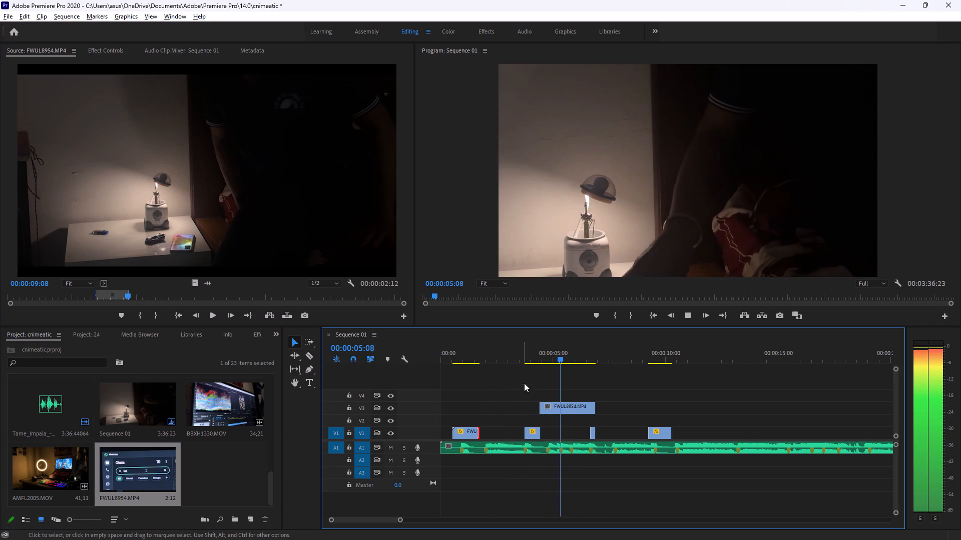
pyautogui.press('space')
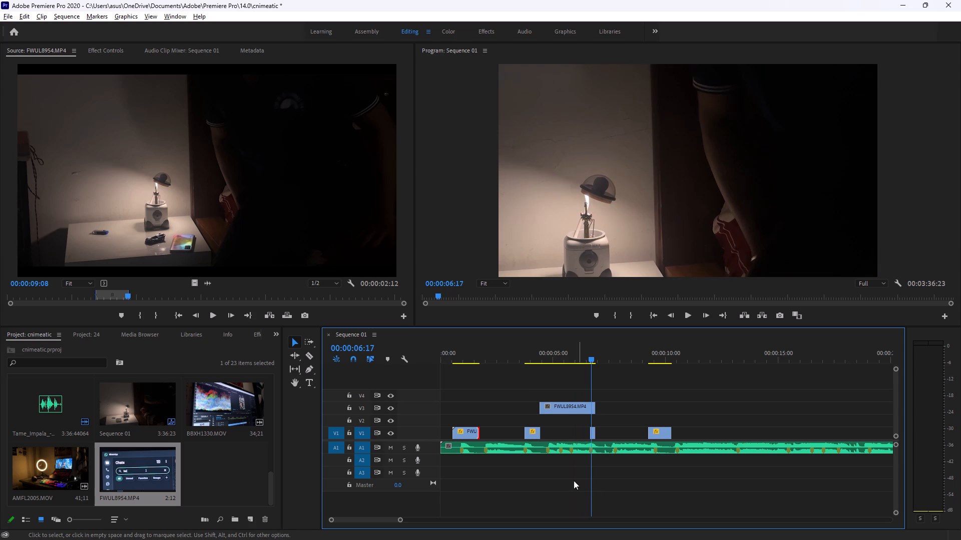
pyautogui.moveTo(404, 521); pyautogui.dragTo(397, 517)
pyautogui.moveTo(395, 517); pyautogui.dragTo(386, 517)
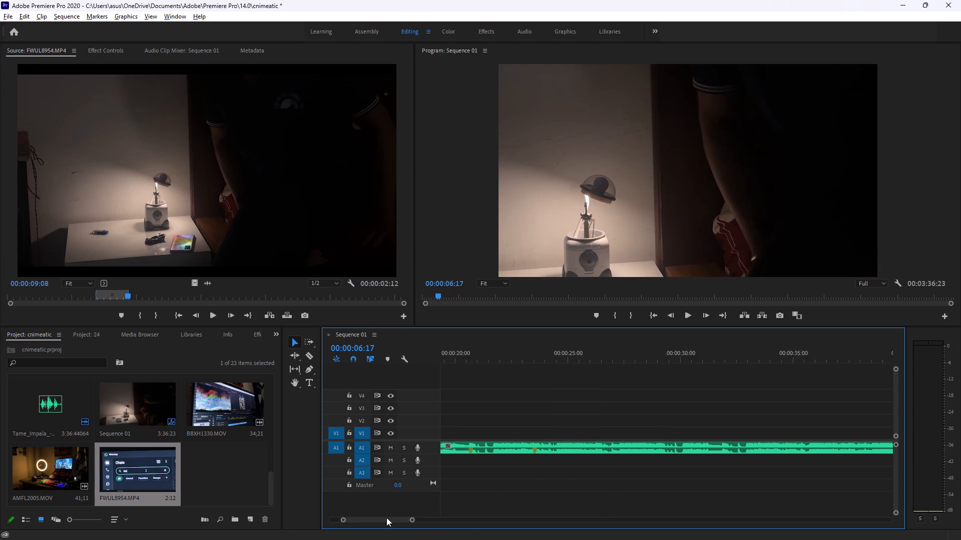
pyautogui.moveTo(386, 517); pyautogui.dragTo(340, 517)
pyautogui.moveTo(399, 519); pyautogui.dragTo(430, 526)
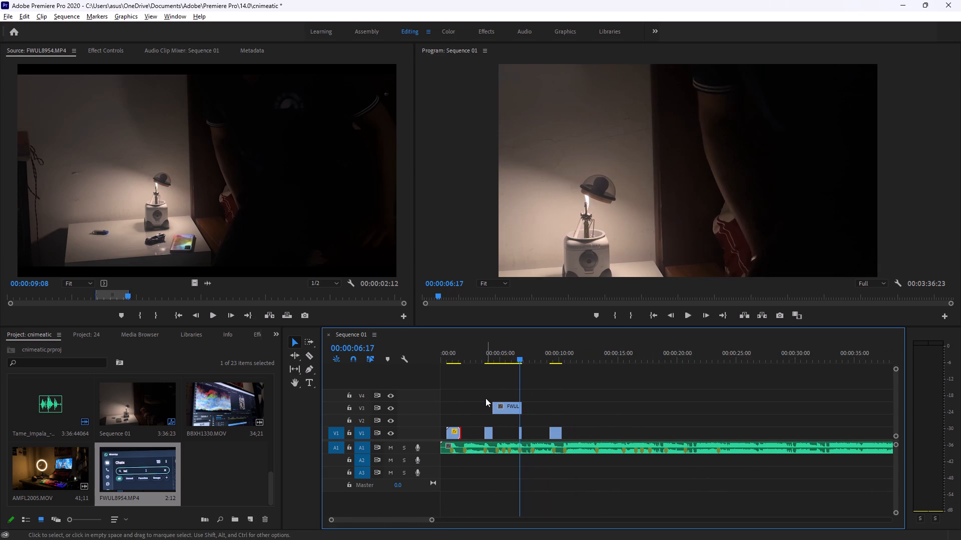
pyautogui.click(483, 392)
pyautogui.moveTo(520, 355); pyautogui.dragTo(407, 332)
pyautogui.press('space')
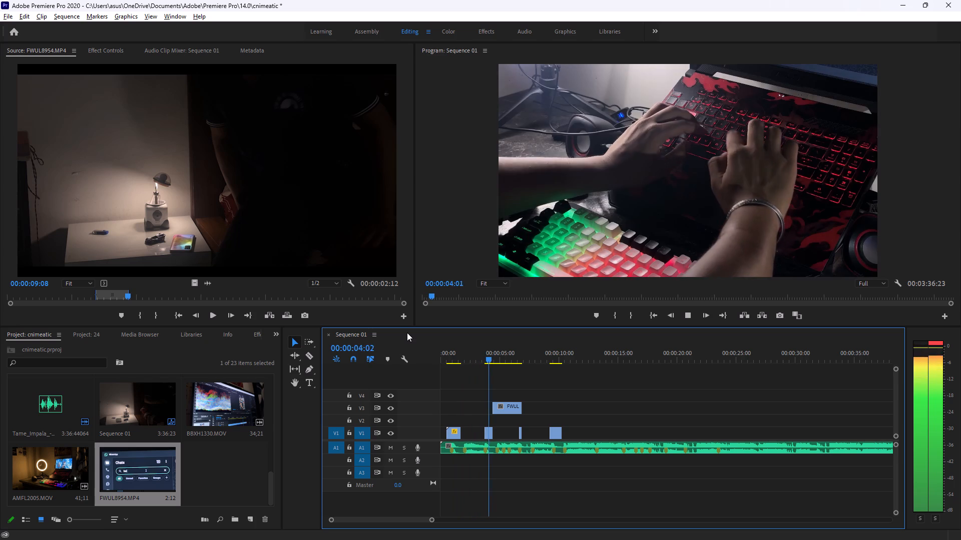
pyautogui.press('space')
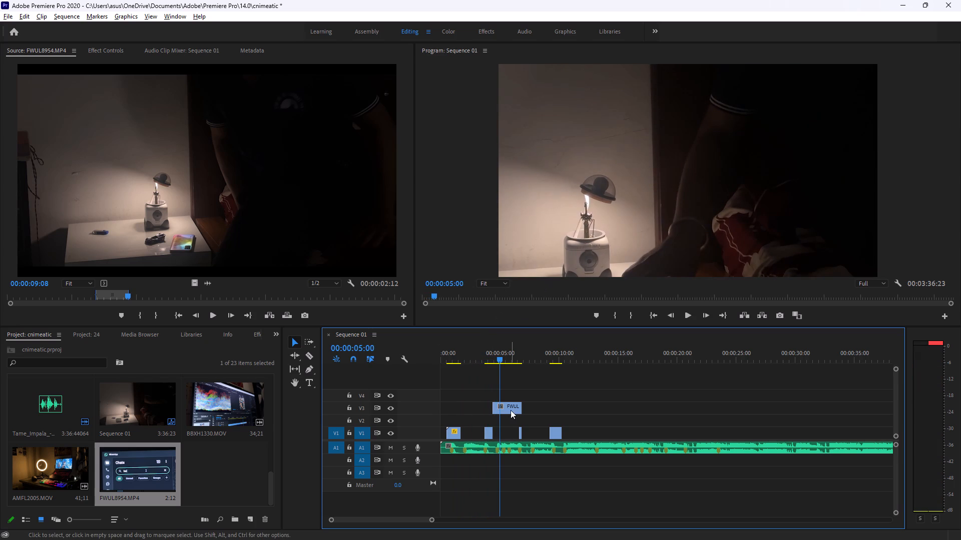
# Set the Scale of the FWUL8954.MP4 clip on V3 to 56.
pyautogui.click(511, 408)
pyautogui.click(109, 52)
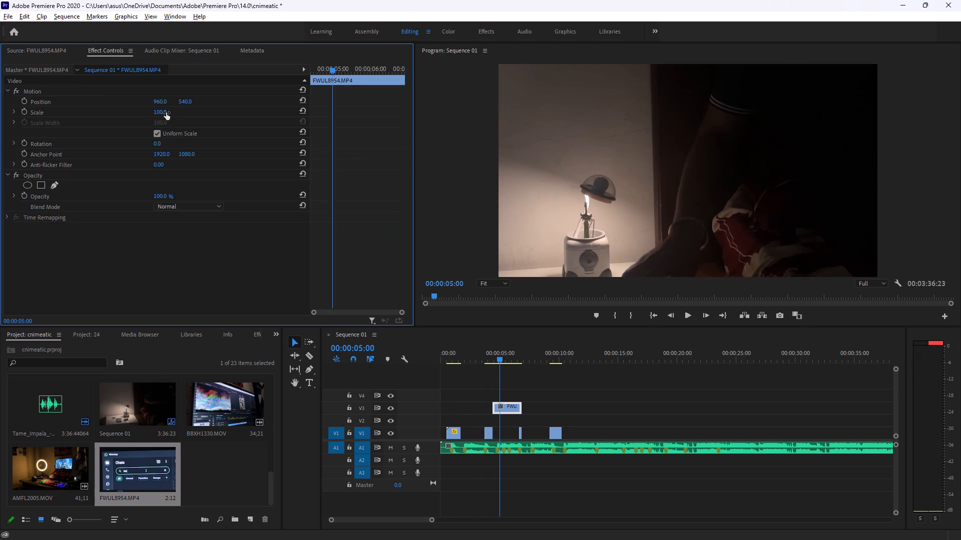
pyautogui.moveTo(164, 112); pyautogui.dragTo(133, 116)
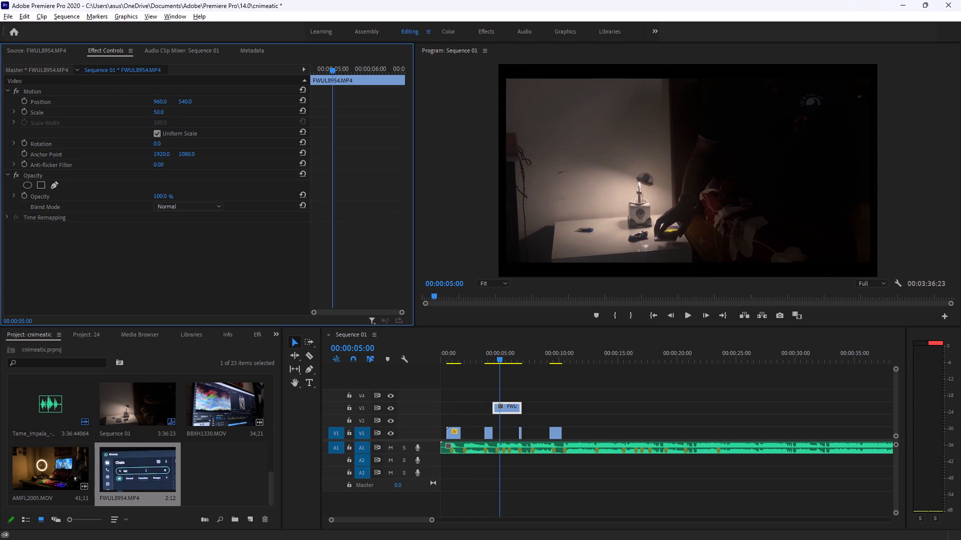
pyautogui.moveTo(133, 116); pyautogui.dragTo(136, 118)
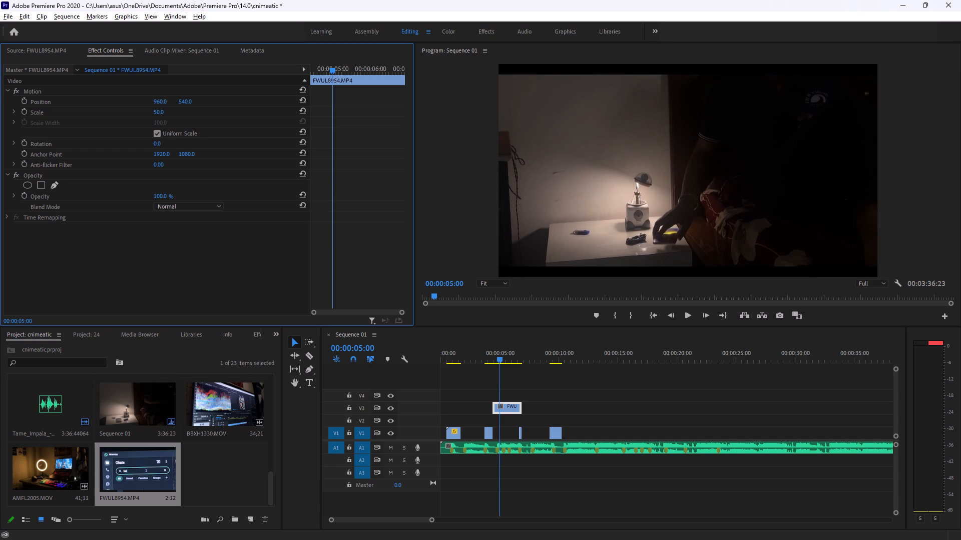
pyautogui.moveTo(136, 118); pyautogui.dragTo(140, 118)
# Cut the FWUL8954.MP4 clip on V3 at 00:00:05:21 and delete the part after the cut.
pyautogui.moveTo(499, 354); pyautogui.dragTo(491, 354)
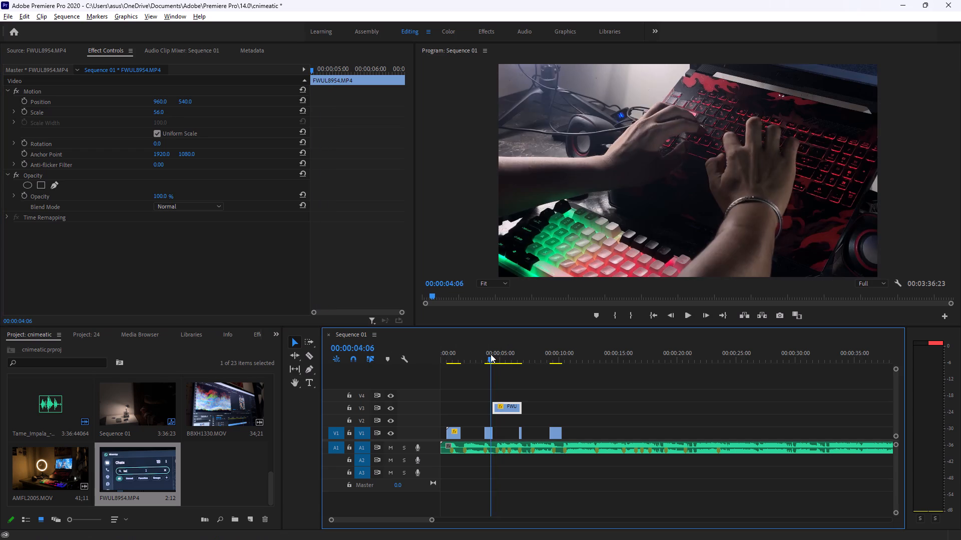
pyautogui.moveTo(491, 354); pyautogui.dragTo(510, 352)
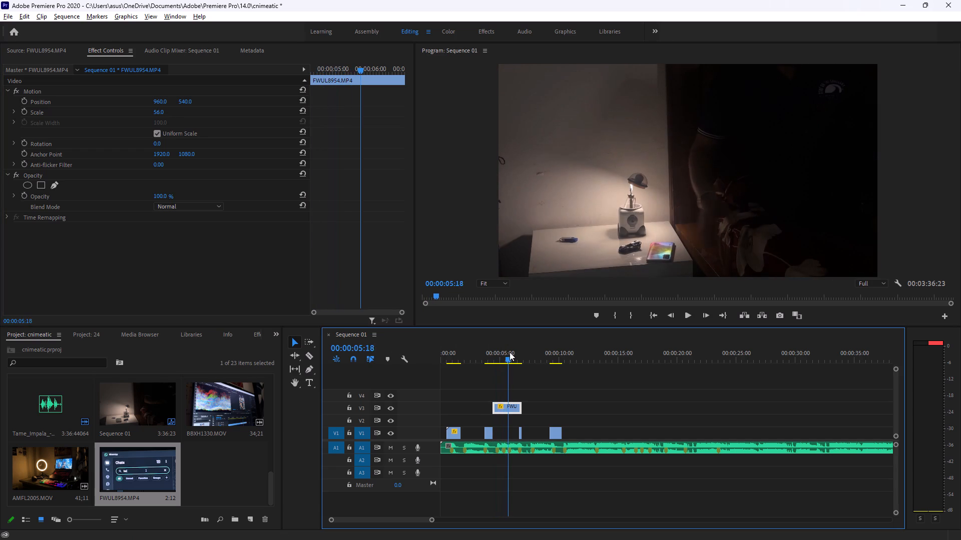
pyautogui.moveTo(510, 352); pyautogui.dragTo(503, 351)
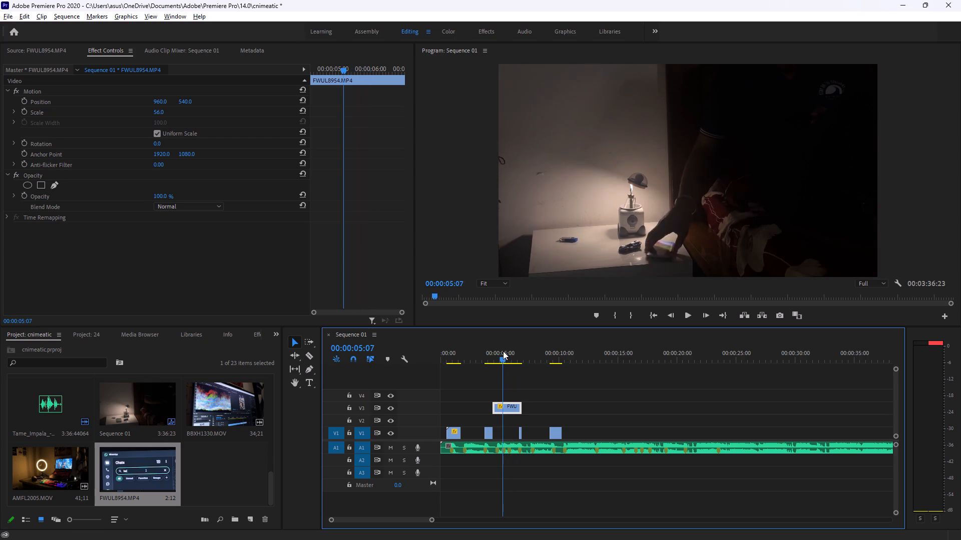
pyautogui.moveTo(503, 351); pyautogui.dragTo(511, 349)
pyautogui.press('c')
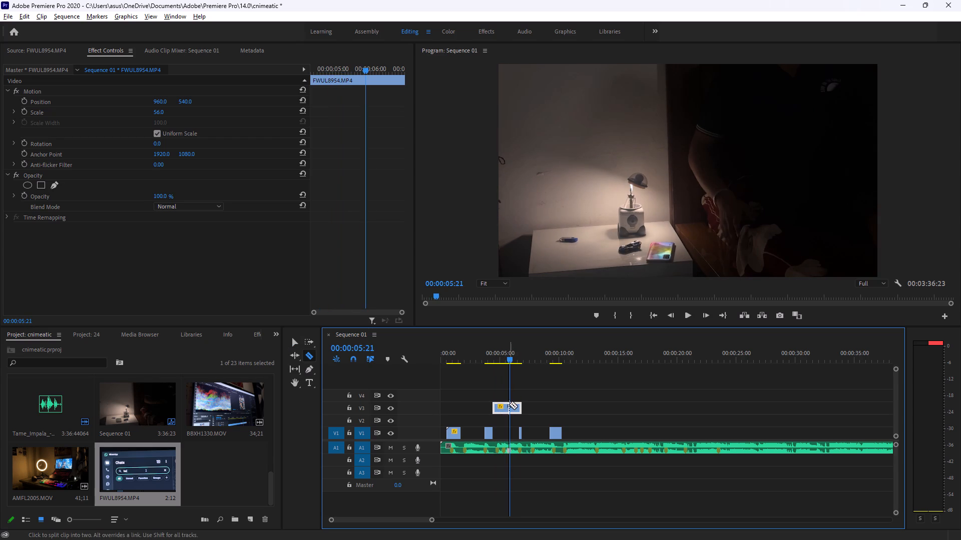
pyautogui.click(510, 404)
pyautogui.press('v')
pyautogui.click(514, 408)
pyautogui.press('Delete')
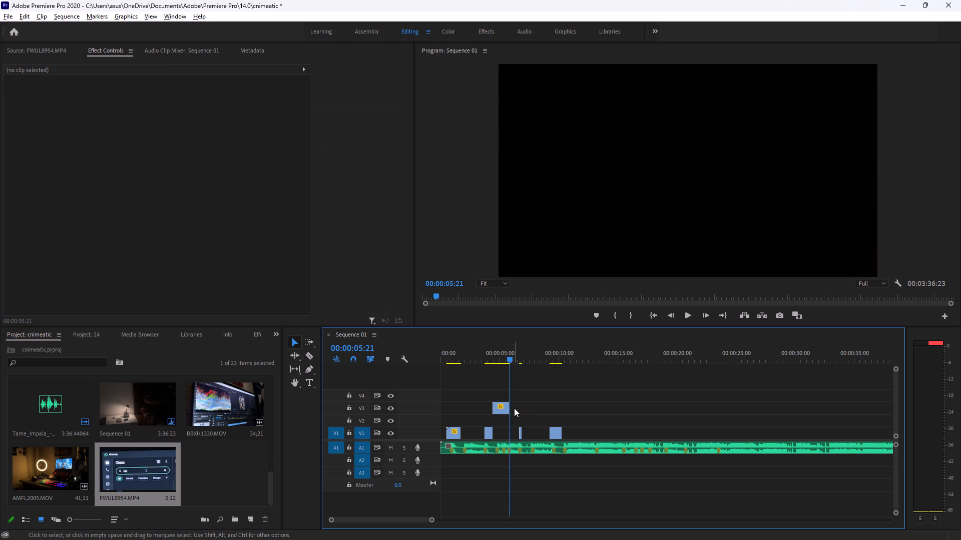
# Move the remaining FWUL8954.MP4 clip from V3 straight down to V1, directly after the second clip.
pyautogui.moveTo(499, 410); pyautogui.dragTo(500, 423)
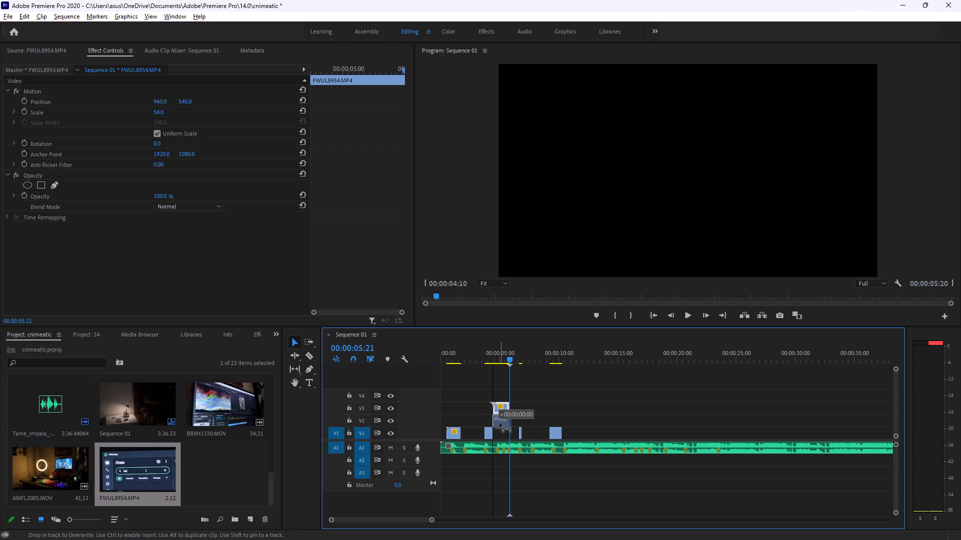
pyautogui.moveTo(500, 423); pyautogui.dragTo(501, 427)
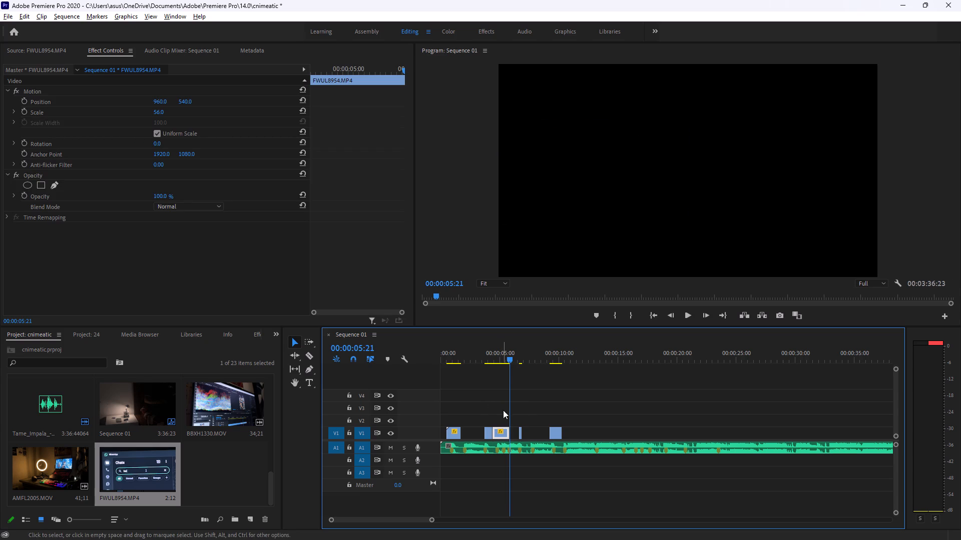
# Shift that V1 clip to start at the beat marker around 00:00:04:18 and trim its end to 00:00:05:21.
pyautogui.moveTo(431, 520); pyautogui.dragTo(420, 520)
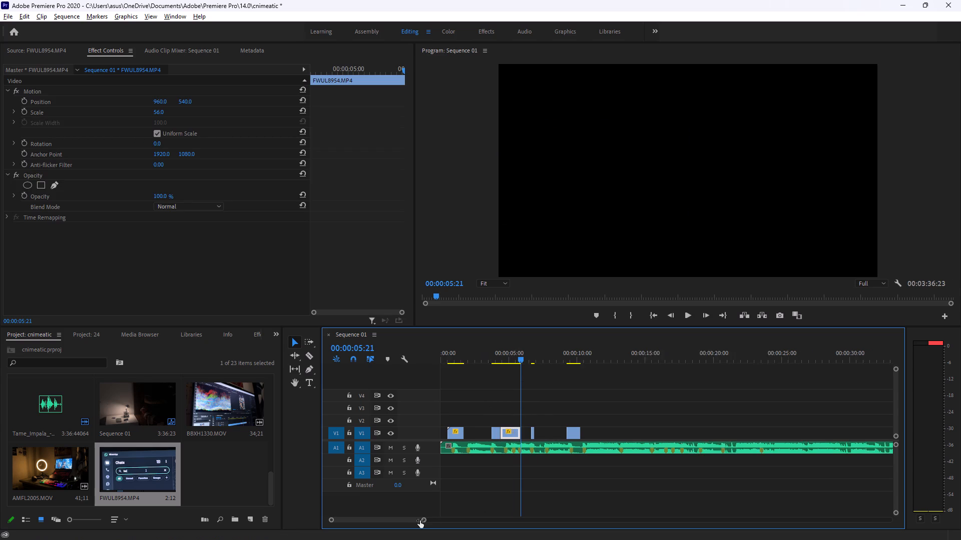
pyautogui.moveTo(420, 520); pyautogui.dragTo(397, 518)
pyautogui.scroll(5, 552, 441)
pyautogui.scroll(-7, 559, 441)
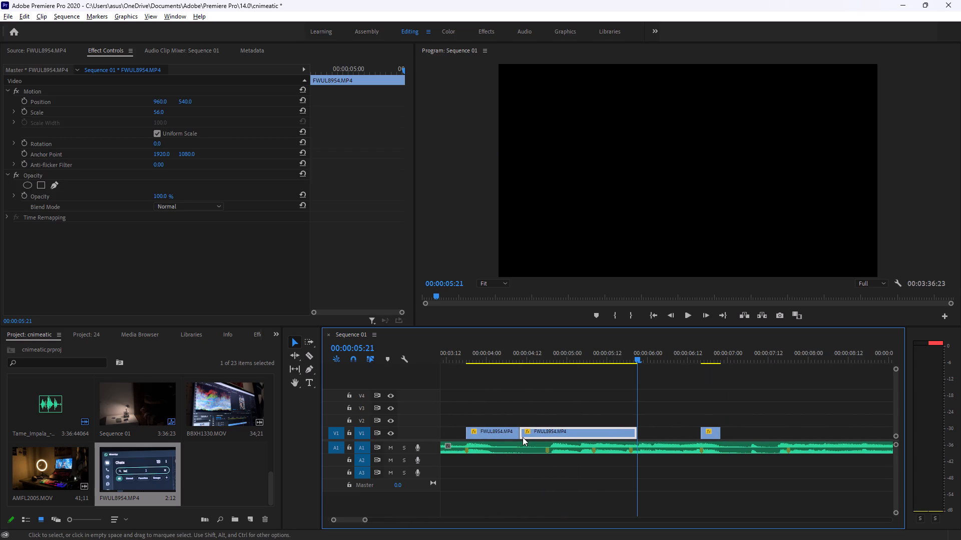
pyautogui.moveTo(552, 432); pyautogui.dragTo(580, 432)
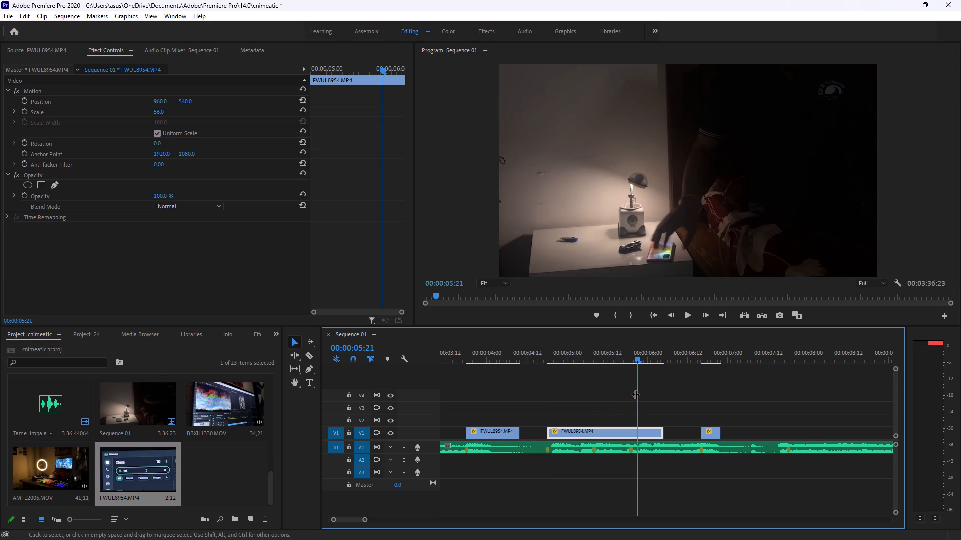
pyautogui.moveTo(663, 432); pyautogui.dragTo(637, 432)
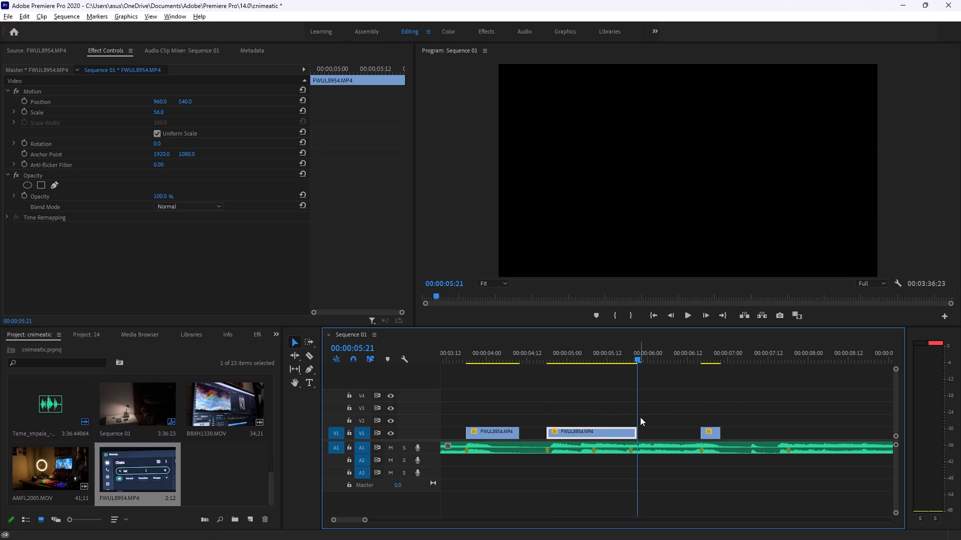
# Play Sequence 01 from the start to about 00:00:12:11, and replay it from the start to about 00:00:06:02.
pyautogui.moveTo(636, 357); pyautogui.dragTo(443, 330)
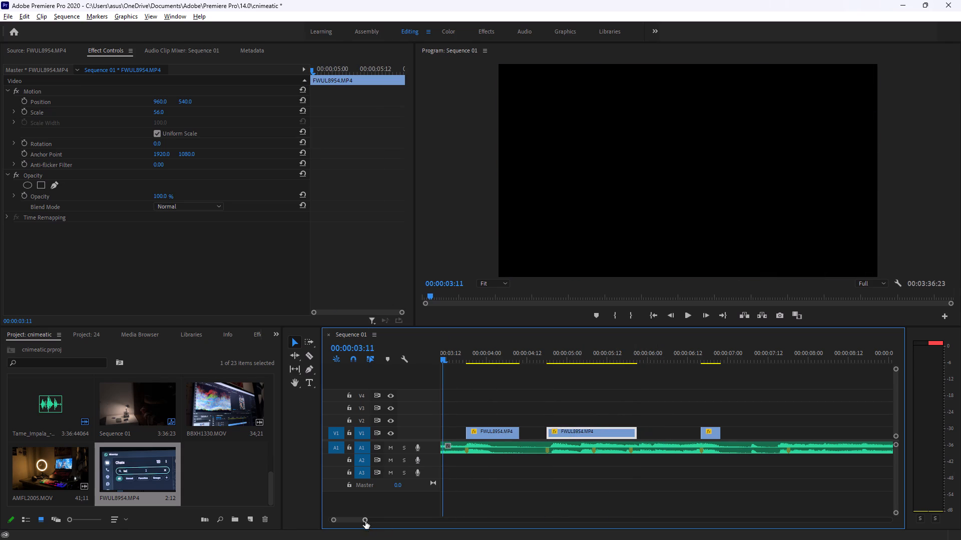
pyautogui.moveTo(365, 520); pyautogui.dragTo(394, 523)
pyautogui.moveTo(533, 348); pyautogui.dragTo(314, 302)
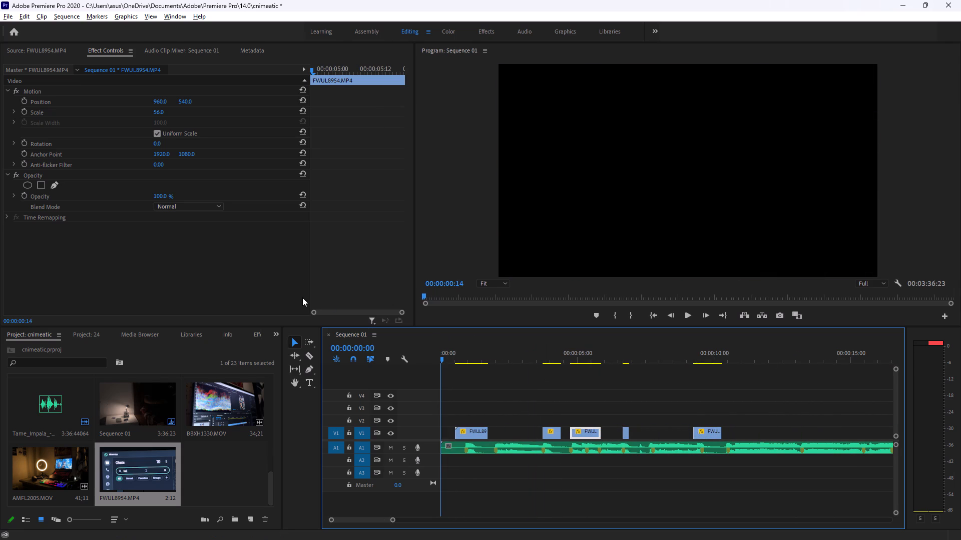
pyautogui.press('space')
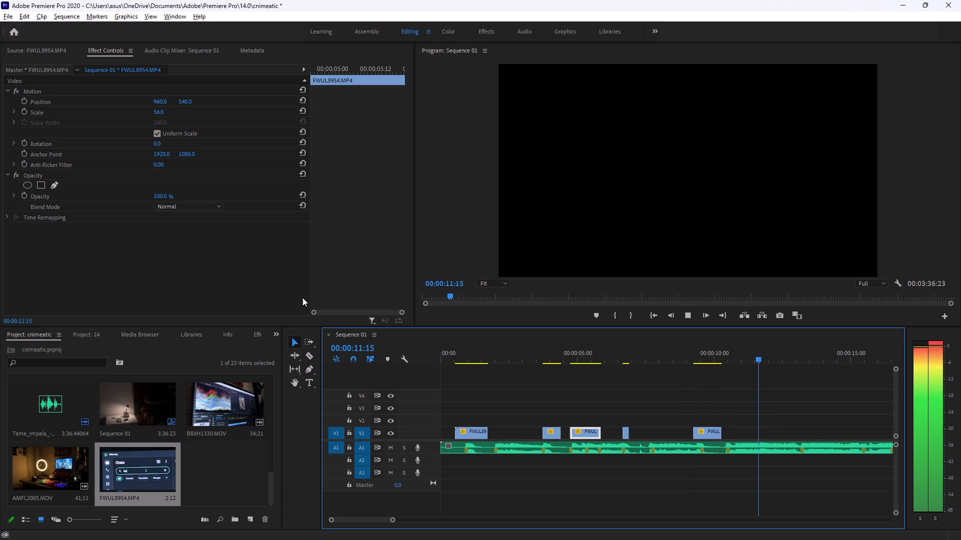
pyautogui.press('space')
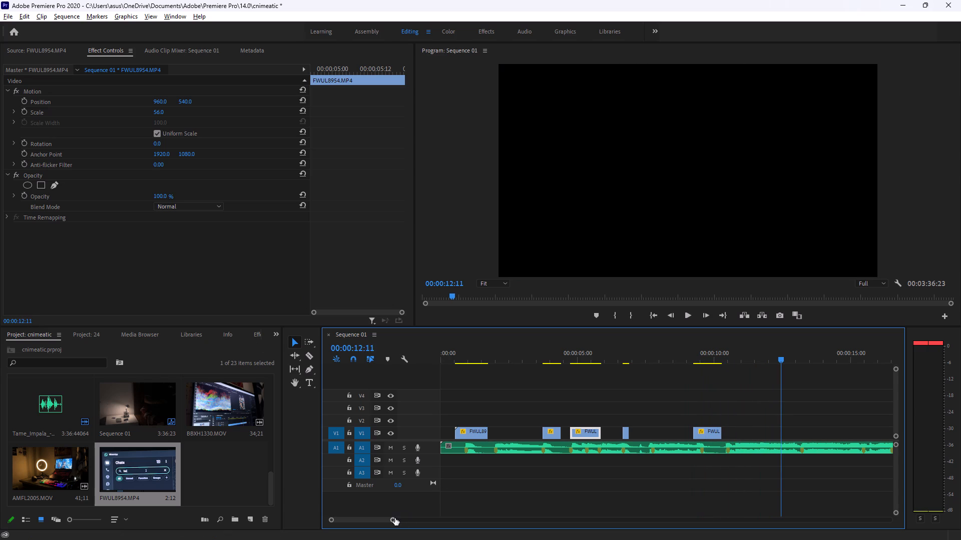
pyautogui.moveTo(393, 519); pyautogui.dragTo(414, 525)
pyautogui.moveTo(648, 357); pyautogui.dragTo(448, 329)
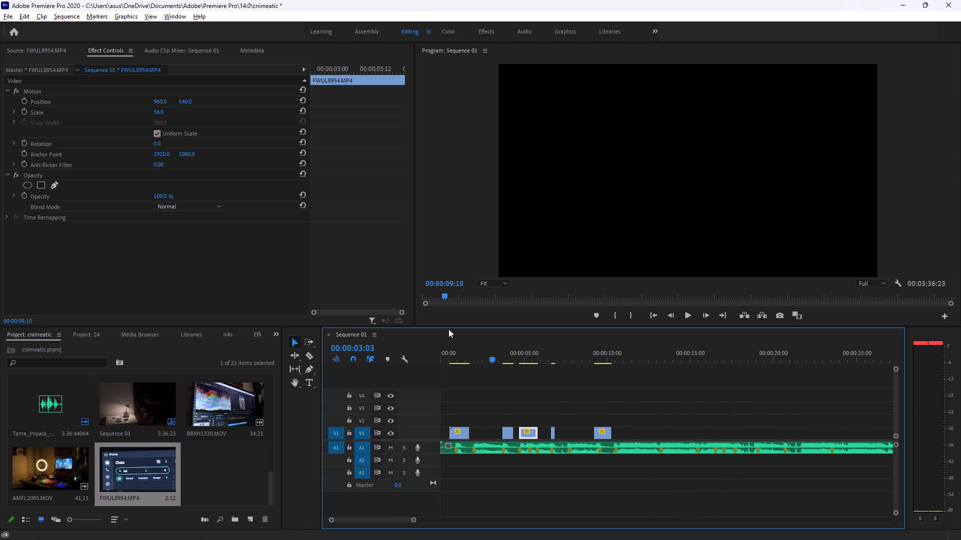
pyautogui.moveTo(448, 329); pyautogui.dragTo(338, 306)
pyautogui.press('space')
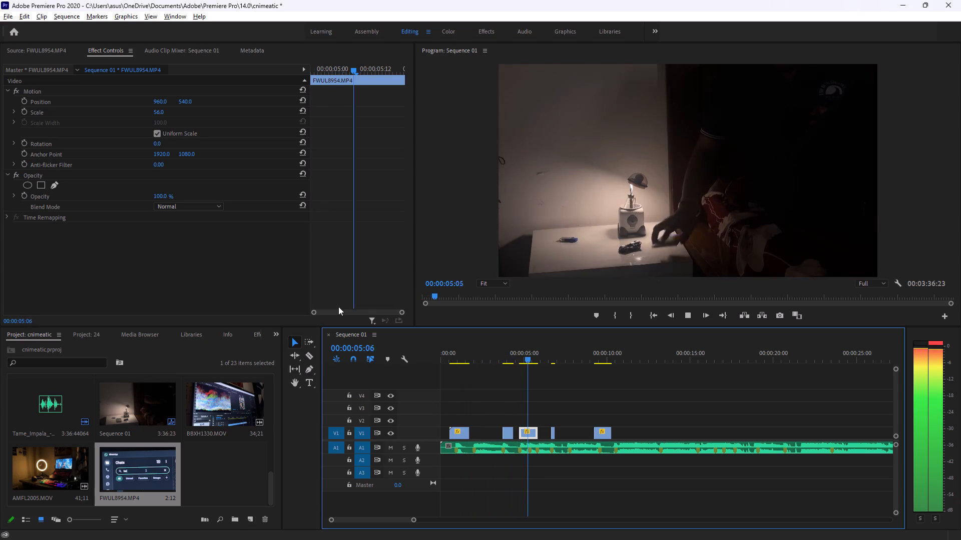
pyautogui.press('space')
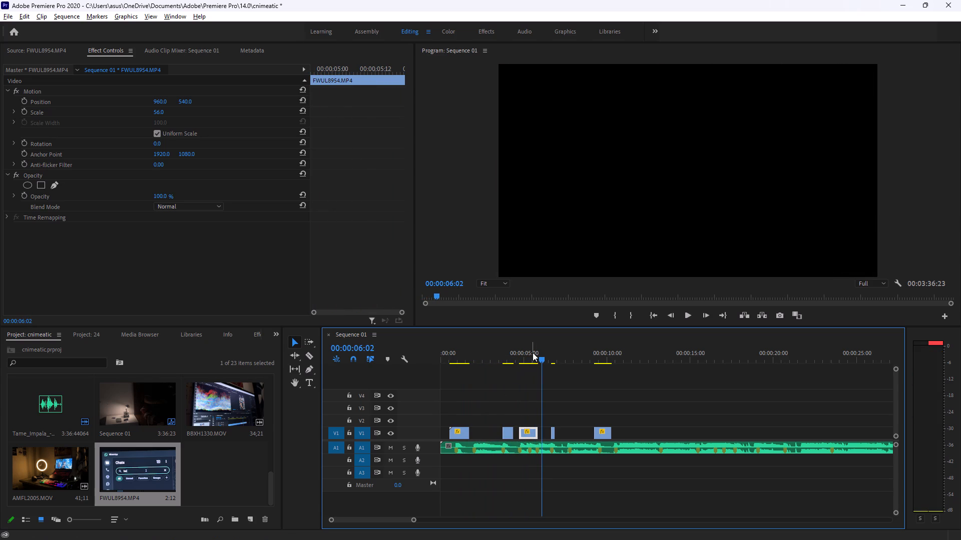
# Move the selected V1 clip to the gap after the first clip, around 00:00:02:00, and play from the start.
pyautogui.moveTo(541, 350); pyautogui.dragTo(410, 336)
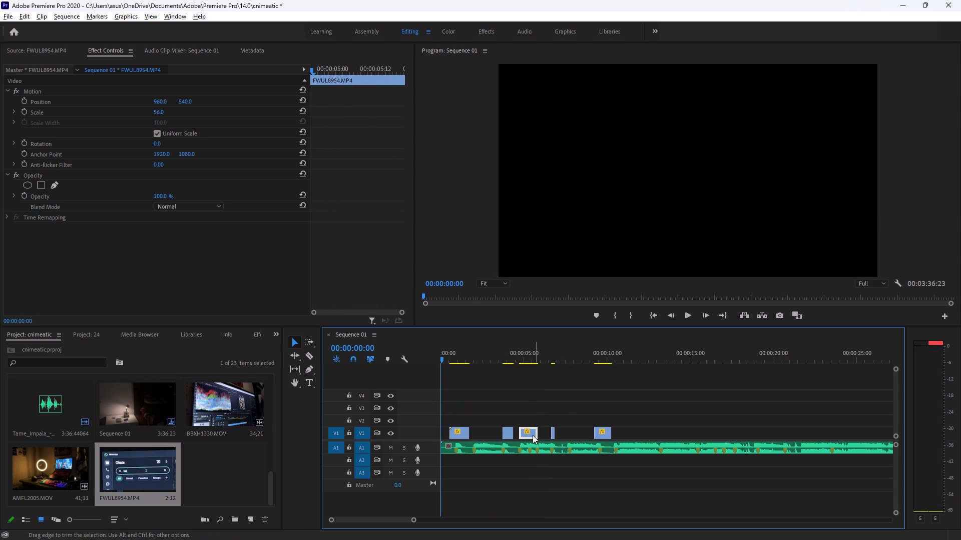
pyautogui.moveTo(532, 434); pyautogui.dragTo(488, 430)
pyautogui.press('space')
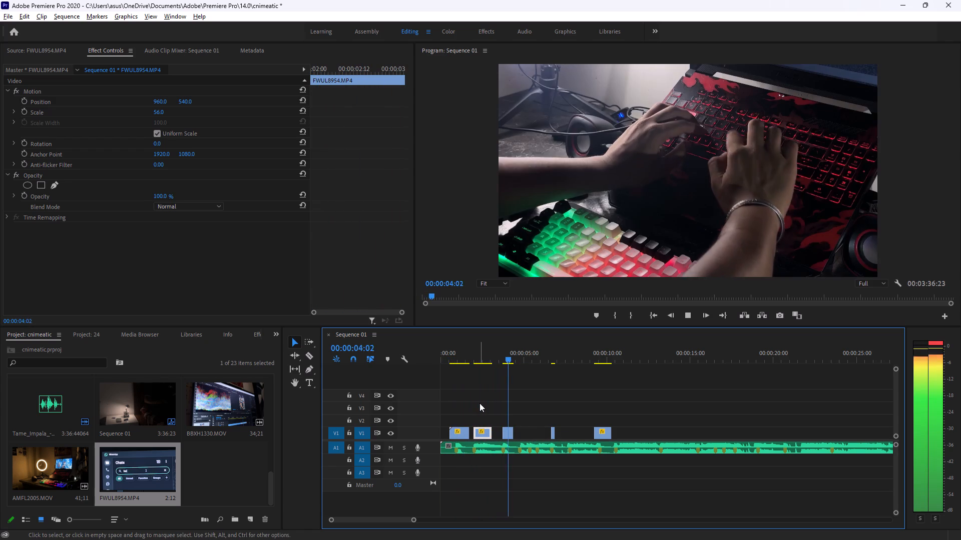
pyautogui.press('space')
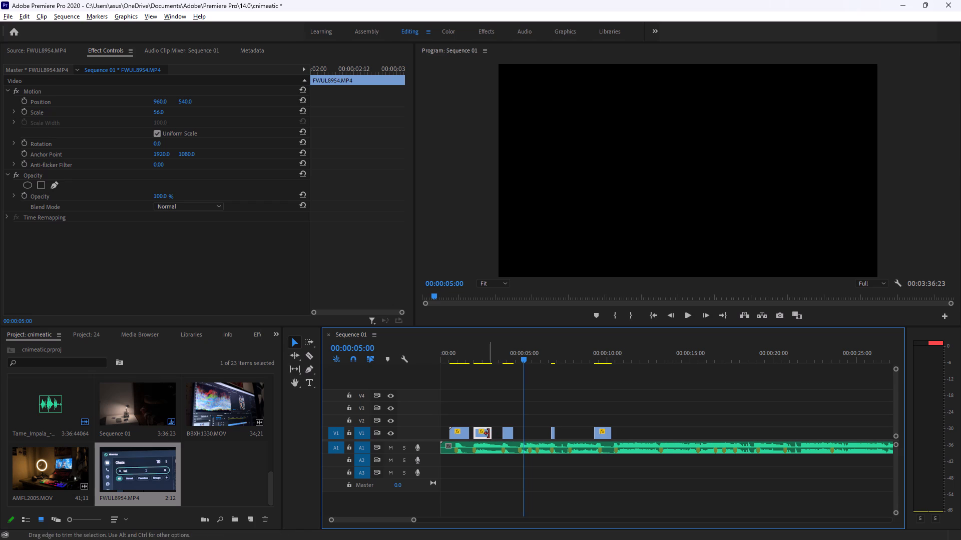
# Delete the FWUL8954.MP4 clip at about 00:00:02:00 on V1.
pyautogui.click(489, 433)
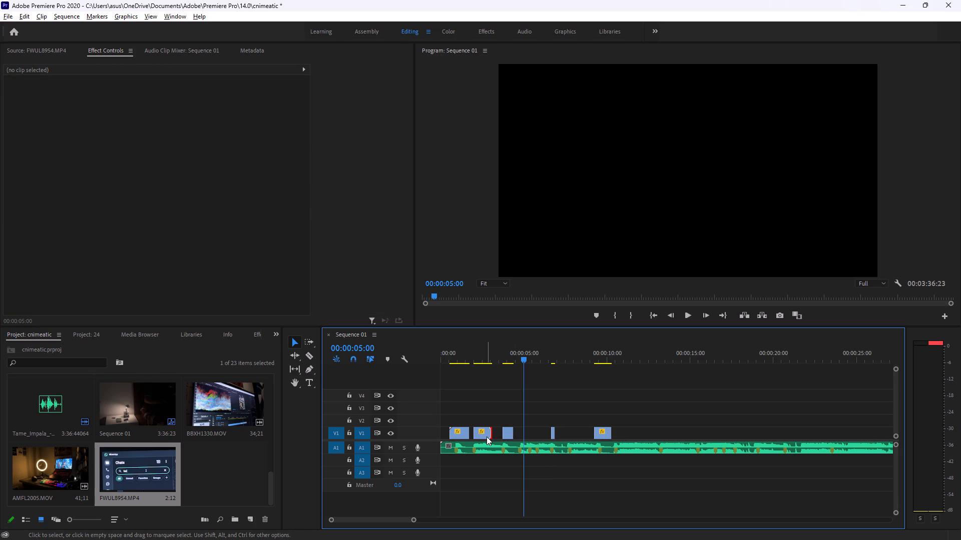
pyautogui.click(487, 435)
pyautogui.press('Delete')
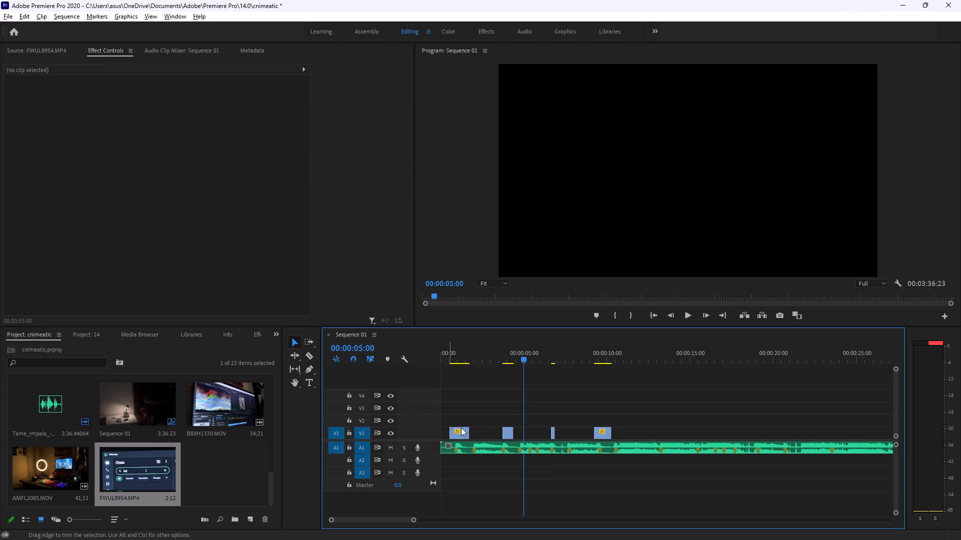
# Switch to the Cinematic Part 1: Edit on Music tutorial in Brave and check the video around 16:20.
pyautogui.click(508, 435)
pyautogui.hotkey('alt', 'Tab')
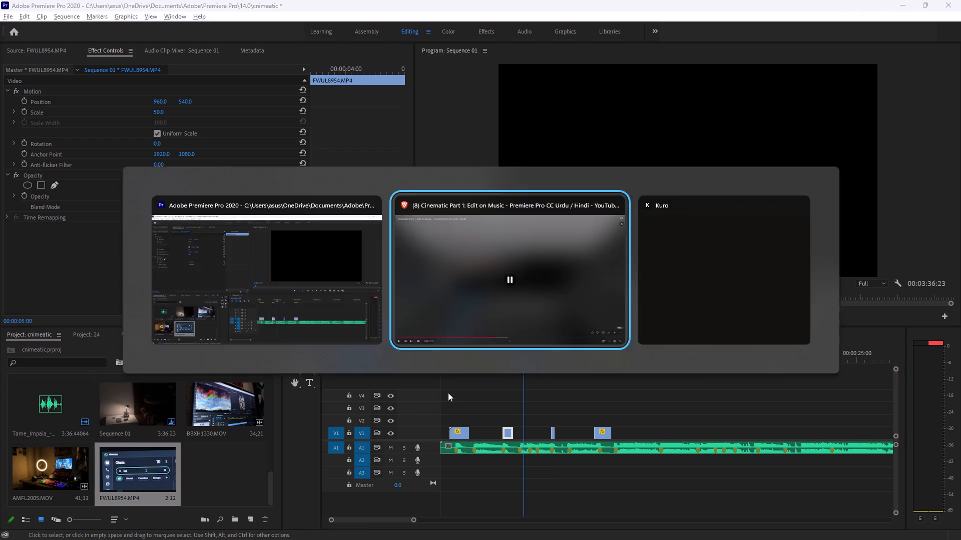
pyautogui.click(457, 367)
pyautogui.click(457, 367)
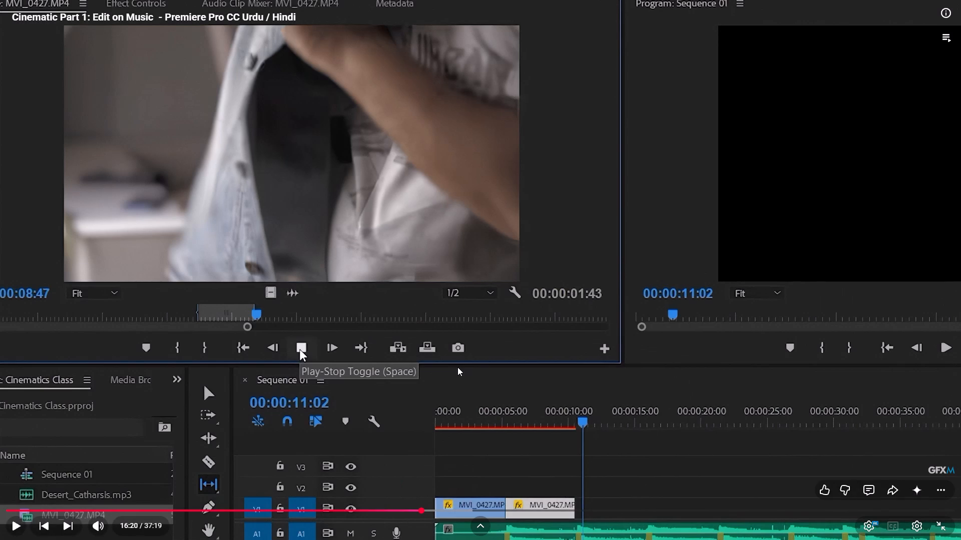
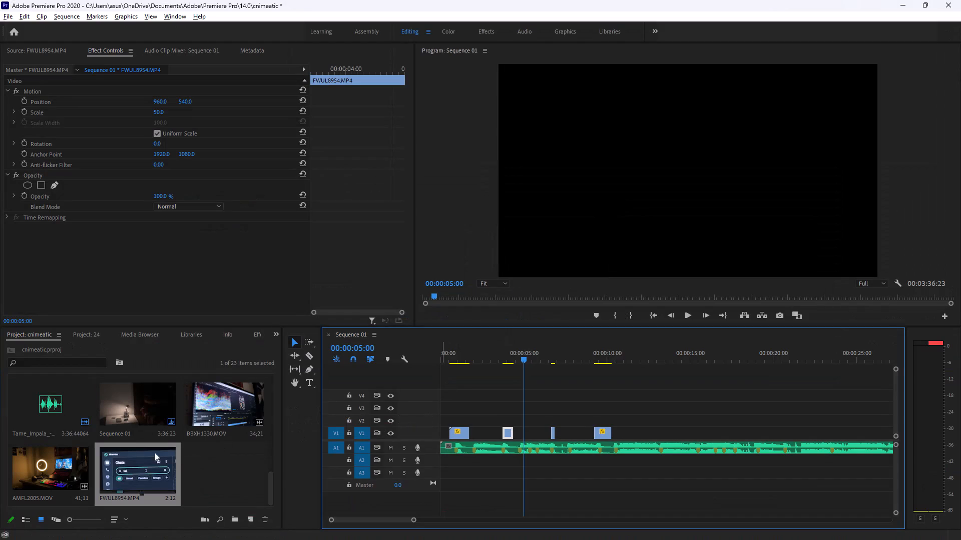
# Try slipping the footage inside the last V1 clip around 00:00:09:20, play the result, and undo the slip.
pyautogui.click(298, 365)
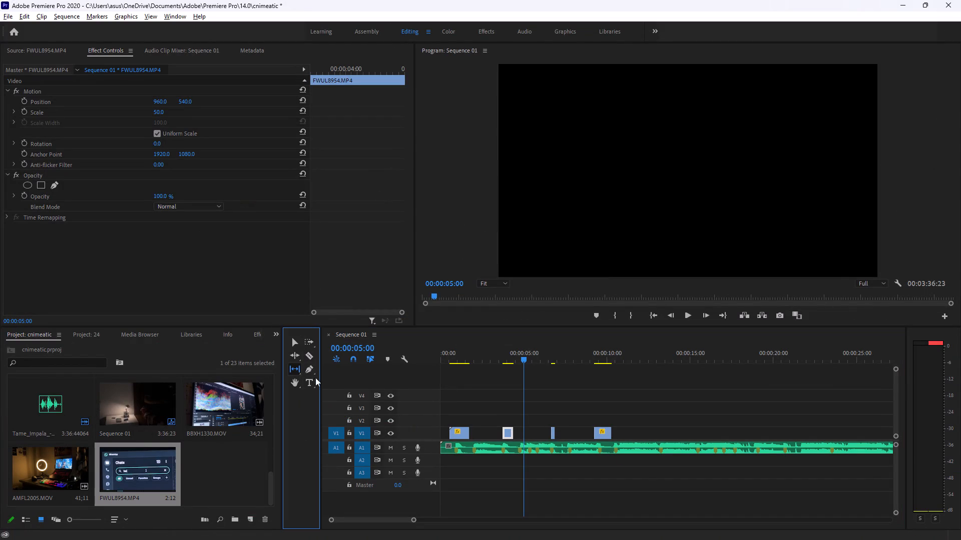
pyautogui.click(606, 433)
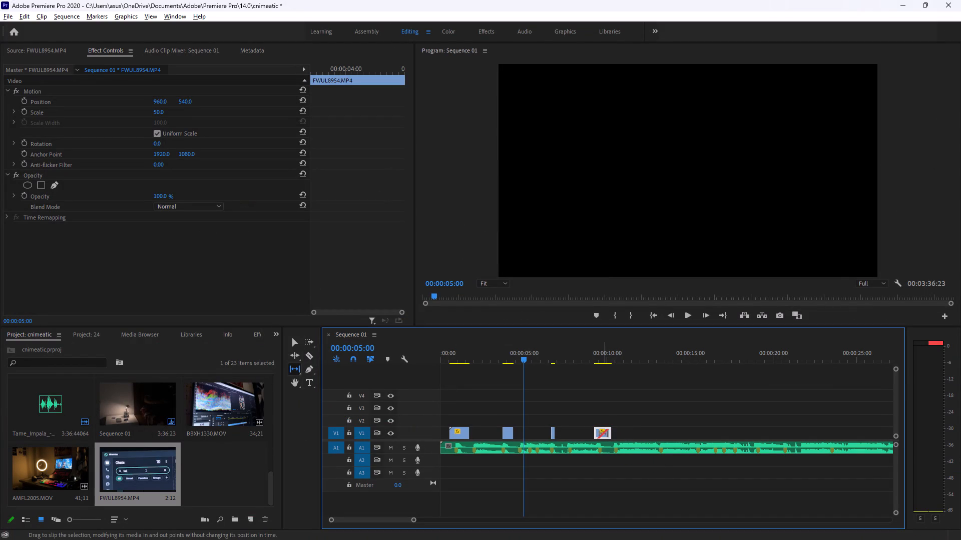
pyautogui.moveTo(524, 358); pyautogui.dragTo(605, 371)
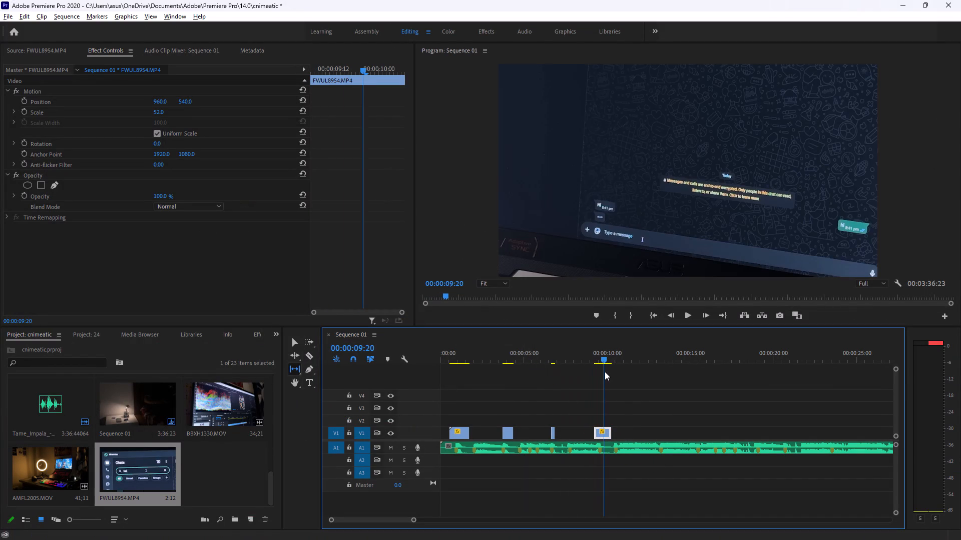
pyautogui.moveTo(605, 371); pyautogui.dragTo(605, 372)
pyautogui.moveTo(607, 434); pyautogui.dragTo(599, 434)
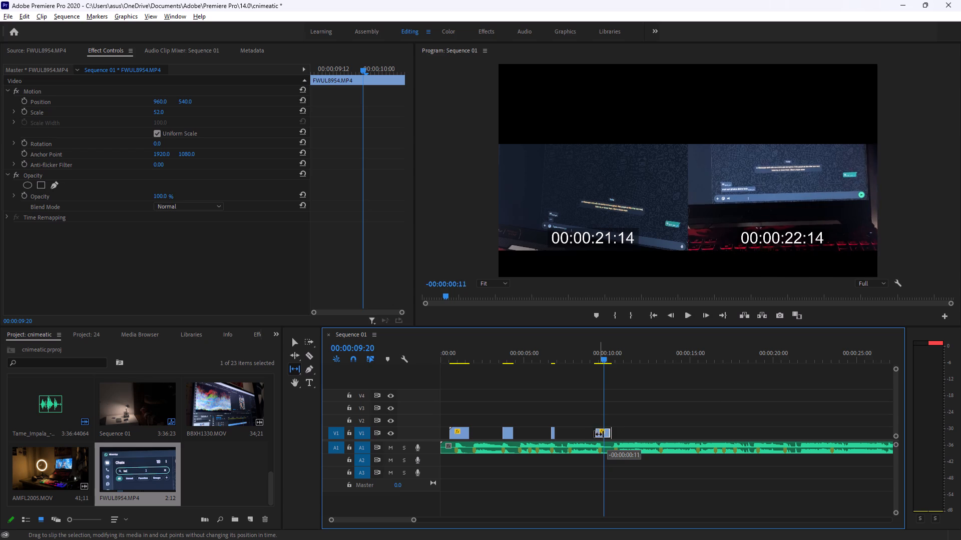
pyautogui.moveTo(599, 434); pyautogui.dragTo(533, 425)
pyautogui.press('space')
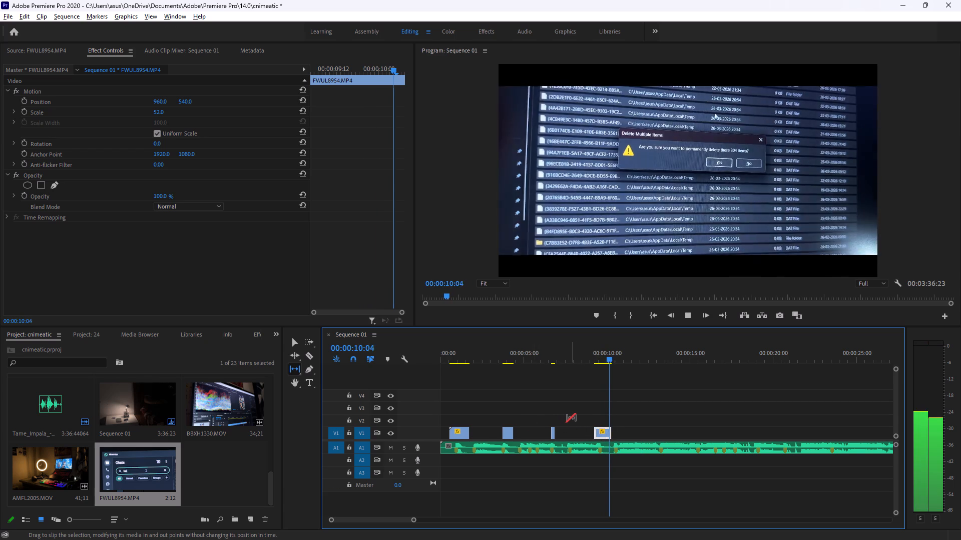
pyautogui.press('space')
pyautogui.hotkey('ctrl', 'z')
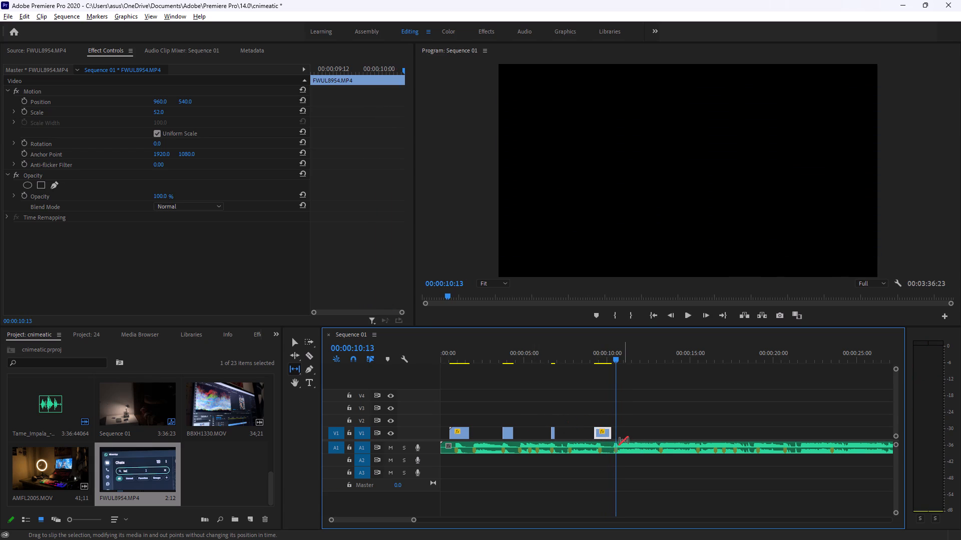
# Return to the Selection tool and scrub through the last V1 clip from about 00:00:09:07 to its end.
pyautogui.click(295, 345)
pyautogui.moveTo(618, 359); pyautogui.dragTo(597, 357)
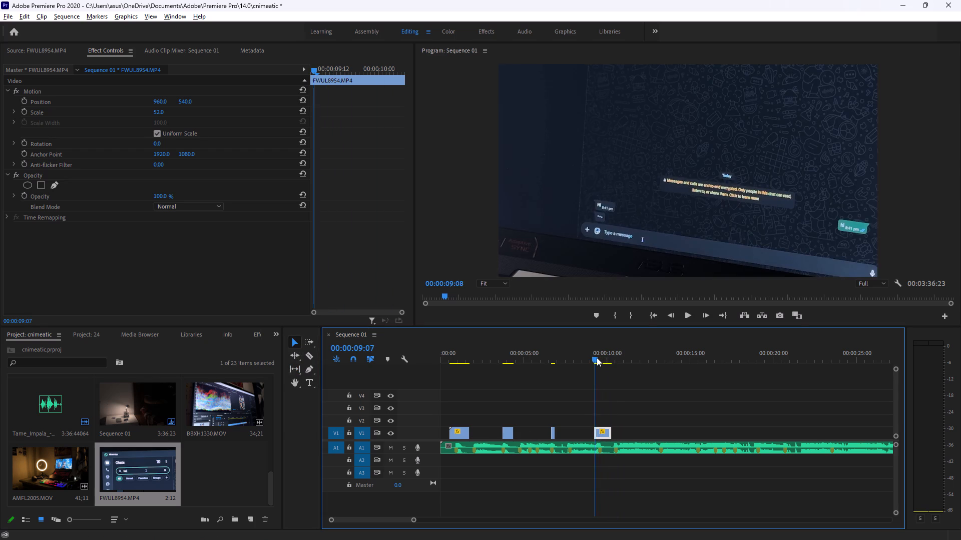
pyautogui.moveTo(597, 357); pyautogui.dragTo(609, 356)
# Switch to the Cinematic Part 1: Edit on Music tutorial video and watch it around 17:36.
pyautogui.hotkey('alt', 'Tab')
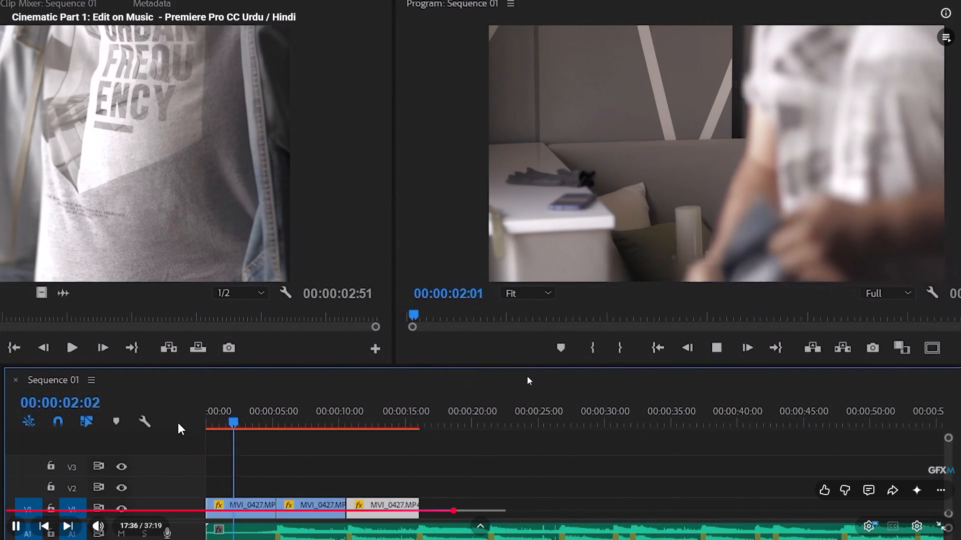
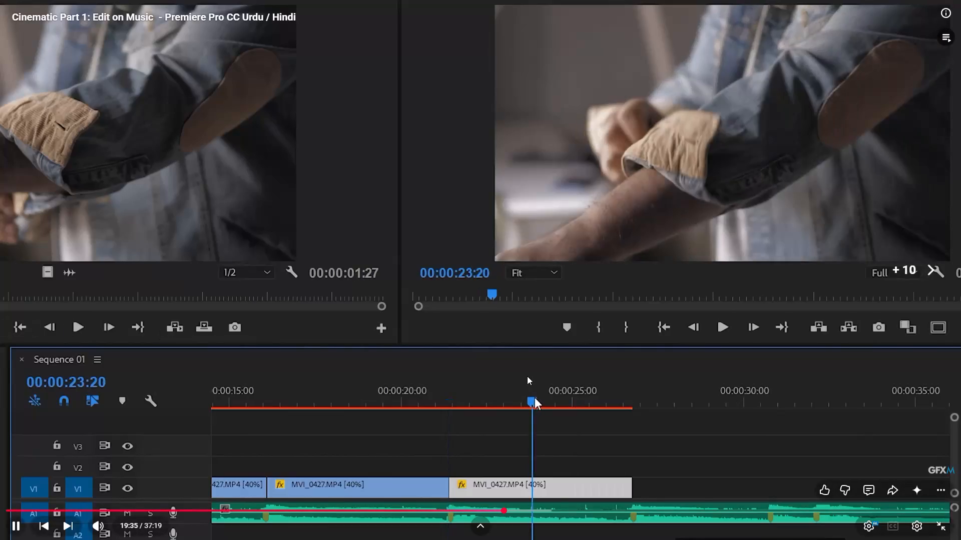
# Skim the Cinematic Part 1 tutorial from about 19:35 to 24:27, then step back and rewatch the part after the 40% speed change.
pyautogui.press('Right')
pyautogui.press('Right')
pyautogui.press('Right')
pyautogui.press('Right')
pyautogui.press('Right')
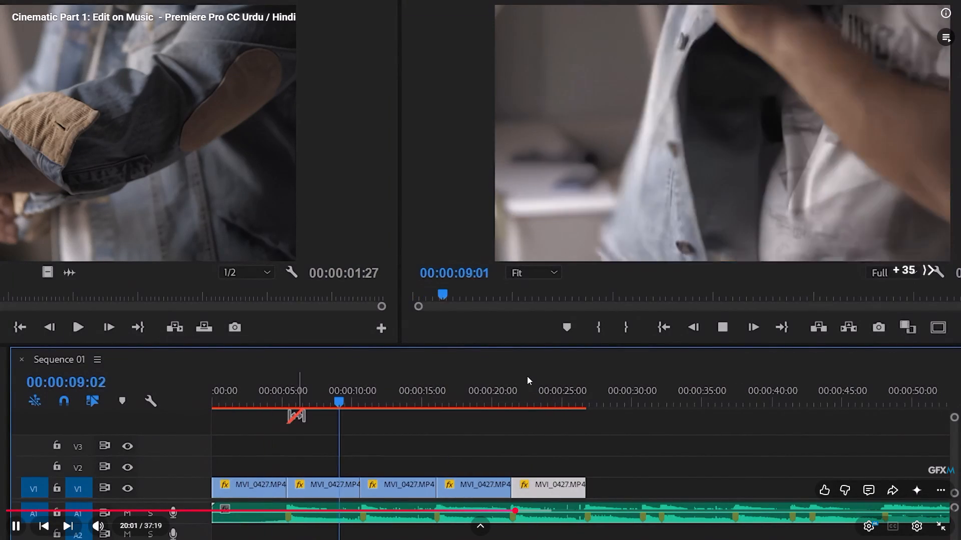
pyautogui.press('Right')
pyautogui.press('Right')
pyautogui.press('Right')
pyautogui.press('Right')
pyautogui.press('Right')
pyautogui.press('Right')
pyautogui.press('Right')
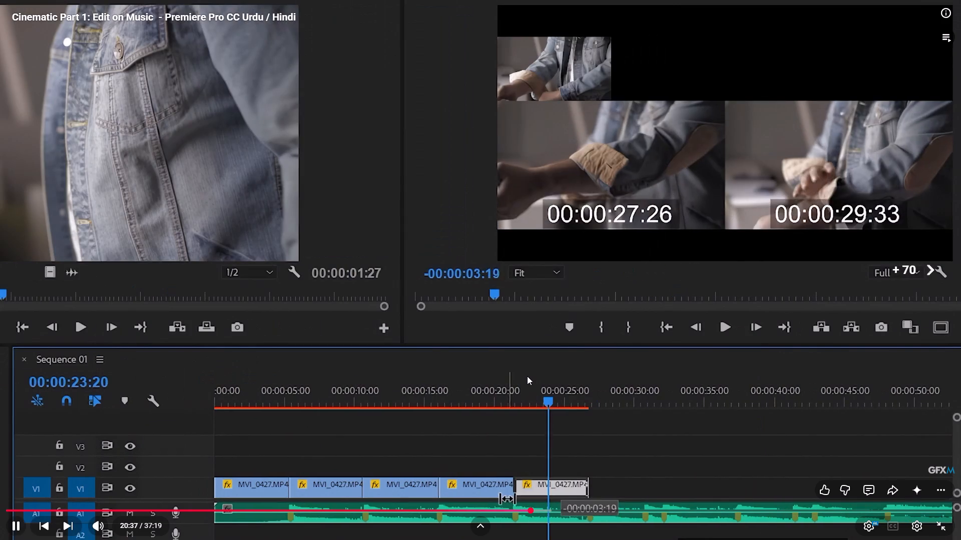
pyautogui.press('Right')
pyautogui.press('Right')
pyautogui.press('Right')
pyautogui.press('Right')
pyautogui.press('Right')
pyautogui.press('Right')
pyautogui.press('Right')
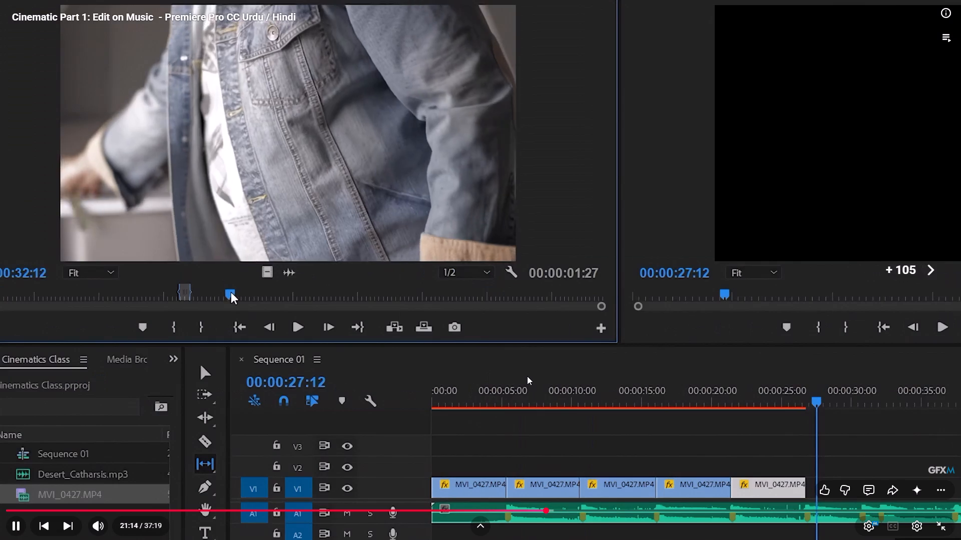
pyautogui.press('Right')
pyautogui.press('Right')
pyautogui.press('Right')
pyautogui.press('Right')
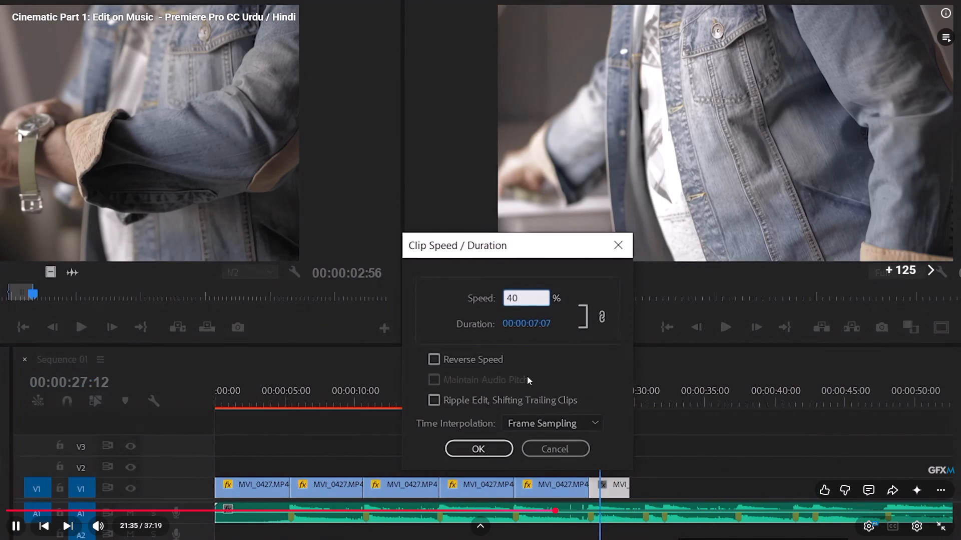
pyautogui.press('Right')
pyautogui.press('Right')
pyautogui.press('Right')
pyautogui.press('Right')
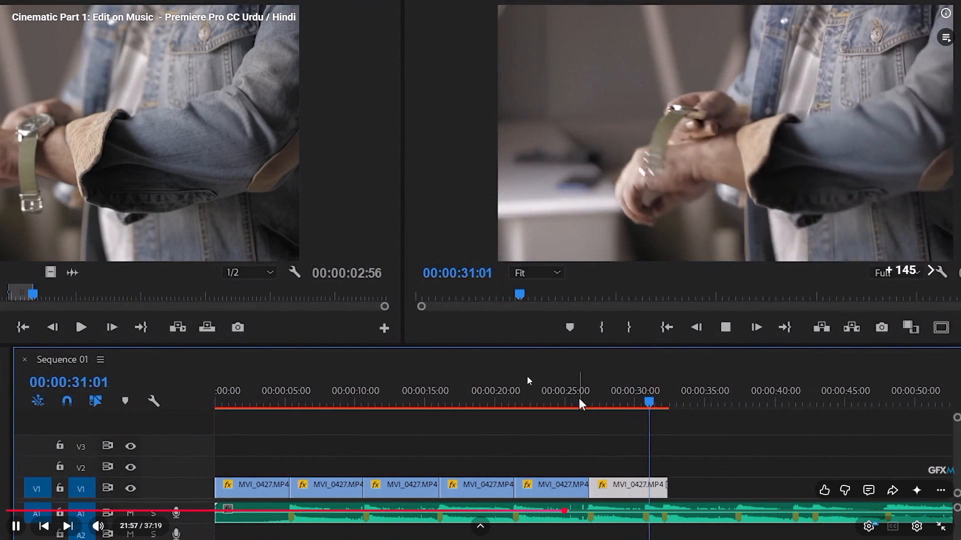
pyautogui.press('Right')
pyautogui.press('Right')
pyautogui.press('Right')
pyautogui.press('Right')
pyautogui.press('Right')
pyautogui.press('Right')
pyautogui.press('Right')
pyautogui.press('Right')
pyautogui.press('Right')
pyautogui.press('Right')
pyautogui.press('Right')
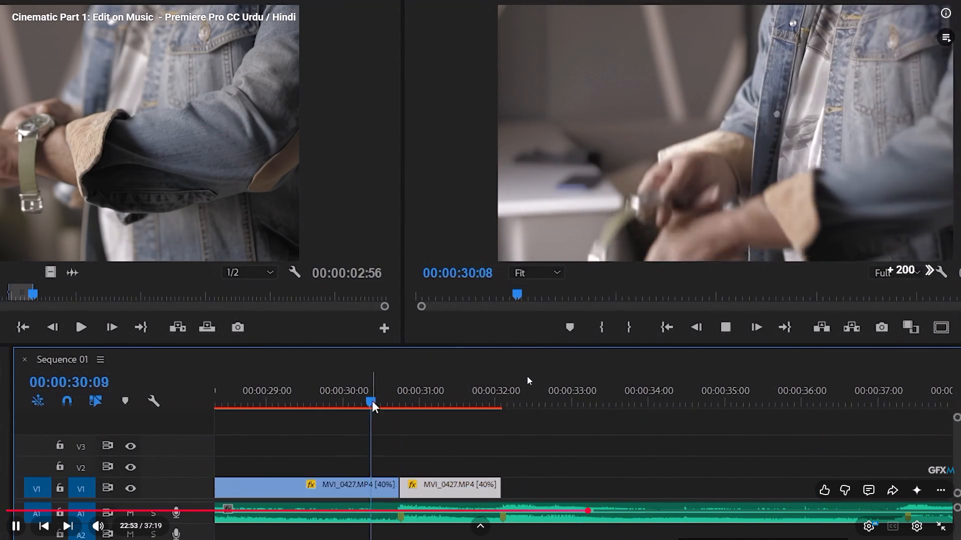
pyautogui.press('Right')
pyautogui.press('Right')
pyautogui.press('Right')
pyautogui.press('Right')
pyautogui.press('Right')
pyautogui.press('Right')
pyautogui.press('Right')
pyautogui.press('Right')
pyautogui.press('Right')
pyautogui.press('Right')
pyautogui.press('Right')
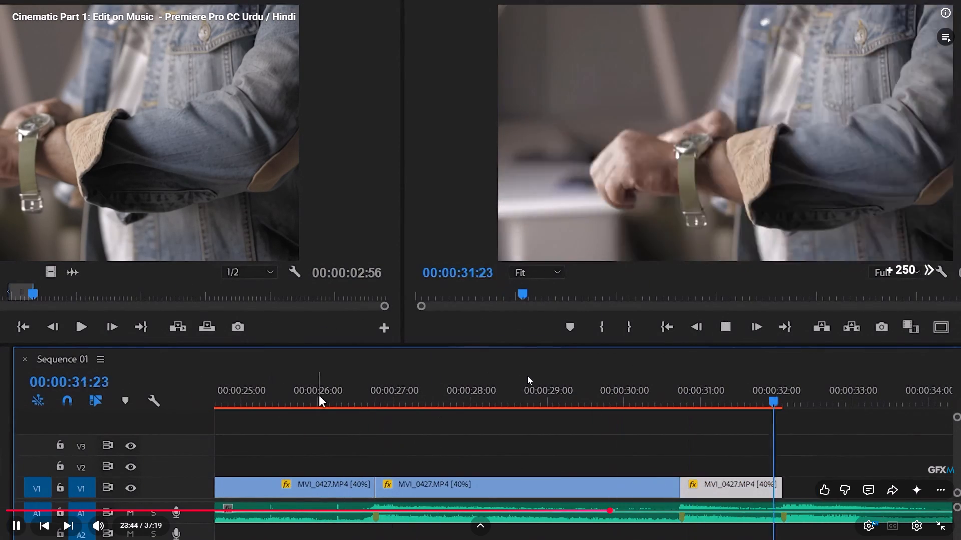
pyautogui.press('Right')
pyautogui.press('Right')
pyautogui.press('Right')
pyautogui.press('Right')
pyautogui.press('Right')
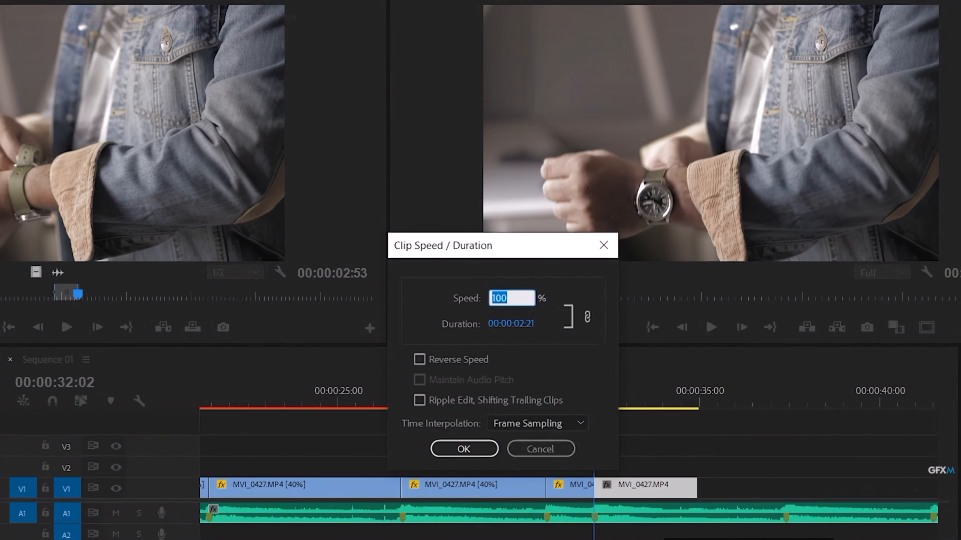
pyautogui.press('Right')
pyautogui.press('Right')
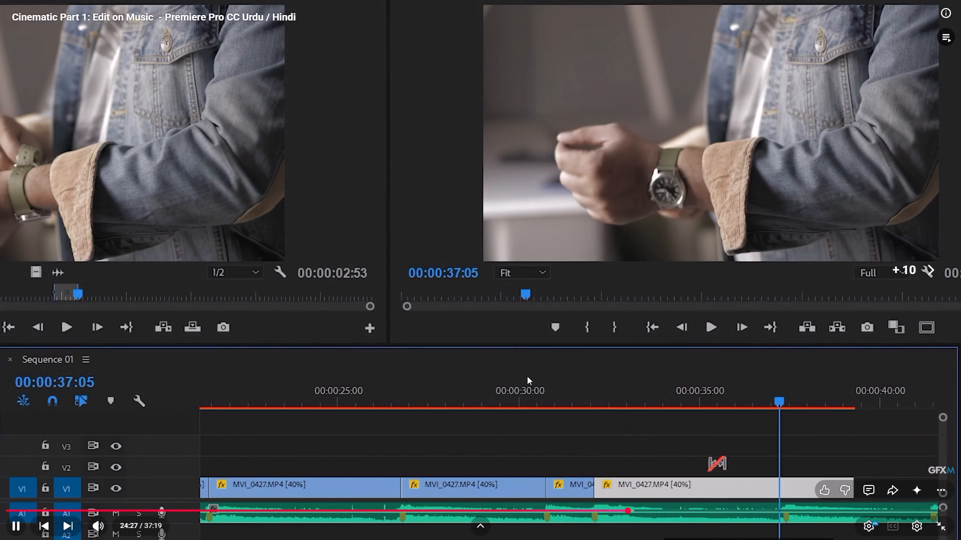
pyautogui.press('Right')
pyautogui.press('Left')
pyautogui.press('Left')
pyautogui.press('Left')
pyautogui.press('Left')
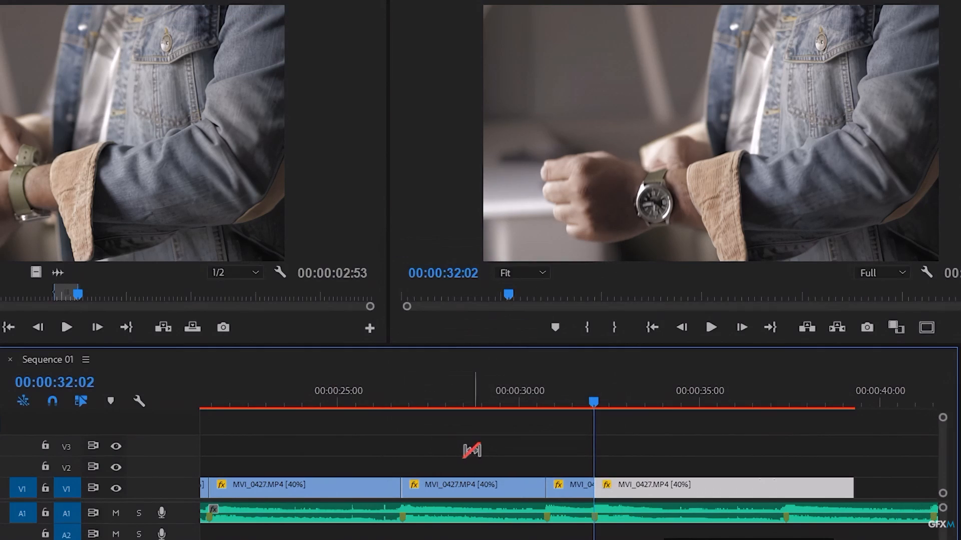
# Continue skimming the tutorial from about 24:20 to the marking of the next source clip section around 25:37.
pyautogui.press('Right')
pyautogui.press('Right')
pyautogui.press('Right')
pyautogui.press('Right')
pyautogui.press('Right')
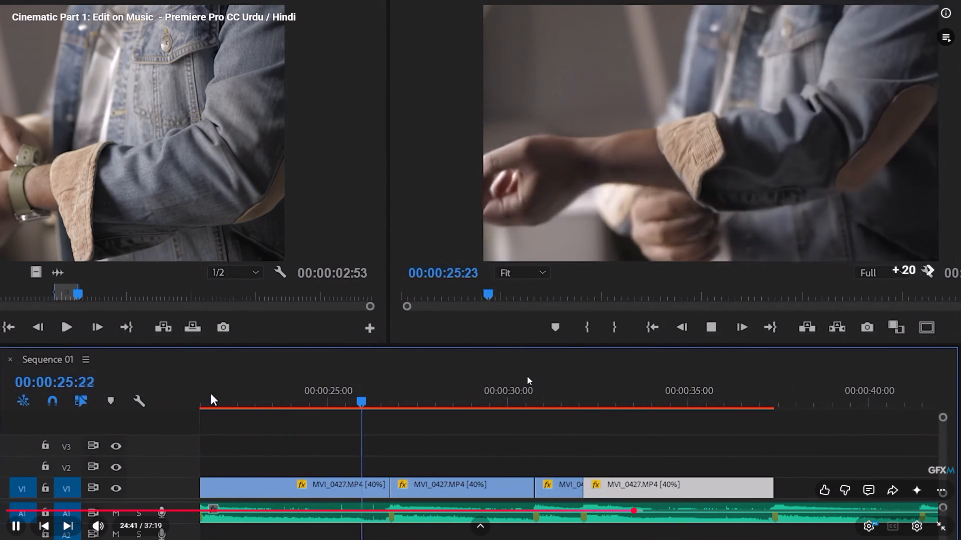
pyautogui.press('Right')
pyautogui.press('Right')
pyautogui.press('Right')
pyautogui.press('Right')
pyautogui.press('Right')
pyautogui.press('Right')
pyautogui.press('Right')
pyautogui.press('Right')
pyautogui.press('Right')
pyautogui.press('Right')
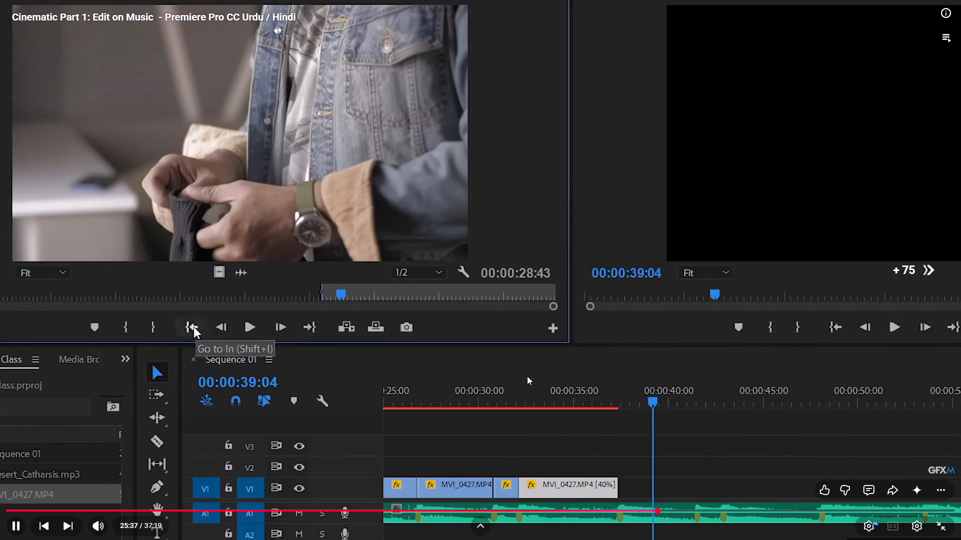
pyautogui.press('Right')
# Switch to Premiere Pro, play Sequence 01 from its start to about 00:00:12:10, and return the playhead to the last V1 clip's end.
pyautogui.hotkey('alt', 'Tab')
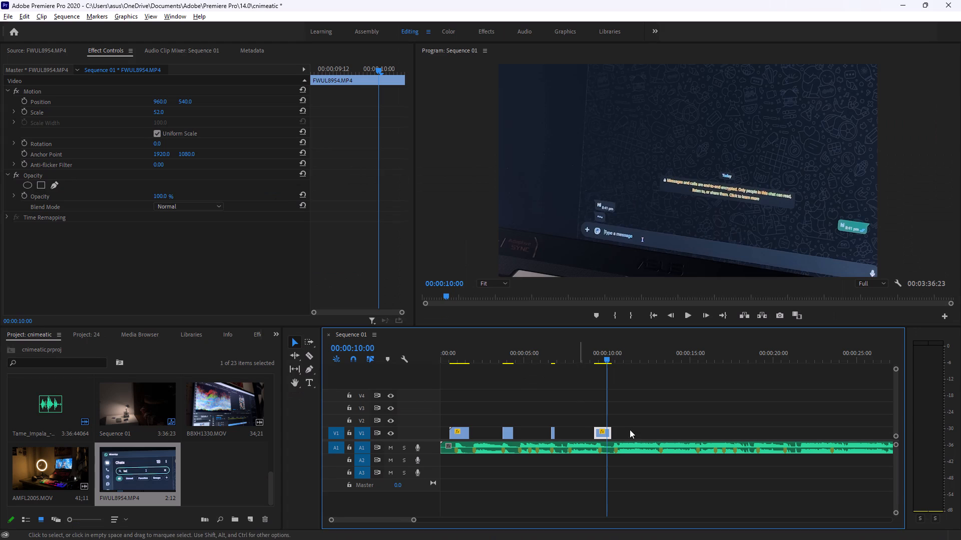
pyautogui.scroll(4, 632, 442)
pyautogui.scroll(-6, 618, 434)
pyautogui.scroll(5, 498, 449)
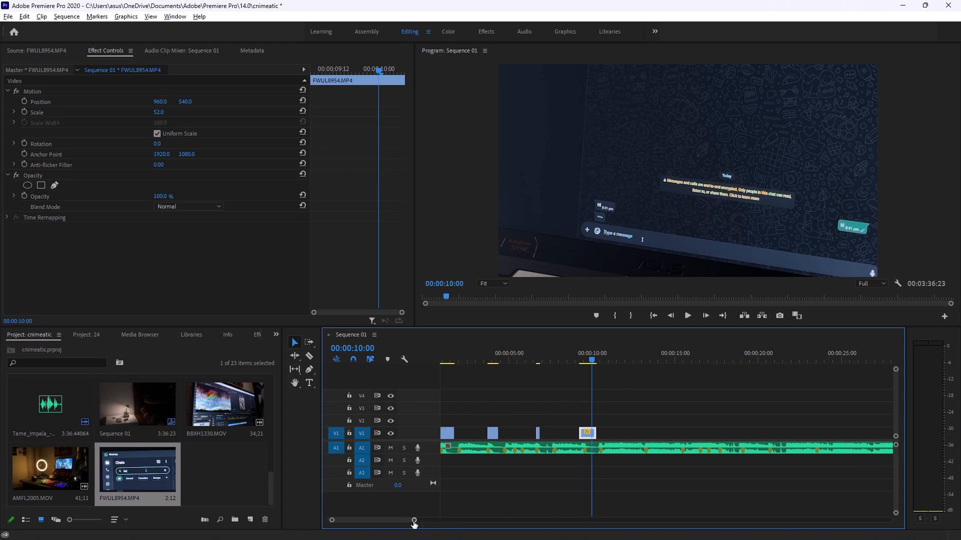
pyautogui.moveTo(413, 521); pyautogui.dragTo(452, 524)
pyautogui.scroll(3, 503, 451)
pyautogui.moveTo(523, 354); pyautogui.dragTo(469, 351)
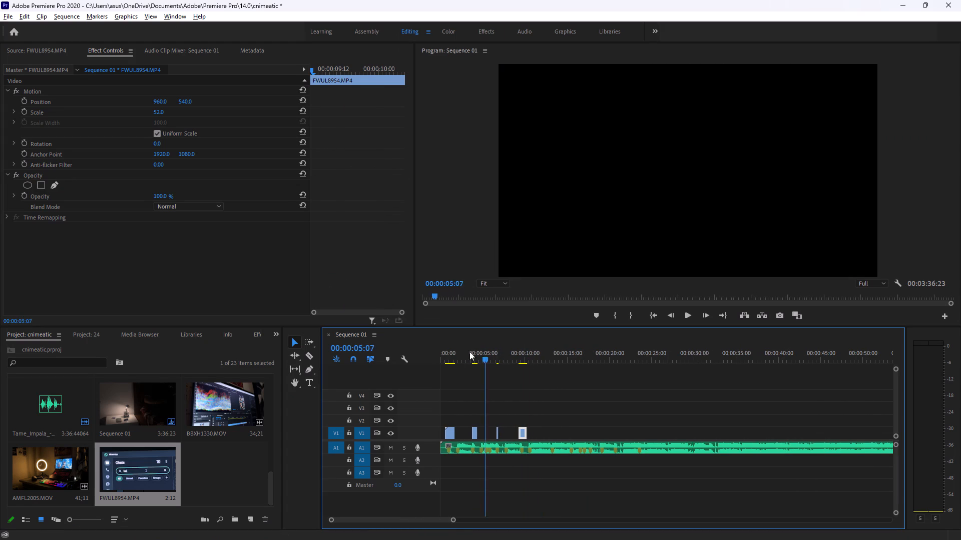
pyautogui.moveTo(469, 351); pyautogui.dragTo(405, 343)
pyautogui.press('space')
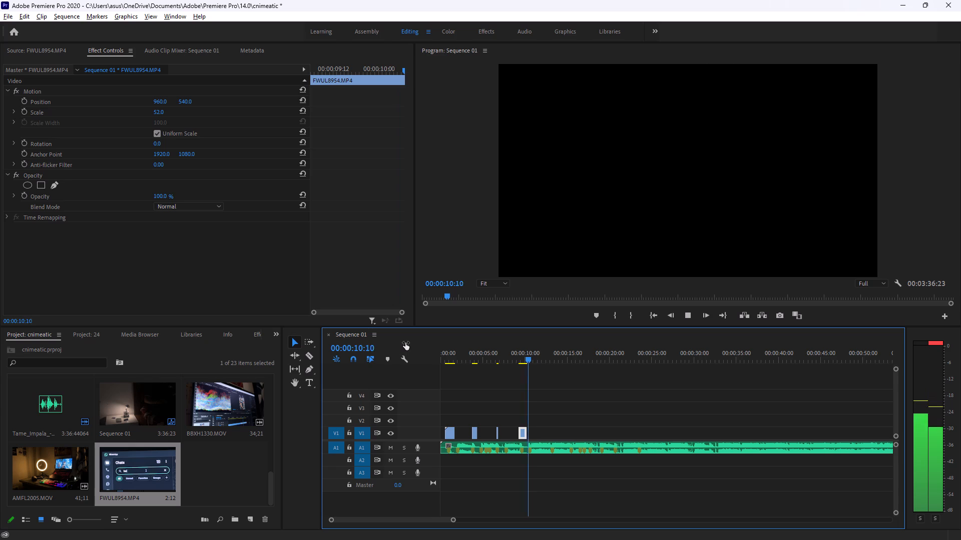
pyautogui.press('space')
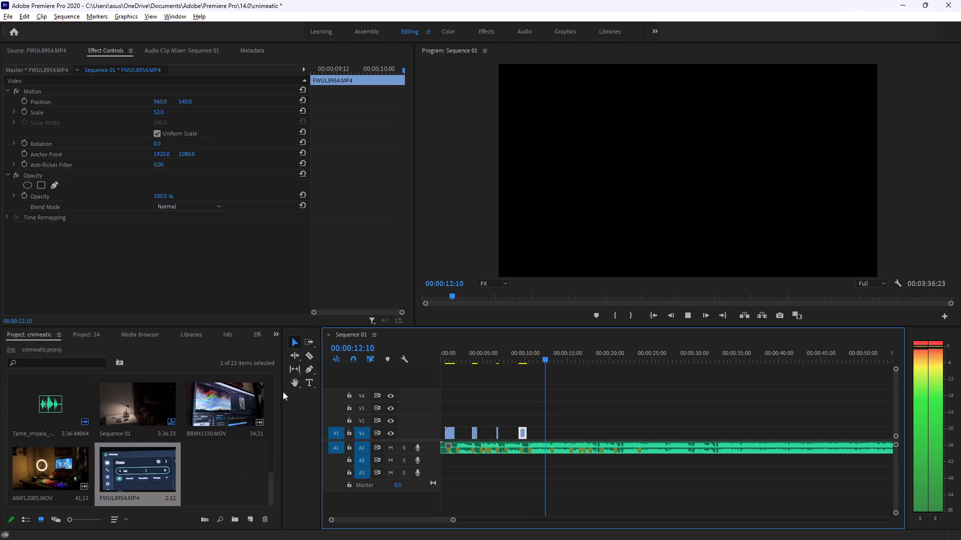
pyautogui.moveTo(545, 360); pyautogui.dragTo(526, 357)
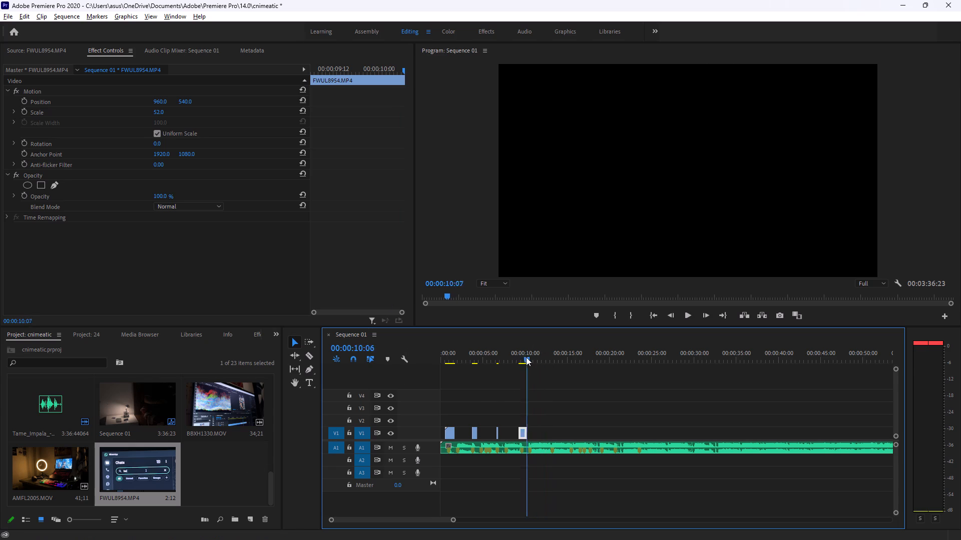
# In the FWUL8954.MP4 source clip, mark the section from 00:00:23:15 to 00:00:25:09, where the "ok" chat reply is on screen.
pyautogui.moveTo(526, 357); pyautogui.dragTo(510, 351)
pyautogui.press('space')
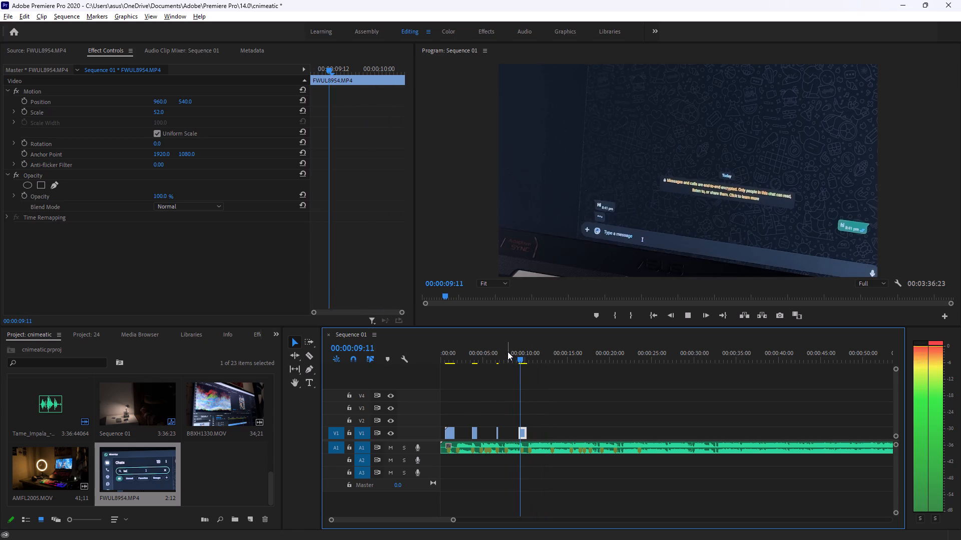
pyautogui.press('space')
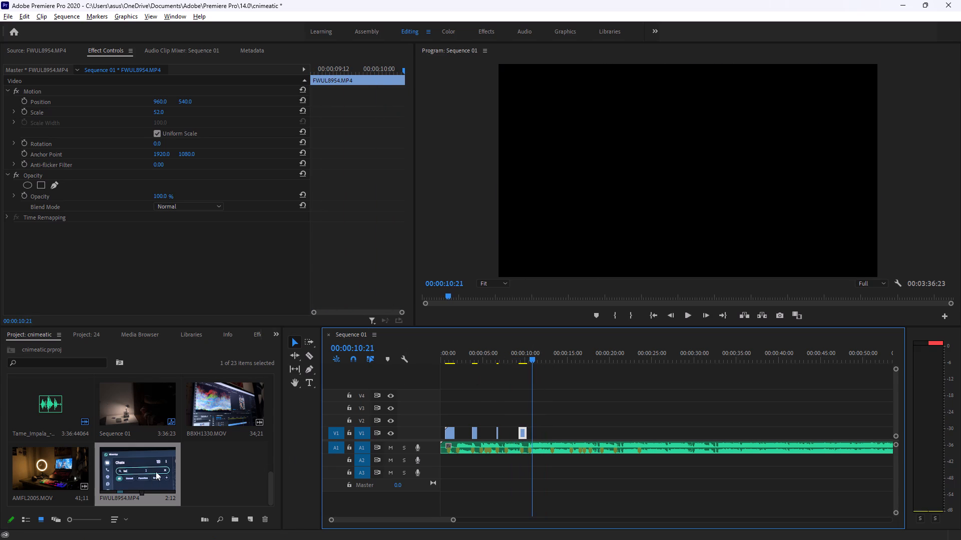
pyautogui.scroll(1, 156, 470)
pyautogui.scroll(-2, 168, 457)
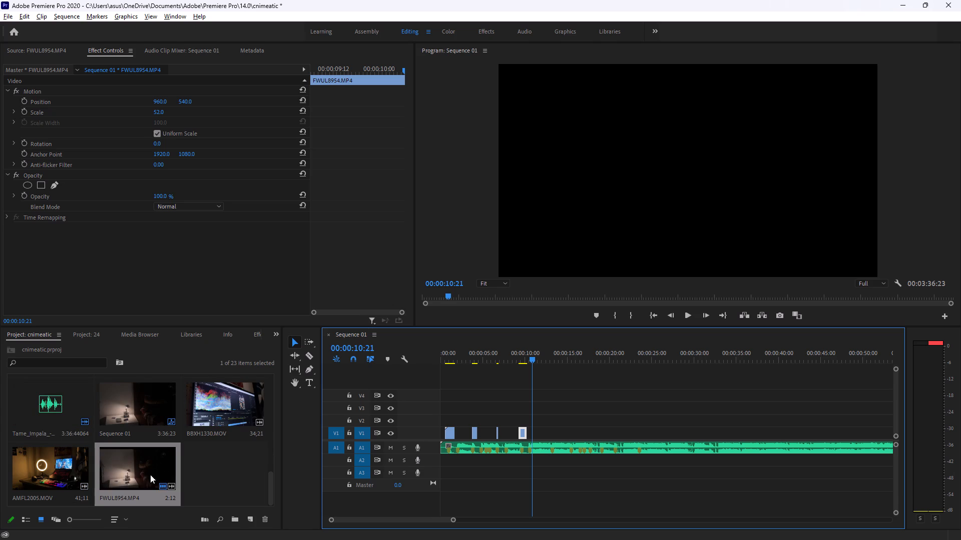
pyautogui.click(147, 479)
pyautogui.click(147, 479)
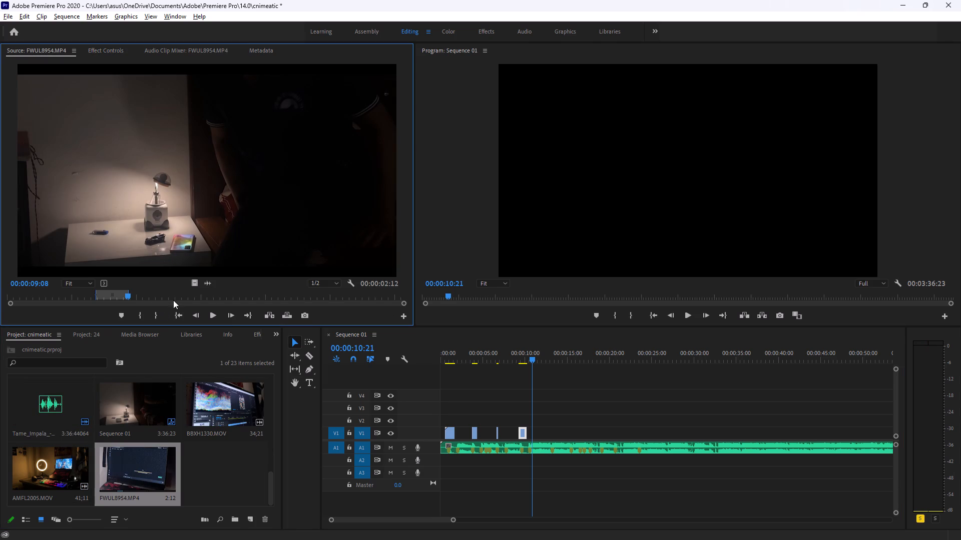
pyautogui.click(115, 292)
pyautogui.moveTo(119, 292); pyautogui.dragTo(201, 299)
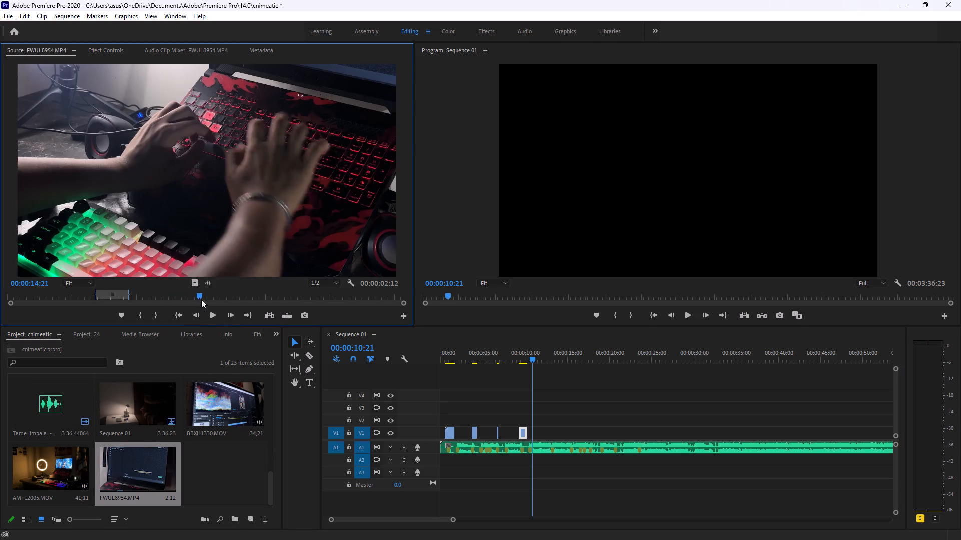
pyautogui.moveTo(201, 299); pyautogui.dragTo(269, 311)
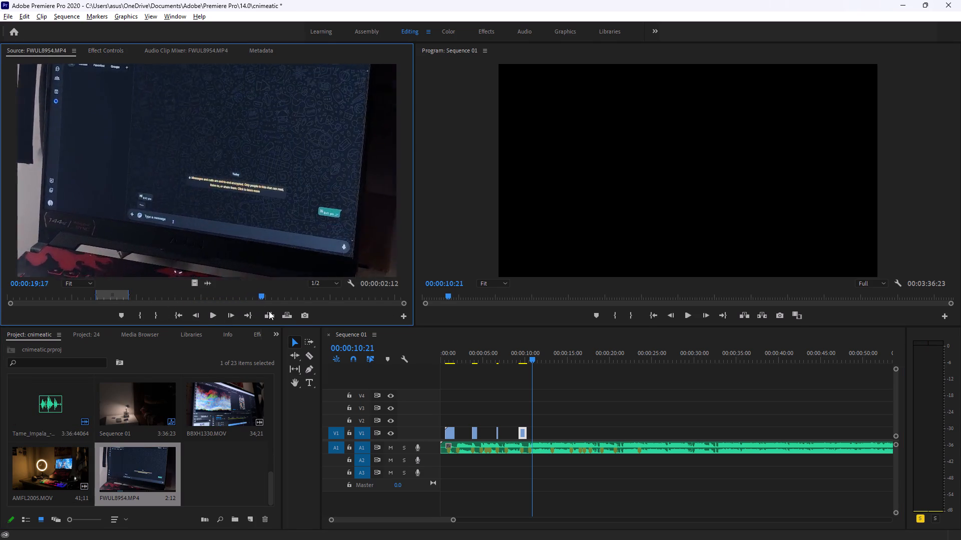
pyautogui.moveTo(269, 311); pyautogui.dragTo(328, 324)
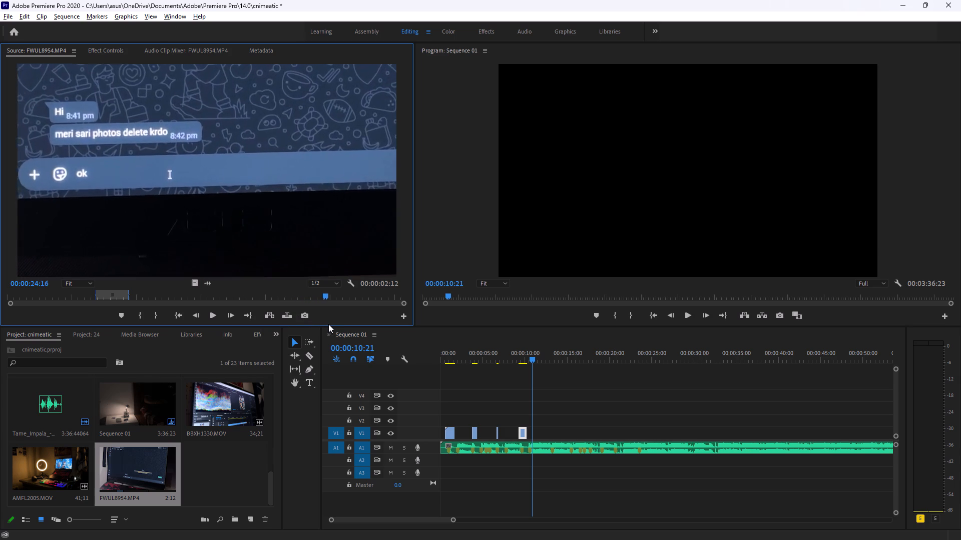
pyautogui.moveTo(328, 324); pyautogui.dragTo(314, 333)
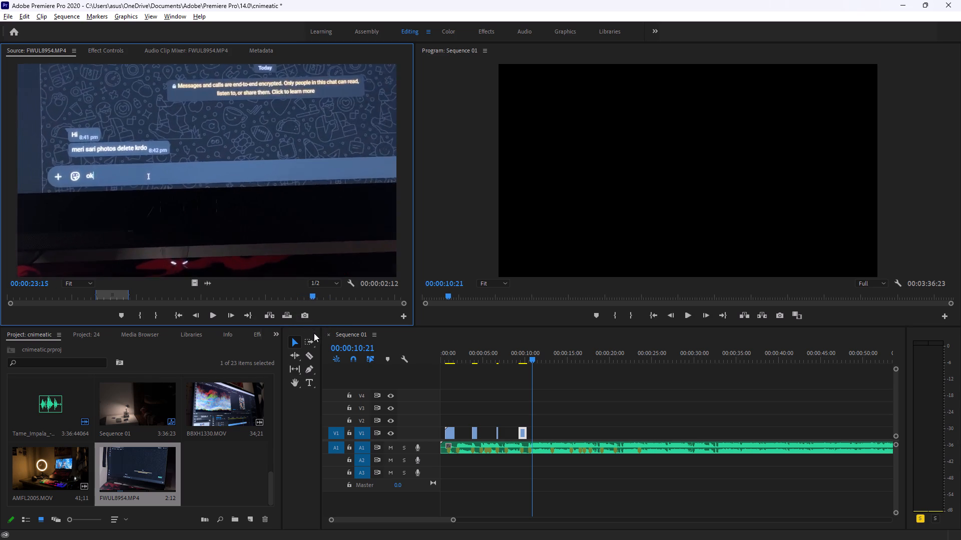
pyautogui.moveTo(314, 333); pyautogui.dragTo(336, 334)
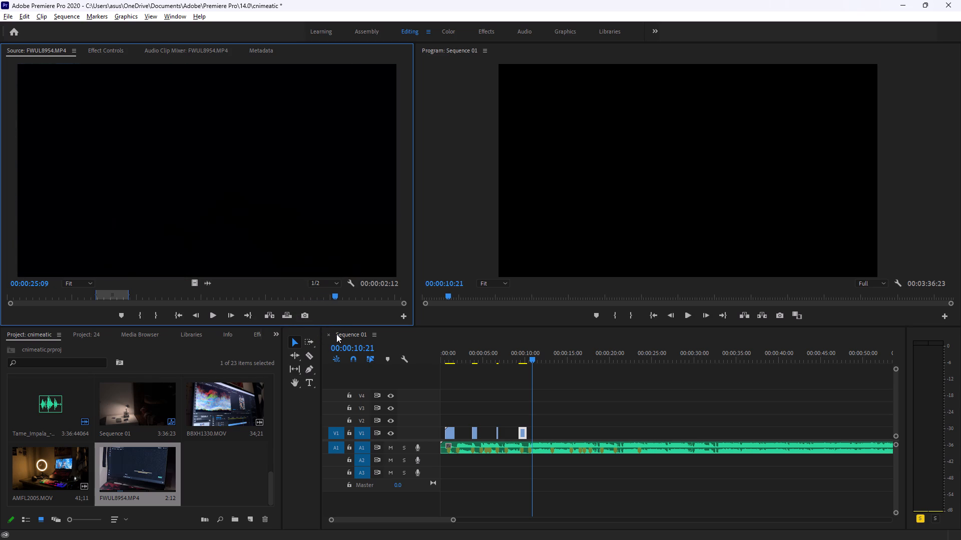
pyautogui.moveTo(336, 334); pyautogui.dragTo(311, 337)
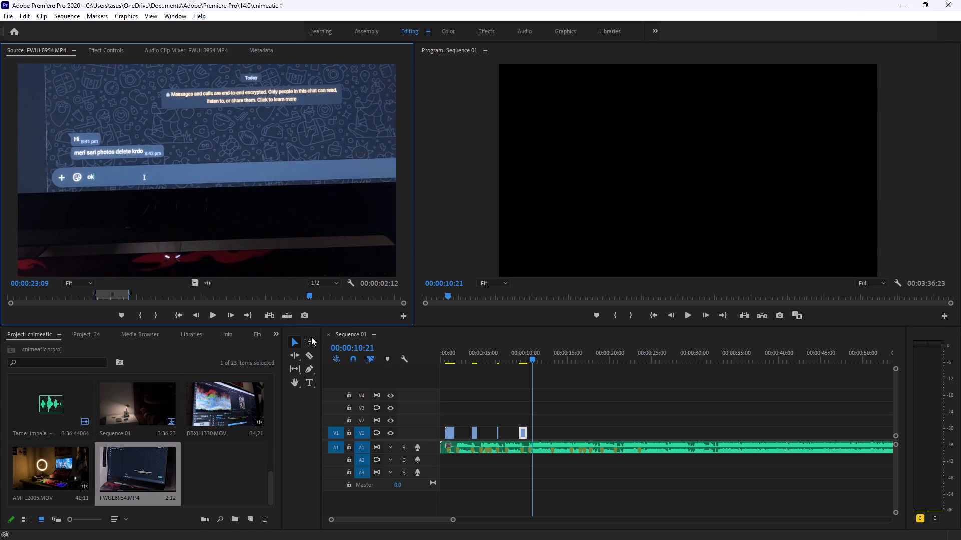
pyautogui.moveTo(311, 337); pyautogui.dragTo(314, 337)
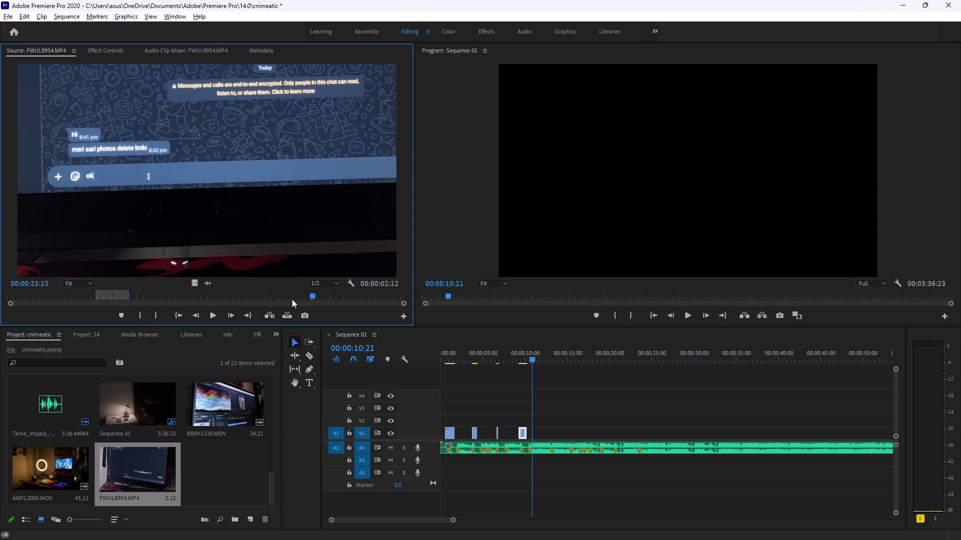
pyautogui.click(141, 312)
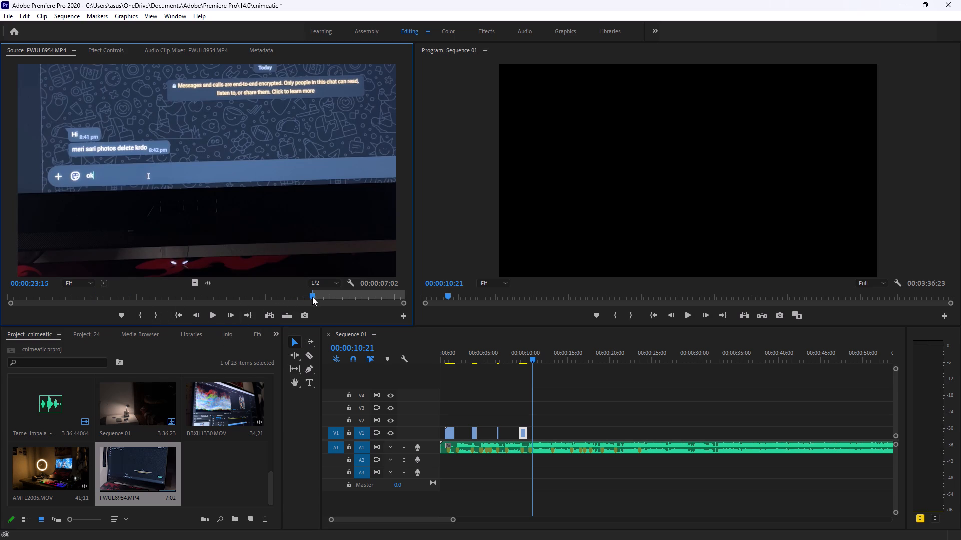
pyautogui.moveTo(315, 296); pyautogui.dragTo(337, 298)
pyautogui.click(158, 313)
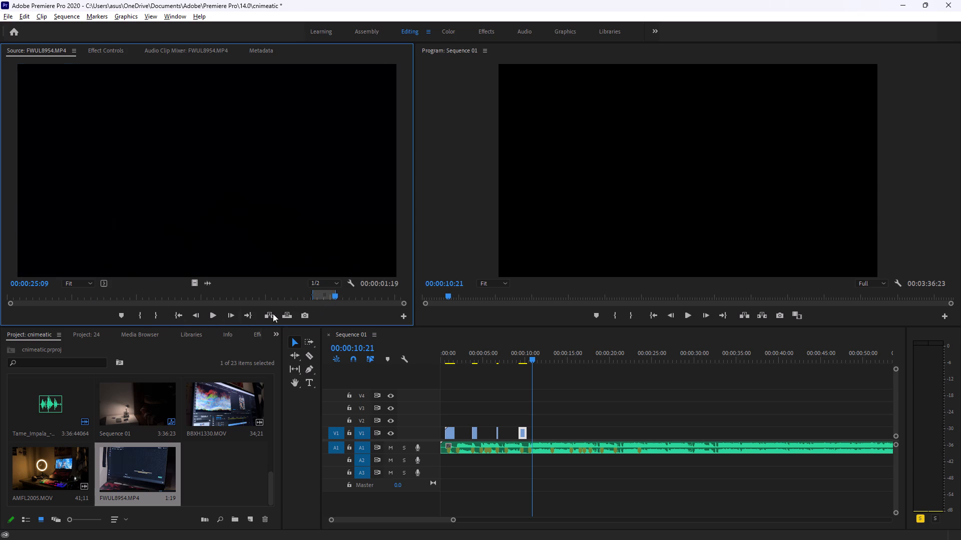
# Place the video of the marked FWUL8954 section on V2, just after the last V1 clip.
pyautogui.moveTo(198, 285); pyautogui.dragTo(559, 400)
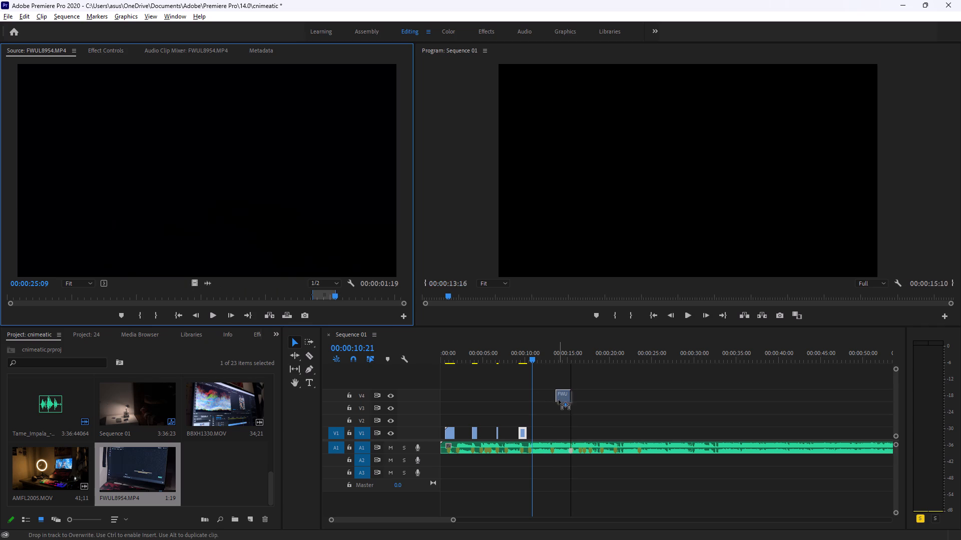
pyautogui.moveTo(559, 400); pyautogui.dragTo(535, 424)
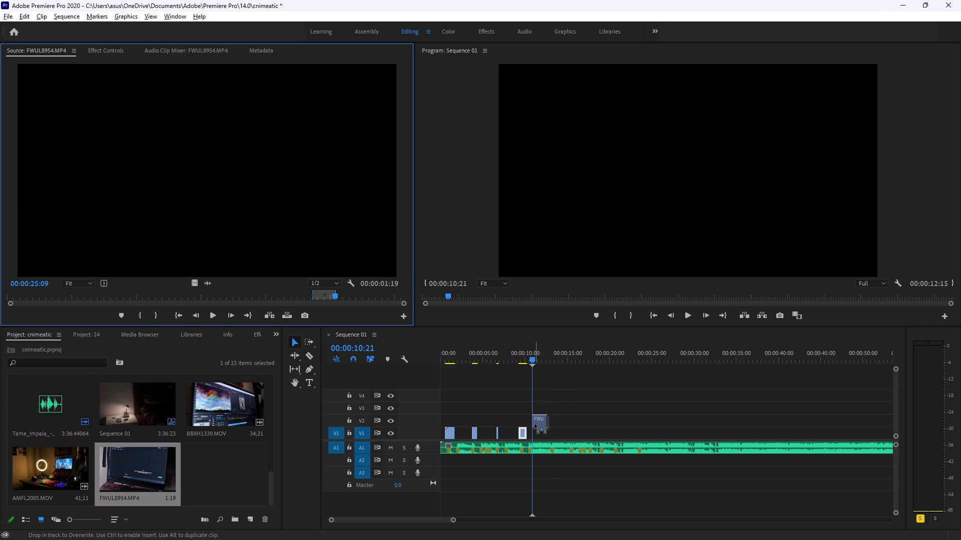
pyautogui.moveTo(535, 424); pyautogui.dragTo(530, 425)
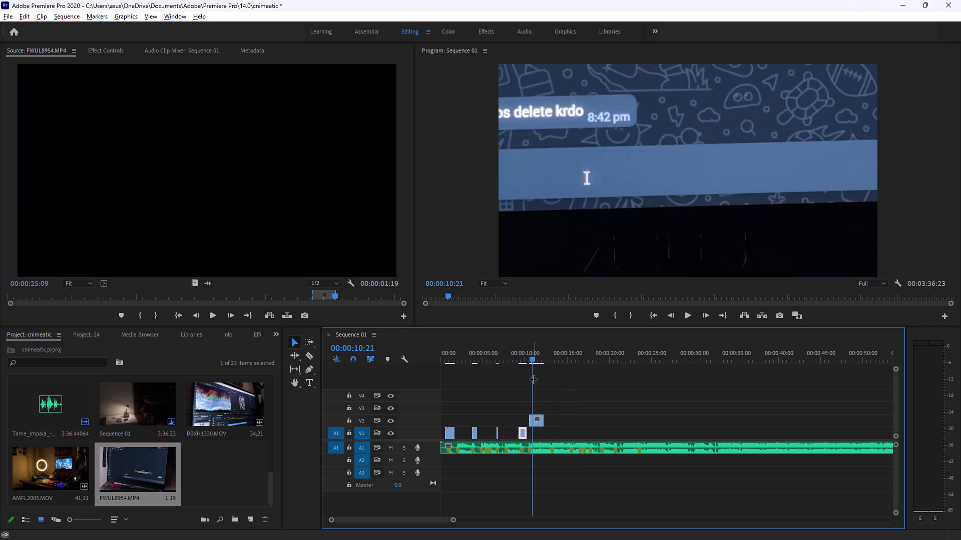
# Set the scale of the new V2 clip to 50 so the picture fills the frame.
pyautogui.moveTo(532, 357); pyautogui.dragTo(415, 342)
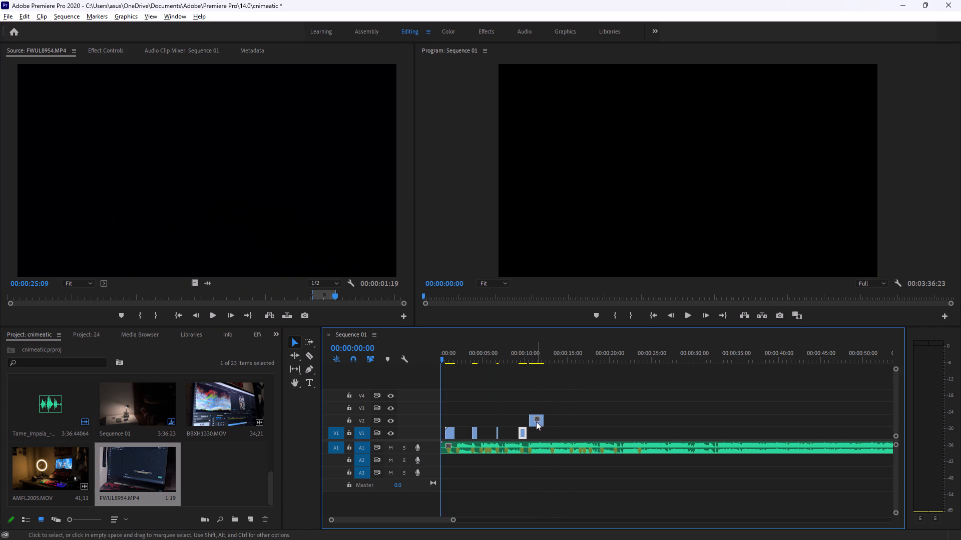
pyautogui.click(536, 421)
pyautogui.click(110, 49)
pyautogui.moveTo(165, 111); pyautogui.dragTo(100, 106)
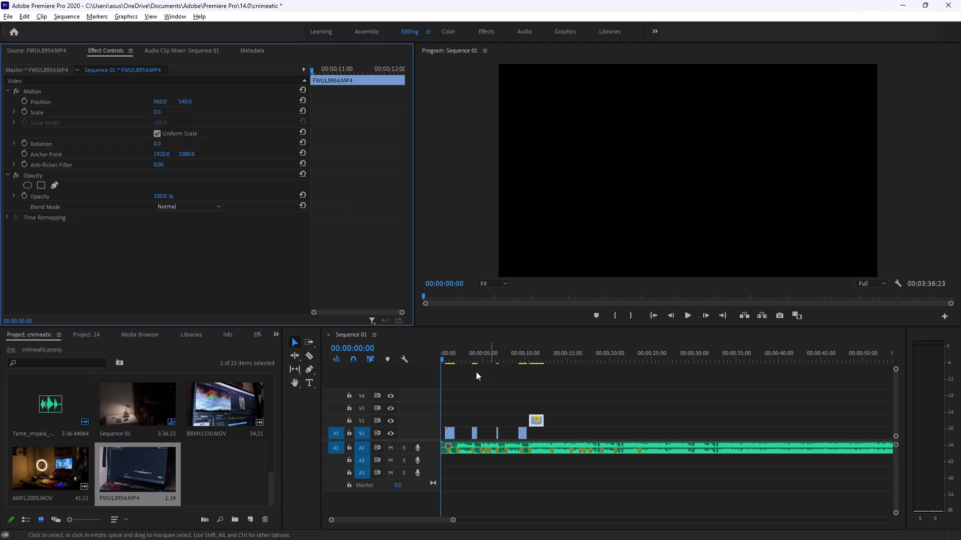
pyautogui.moveTo(440, 353); pyautogui.dragTo(537, 373)
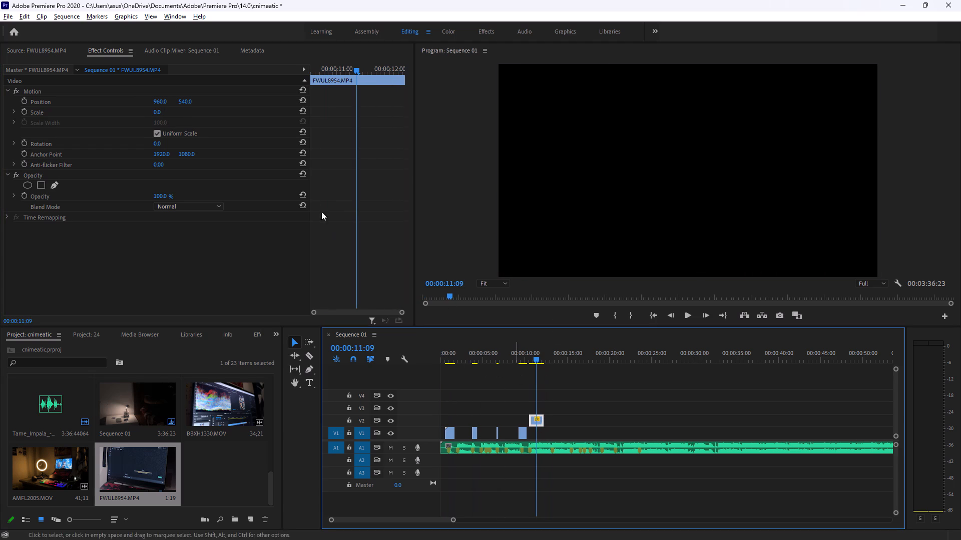
pyautogui.moveTo(158, 111); pyautogui.dragTo(182, 113)
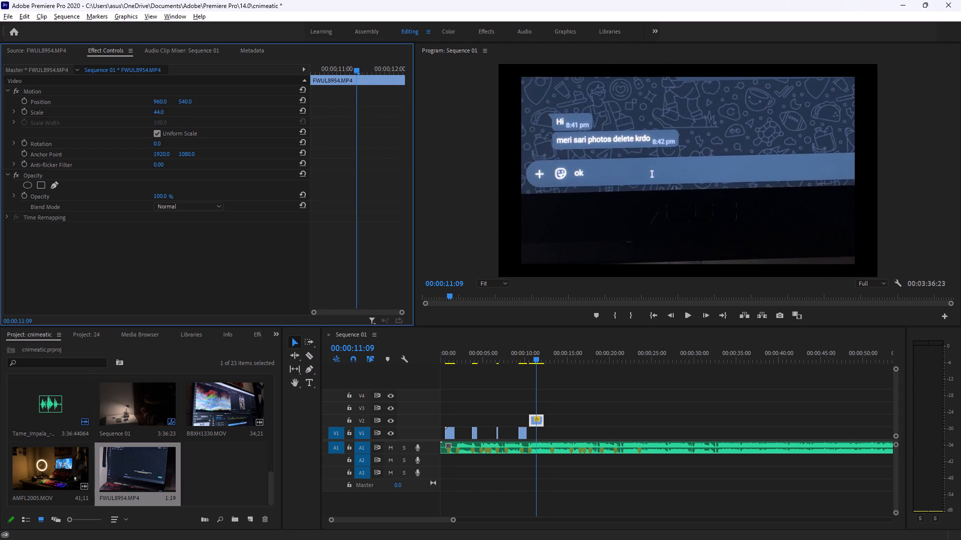
pyautogui.moveTo(182, 113); pyautogui.dragTo(185, 113)
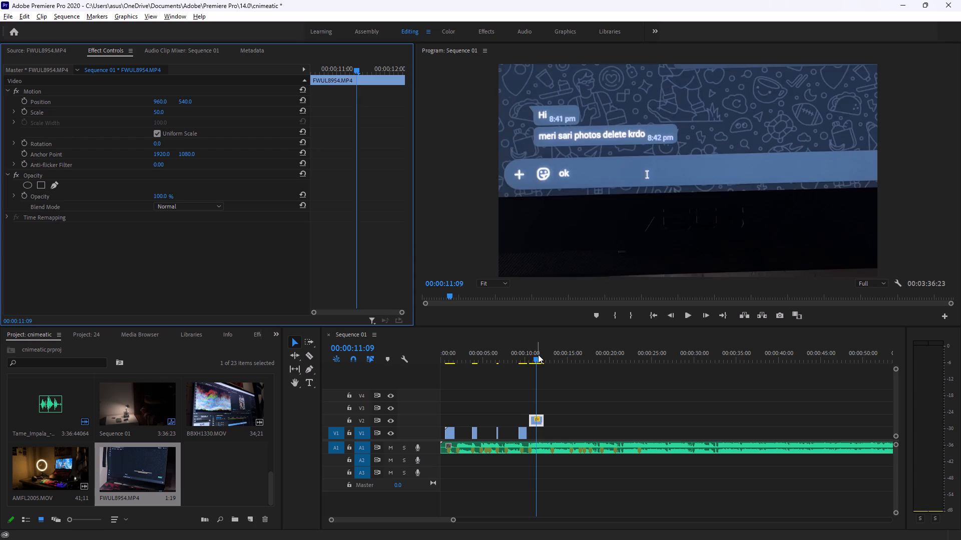
# Play Sequence 01 from about 00:00:06 through the new V2 clip, then scrub over that clip again to about 00:00:13:04.
pyautogui.moveTo(538, 354); pyautogui.dragTo(492, 349)
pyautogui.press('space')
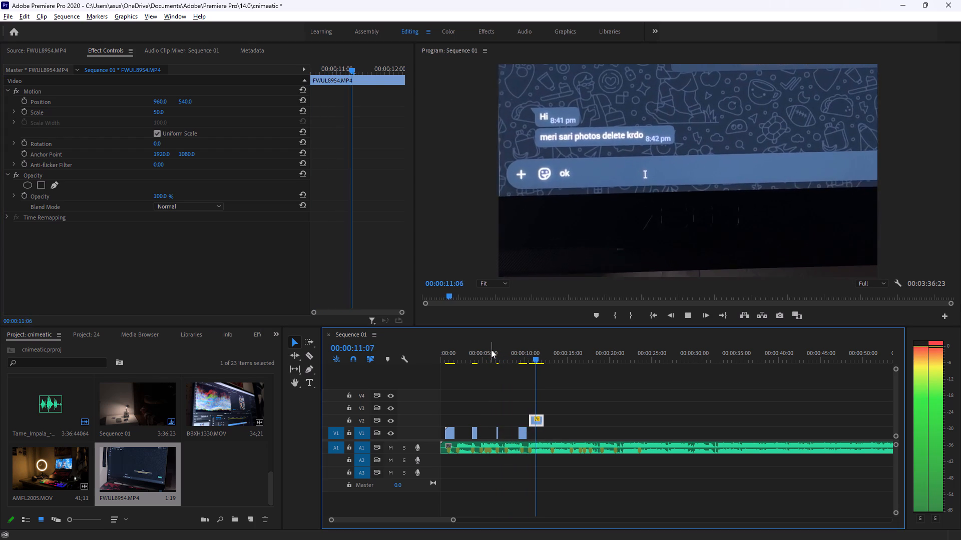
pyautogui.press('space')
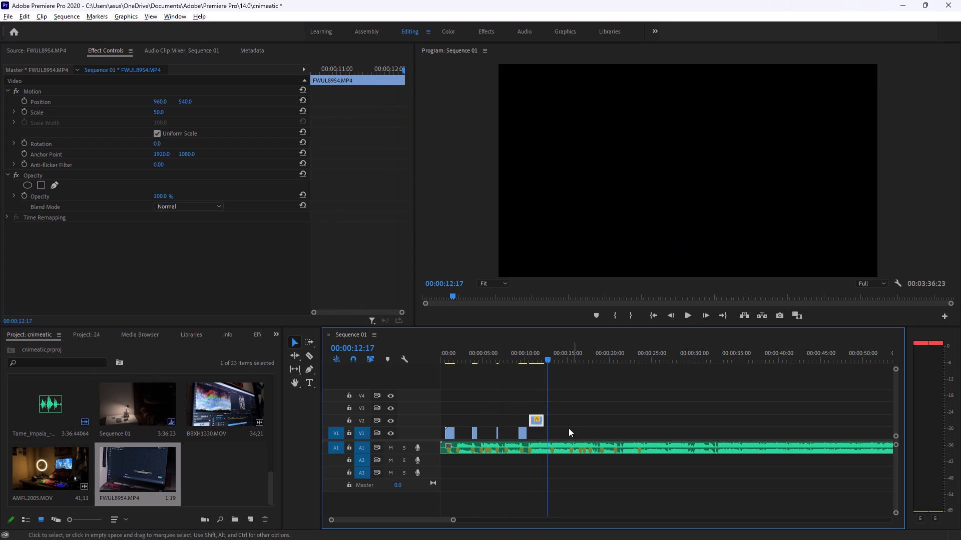
pyautogui.moveTo(546, 359); pyautogui.dragTo(530, 351)
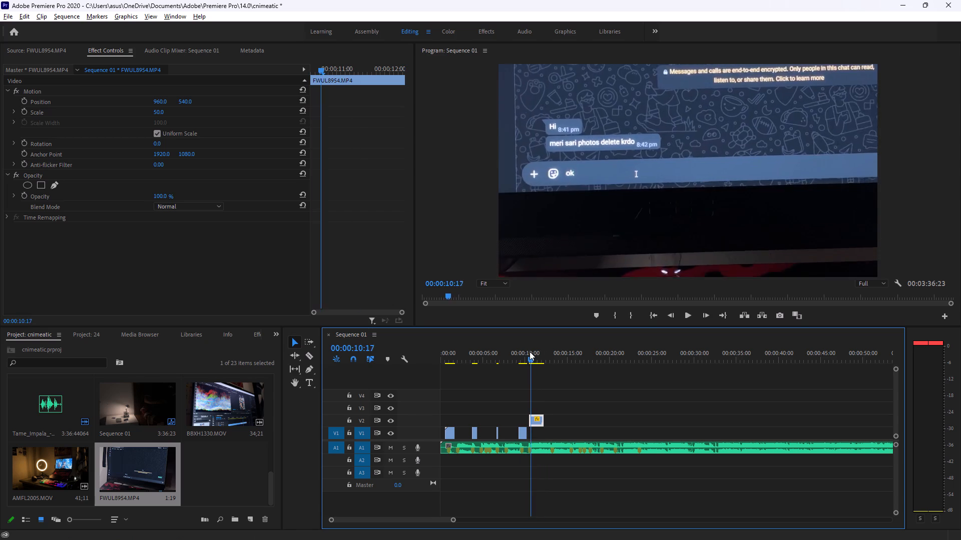
pyautogui.moveTo(530, 351); pyautogui.dragTo(550, 347)
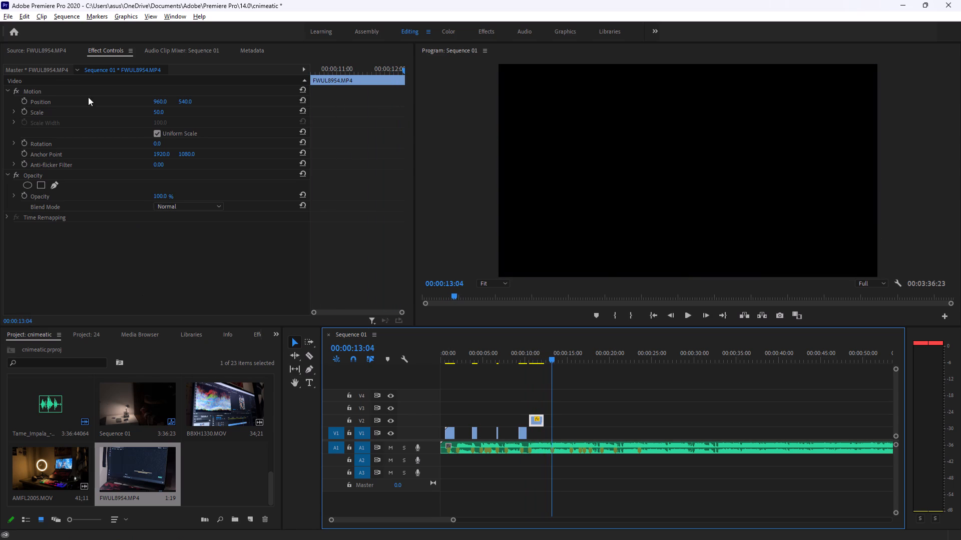
# Mark the delete-confirmation shot in the FWUL8954.MP4 source with In at 00:00:27:01 and Out at 00:00:29:14.
pyautogui.click(47, 53)
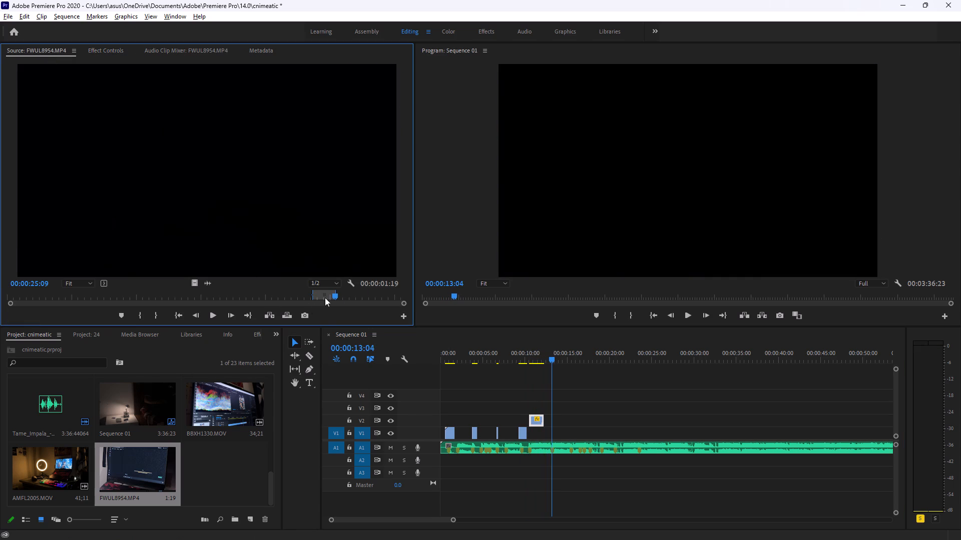
pyautogui.moveTo(336, 295); pyautogui.dragTo(362, 296)
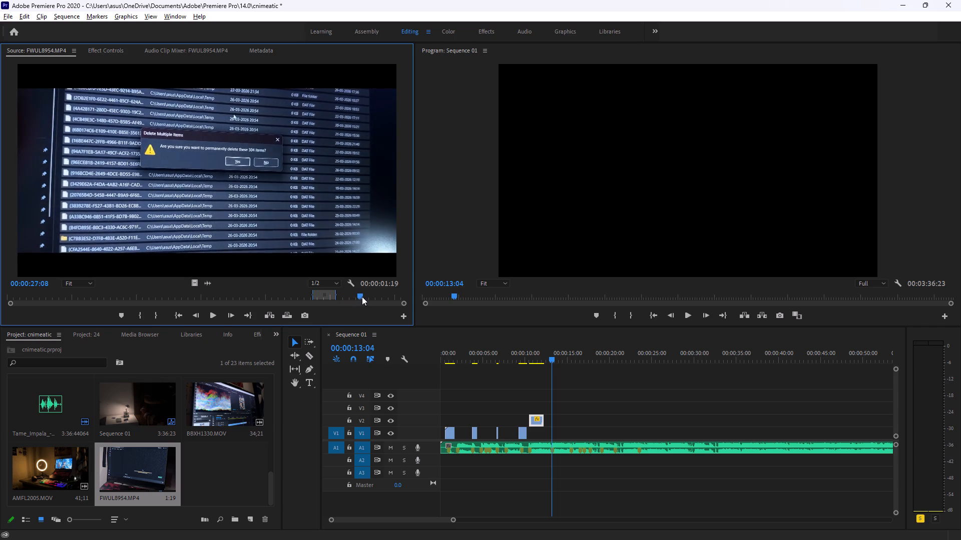
pyautogui.moveTo(362, 296); pyautogui.dragTo(366, 302)
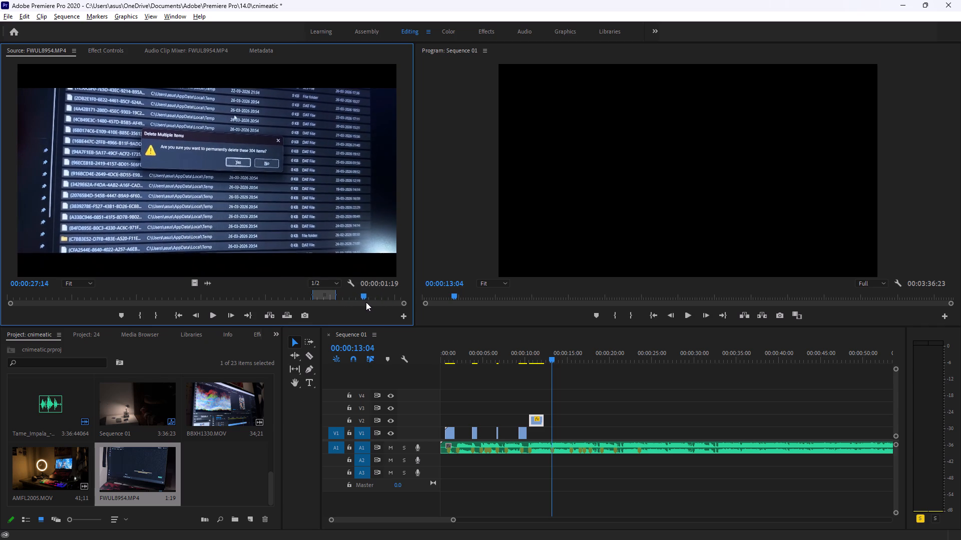
pyautogui.moveTo(366, 302); pyautogui.dragTo(357, 305)
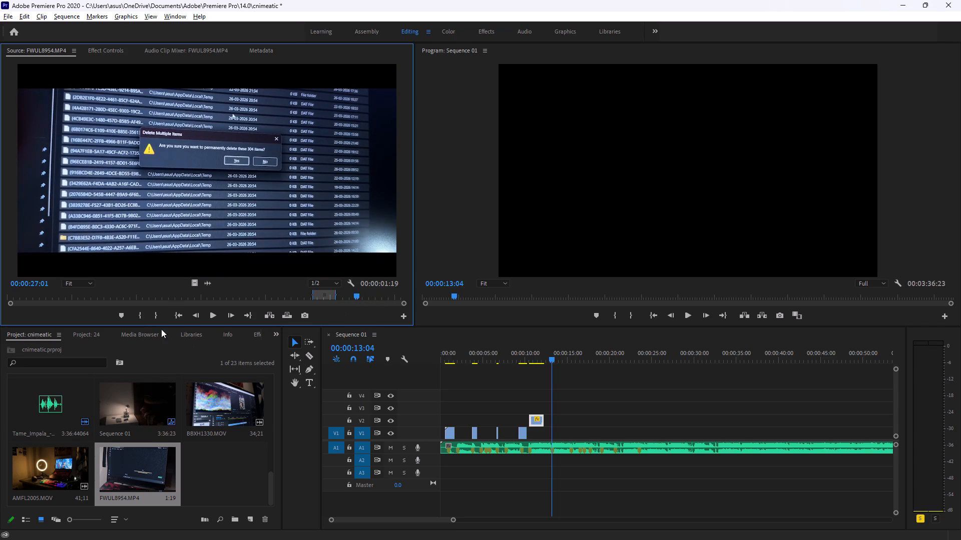
pyautogui.click(139, 317)
pyautogui.moveTo(359, 298); pyautogui.dragTo(382, 297)
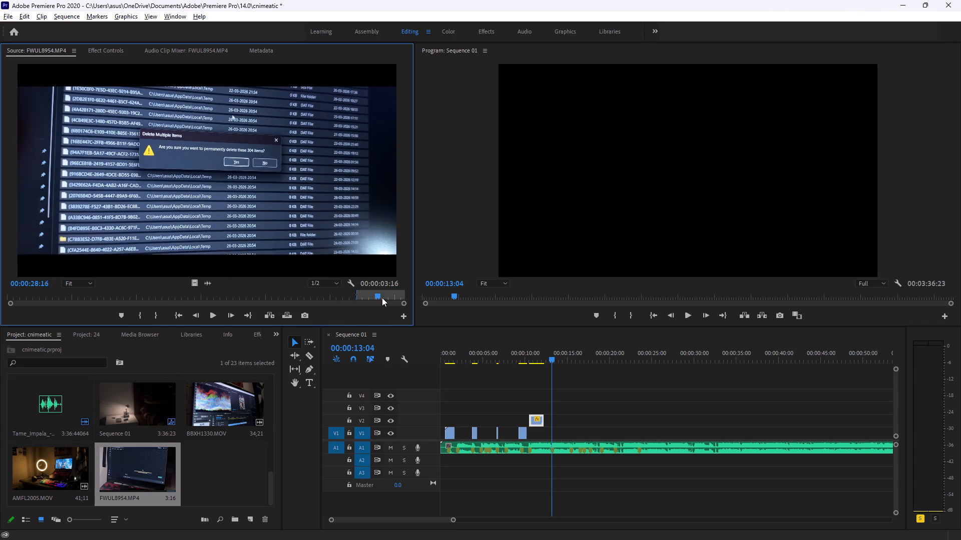
pyautogui.moveTo(382, 297); pyautogui.dragTo(392, 297)
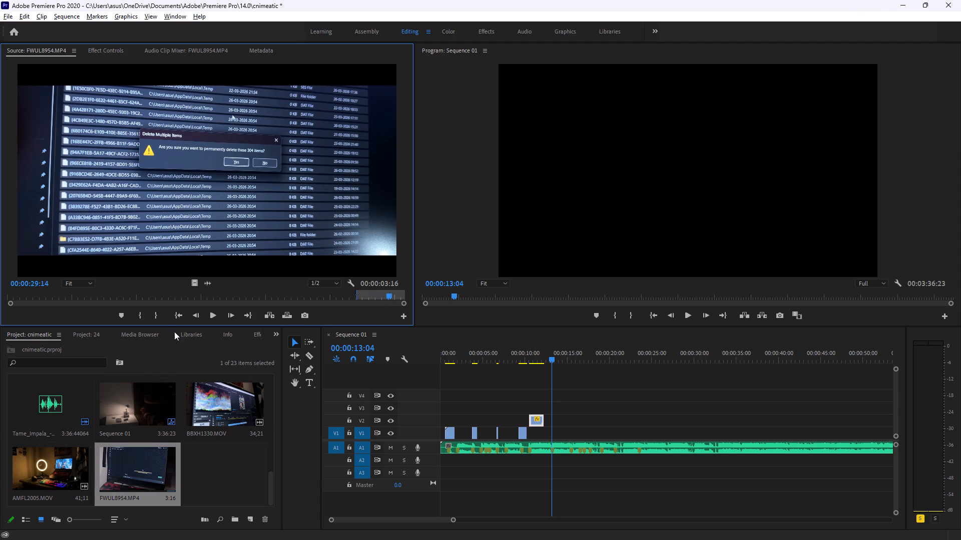
pyautogui.click(158, 318)
# Place only the video of the marked FWUL8954.MP4 range on track V1 at 00:00:13:04.
pyautogui.moveTo(196, 282); pyautogui.dragTo(557, 410)
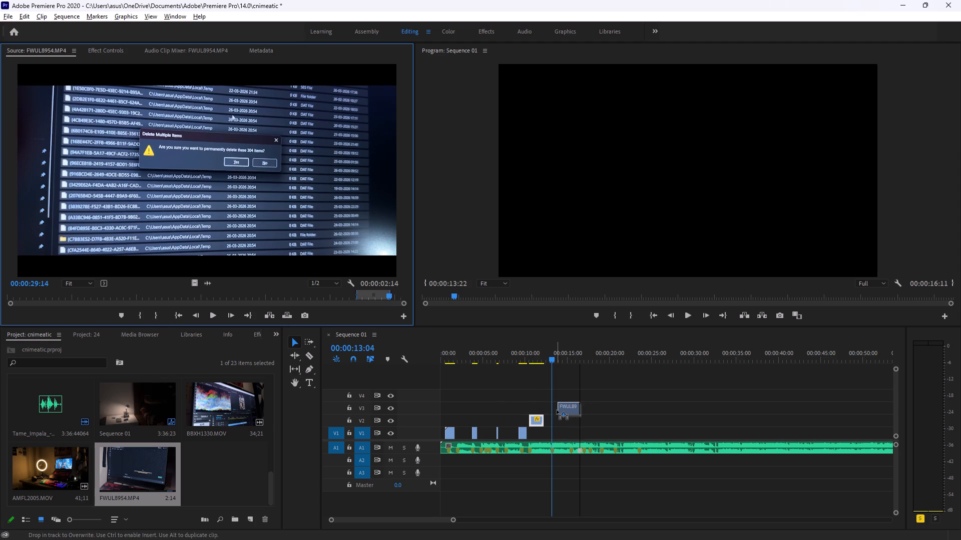
pyautogui.moveTo(557, 410); pyautogui.dragTo(551, 414)
pyautogui.moveTo(551, 414); pyautogui.dragTo(554, 431)
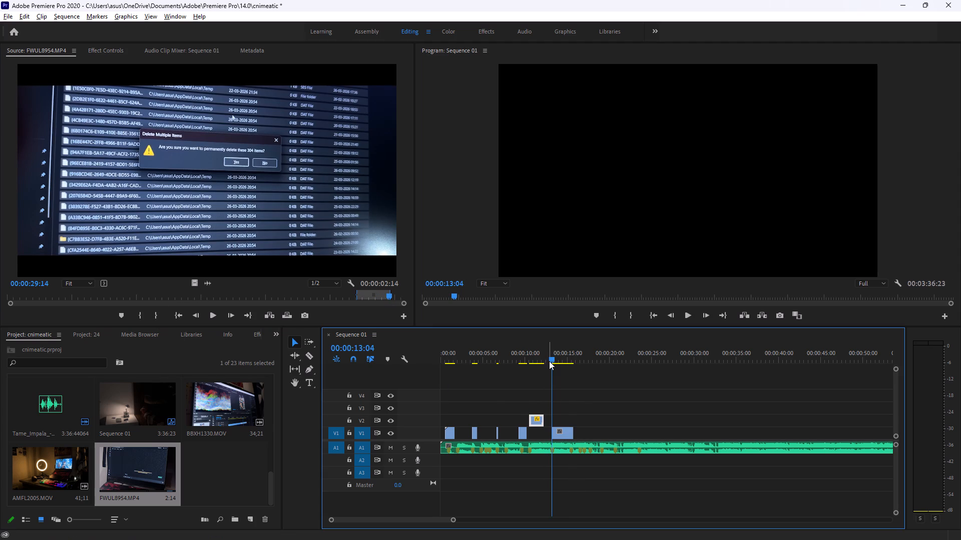
# Play Sequence 01 from its start to about 00:00:14:09, switching to the browser during playback to pause the tutorial video.
pyautogui.moveTo(549, 355); pyautogui.dragTo(375, 336)
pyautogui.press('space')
pyautogui.hotkey('alt', 'Tab')
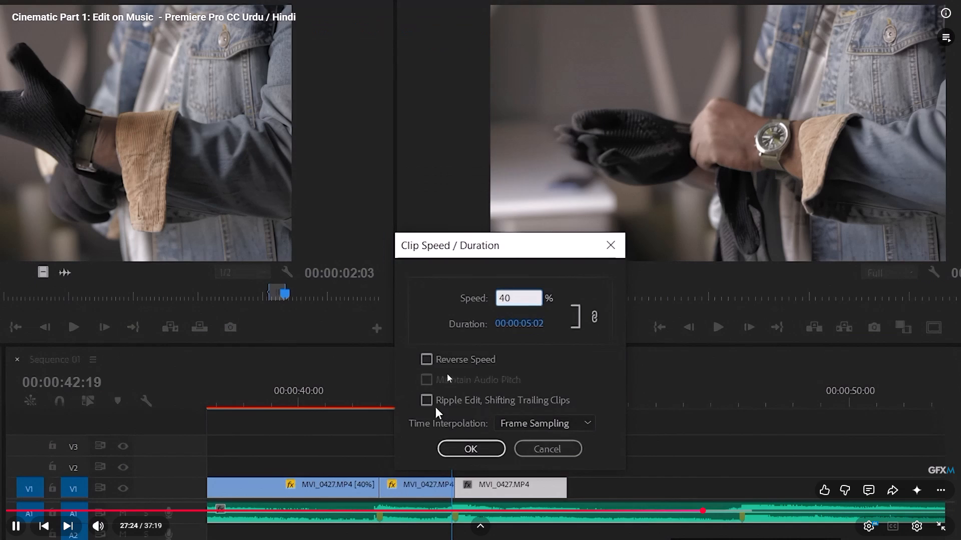
pyautogui.click(443, 354)
pyautogui.hotkey('alt', 'Tab')
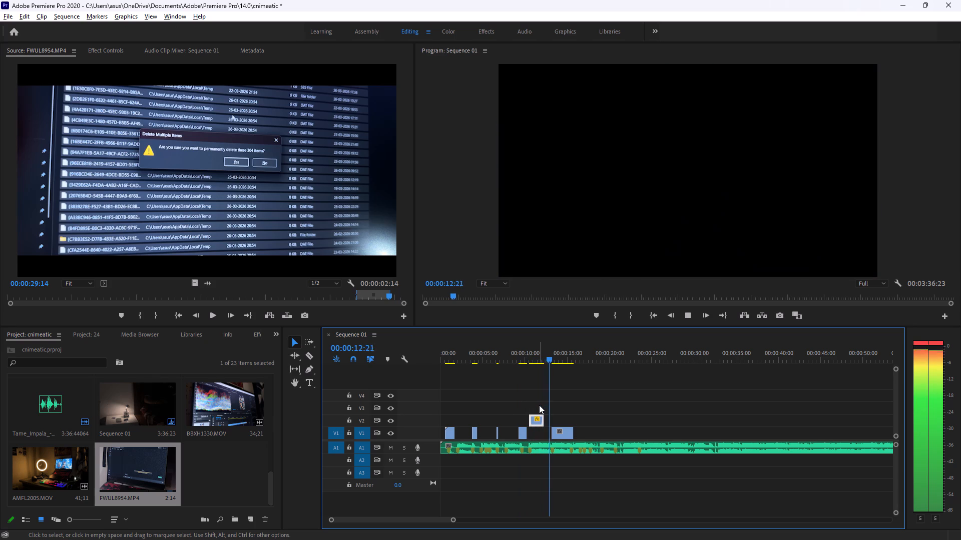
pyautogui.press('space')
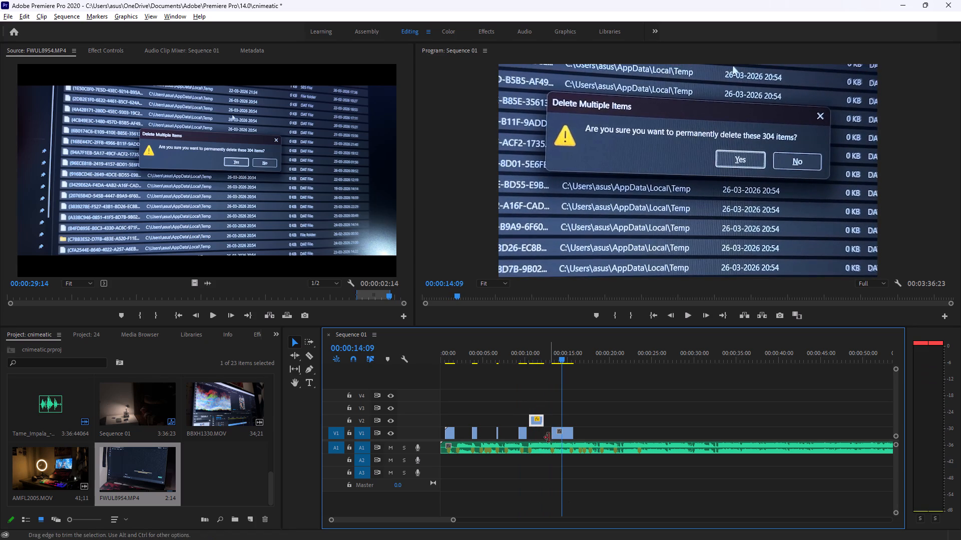
# Split the FWUL8954.MP4 chat clip on track V2 at 00:00:11:22 and delete the short piece after the cut.
pyautogui.moveTo(561, 351); pyautogui.dragTo(538, 350)
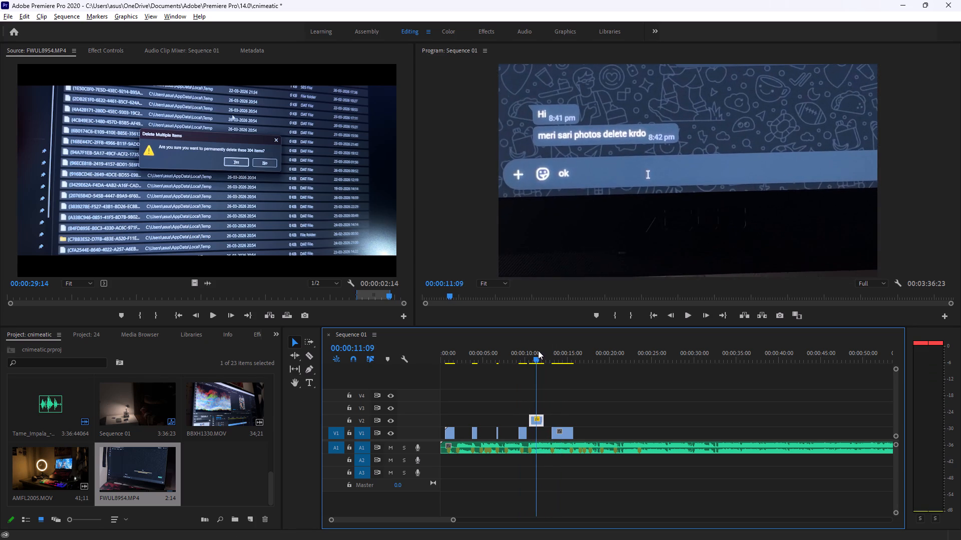
pyautogui.moveTo(538, 350); pyautogui.dragTo(543, 346)
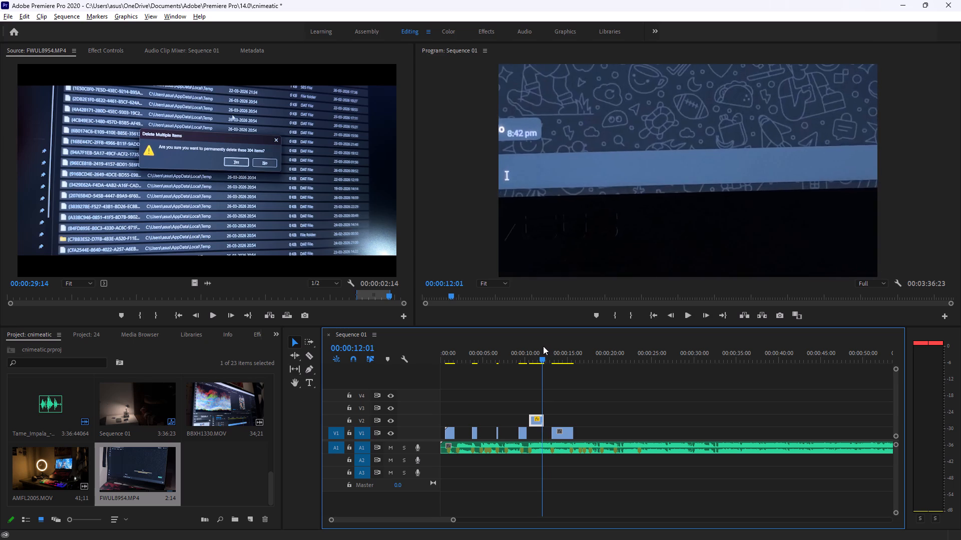
pyautogui.moveTo(543, 346); pyautogui.dragTo(542, 346)
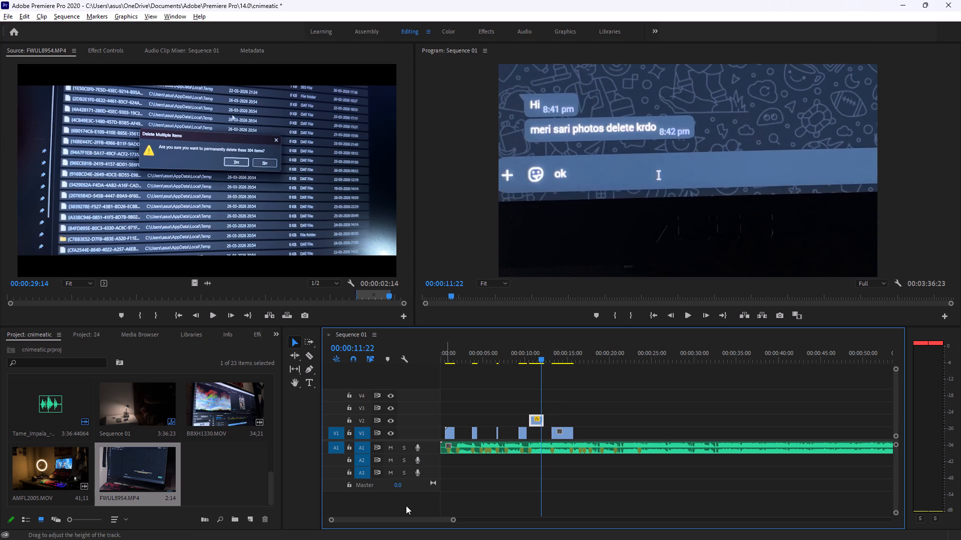
pyautogui.moveTo(451, 519); pyautogui.dragTo(406, 519)
pyautogui.scroll(5, 582, 460)
pyautogui.scroll(-8, 584, 459)
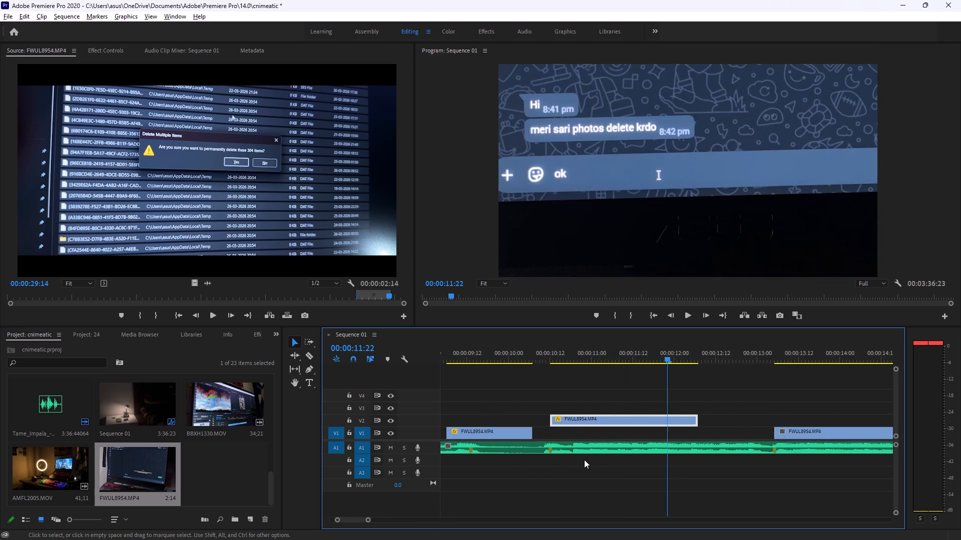
pyautogui.scroll(1, 584, 459)
pyautogui.scroll(-4, 584, 459)
pyautogui.moveTo(575, 353); pyautogui.dragTo(514, 353)
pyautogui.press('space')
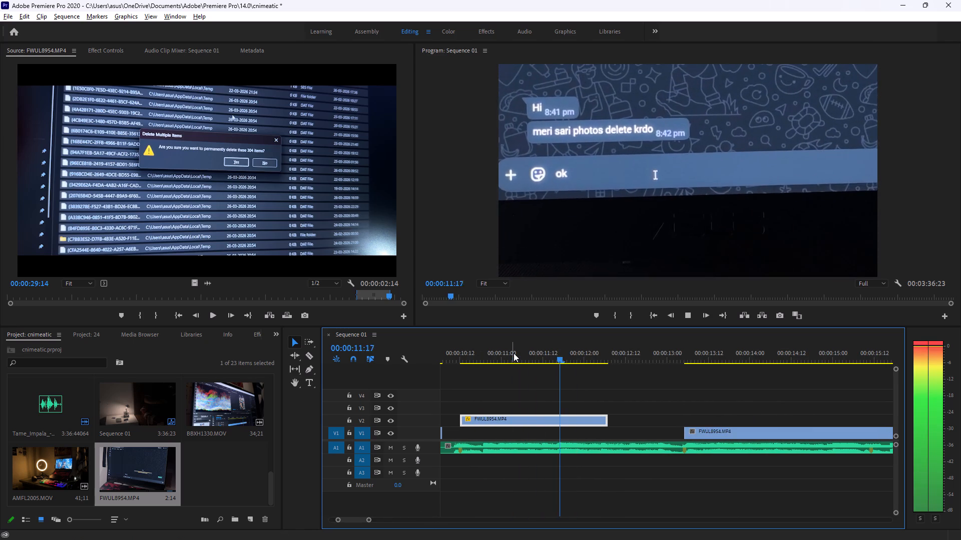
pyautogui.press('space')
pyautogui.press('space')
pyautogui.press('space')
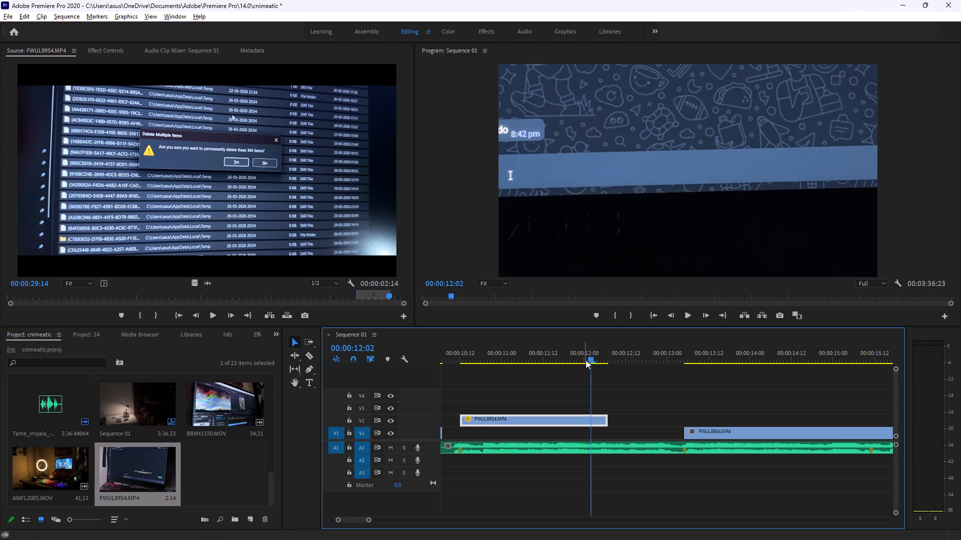
pyautogui.moveTo(589, 356); pyautogui.dragTo(577, 355)
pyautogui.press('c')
pyautogui.click(577, 418)
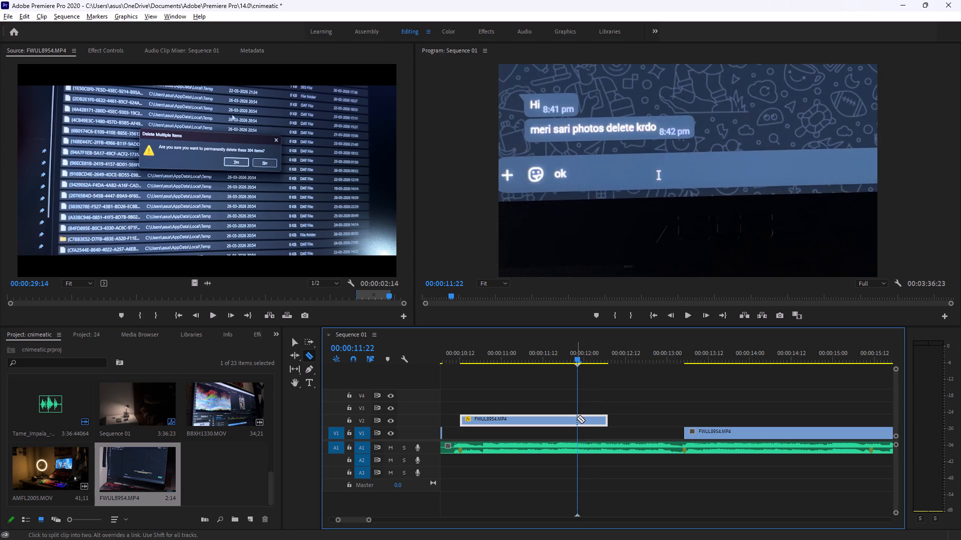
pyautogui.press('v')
pyautogui.click(591, 415)
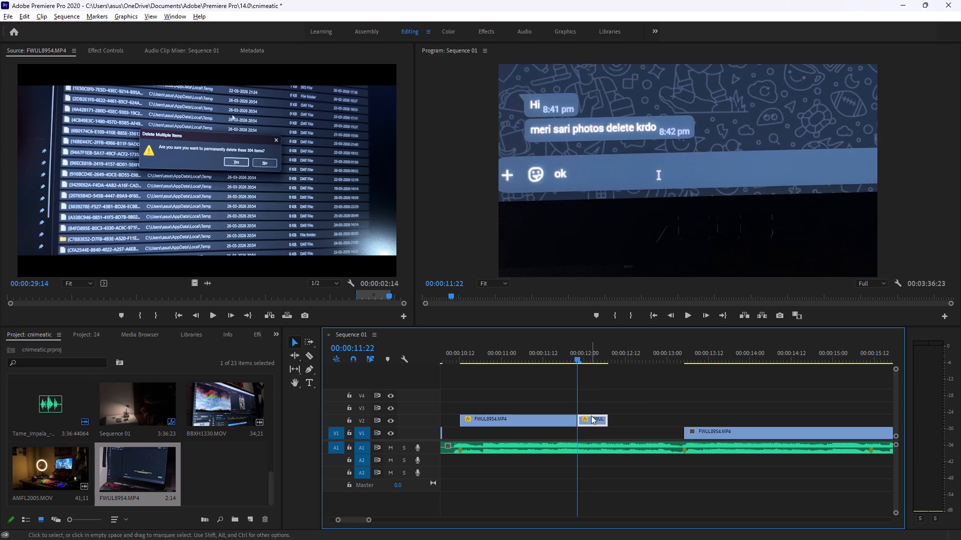
pyautogui.press('Delete')
# Play Sequence 01 from the start of the V1 clip before the chat shot to about 00:00:13:01 to review the trim.
pyautogui.moveTo(369, 519); pyautogui.dragTo(381, 520)
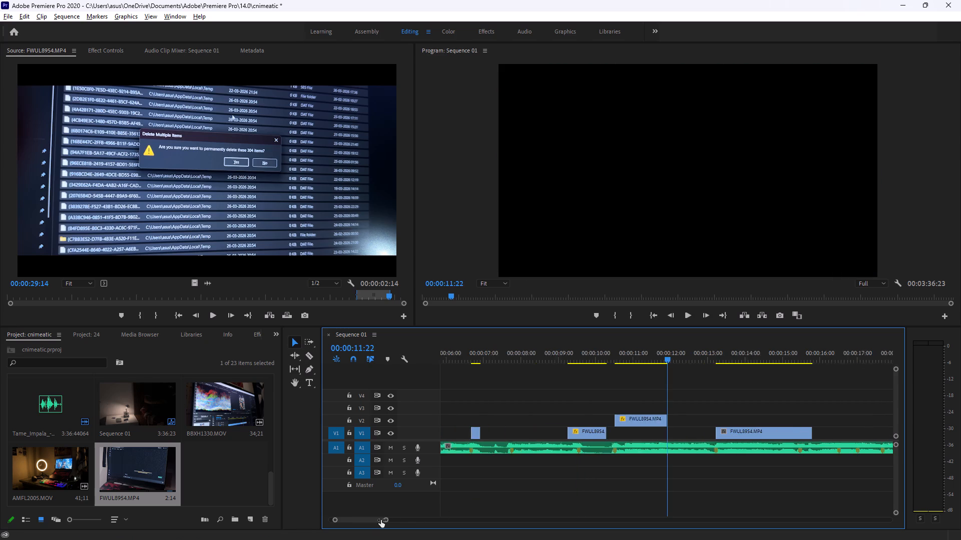
pyautogui.moveTo(381, 520); pyautogui.dragTo(393, 521)
pyautogui.moveTo(659, 355); pyautogui.dragTo(611, 348)
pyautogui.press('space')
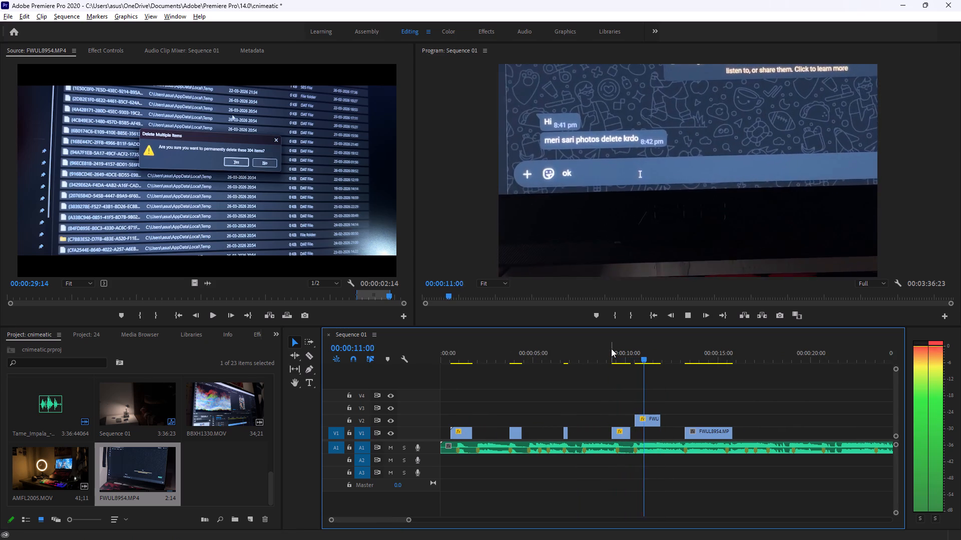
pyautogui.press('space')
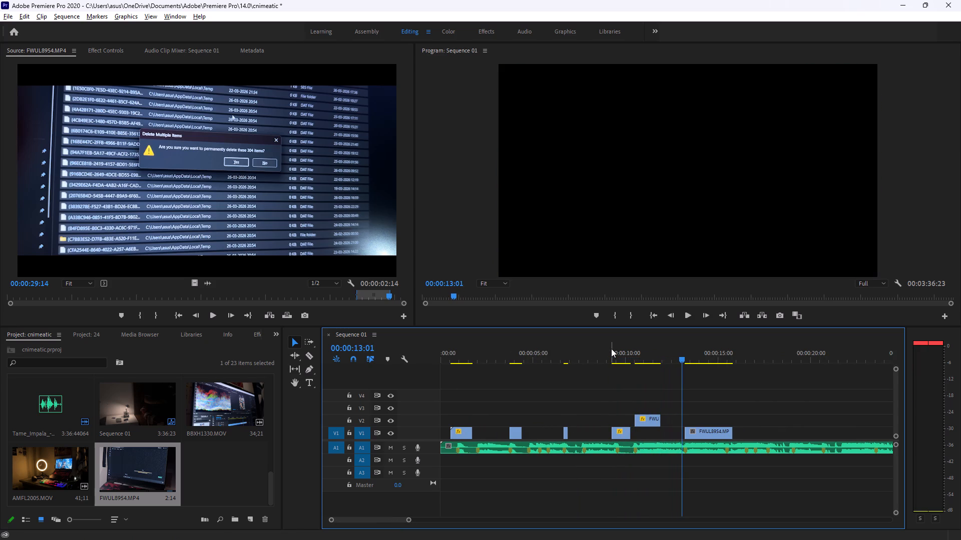
# Replay the end of the V2 clip to find the beat, and move the new V1 clip to start at 00:00:12:13.
pyautogui.moveTo(679, 352); pyautogui.dragTo(660, 348)
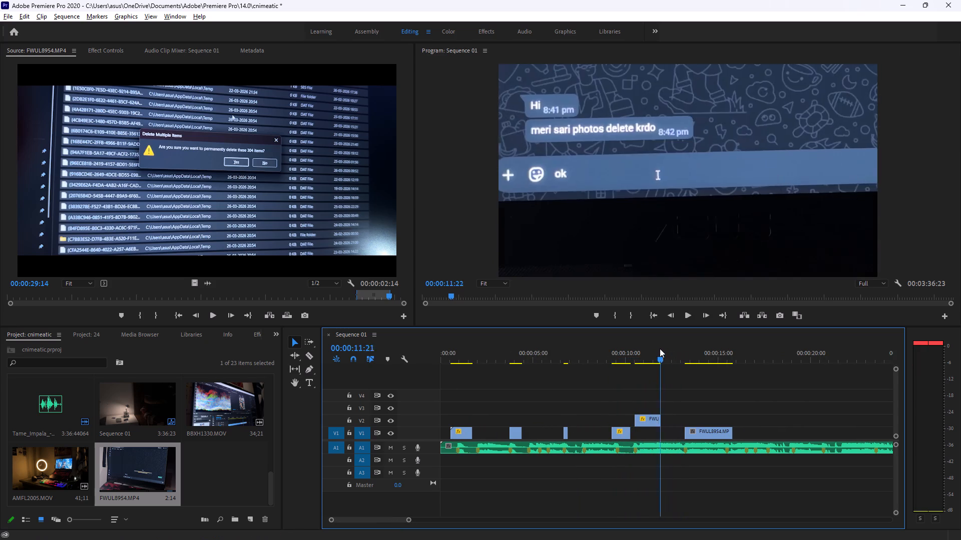
pyautogui.moveTo(660, 348); pyautogui.dragTo(657, 347)
pyautogui.press('space')
pyautogui.press('space')
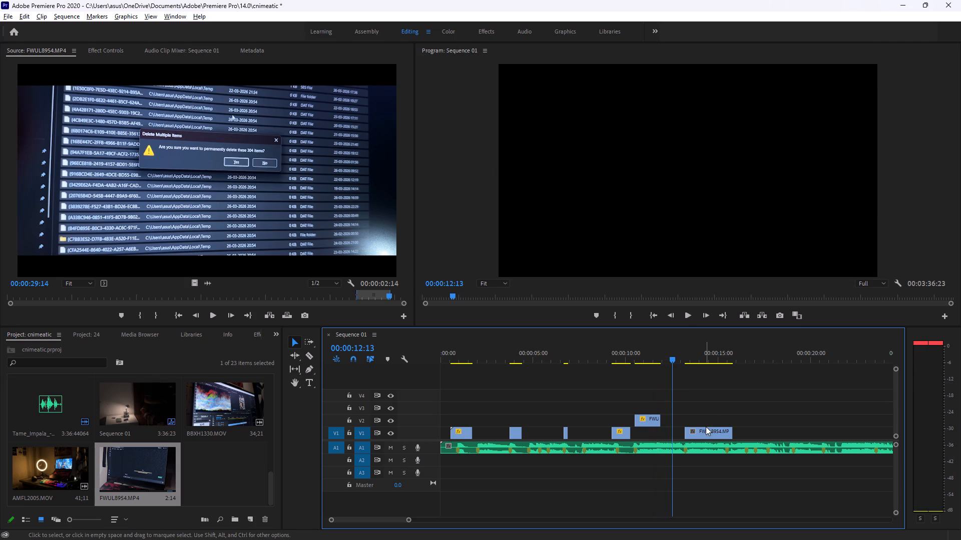
pyautogui.moveTo(706, 428); pyautogui.dragTo(692, 430)
# Play the moved V1 clip from 00:00:12:13 to about 00:00:16:09 and review its timing against the music markers.
pyautogui.press('space')
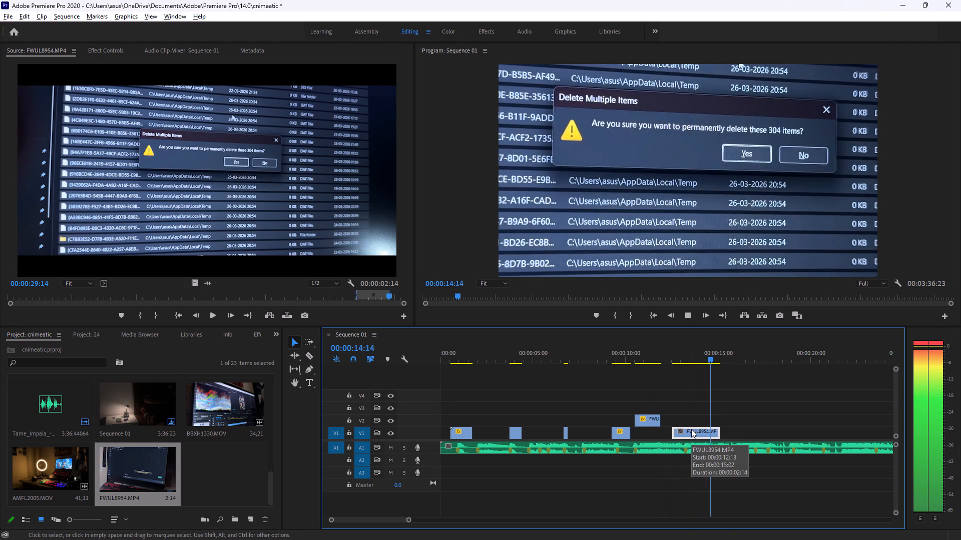
pyautogui.press('space')
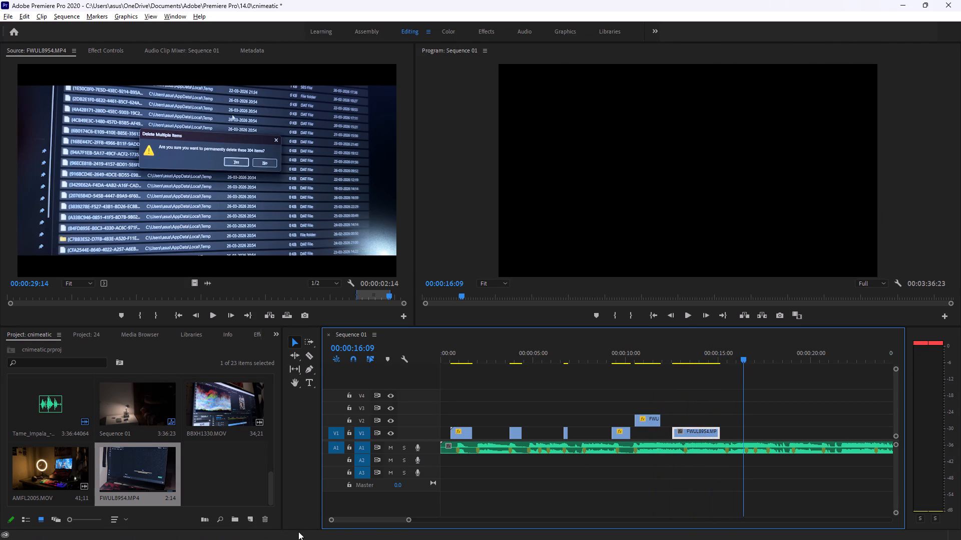
pyautogui.moveTo(409, 520); pyautogui.dragTo(439, 524)
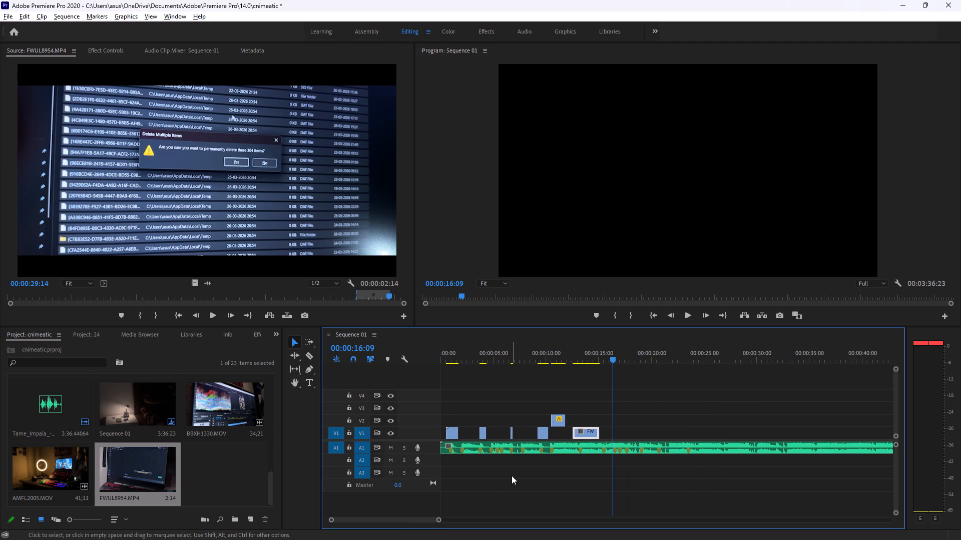
pyautogui.scroll(6, 512, 475)
pyautogui.scroll(-8, 533, 460)
pyautogui.scroll(20, 533, 460)
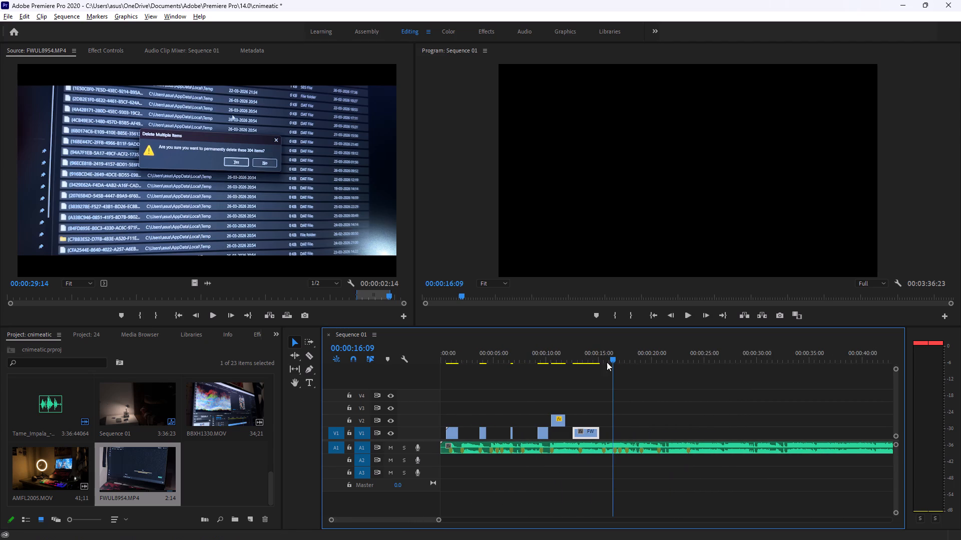
# Play Sequence 01 from the start to about 00:00:07:21 to check the first V1 cuts against the music.
pyautogui.moveTo(611, 359); pyautogui.dragTo(401, 355)
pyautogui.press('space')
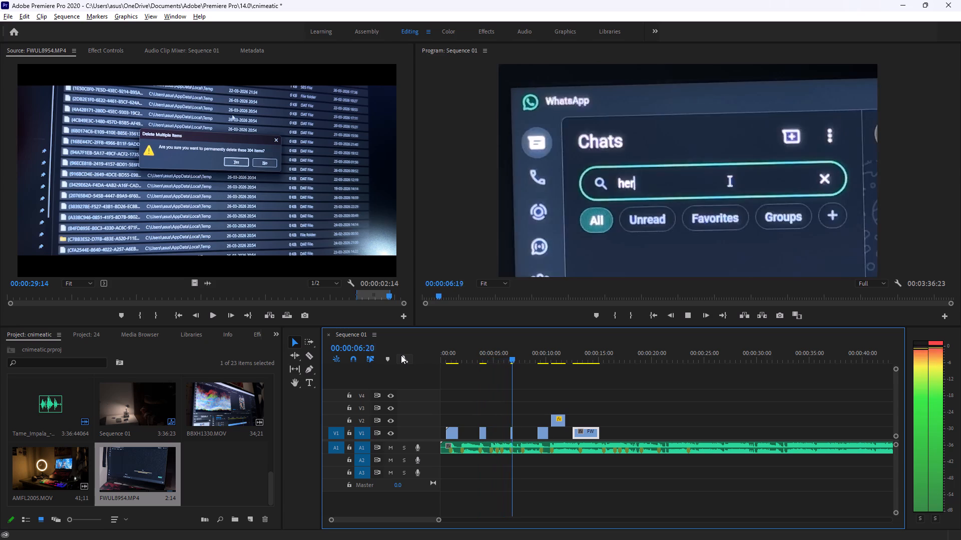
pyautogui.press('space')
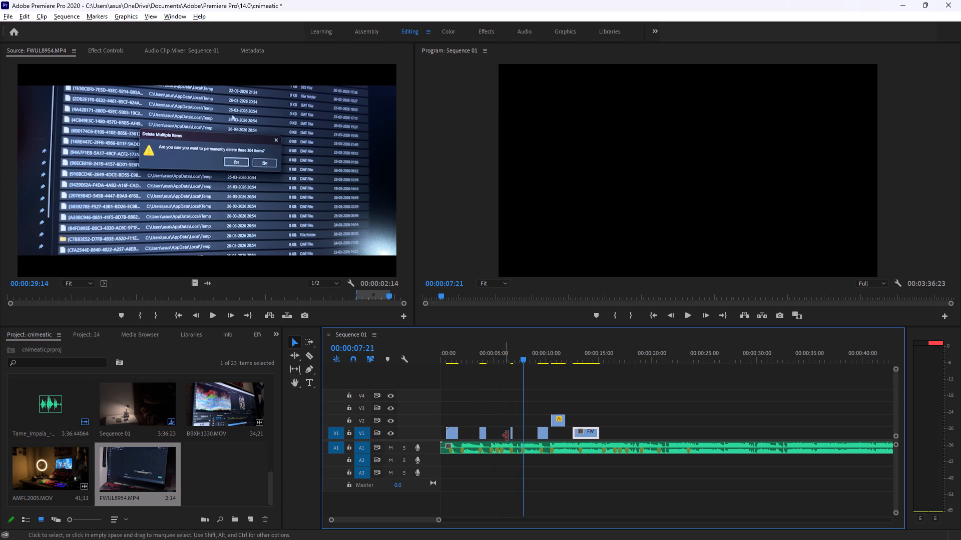
# Extend the start of the short third V1 clip back to about 00:00:06:04, replaying that section to judge the timing.
pyautogui.moveTo(439, 520); pyautogui.dragTo(412, 528)
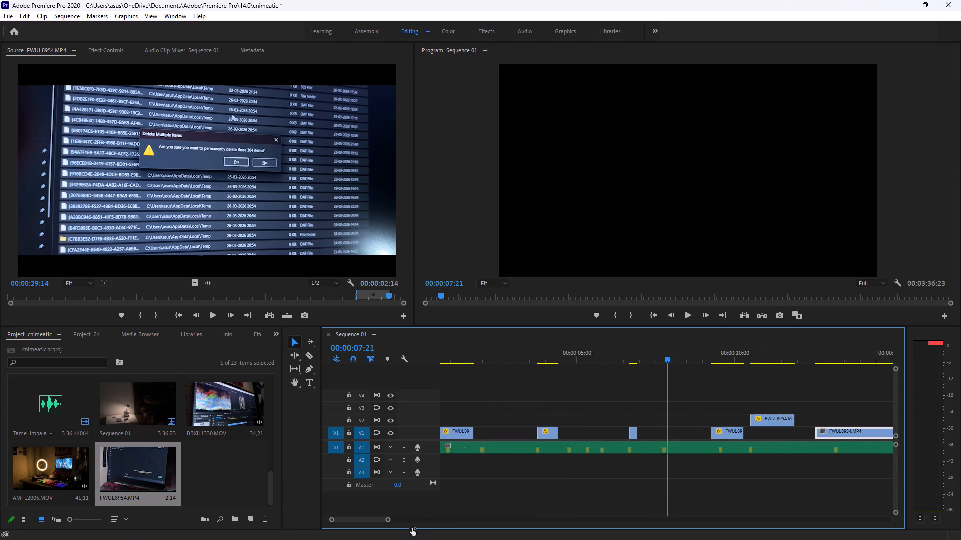
pyautogui.moveTo(412, 528); pyautogui.dragTo(410, 528)
pyautogui.moveTo(621, 432); pyautogui.dragTo(615, 432)
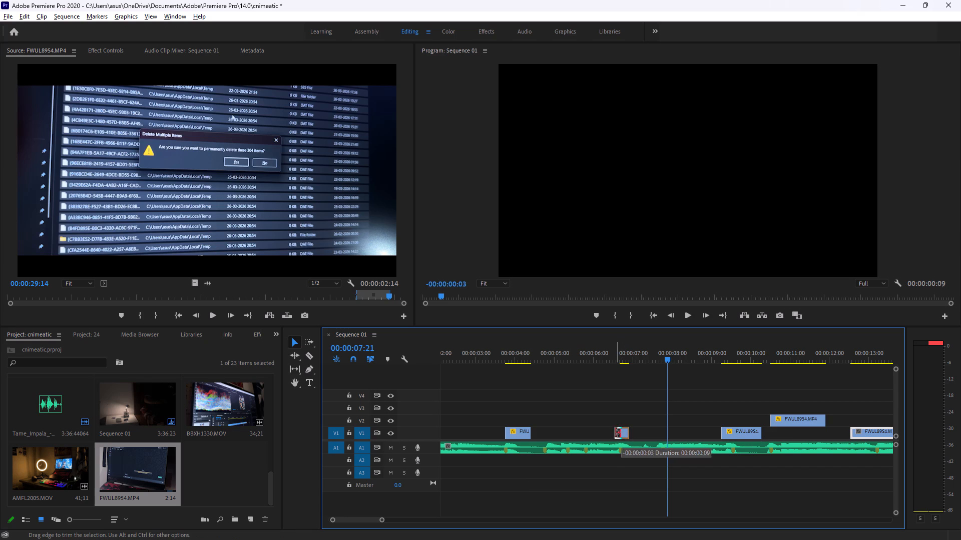
pyautogui.moveTo(615, 432); pyautogui.dragTo(613, 432)
pyautogui.moveTo(667, 356); pyautogui.dragTo(585, 347)
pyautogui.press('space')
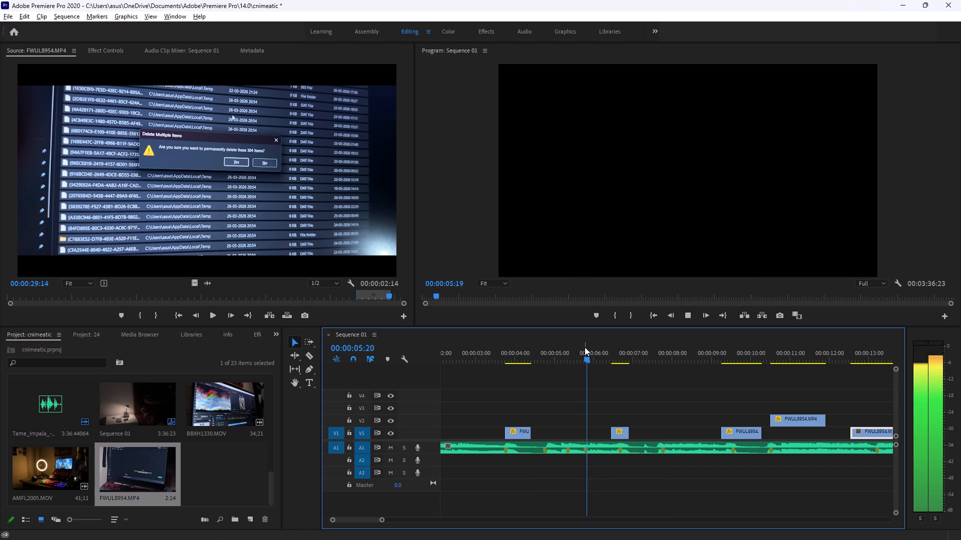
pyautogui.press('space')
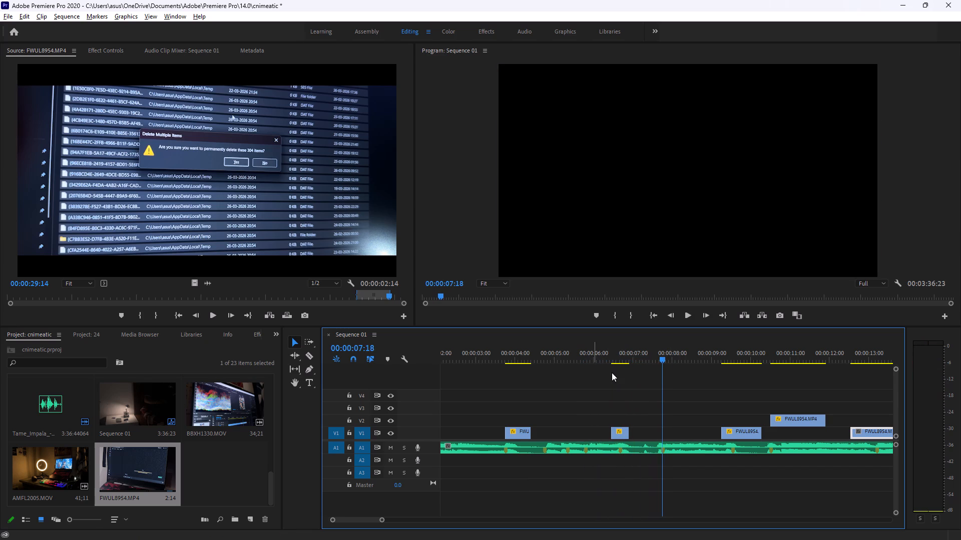
pyautogui.moveTo(610, 433); pyautogui.dragTo(601, 435)
# Play the sequence from just before the extended third V1 clip to about 00:00:14:09 to review the cuts with the music.
pyautogui.moveTo(660, 353); pyautogui.dragTo(579, 352)
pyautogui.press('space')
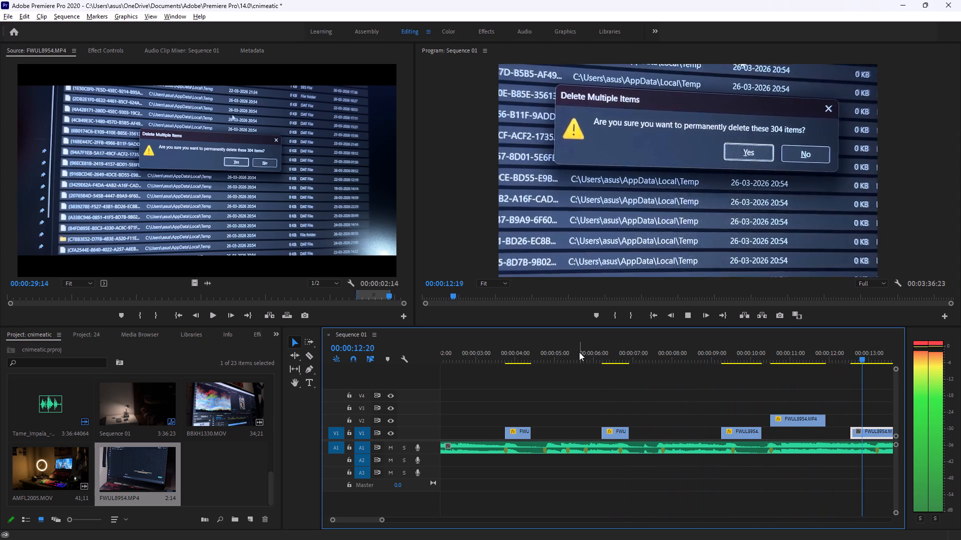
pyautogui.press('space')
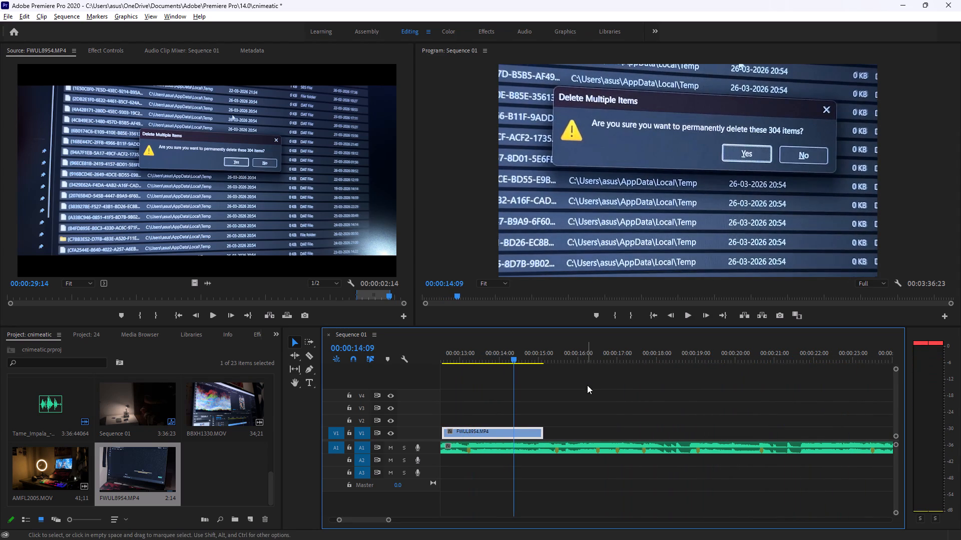
# Set the scale of the last FWUL8954.MP4 clip on track V1, starting at 00:00:12:13, to 64.
pyautogui.scroll(10, 554, 441)
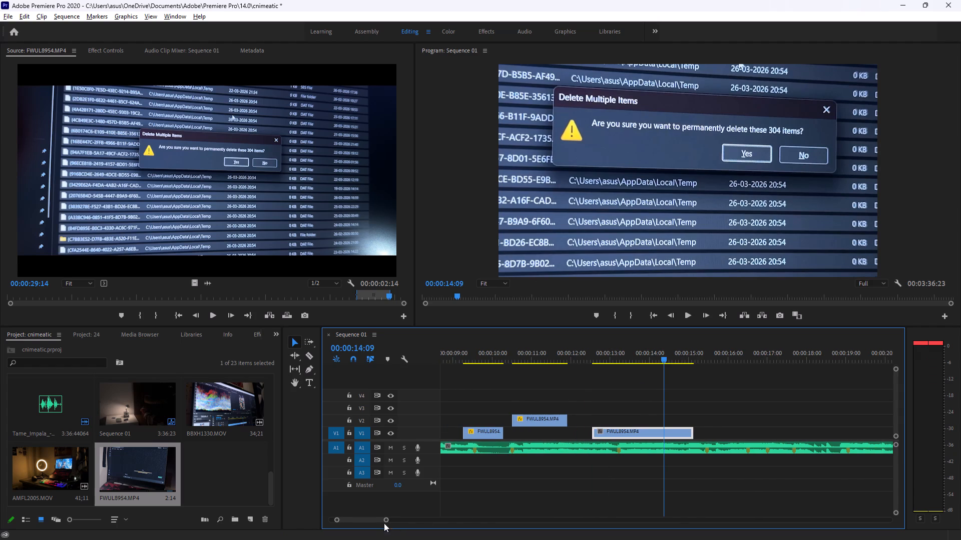
pyautogui.moveTo(385, 520); pyautogui.dragTo(408, 523)
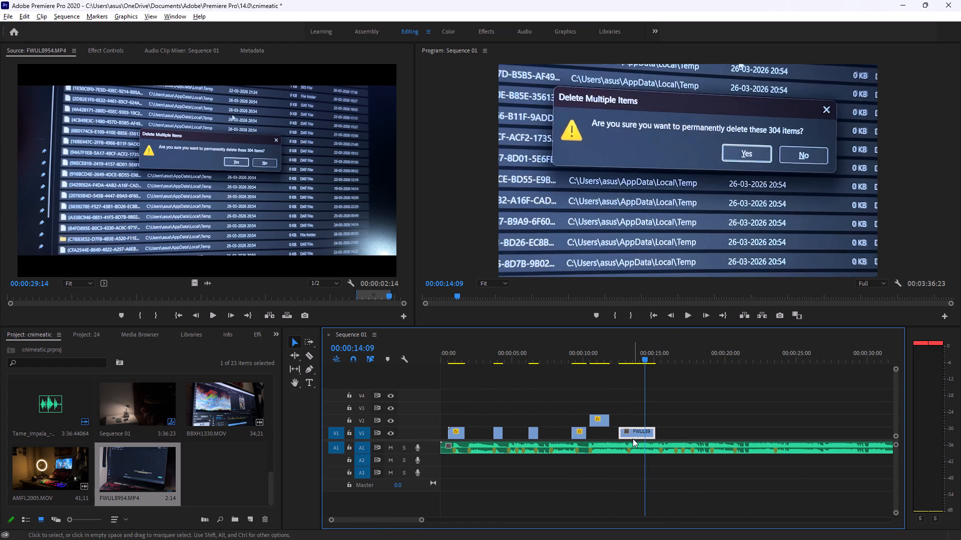
pyautogui.click(629, 434)
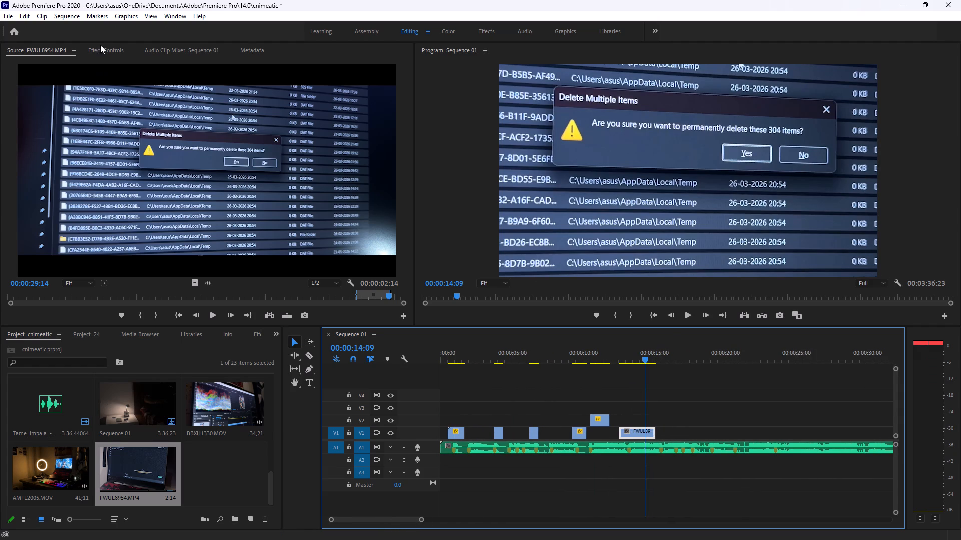
pyautogui.click(100, 45)
pyautogui.moveTo(159, 111); pyautogui.dragTo(147, 112)
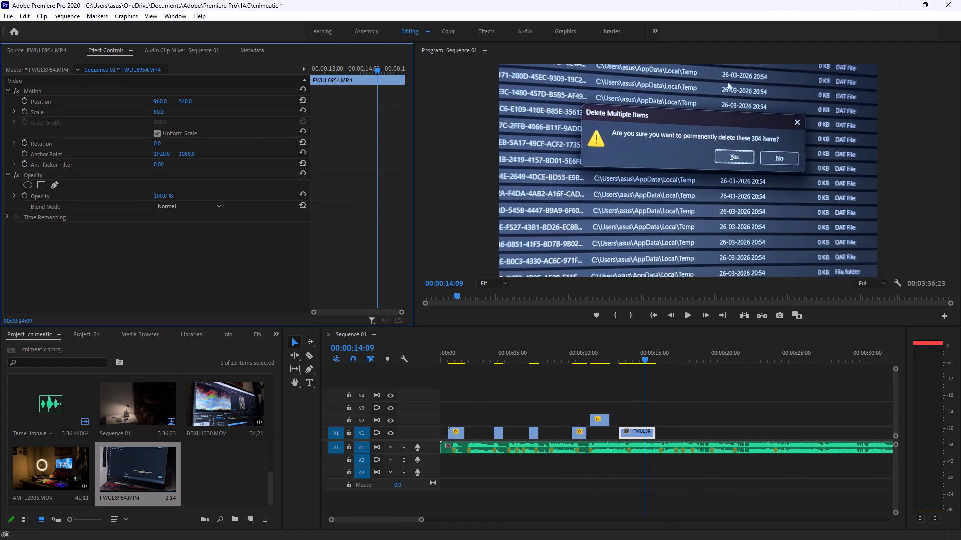
pyautogui.moveTo(147, 112); pyautogui.dragTo(137, 113)
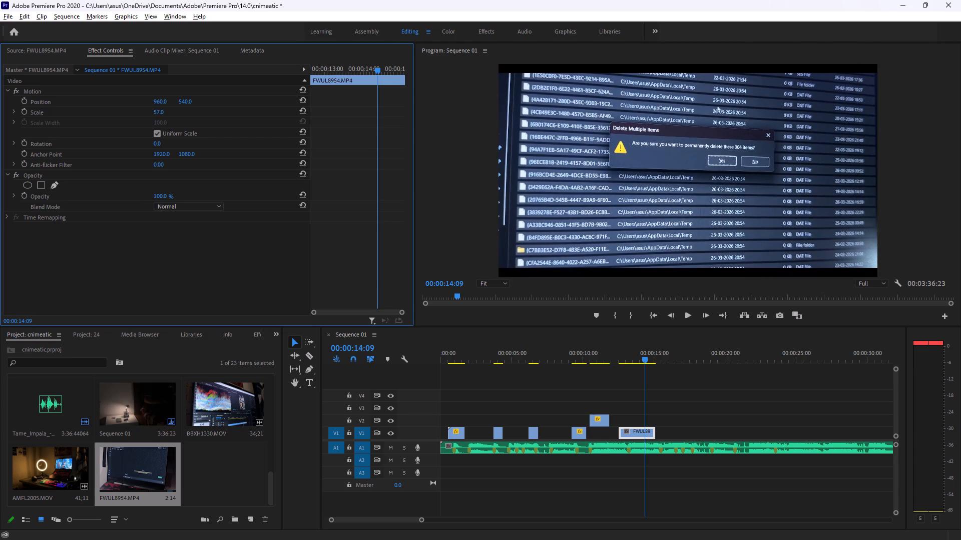
pyautogui.moveTo(137, 113); pyautogui.dragTo(139, 113)
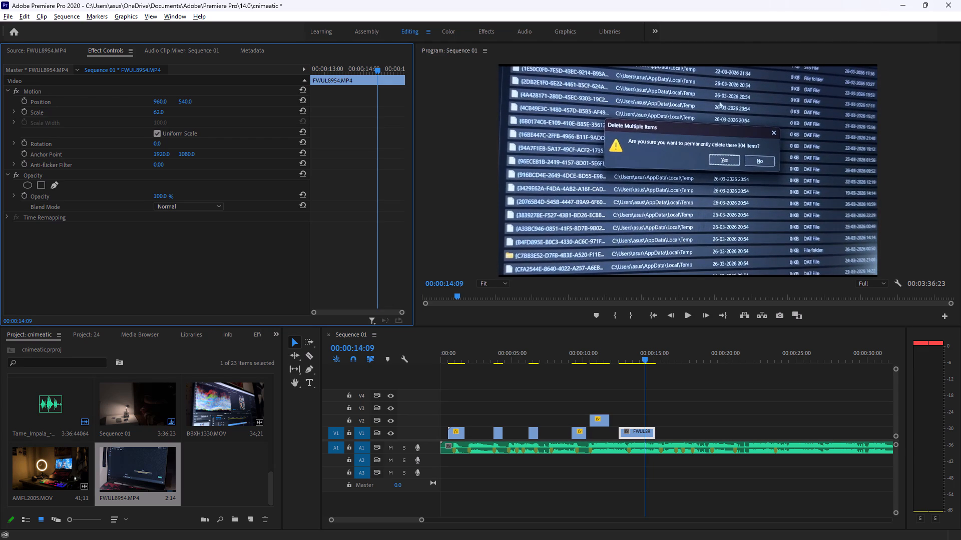
pyautogui.moveTo(139, 113); pyautogui.dragTo(140, 113)
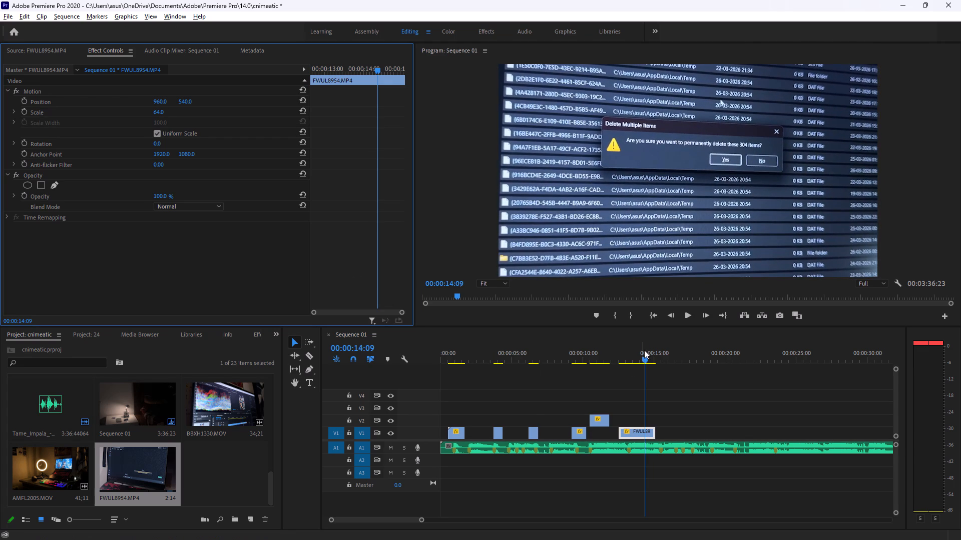
# Play the rescaled V1 clip from about 00:00:12:07 to 00:00:15:10 to check its framing and timing.
pyautogui.moveTo(645, 350); pyautogui.dragTo(627, 341)
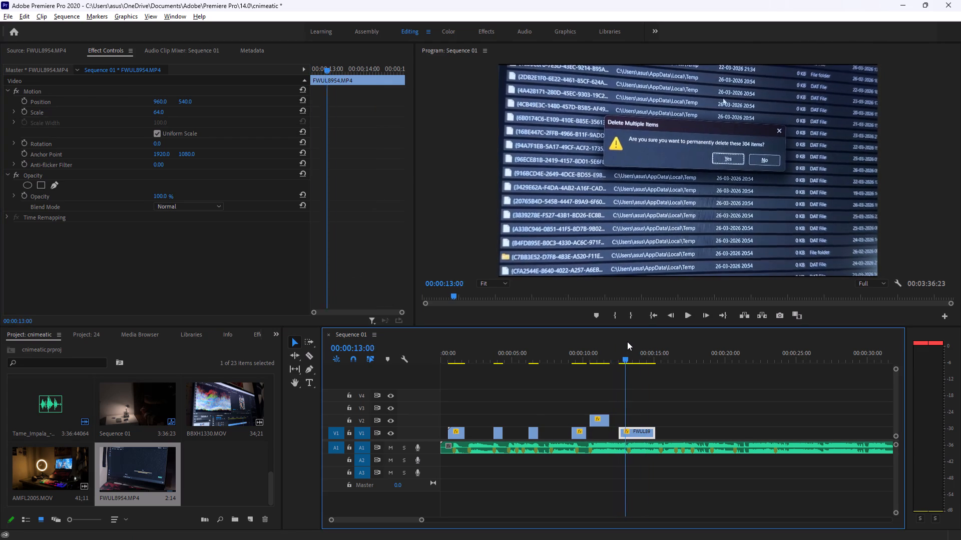
pyautogui.moveTo(627, 341); pyautogui.dragTo(616, 341)
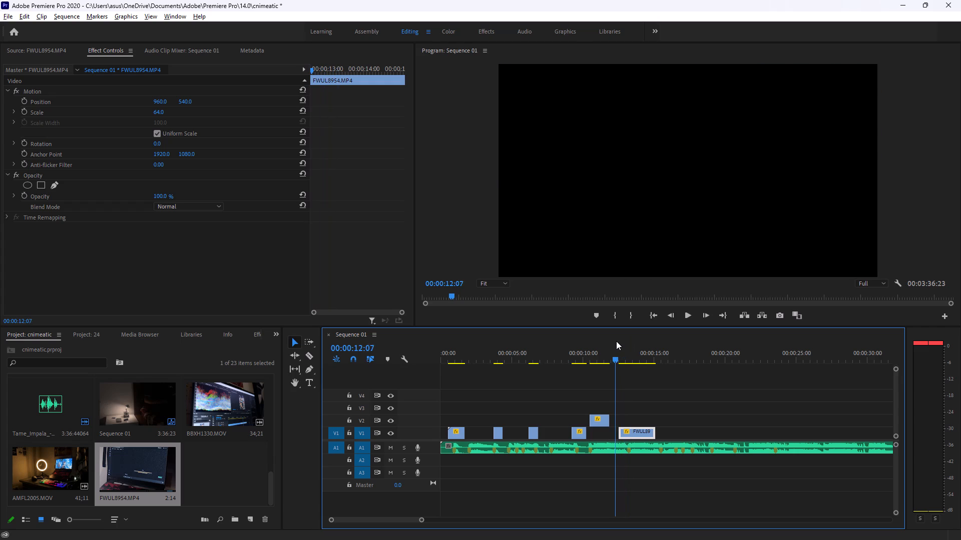
pyautogui.moveTo(616, 341); pyautogui.dragTo(616, 341)
pyautogui.press('space')
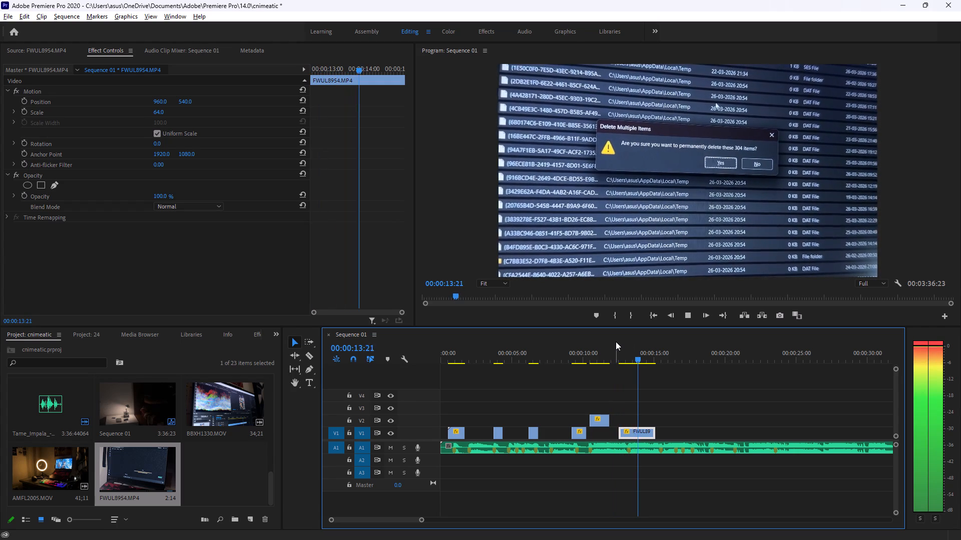
pyautogui.press('space')
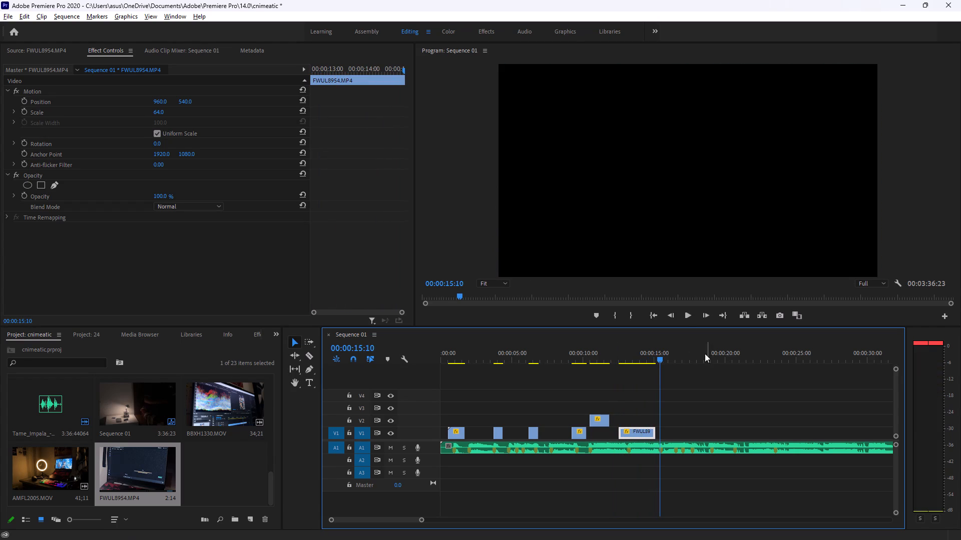
# Split the last V1 clip at 00:00:14:07 and delete the piece after the cut.
pyautogui.moveTo(660, 355); pyautogui.dragTo(645, 361)
pyautogui.press('c')
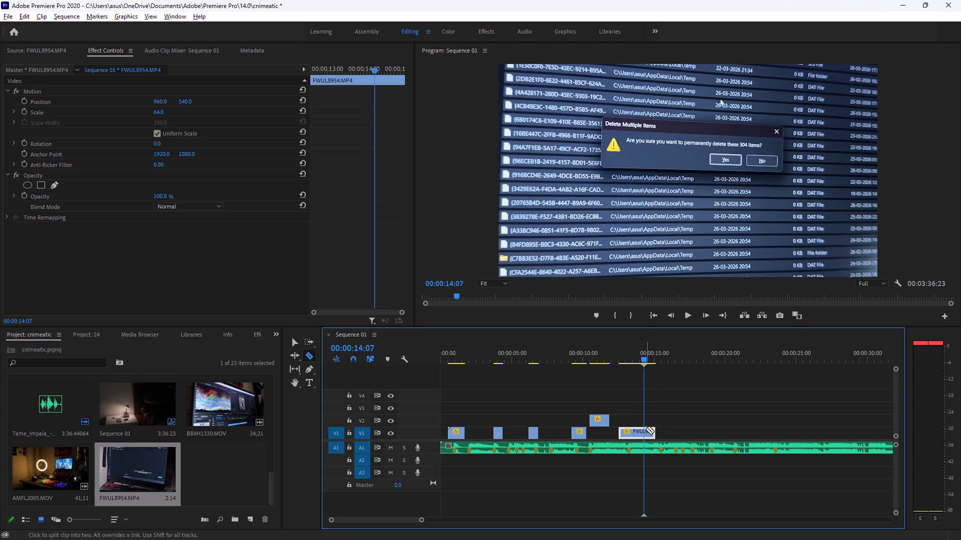
pyautogui.click(645, 429)
pyautogui.press('v')
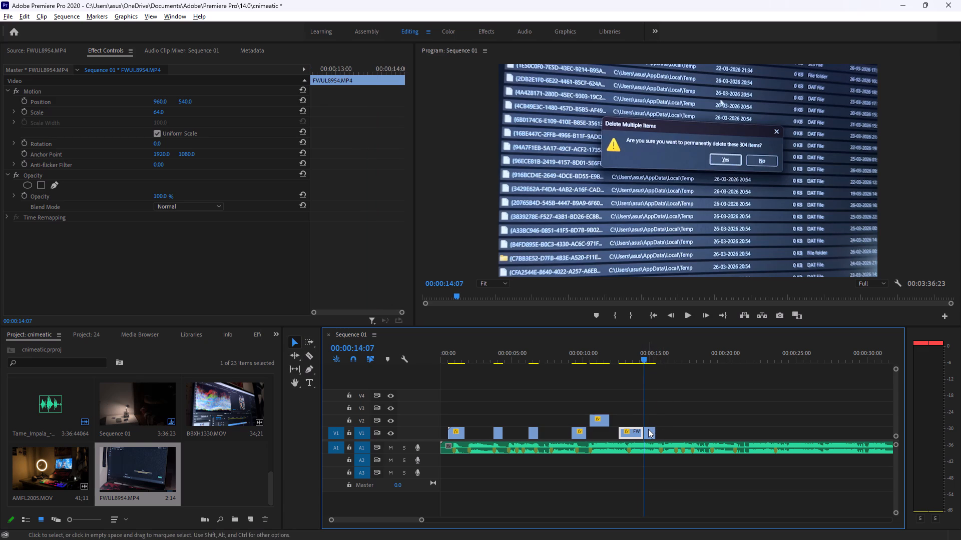
pyautogui.click(648, 429)
pyautogui.press('Delete')
# Play Sequence 01 from the start to about 00:00:07:23 to review the gaps between clips.
pyautogui.scroll(7, 508, 436)
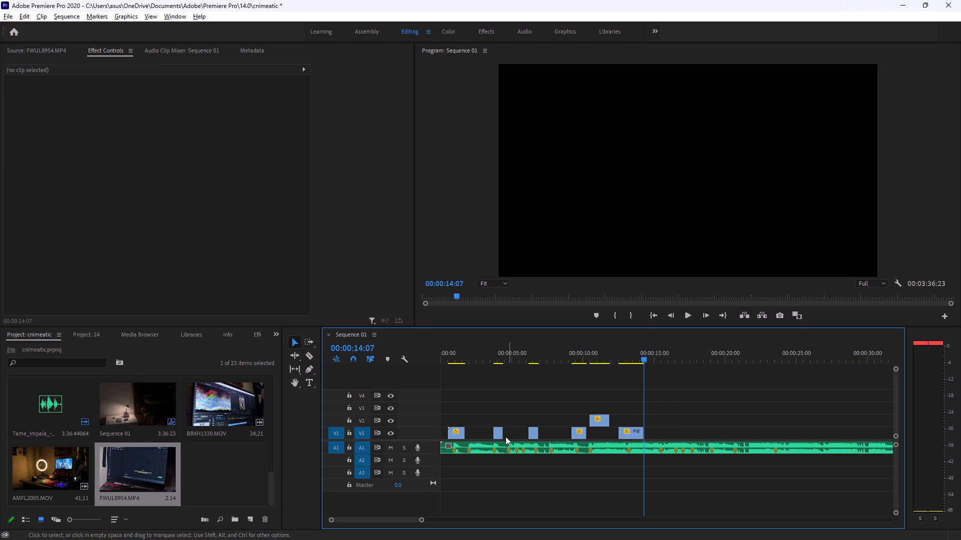
pyautogui.scroll(3, 506, 436)
pyautogui.moveTo(641, 356); pyautogui.dragTo(419, 359)
pyautogui.press('space')
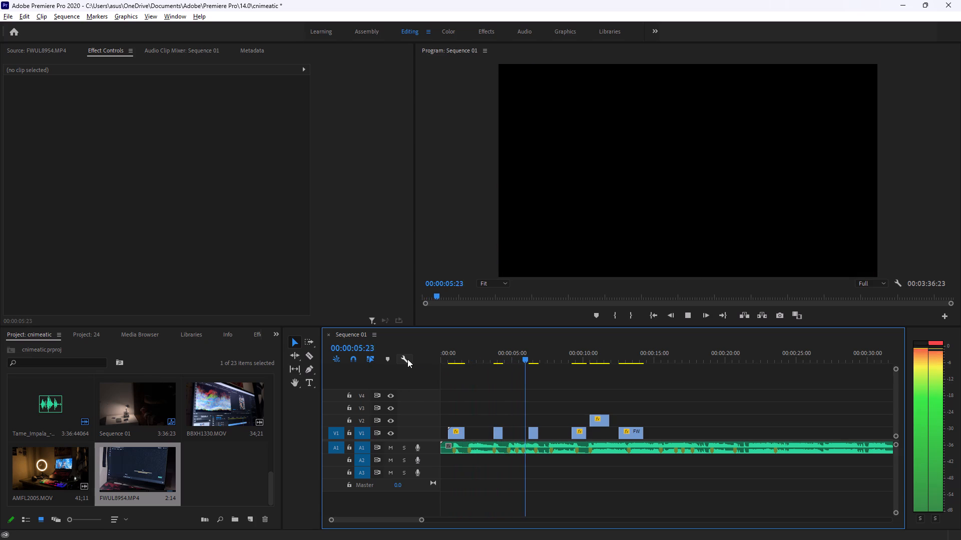
pyautogui.press('space')
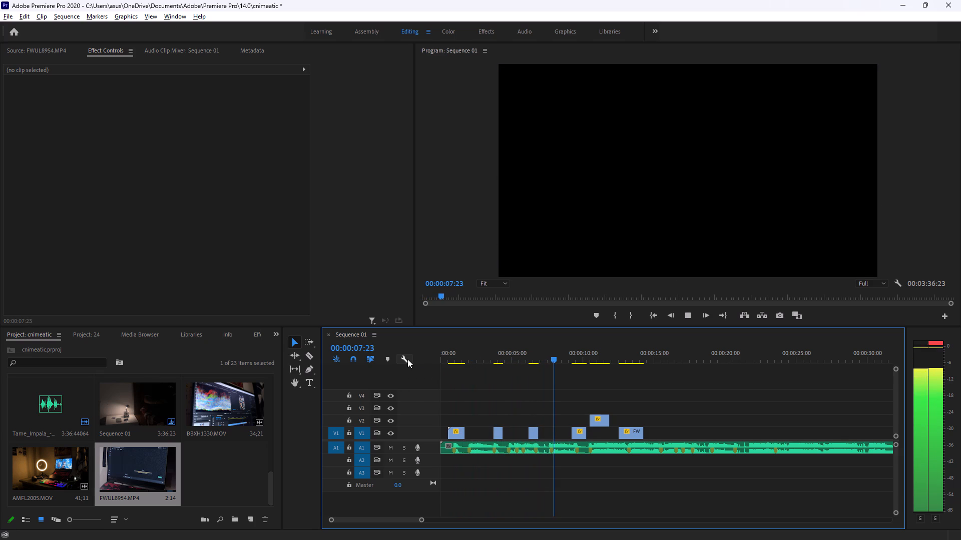
# Find the end of the first clip by playback and add a "DRICTED BY" text title at 00:00:01:23.
pyautogui.moveTo(550, 355); pyautogui.dragTo(398, 355)
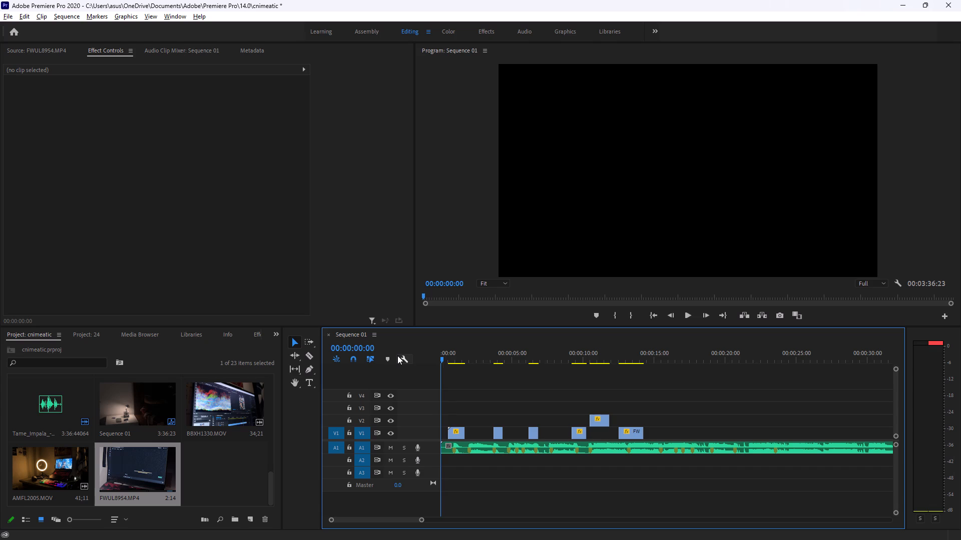
pyautogui.press('space')
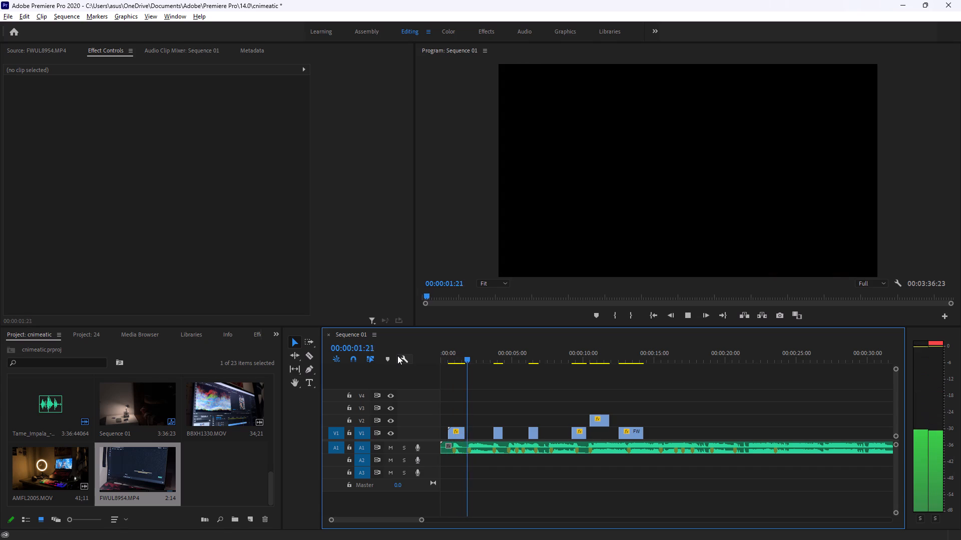
pyautogui.press('space')
pyautogui.click(468, 373)
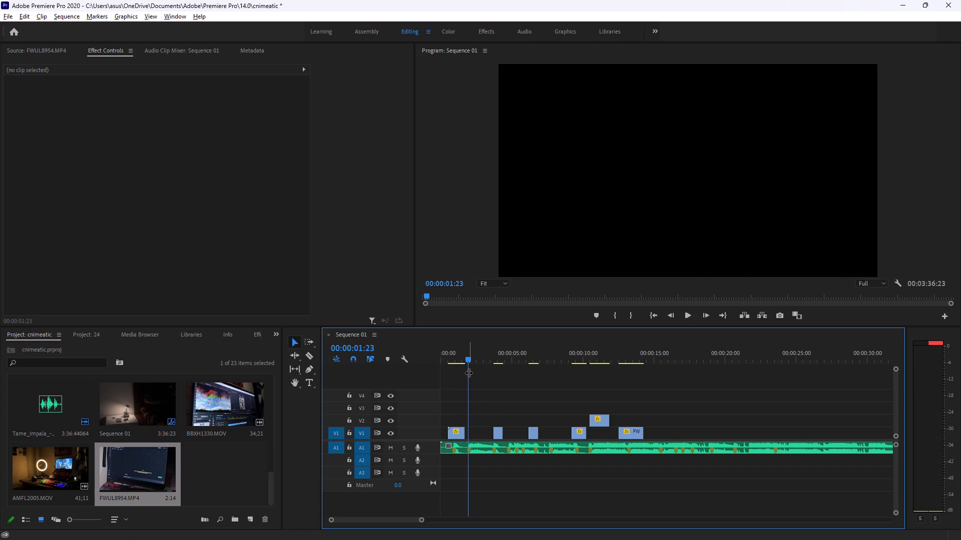
pyautogui.click(311, 383)
pyautogui.click(617, 155)
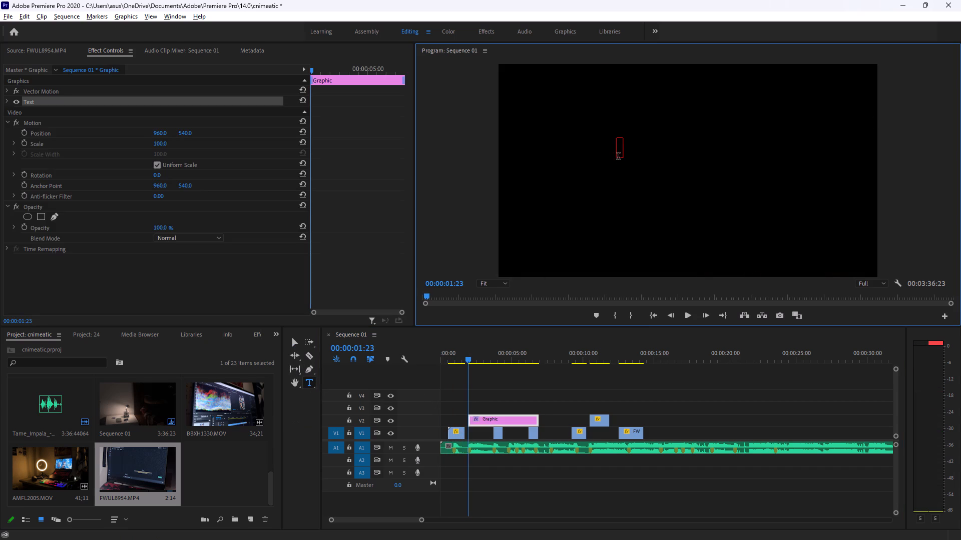
pyautogui.press('d')
pyautogui.press('BackSpace')
pyautogui.write('DRICTE')
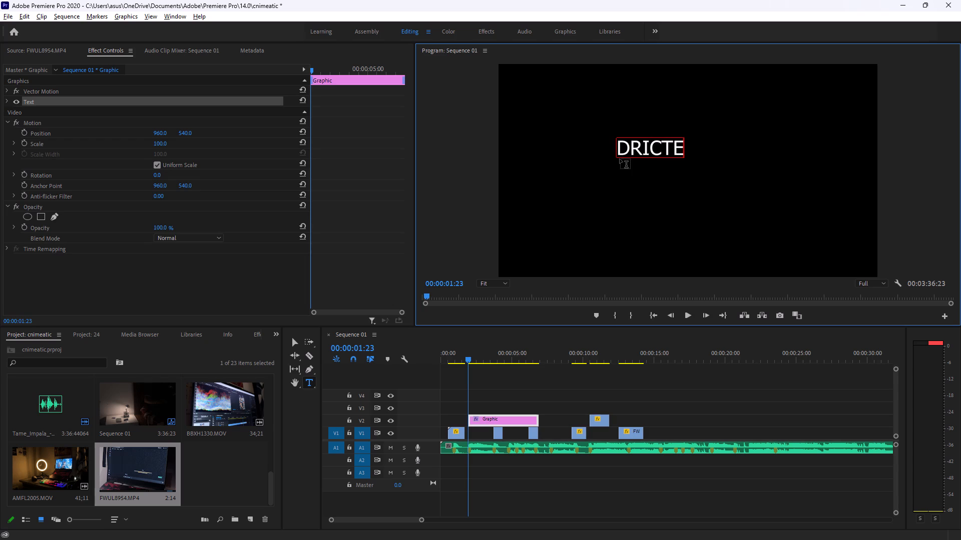
pyautogui.press('d')
pyautogui.press('space')
pyautogui.write('BY')
pyautogui.press('space')
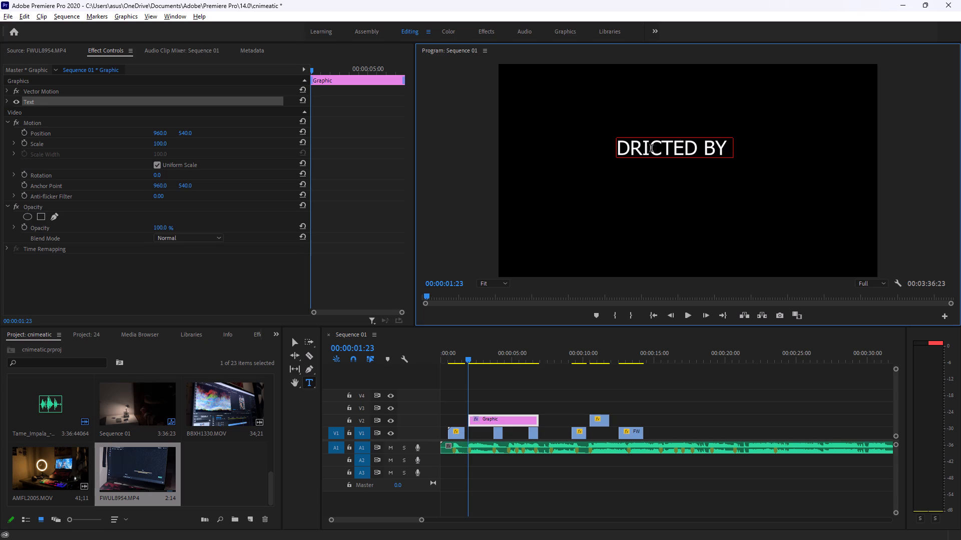
pyautogui.click(292, 340)
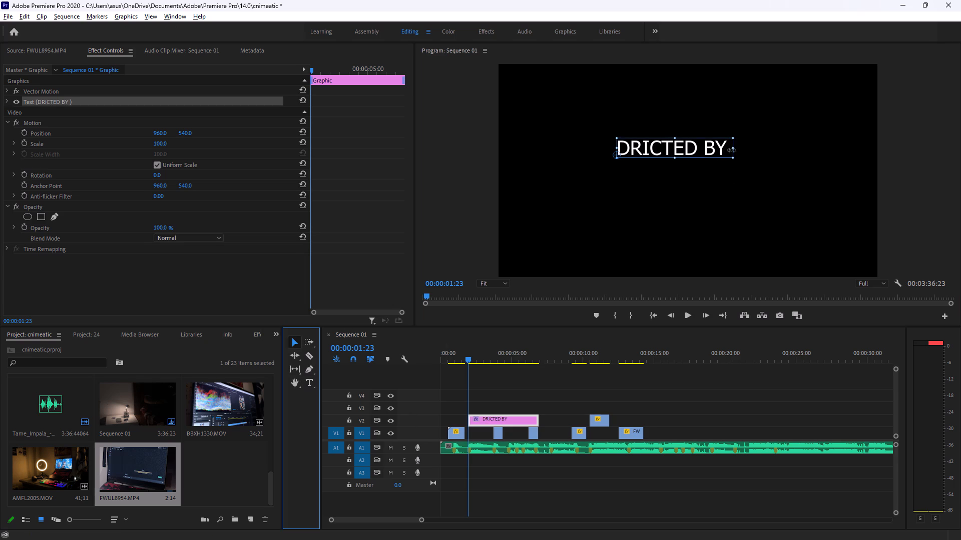
# Change the font of the whole "DRICTED BY" title to Times New Roman.
pyautogui.doubleClick(687, 153)
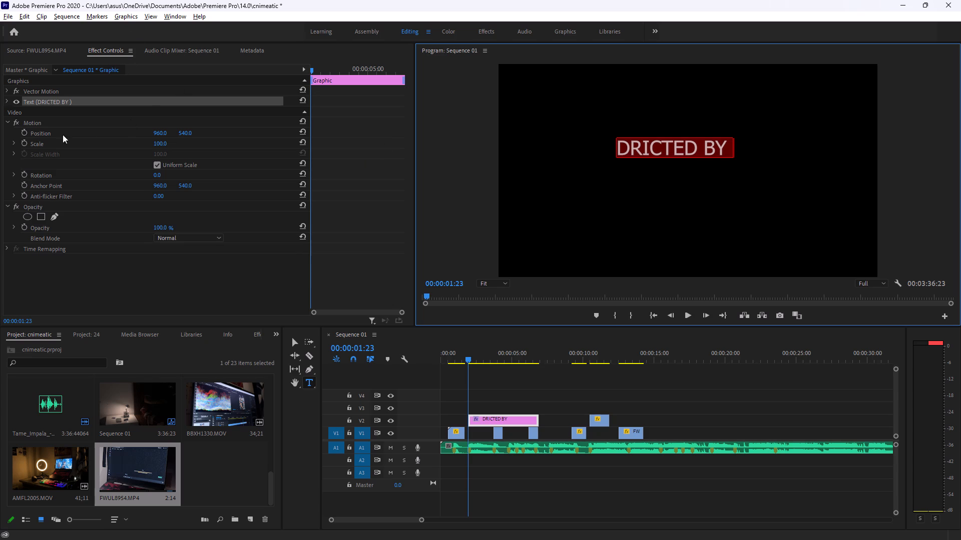
pyautogui.click(6, 100)
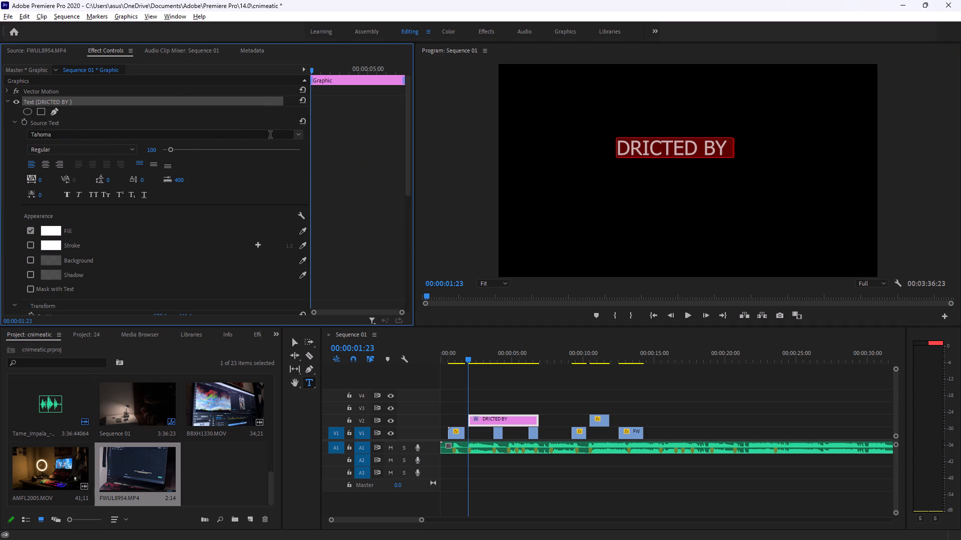
pyautogui.scroll(-2, 270, 135)
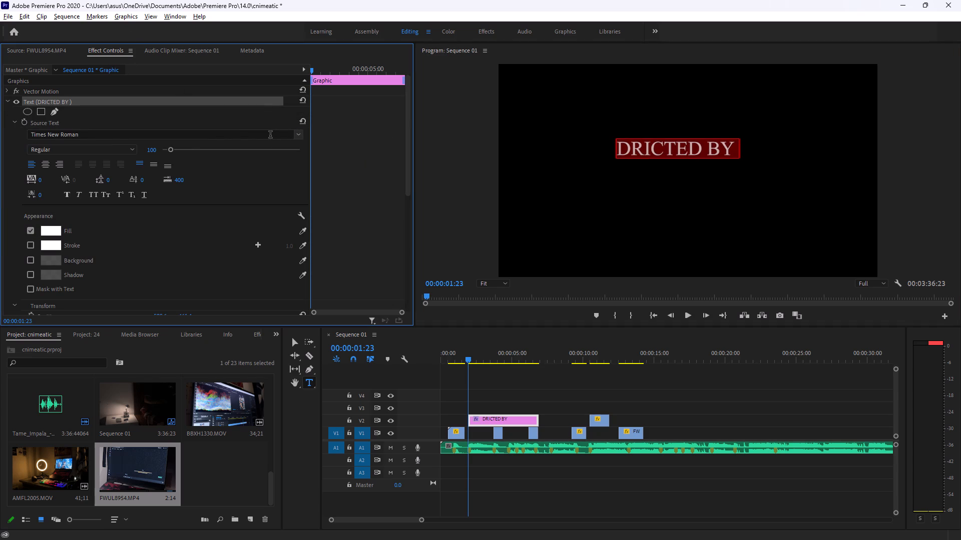
pyautogui.scroll(-1, 270, 135)
pyautogui.scroll(1, 270, 135)
# Enlarge the "DRICTED BY" title to about two-thirds of the frame width and place it roughly centred in the frame's upper half.
pyautogui.click(292, 346)
pyautogui.moveTo(739, 160); pyautogui.dragTo(747, 166)
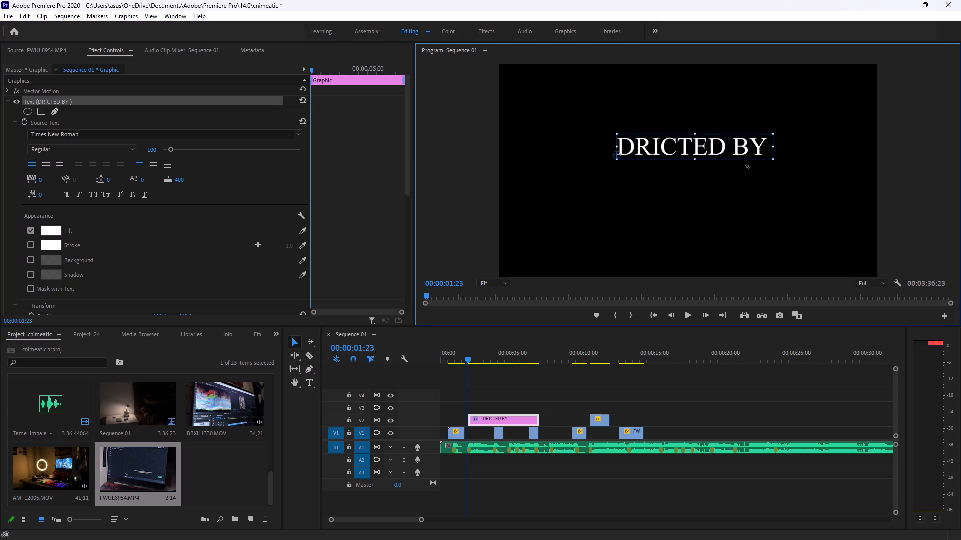
pyautogui.moveTo(747, 166); pyautogui.dragTo(759, 174)
pyautogui.moveTo(760, 138); pyautogui.dragTo(716, 136)
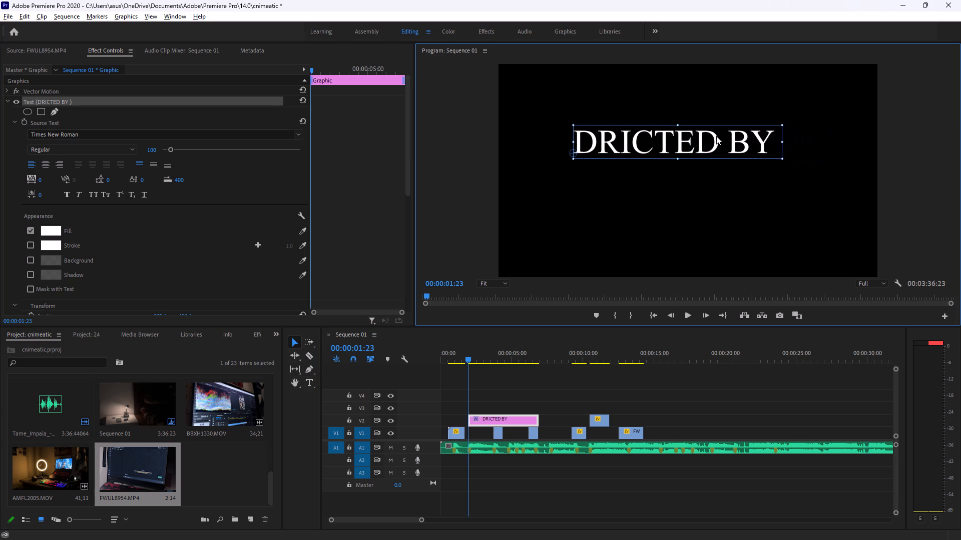
pyautogui.moveTo(716, 136); pyautogui.dragTo(720, 137)
pyautogui.moveTo(787, 162); pyautogui.dragTo(797, 170)
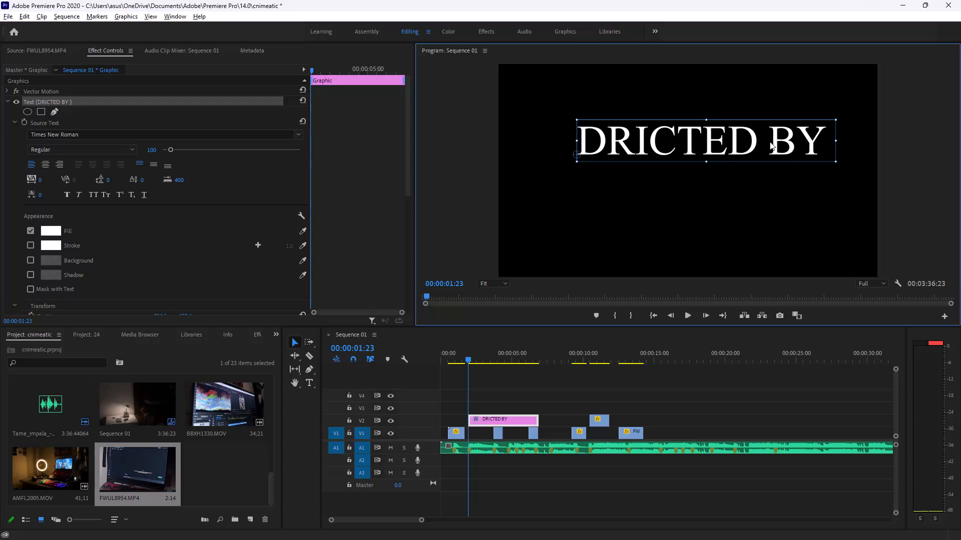
pyautogui.moveTo(769, 141); pyautogui.dragTo(745, 138)
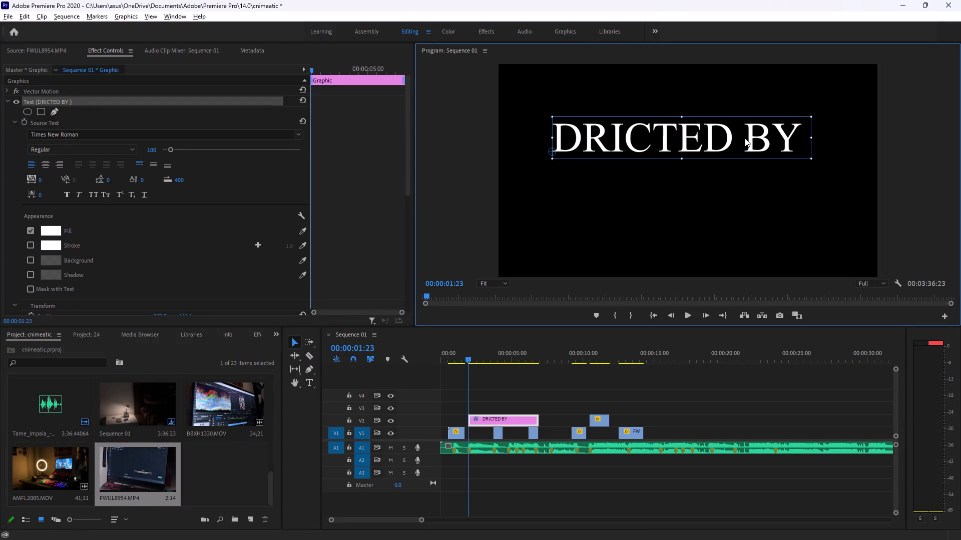
# Nudge the "DRICTED BY" title slightly right and up so it sits centred in the frame's upper half.
pyautogui.moveTo(745, 138); pyautogui.dragTo(752, 136)
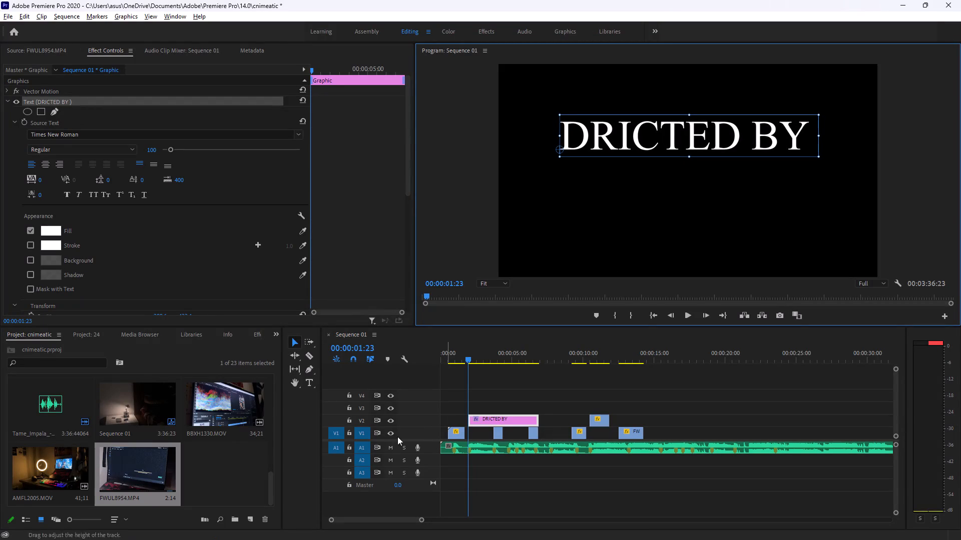
# Add a second text line reading "ADITYA" below the "DRICTED BY" title in the same graphic.
pyautogui.click(310, 381)
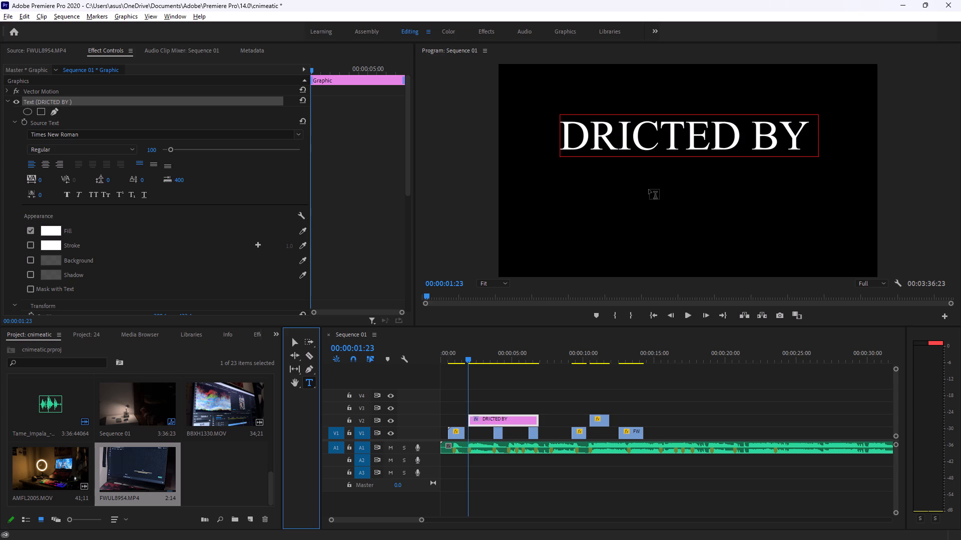
pyautogui.click(642, 188)
pyautogui.write('ADITYA')
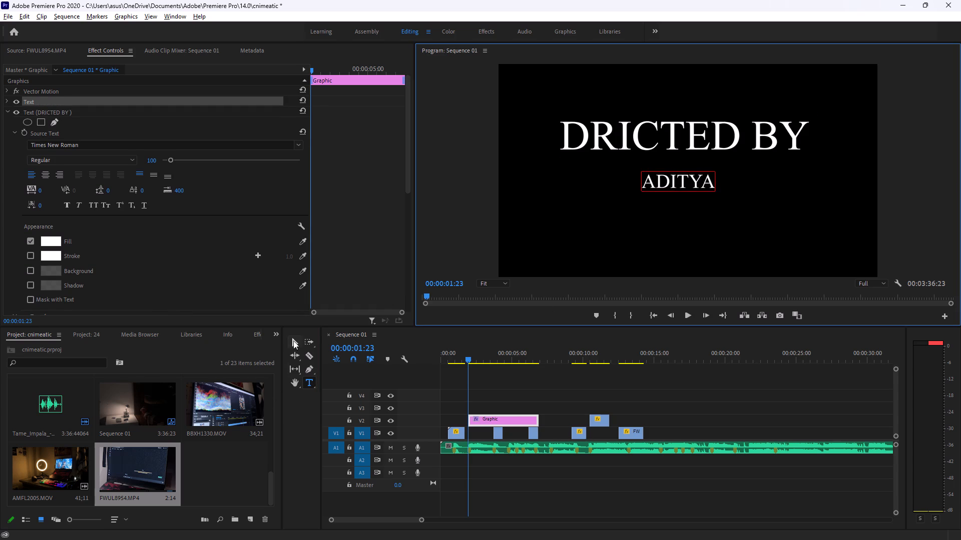
pyautogui.click(293, 340)
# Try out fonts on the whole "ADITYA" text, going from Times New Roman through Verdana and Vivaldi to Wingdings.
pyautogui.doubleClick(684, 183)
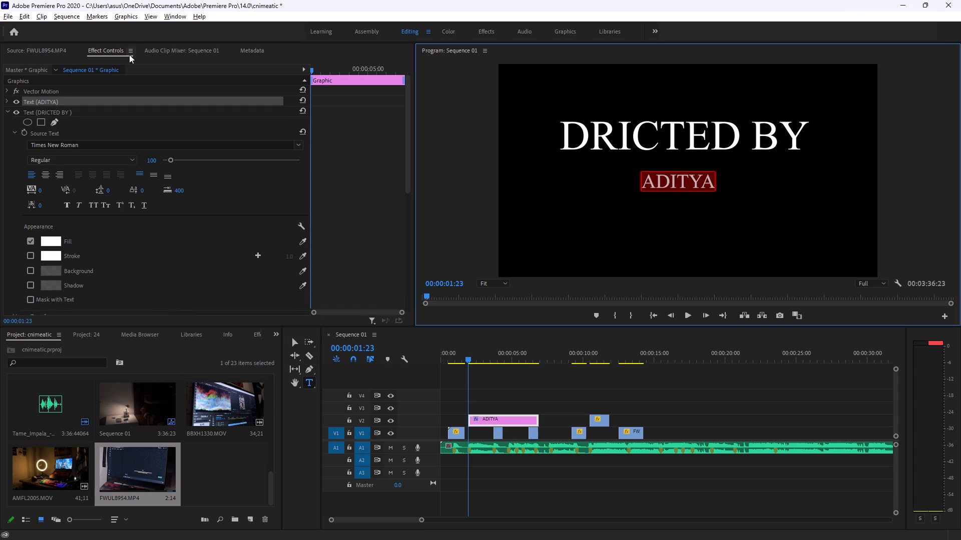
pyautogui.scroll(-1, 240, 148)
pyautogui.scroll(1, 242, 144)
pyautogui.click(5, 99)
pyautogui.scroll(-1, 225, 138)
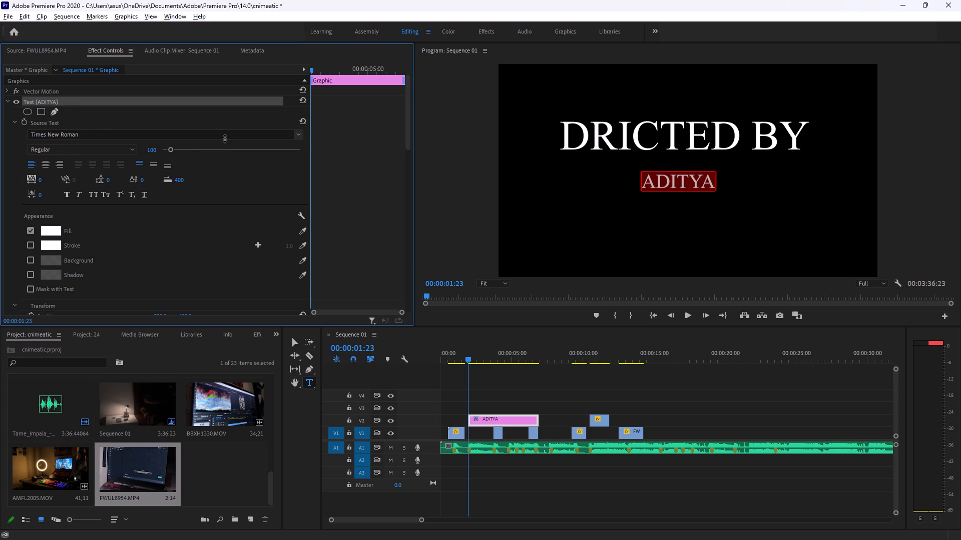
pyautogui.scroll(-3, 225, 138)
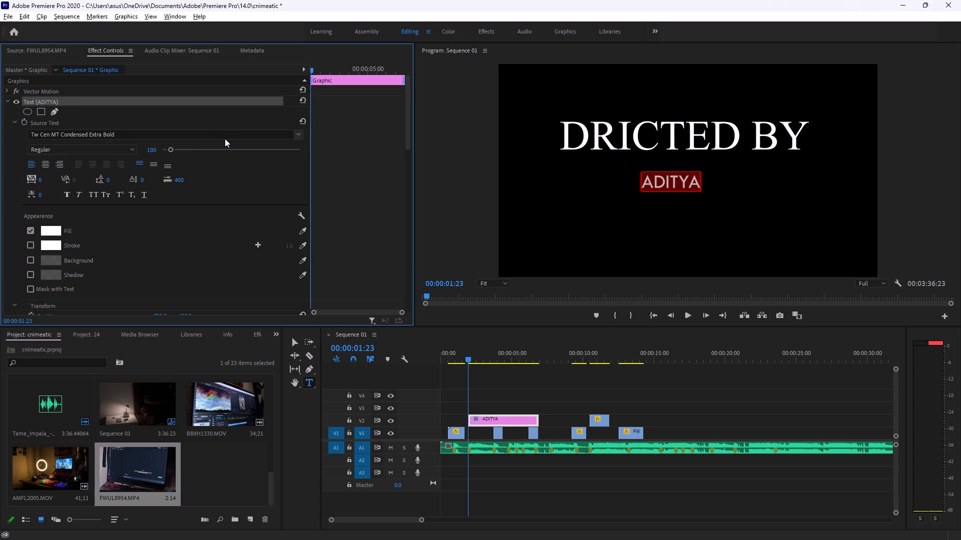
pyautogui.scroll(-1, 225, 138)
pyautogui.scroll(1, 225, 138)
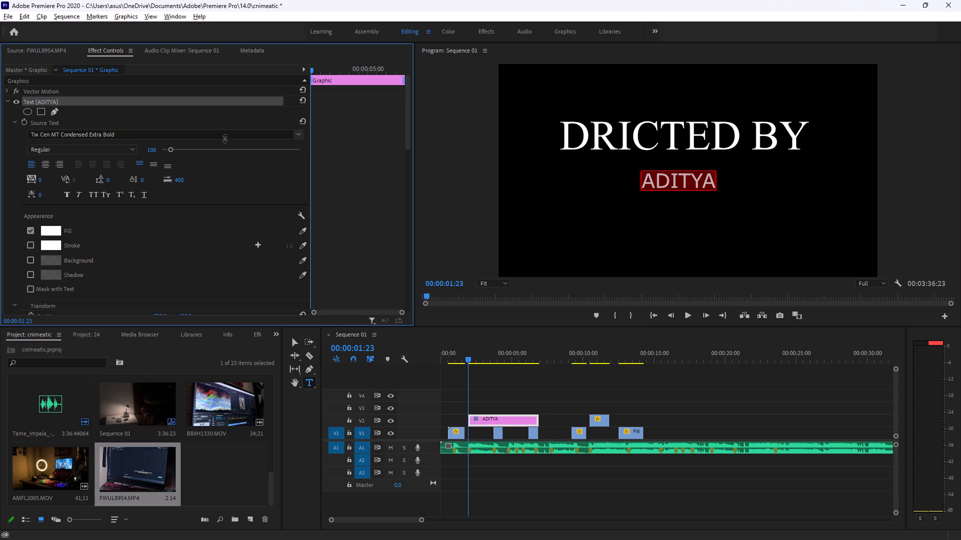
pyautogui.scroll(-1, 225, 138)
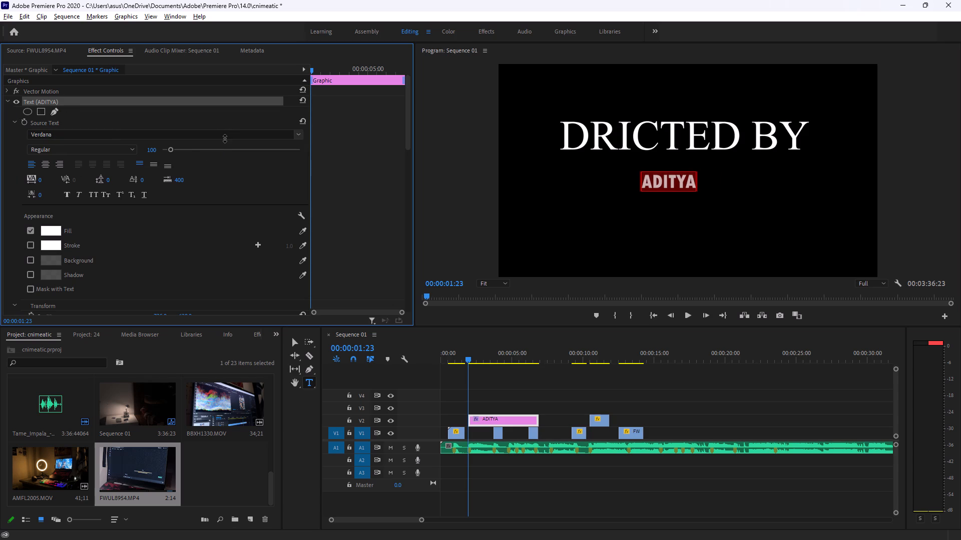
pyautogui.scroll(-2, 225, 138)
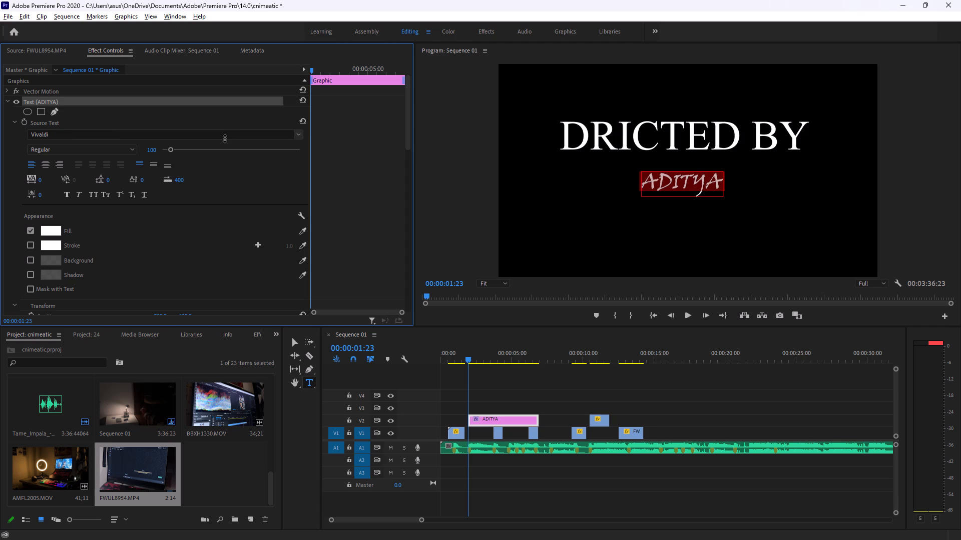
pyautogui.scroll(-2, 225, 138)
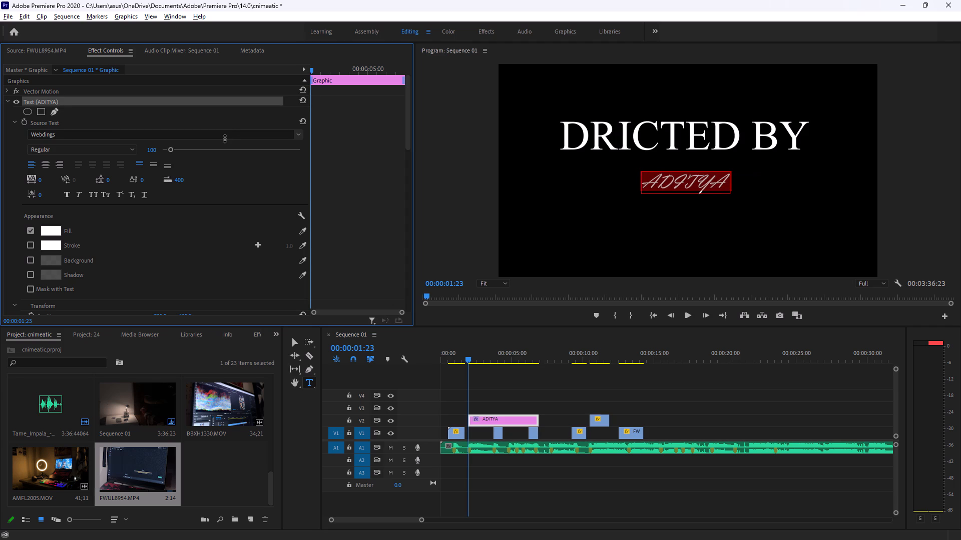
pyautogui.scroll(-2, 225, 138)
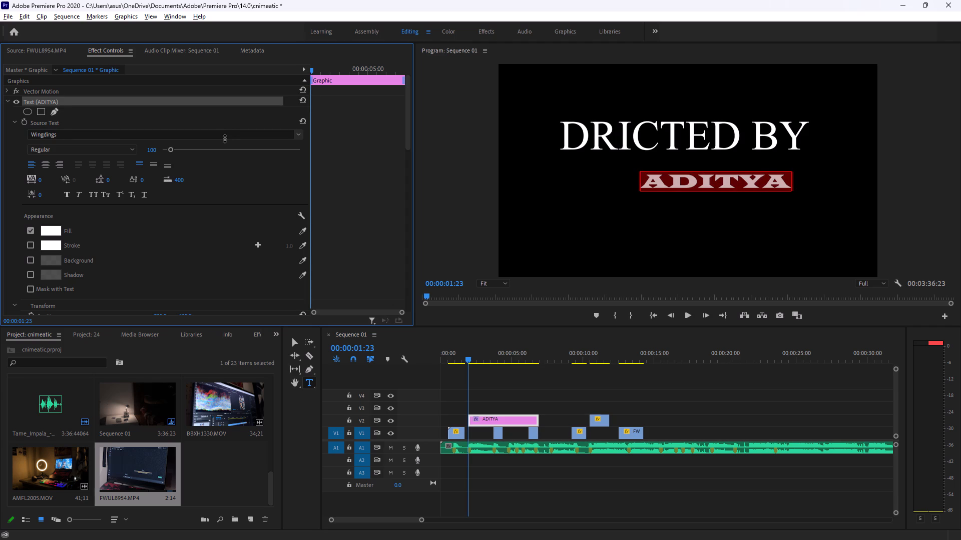
# Go back up through the fonts for the "ADITYA" text and set it to Rockwell Extra Bold.
pyautogui.scroll(7, 225, 138)
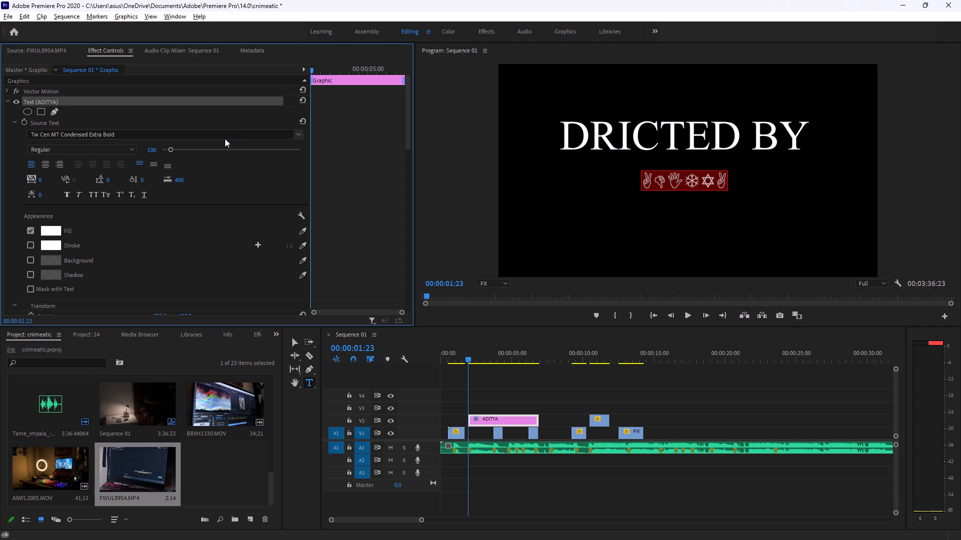
pyautogui.scroll(1, 225, 138)
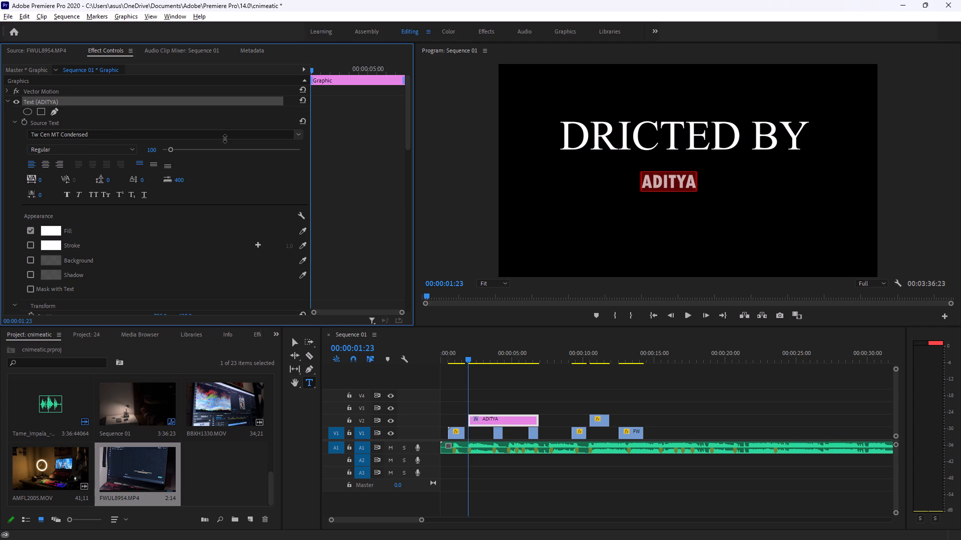
pyautogui.scroll(4, 225, 138)
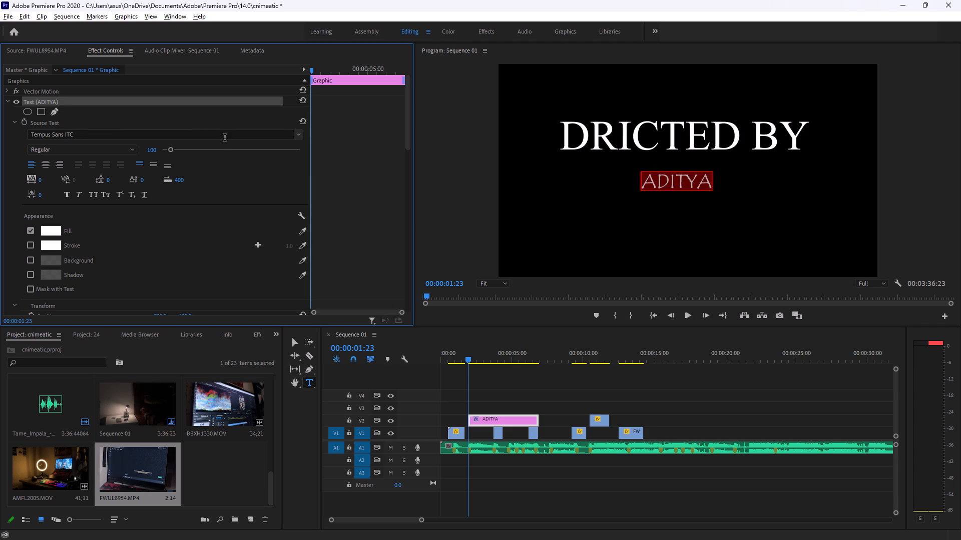
pyautogui.scroll(3, 225, 138)
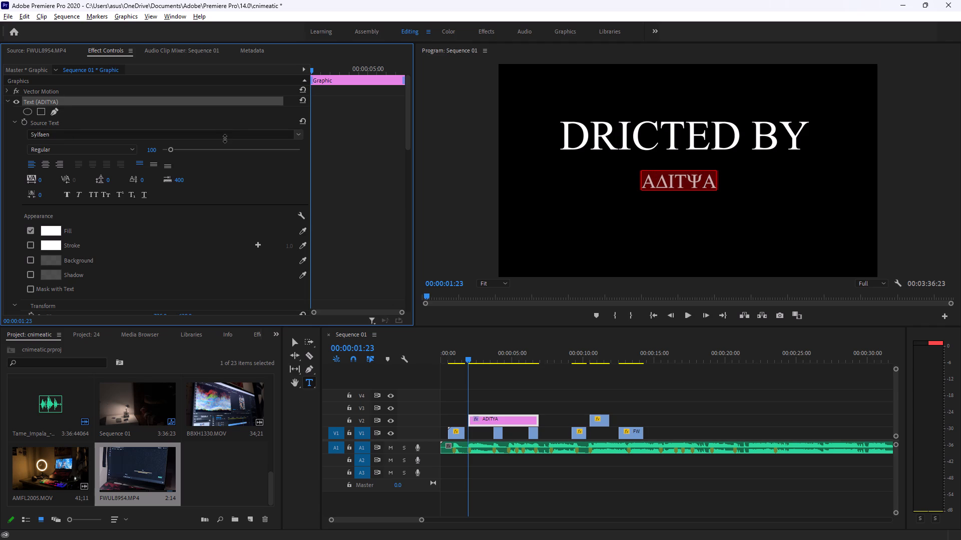
pyautogui.scroll(1, 225, 138)
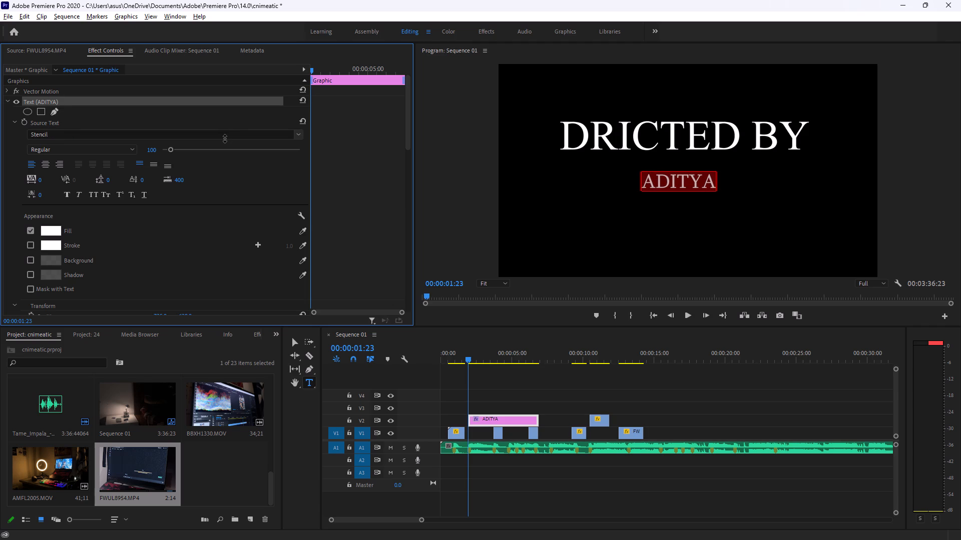
pyautogui.scroll(1, 225, 138)
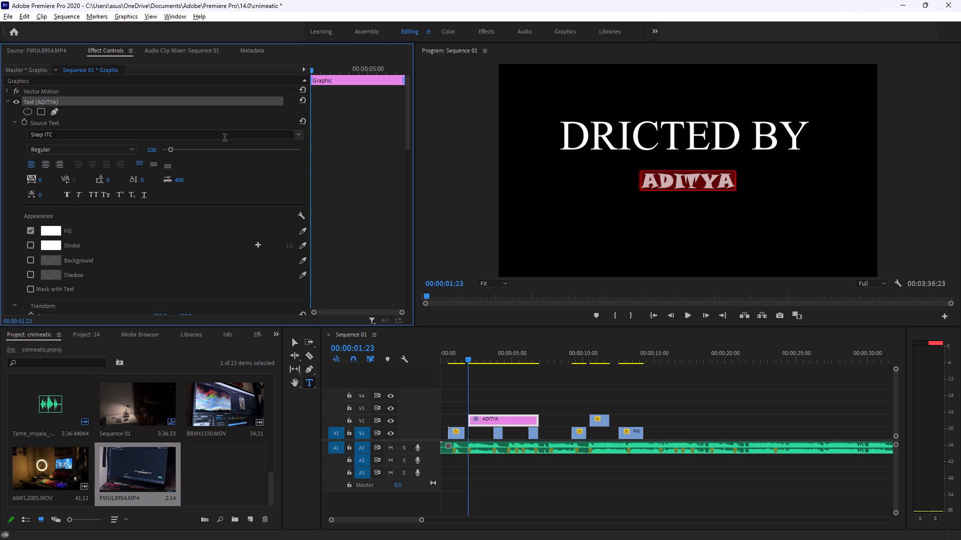
pyautogui.scroll(1, 225, 138)
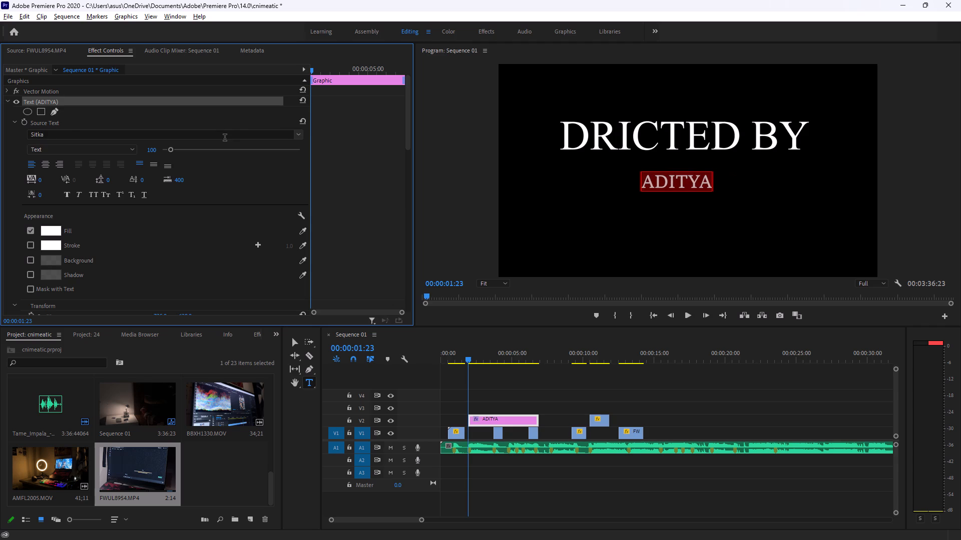
pyautogui.scroll(2, 225, 138)
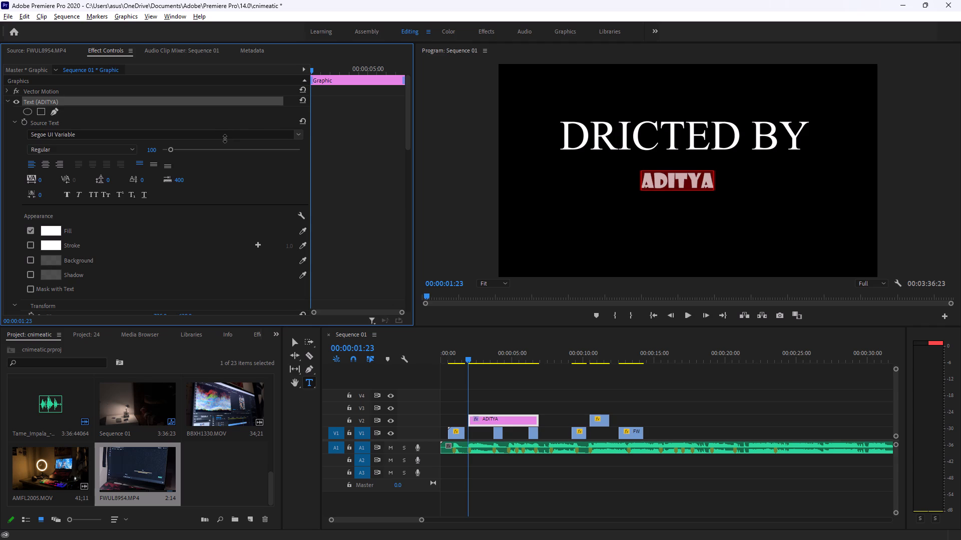
pyautogui.scroll(1, 225, 138)
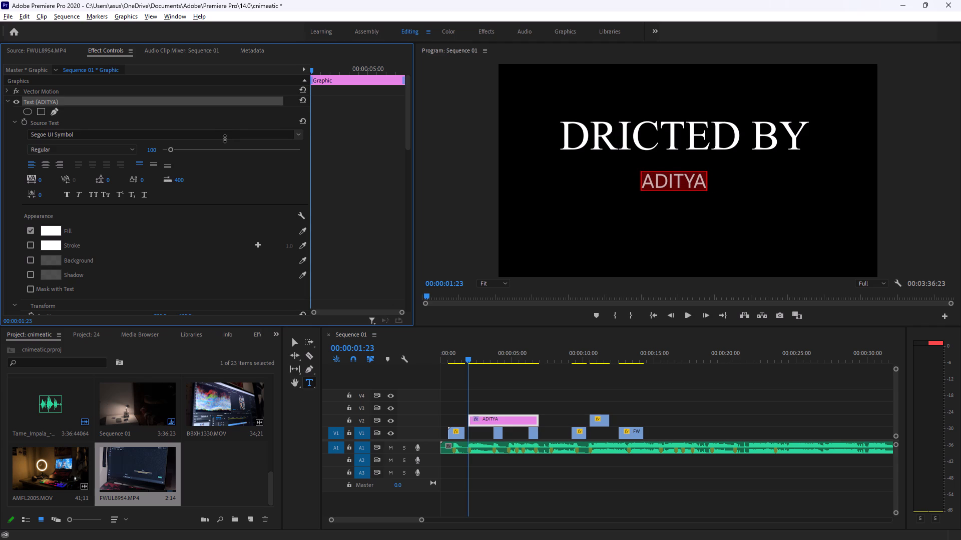
pyautogui.scroll(6, 225, 138)
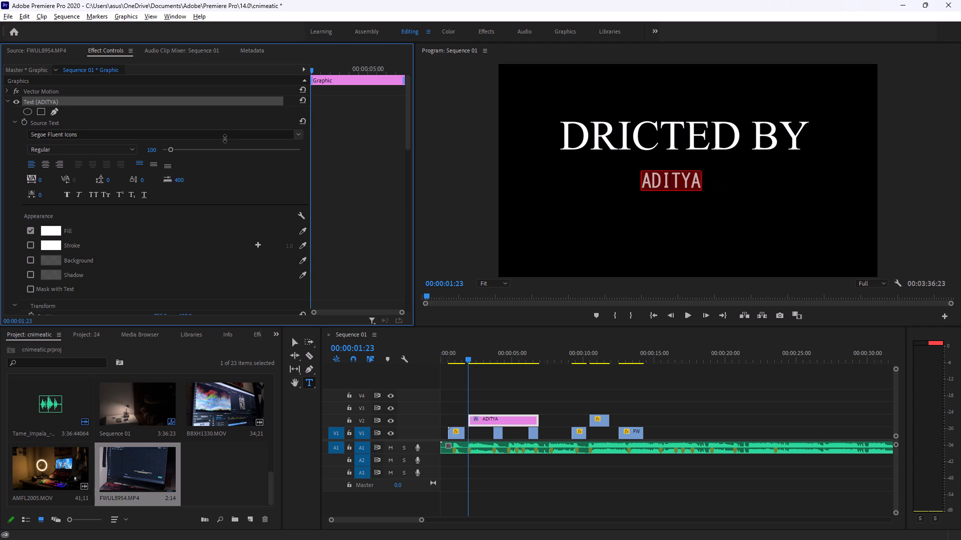
pyautogui.scroll(1, 225, 138)
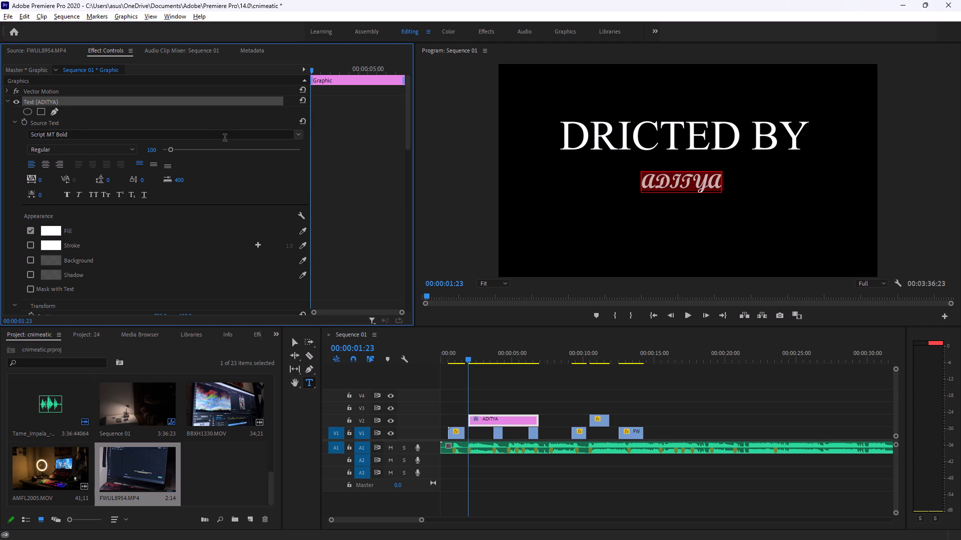
pyautogui.scroll(3, 225, 138)
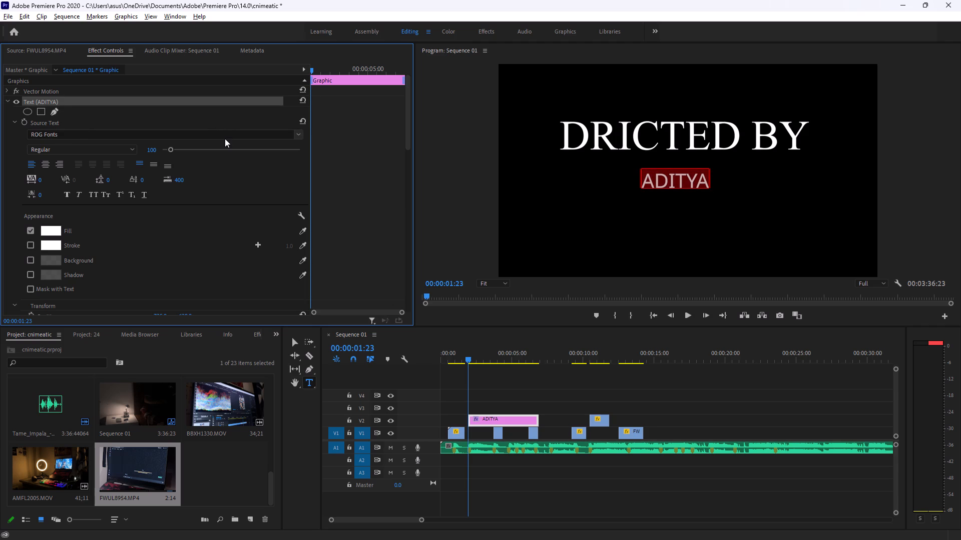
pyautogui.scroll(1, 225, 138)
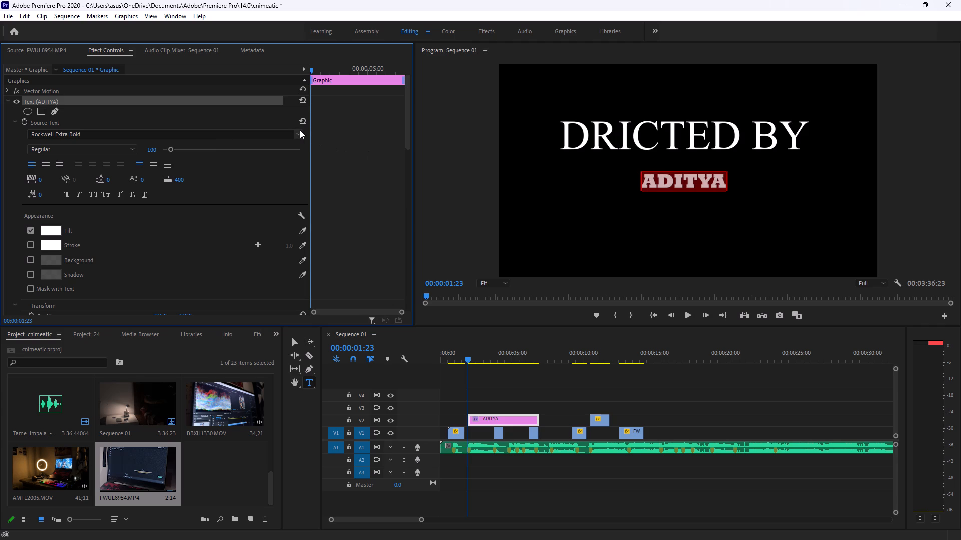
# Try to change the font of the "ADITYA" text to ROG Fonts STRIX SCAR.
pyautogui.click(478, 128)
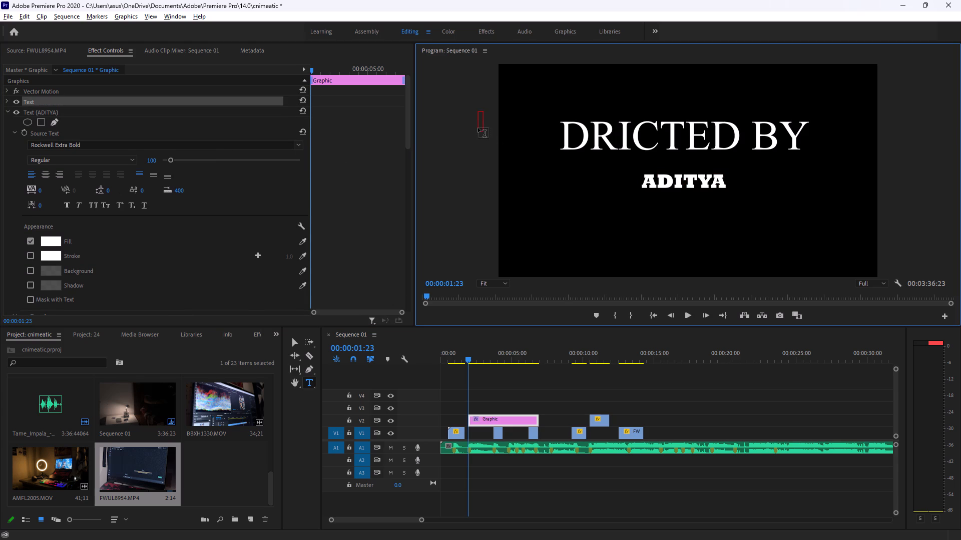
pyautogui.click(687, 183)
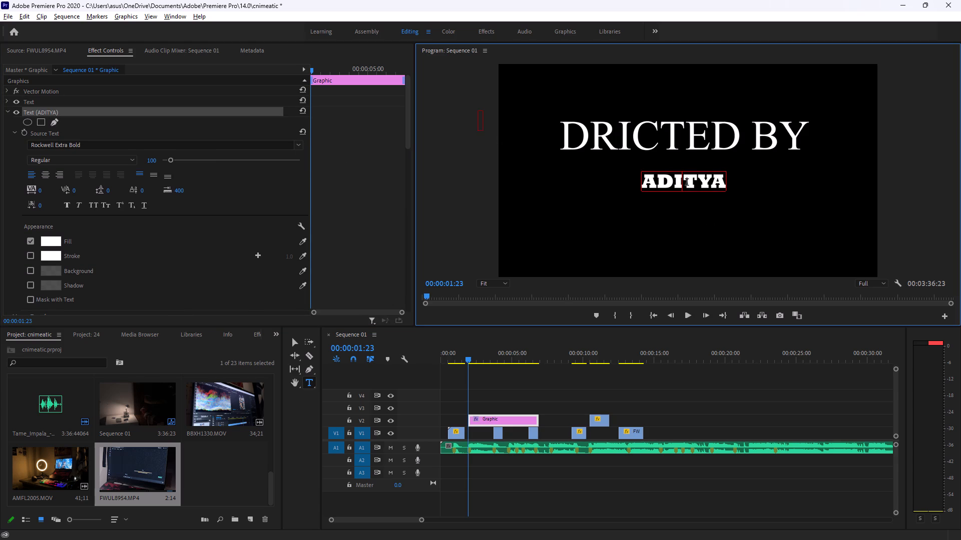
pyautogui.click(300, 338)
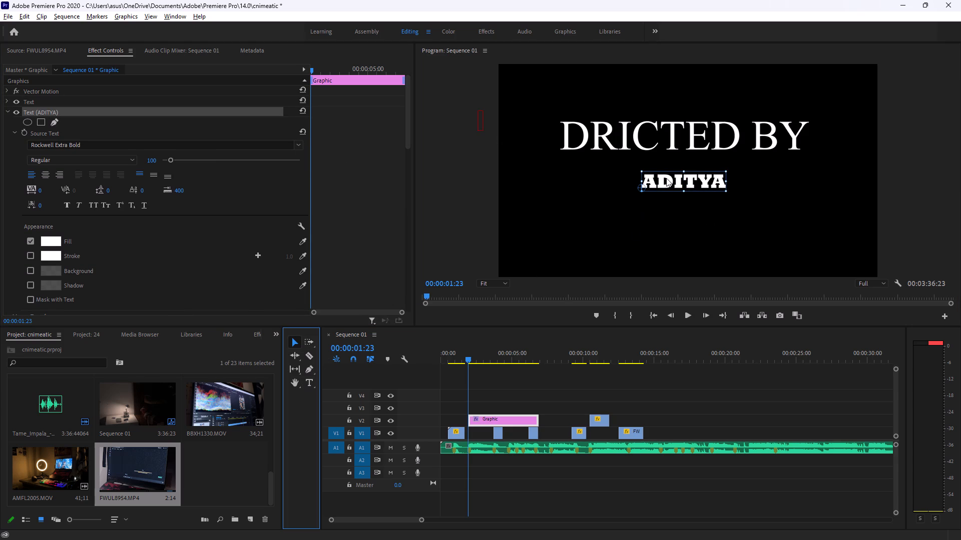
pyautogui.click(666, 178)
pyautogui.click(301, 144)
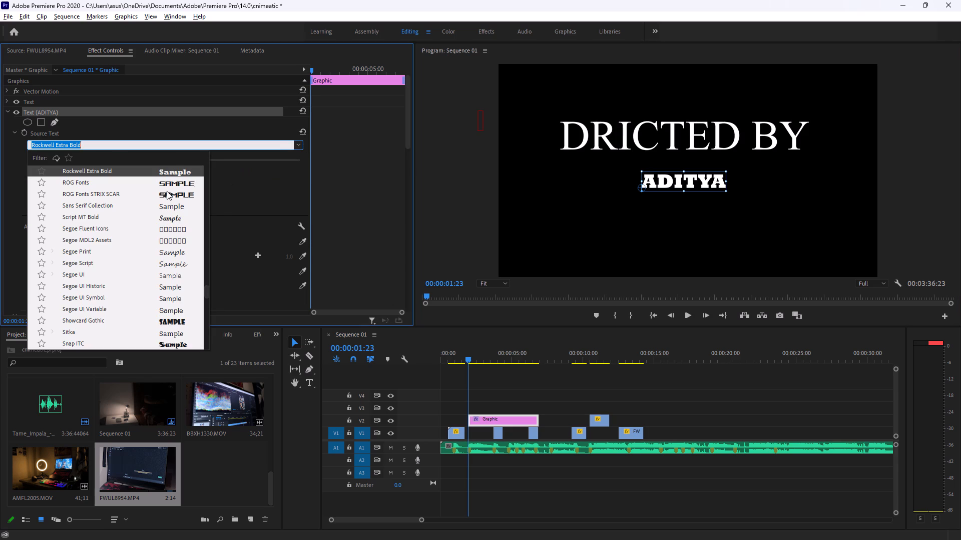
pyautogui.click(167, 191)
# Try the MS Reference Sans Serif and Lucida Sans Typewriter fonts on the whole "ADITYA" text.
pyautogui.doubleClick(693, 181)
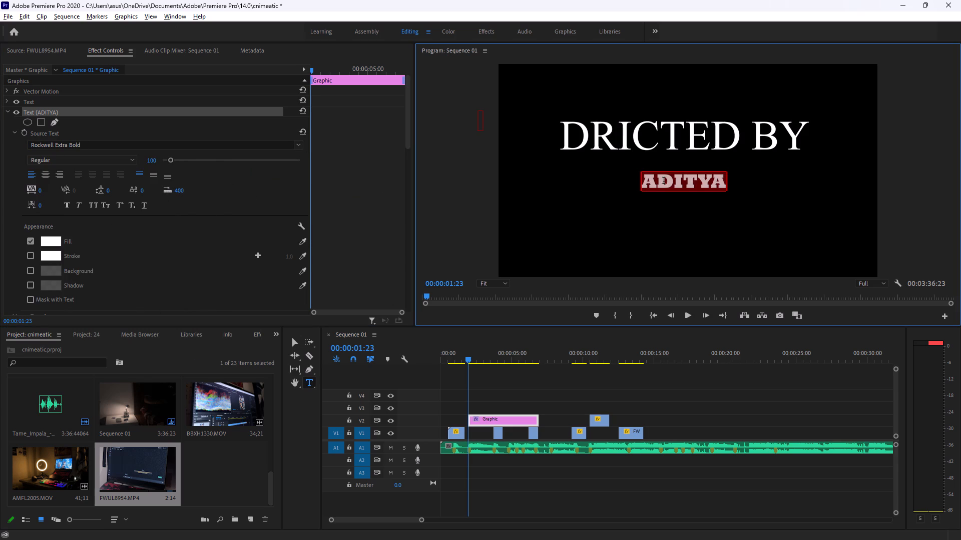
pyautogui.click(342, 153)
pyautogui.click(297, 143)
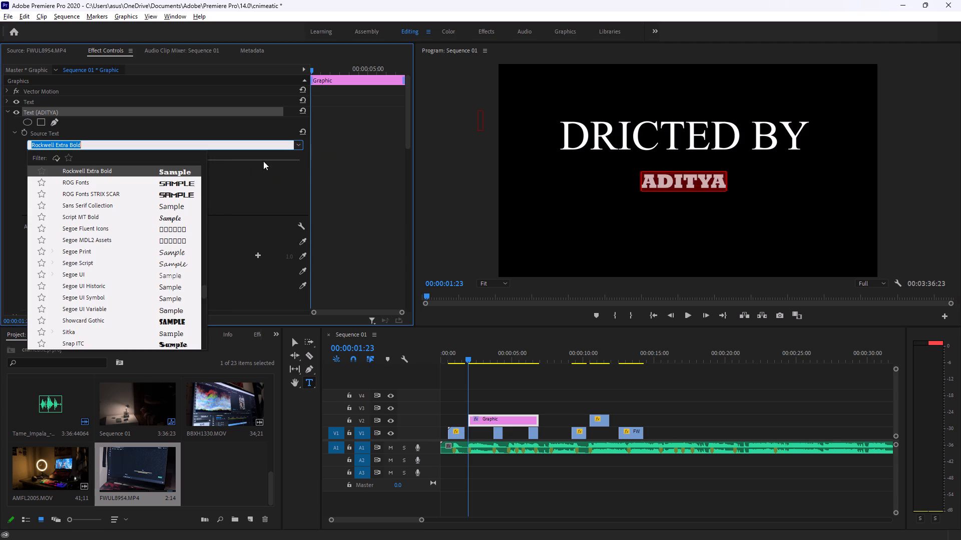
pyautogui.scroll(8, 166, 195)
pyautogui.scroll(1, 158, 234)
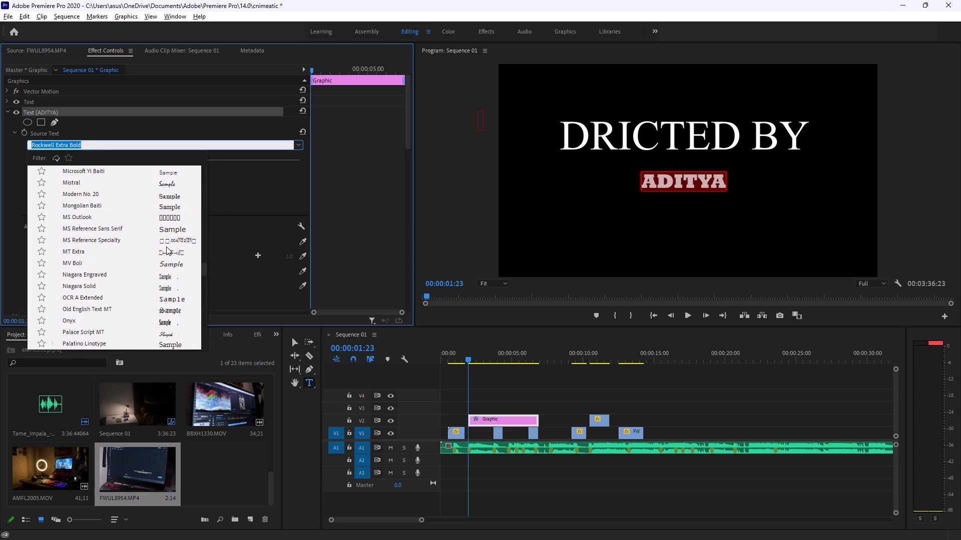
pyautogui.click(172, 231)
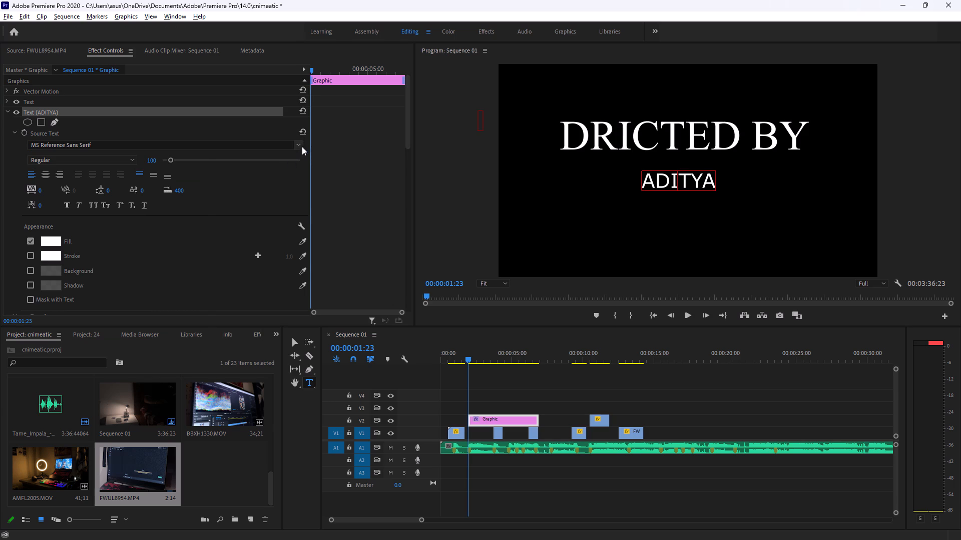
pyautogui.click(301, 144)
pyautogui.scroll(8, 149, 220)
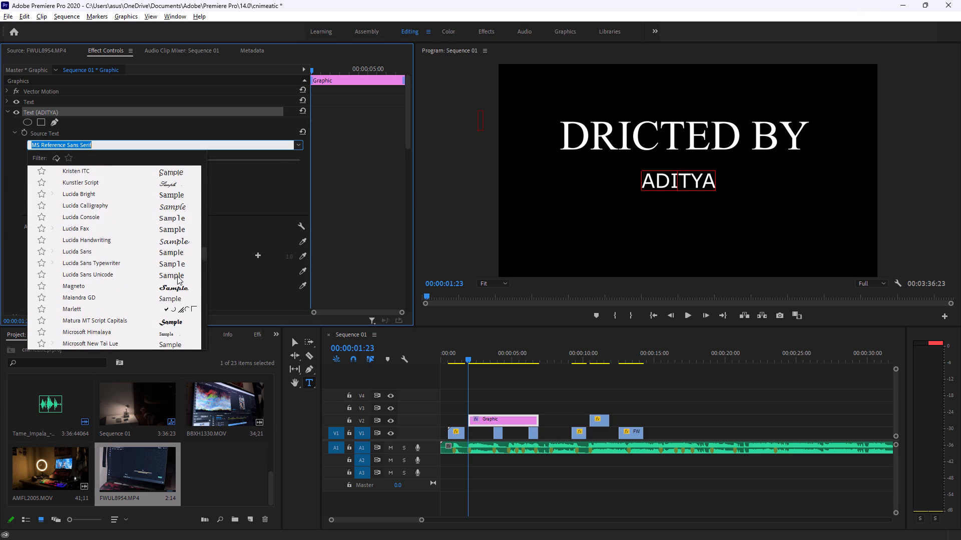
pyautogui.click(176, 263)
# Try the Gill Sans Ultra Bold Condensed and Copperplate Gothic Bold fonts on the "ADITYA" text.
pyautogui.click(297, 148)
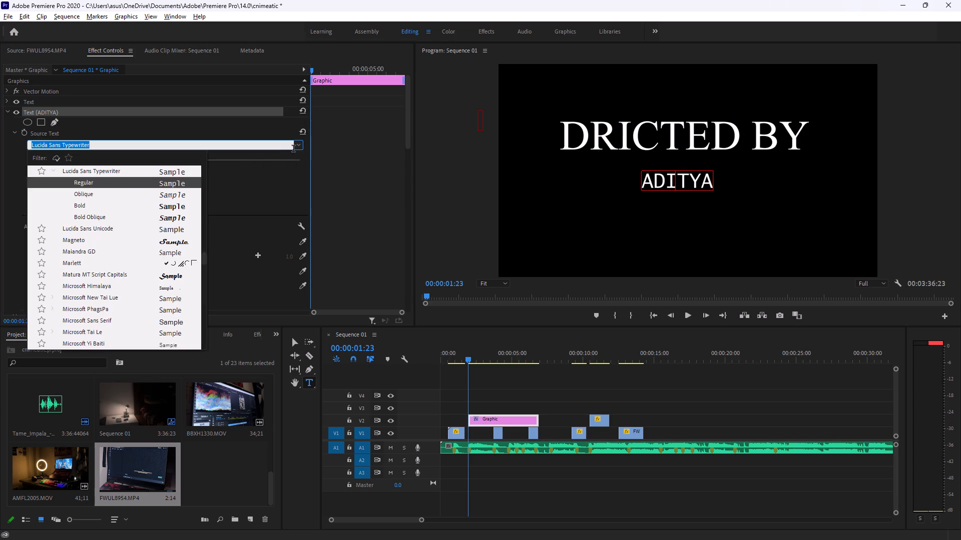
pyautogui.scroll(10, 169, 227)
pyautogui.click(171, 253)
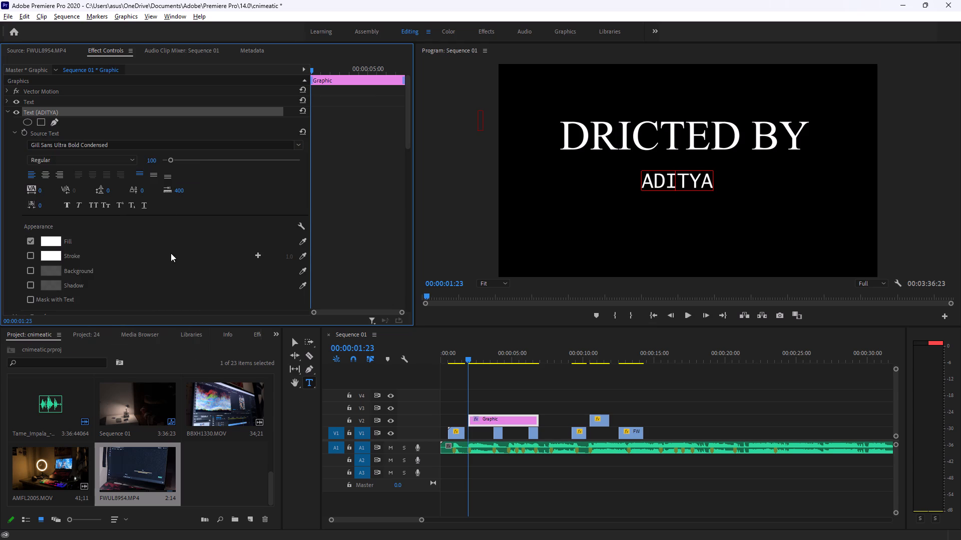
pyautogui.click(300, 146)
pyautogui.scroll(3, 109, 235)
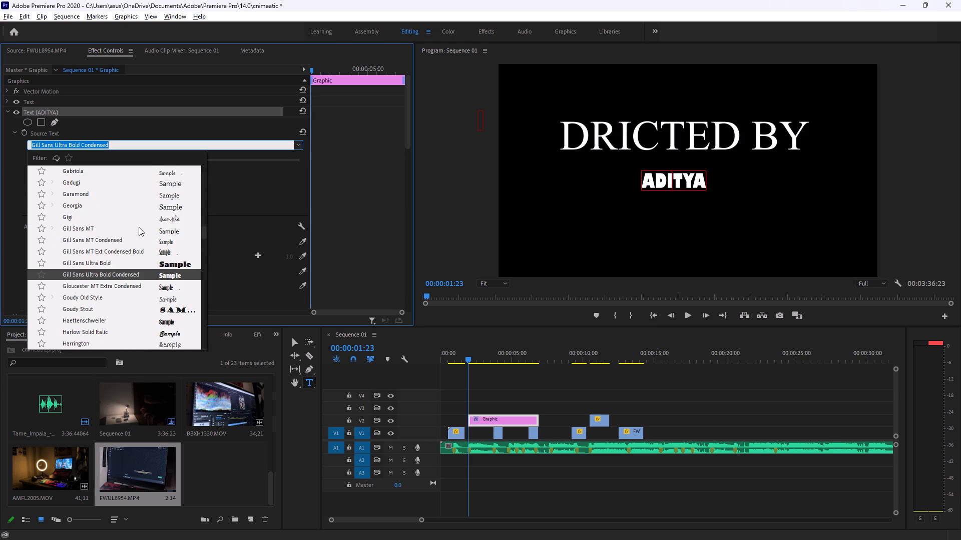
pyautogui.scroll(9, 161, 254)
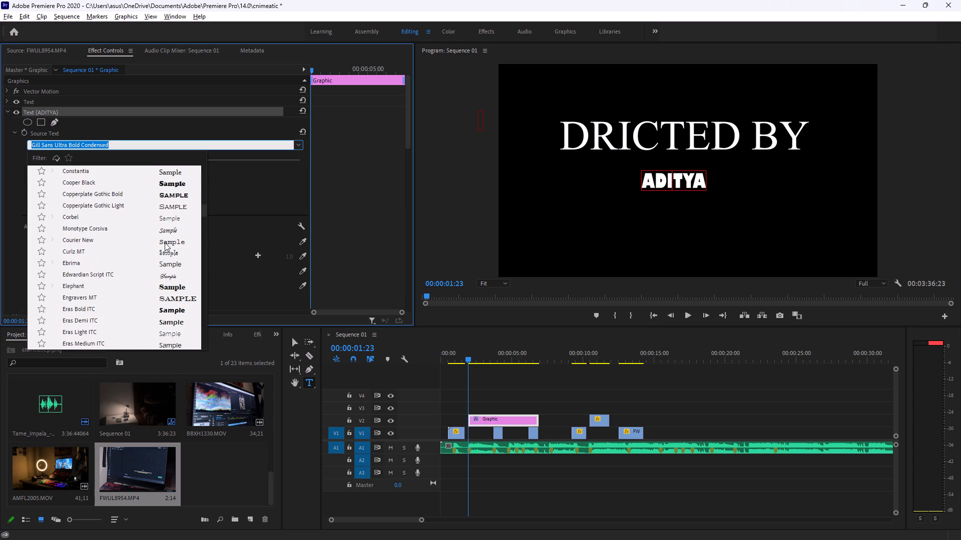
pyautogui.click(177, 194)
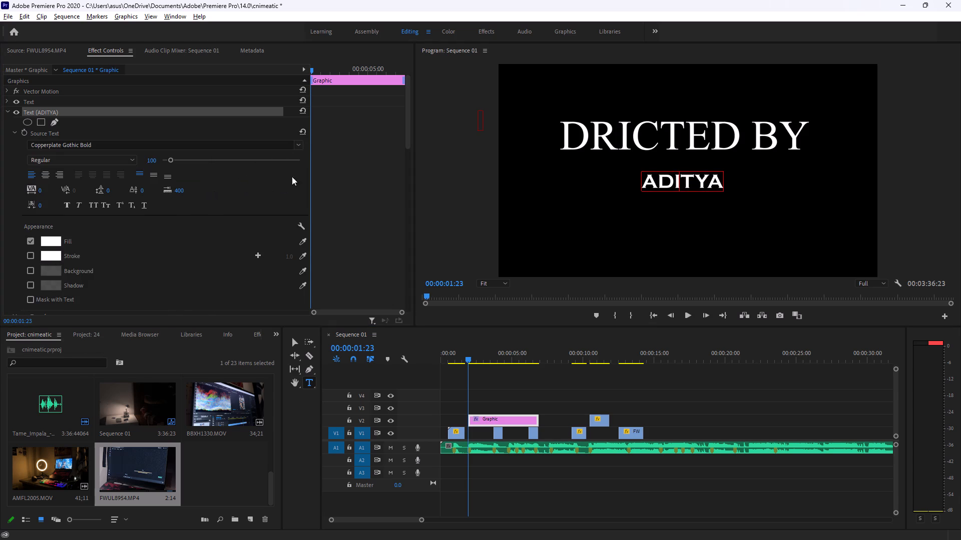
# Set the font of the "ADITYA" text to Century Schoolbook.
pyautogui.click(296, 142)
pyautogui.scroll(2, 146, 214)
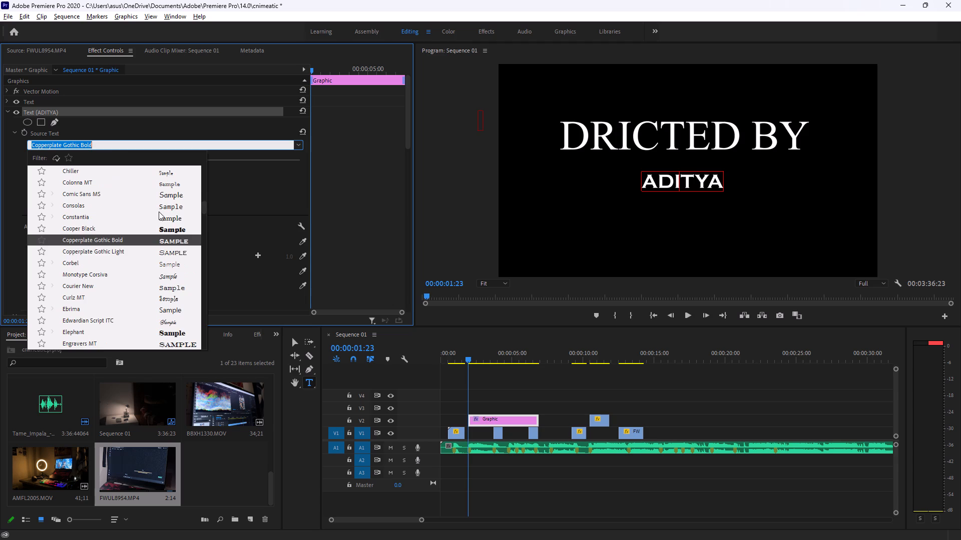
pyautogui.scroll(1, 159, 211)
pyautogui.click(172, 197)
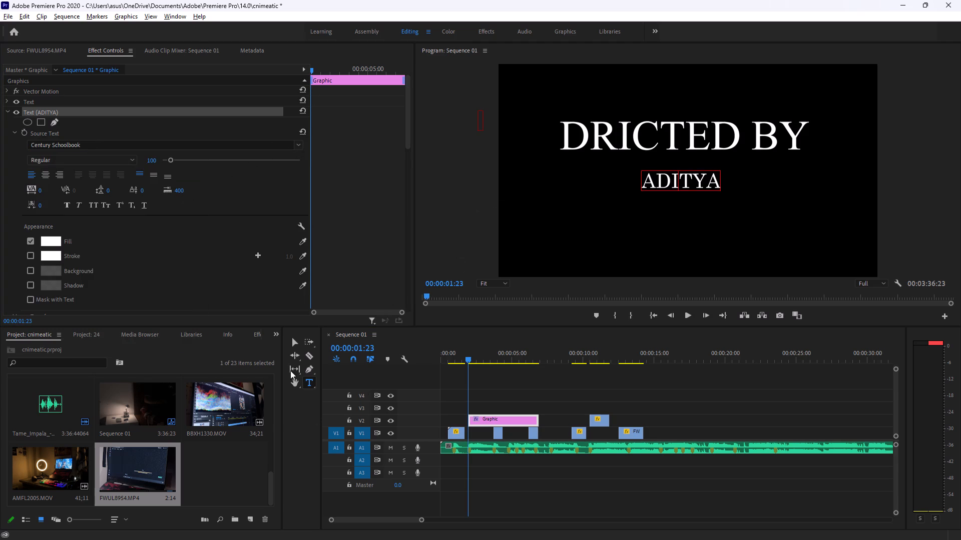
# Delete the stray empty text layer lying outside the video frame beside the title.
pyautogui.click(293, 345)
pyautogui.click(483, 124)
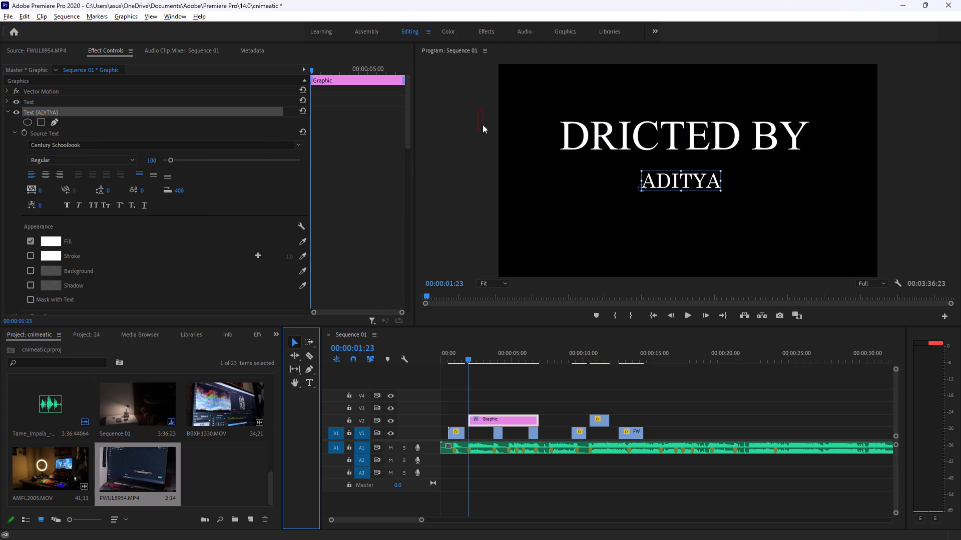
pyautogui.press('Delete')
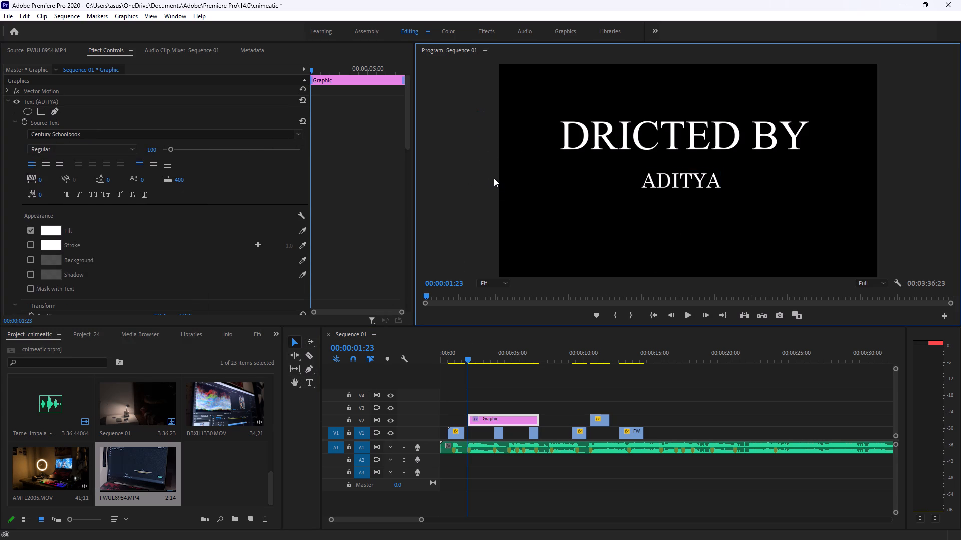
# Enlarge the "ADITYA" text slightly and move it down near the bottom centre of the frame.
pyautogui.click(691, 178)
pyautogui.click(723, 192)
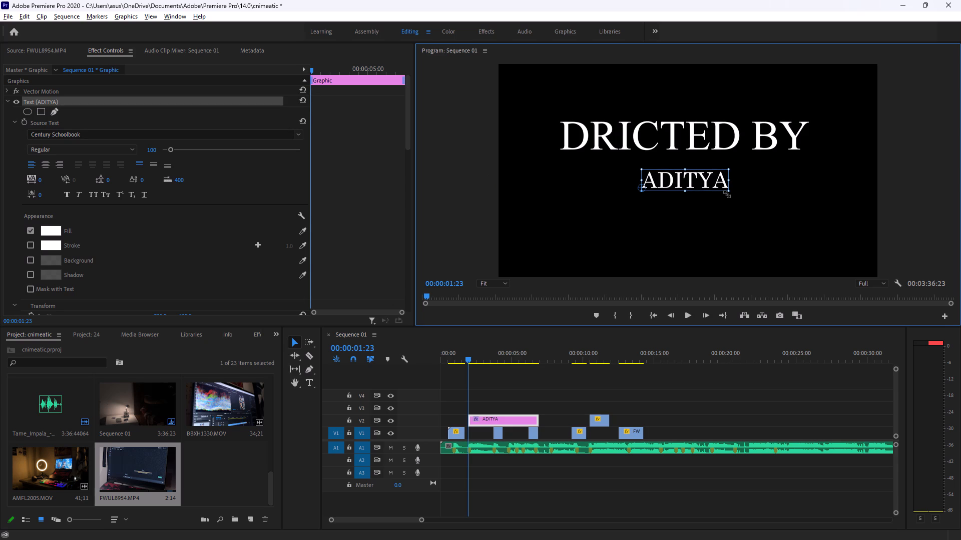
pyautogui.moveTo(709, 181); pyautogui.dragTo(736, 194)
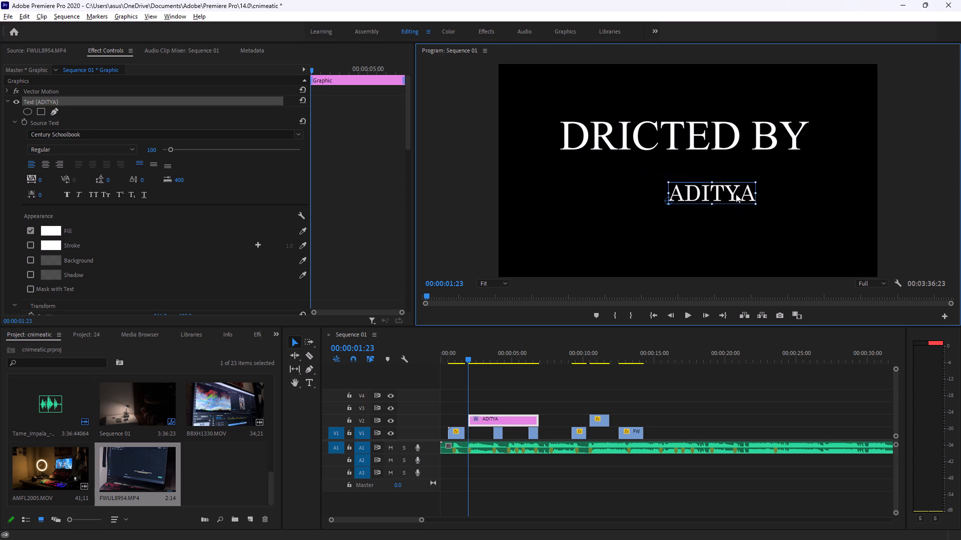
pyautogui.moveTo(736, 194); pyautogui.dragTo(699, 191)
pyautogui.click(691, 141)
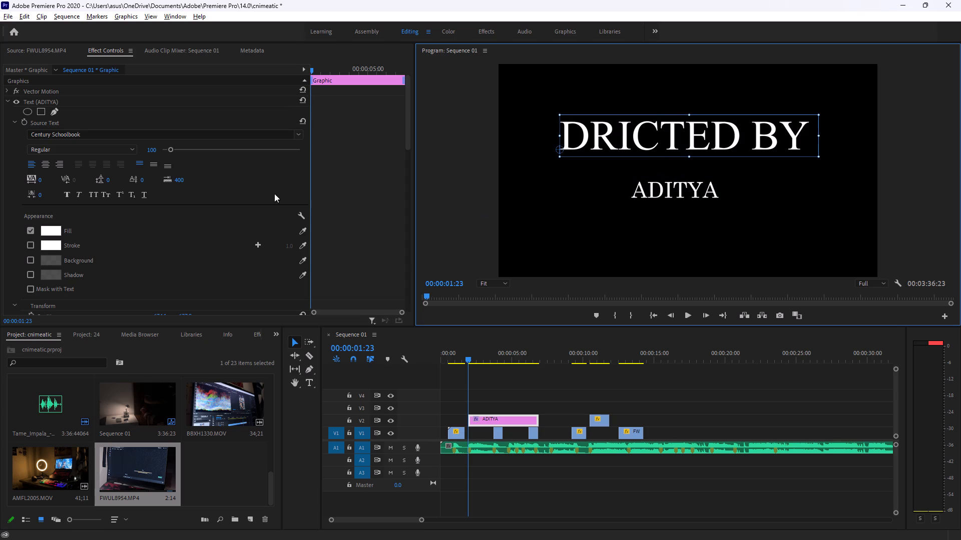
pyautogui.click(679, 194)
pyautogui.moveTo(683, 193); pyautogui.dragTo(702, 245)
# Enlarge the "DRICTED BY" title and reposition it across the upper part of the frame.
pyautogui.click(679, 134)
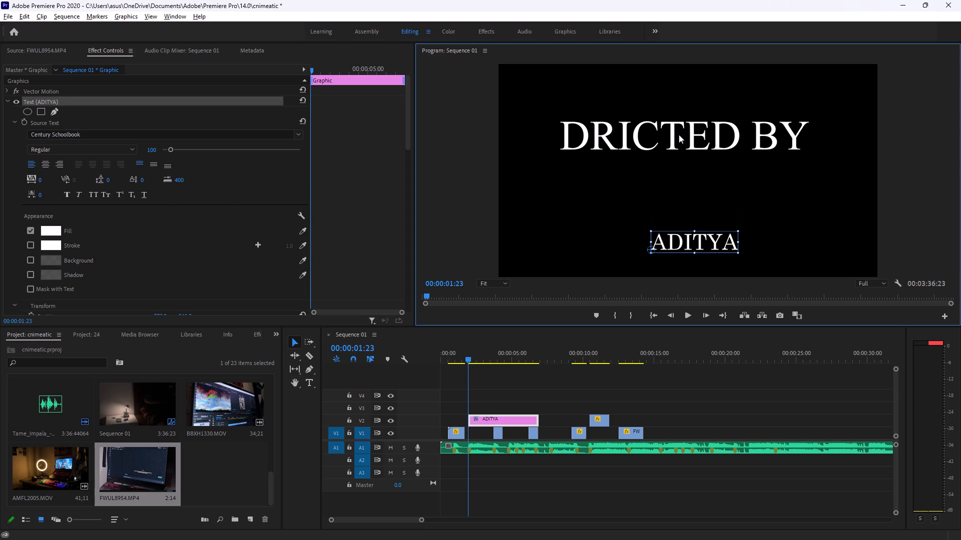
pyautogui.moveTo(660, 134); pyautogui.dragTo(610, 106)
pyautogui.moveTo(765, 130); pyautogui.dragTo(778, 137)
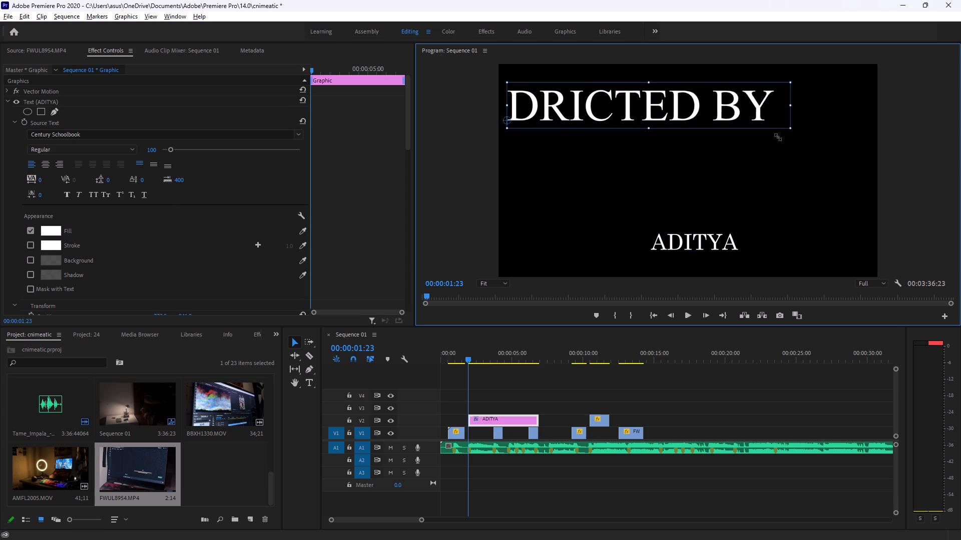
pyautogui.moveTo(778, 137); pyautogui.dragTo(761, 140)
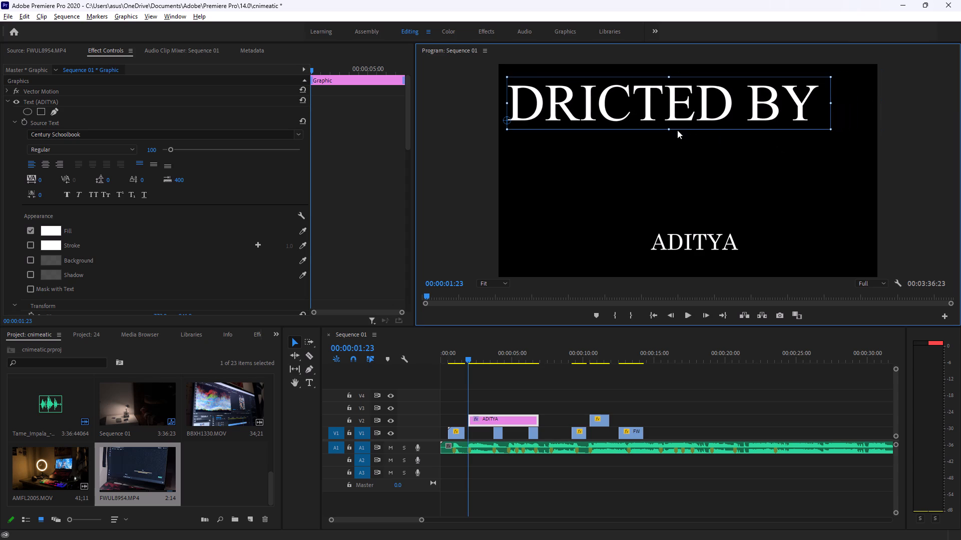
pyautogui.moveTo(669, 130); pyautogui.dragTo(662, 128)
pyautogui.moveTo(667, 106); pyautogui.dragTo(690, 131)
# Widen the letter spacing of the "ADITYA" text to a tracking of 180.
pyautogui.click(38, 194)
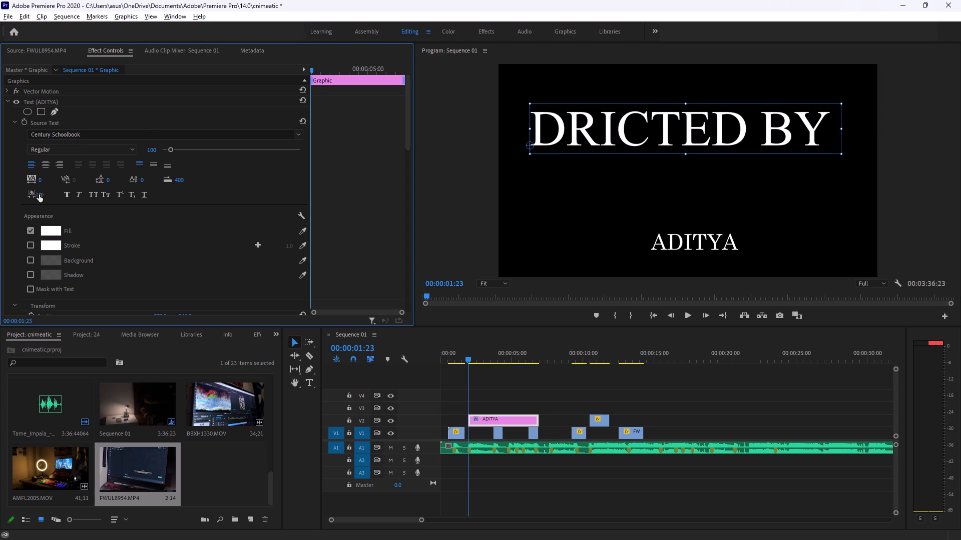
pyautogui.moveTo(40, 194); pyautogui.dragTo(6, 196)
pyautogui.moveTo(41, 181); pyautogui.dragTo(55, 183)
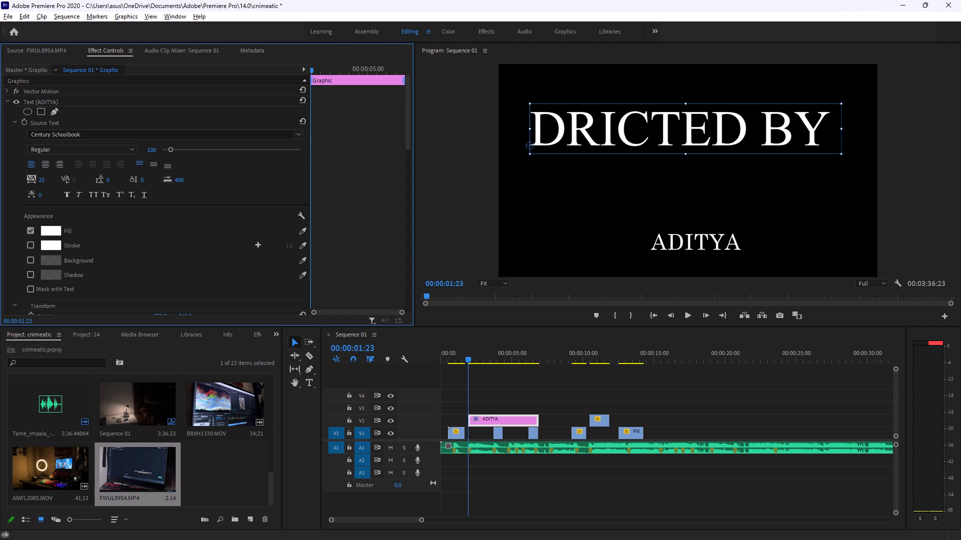
pyautogui.moveTo(55, 183); pyautogui.dragTo(108, 184)
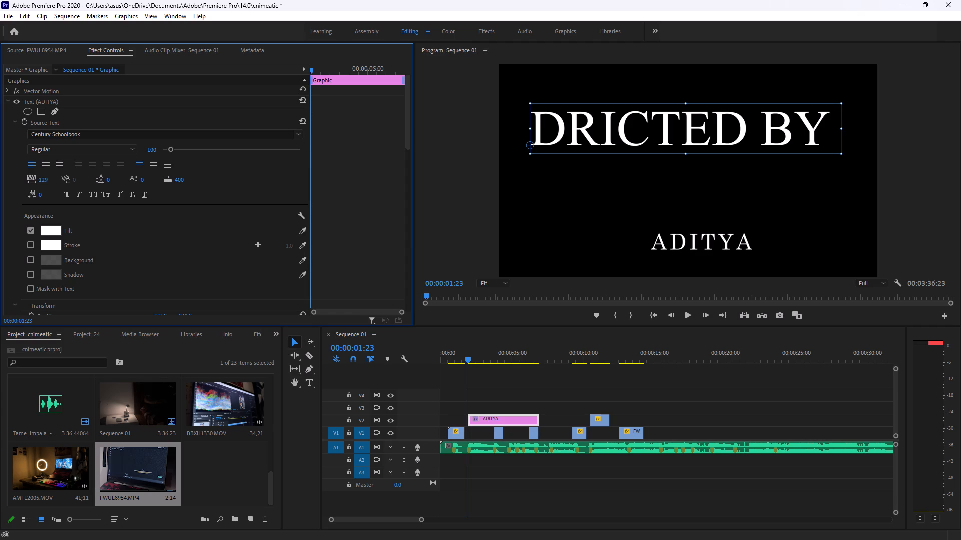
pyautogui.moveTo(108, 184); pyautogui.dragTo(133, 184)
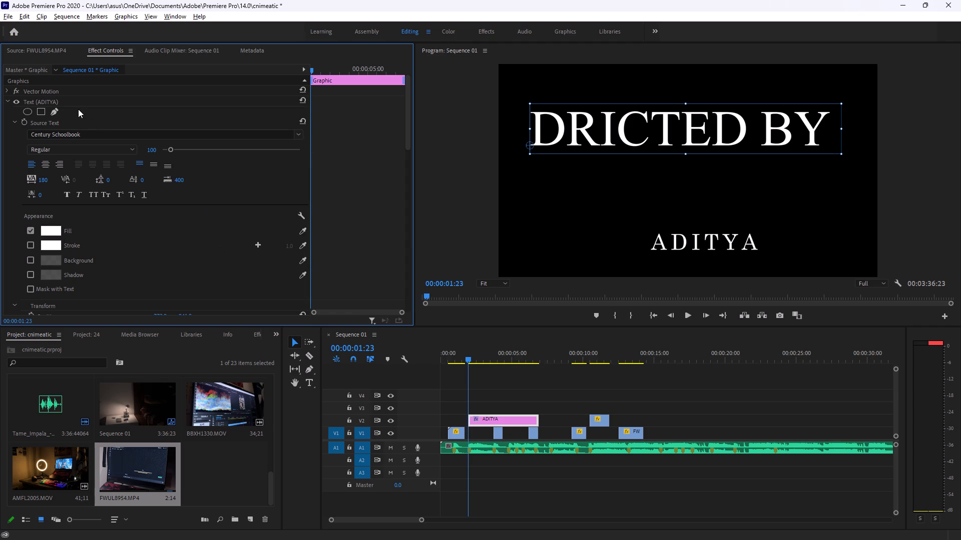
# Collapse the "ADITYA" text properties and set the tracking of the "DRICTED BY" text to 45.
pyautogui.click(6, 88)
pyautogui.click(6, 88)
pyautogui.click(8, 101)
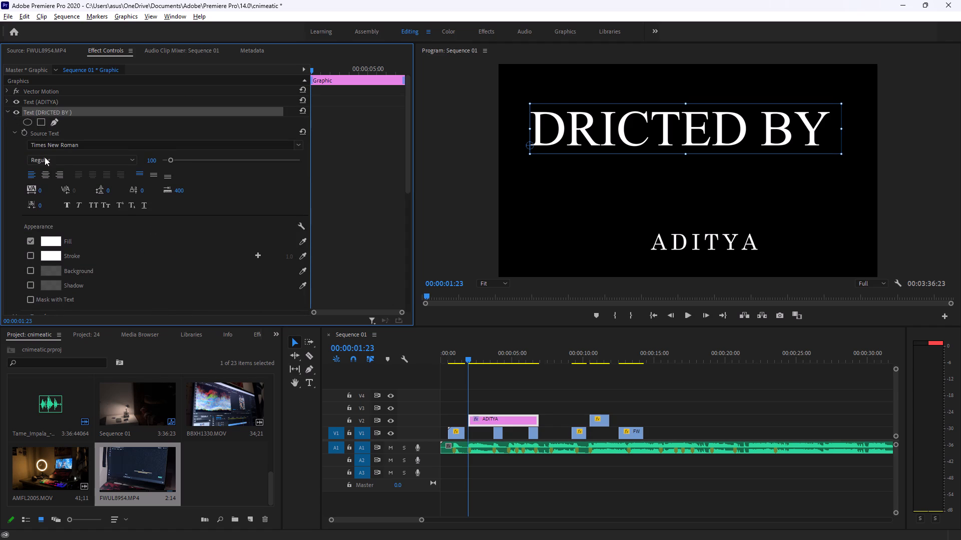
pyautogui.moveTo(39, 187); pyautogui.dragTo(54, 187)
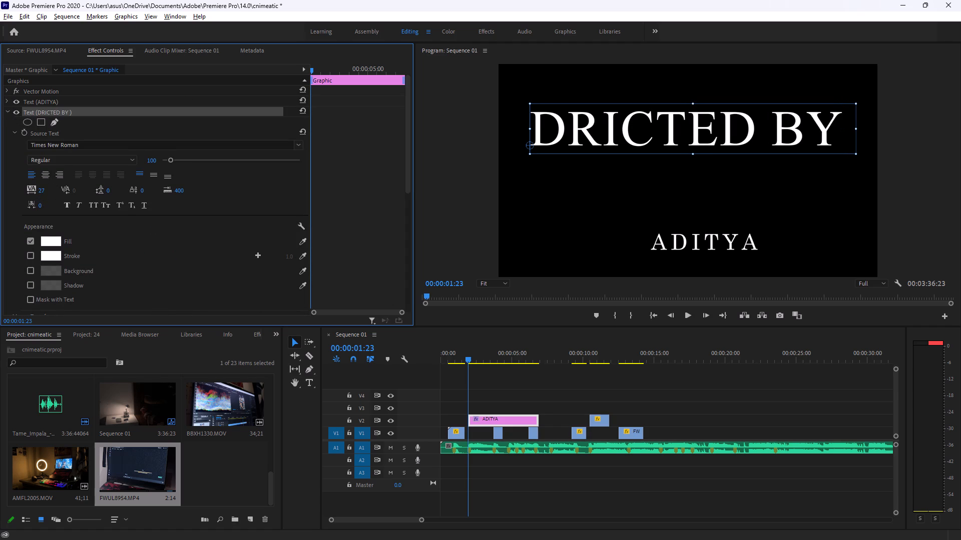
pyautogui.moveTo(54, 187); pyautogui.dragTo(63, 187)
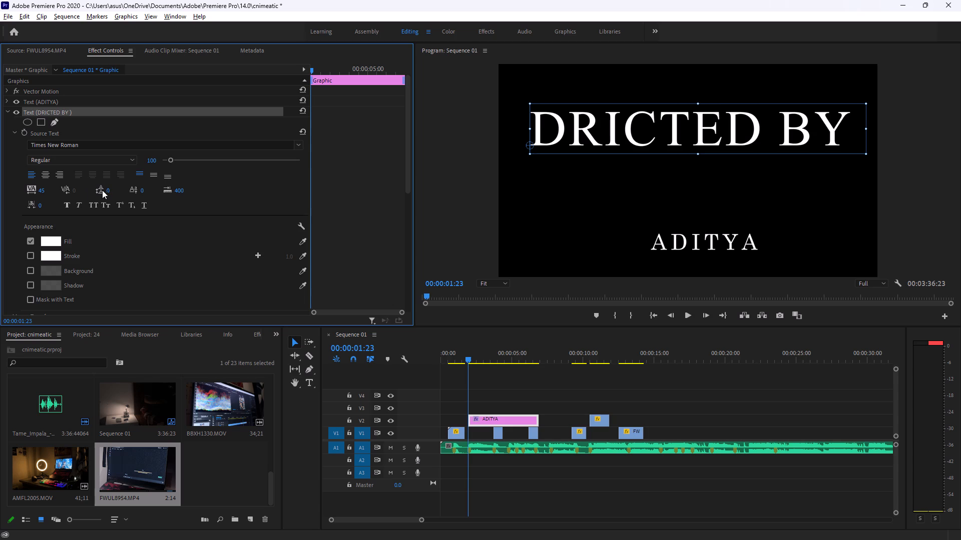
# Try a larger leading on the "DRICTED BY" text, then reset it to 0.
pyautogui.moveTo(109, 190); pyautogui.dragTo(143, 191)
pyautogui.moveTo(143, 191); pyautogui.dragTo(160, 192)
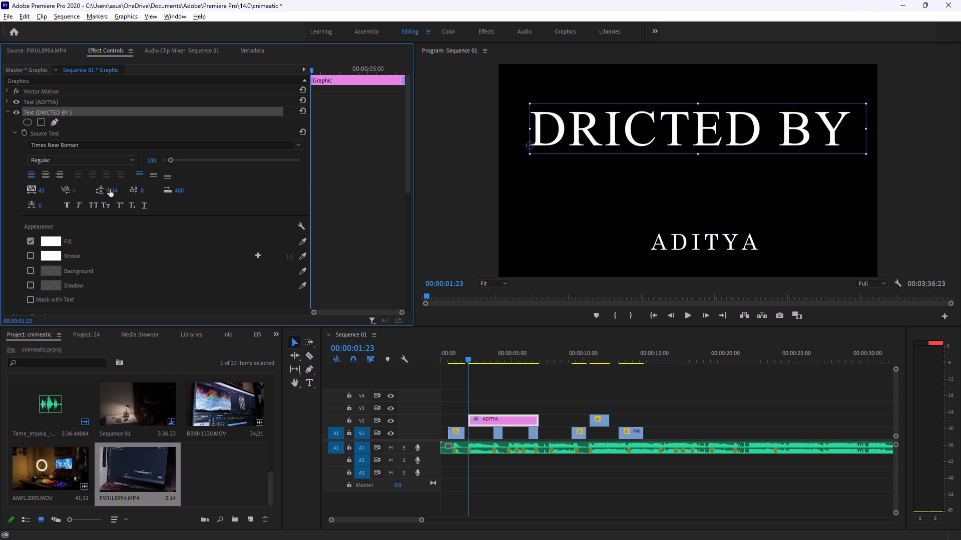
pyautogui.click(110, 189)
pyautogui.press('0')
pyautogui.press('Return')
# Set the baseline shift of the "DRICTED BY" text to -38 and its tab width to 405.
pyautogui.moveTo(144, 188); pyautogui.dragTo(148, 188)
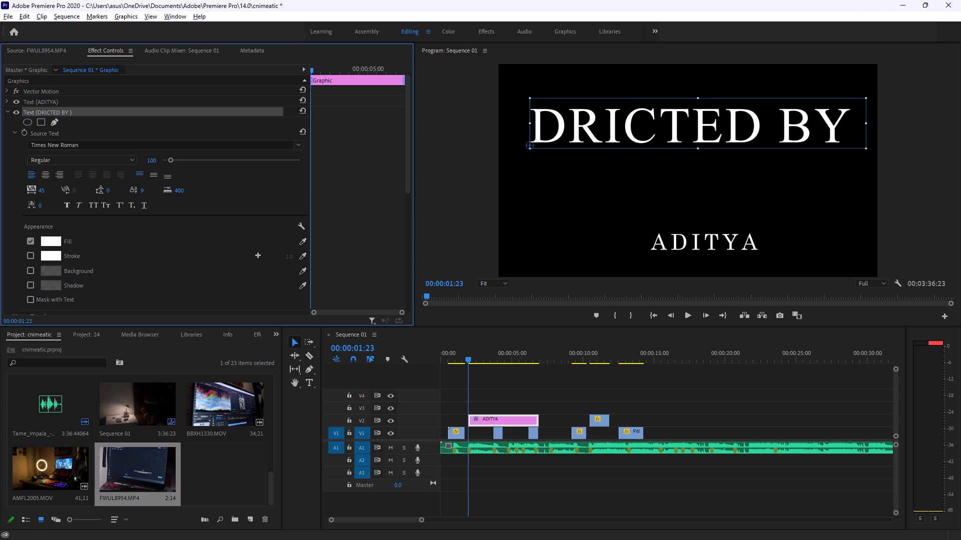
pyautogui.moveTo(148, 188); pyautogui.dragTo(129, 216)
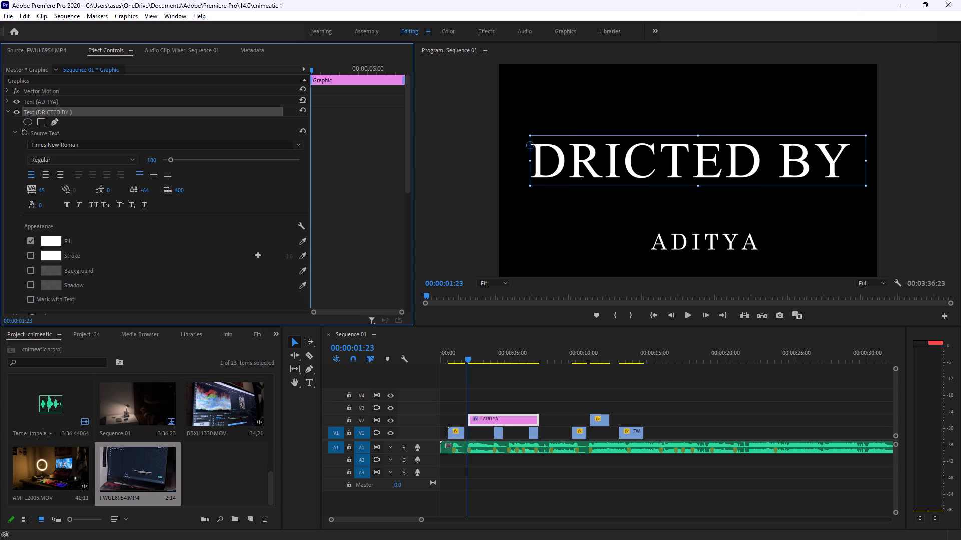
pyautogui.moveTo(129, 216); pyautogui.dragTo(134, 203)
pyautogui.moveTo(177, 190); pyautogui.dragTo(181, 200)
# Fine-tune the tracking of the "DRICTED BY" text to 44.
pyautogui.moveTo(41, 190); pyautogui.dragTo(47, 191)
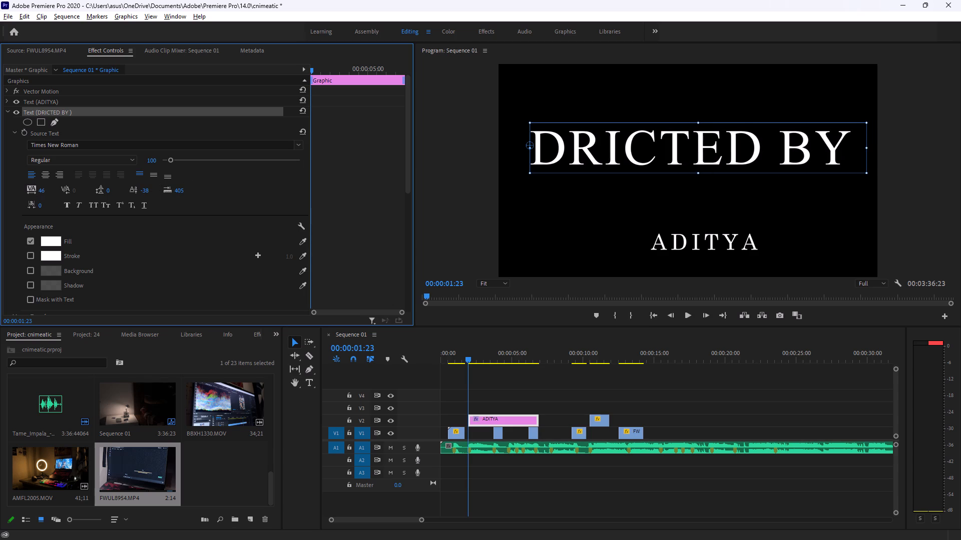
pyautogui.moveTo(47, 191); pyautogui.dragTo(46, 191)
# Move the "DRICTED BY" text slightly left and up so it sits centred across the upper part of the frame.
pyautogui.click(718, 148)
pyautogui.moveTo(718, 148); pyautogui.dragTo(702, 148)
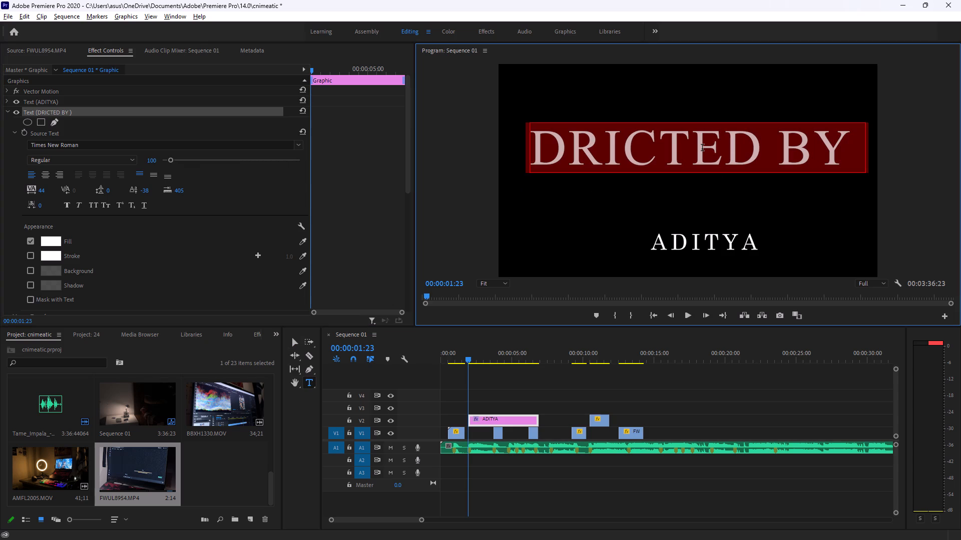
pyautogui.click(296, 339)
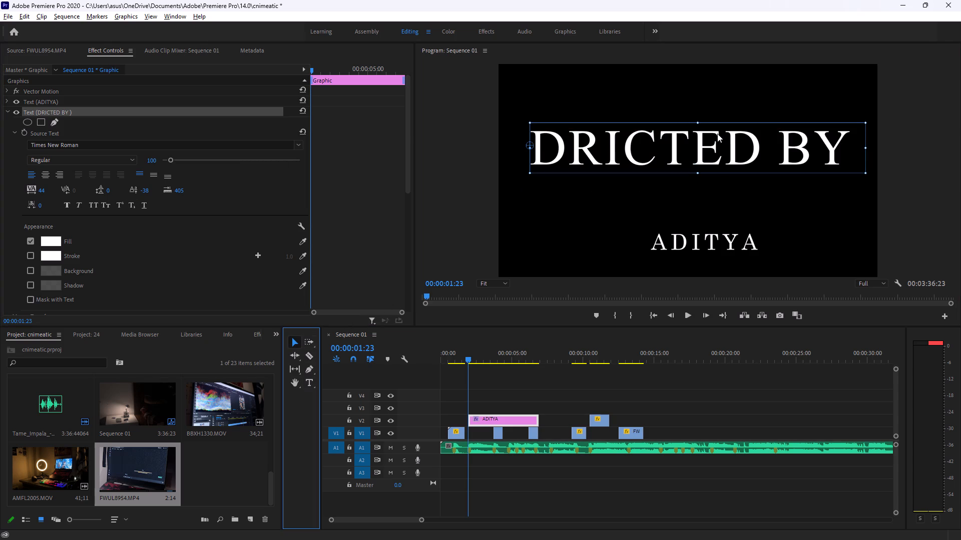
pyautogui.moveTo(730, 141); pyautogui.dragTo(719, 141)
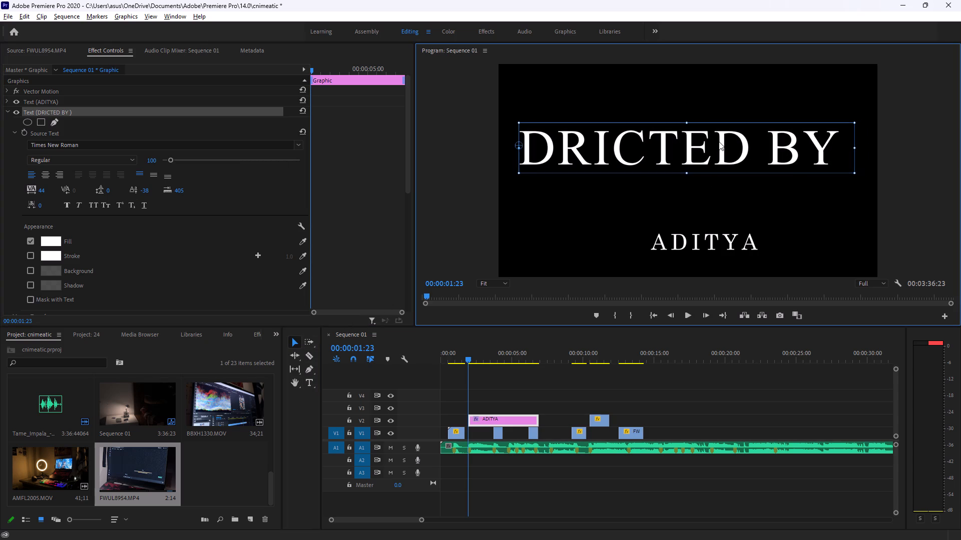
pyautogui.moveTo(719, 141); pyautogui.dragTo(718, 137)
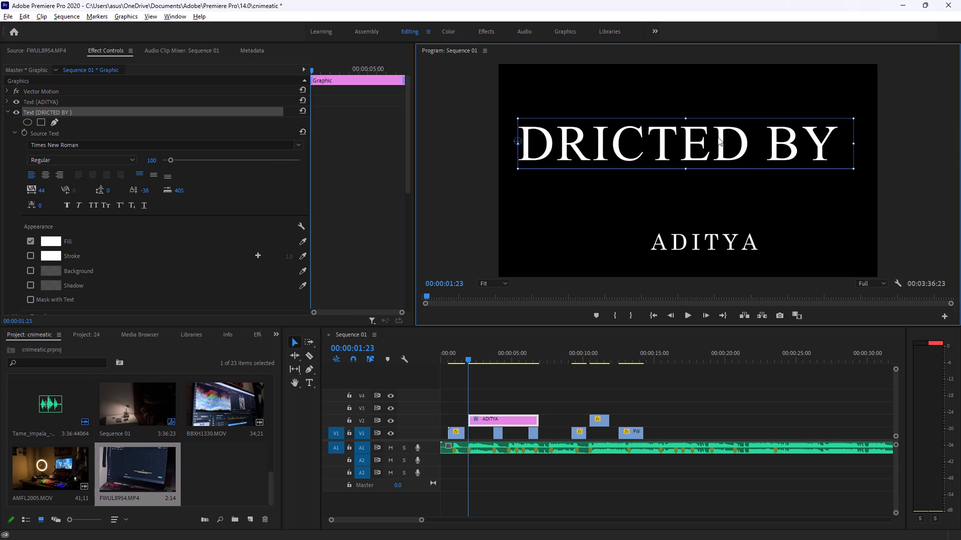
pyautogui.moveTo(718, 137); pyautogui.dragTo(715, 138)
# Move the "ADITYA" text up and left so it sits centred closely beneath "DRICTED BY".
pyautogui.click(701, 243)
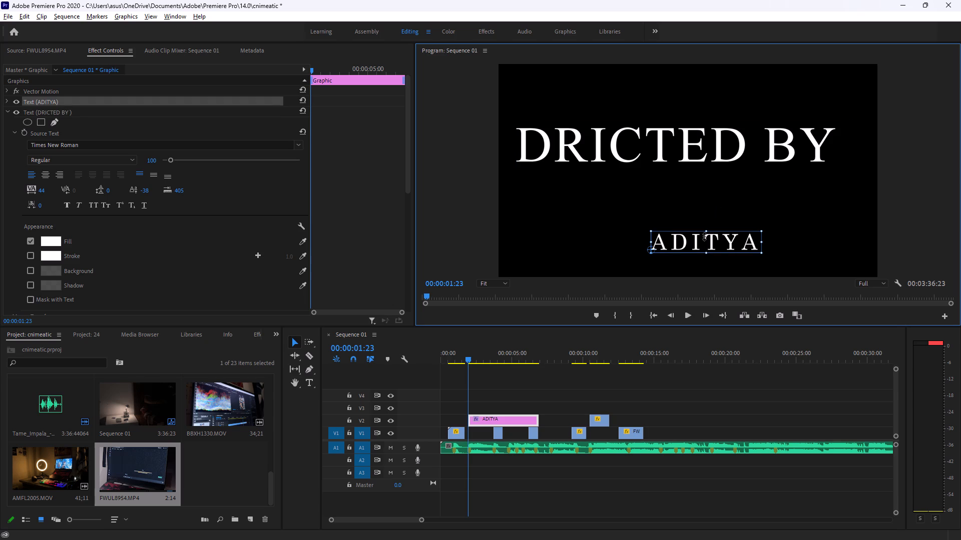
pyautogui.moveTo(708, 242); pyautogui.dragTo(680, 202)
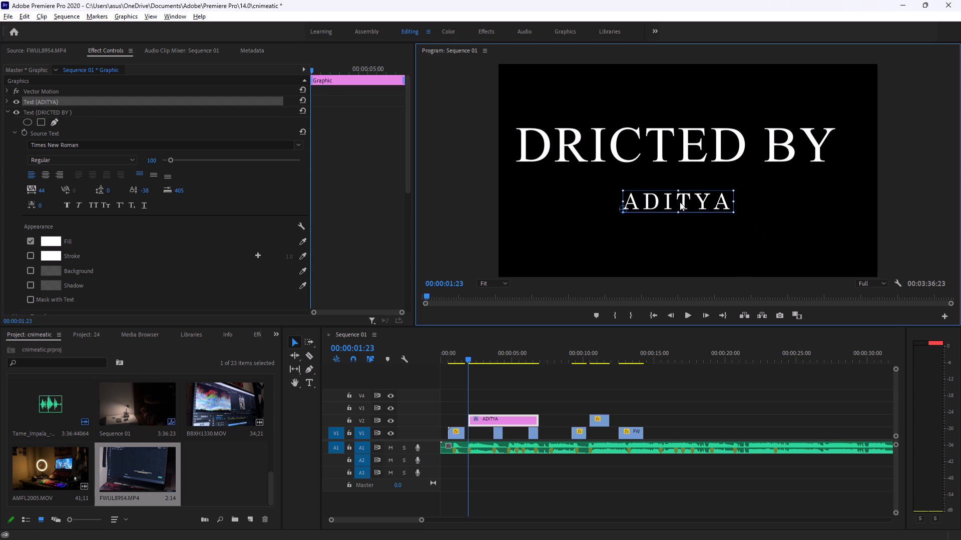
pyautogui.moveTo(680, 202); pyautogui.dragTo(673, 203)
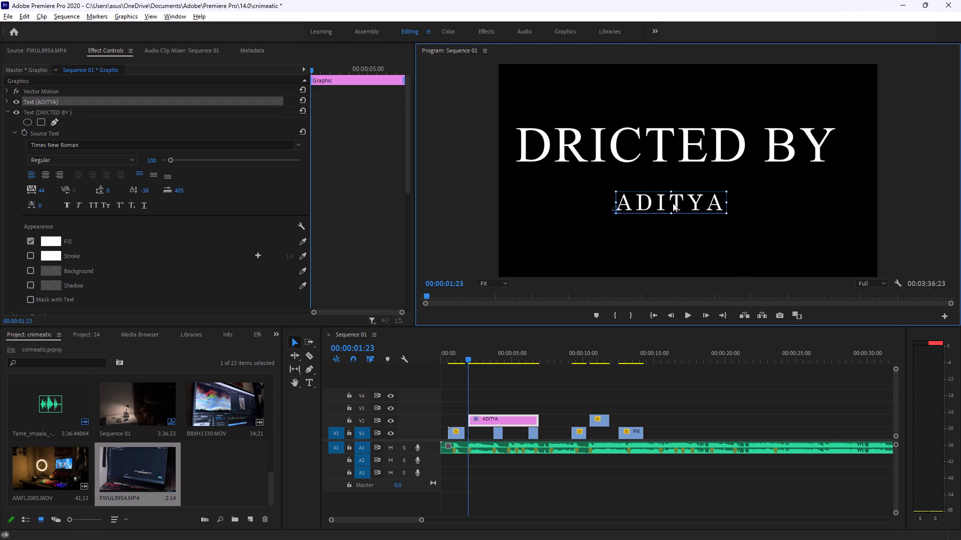
pyautogui.moveTo(673, 203); pyautogui.dragTo(671, 207)
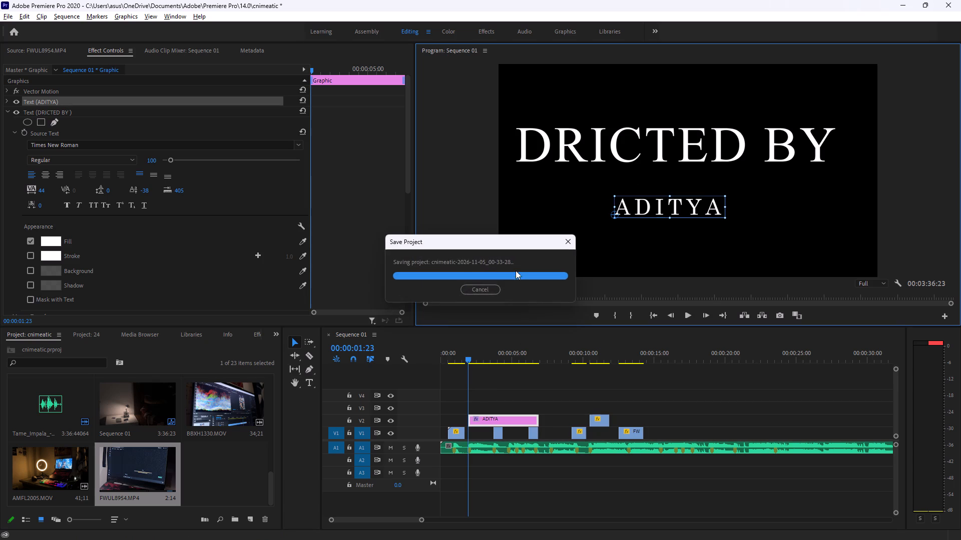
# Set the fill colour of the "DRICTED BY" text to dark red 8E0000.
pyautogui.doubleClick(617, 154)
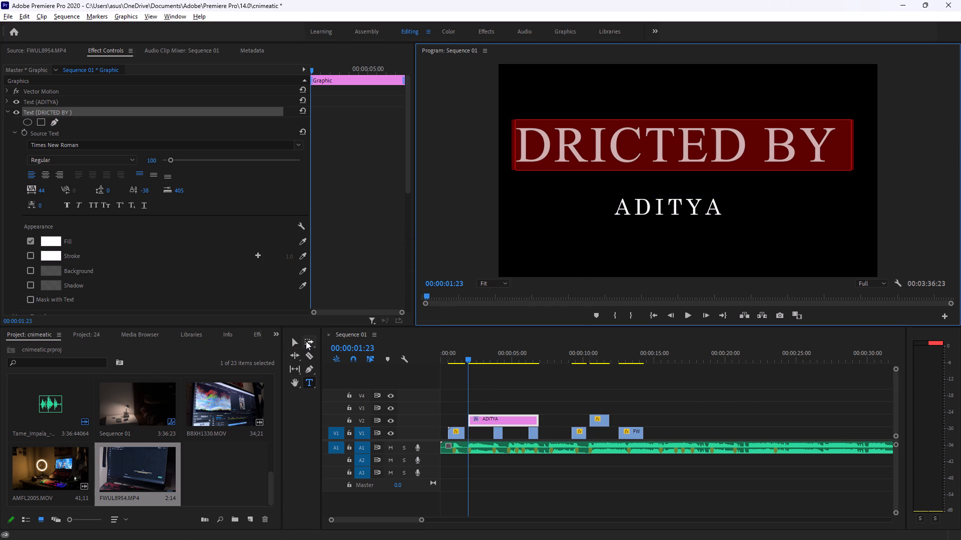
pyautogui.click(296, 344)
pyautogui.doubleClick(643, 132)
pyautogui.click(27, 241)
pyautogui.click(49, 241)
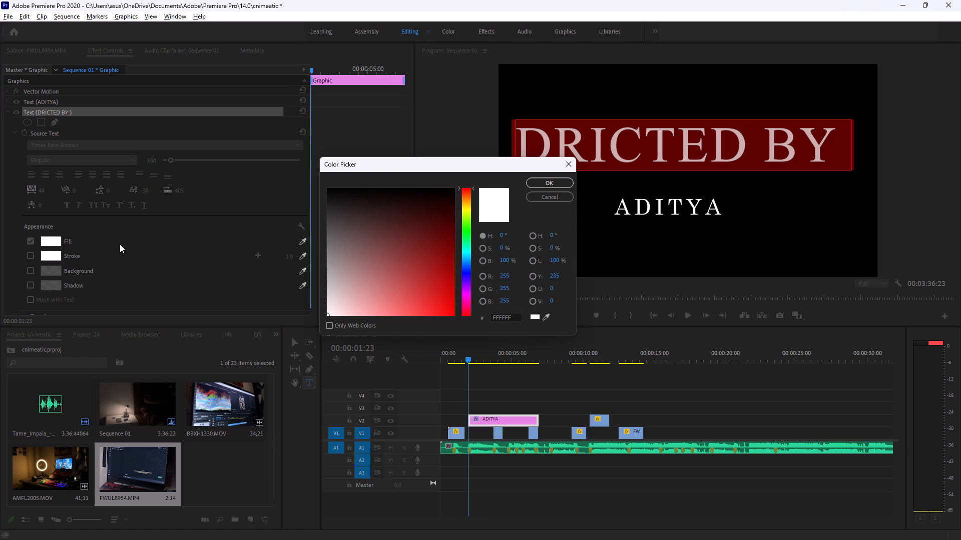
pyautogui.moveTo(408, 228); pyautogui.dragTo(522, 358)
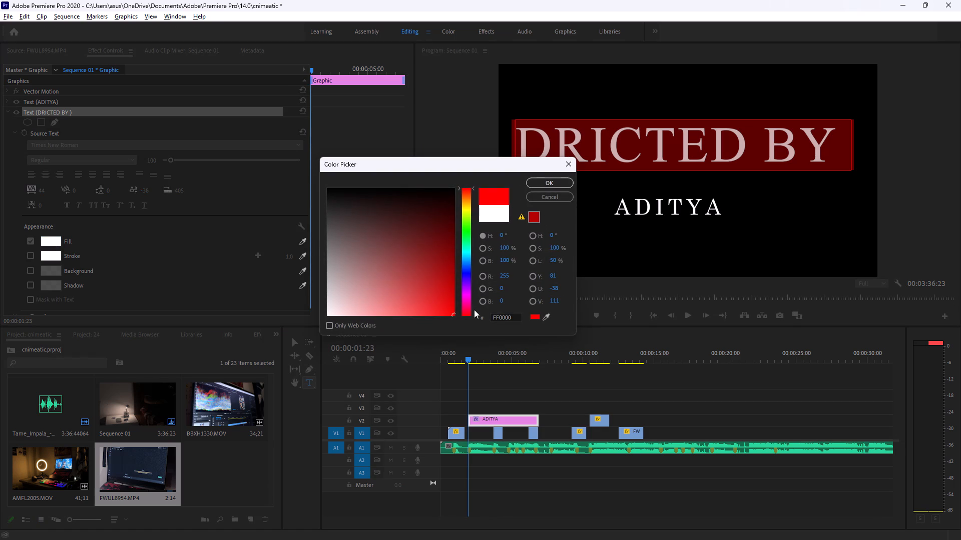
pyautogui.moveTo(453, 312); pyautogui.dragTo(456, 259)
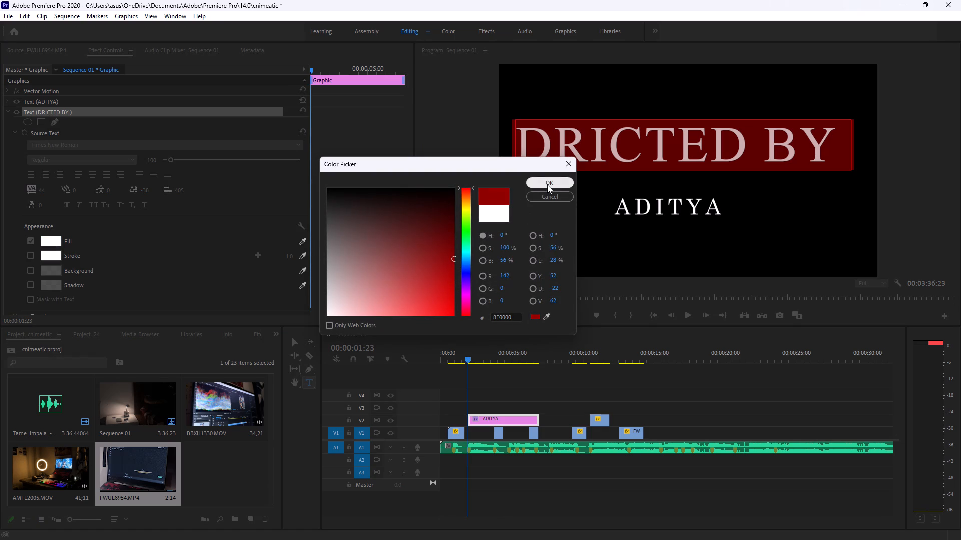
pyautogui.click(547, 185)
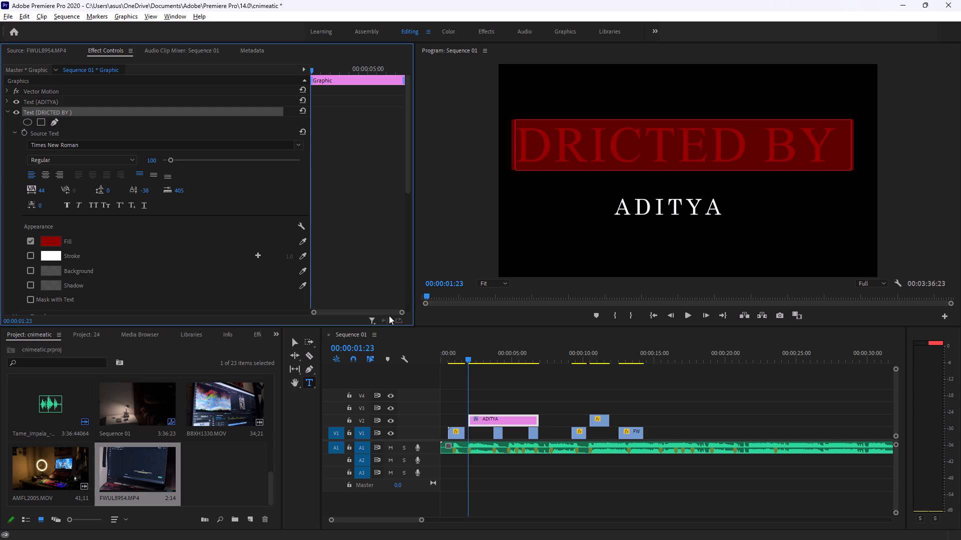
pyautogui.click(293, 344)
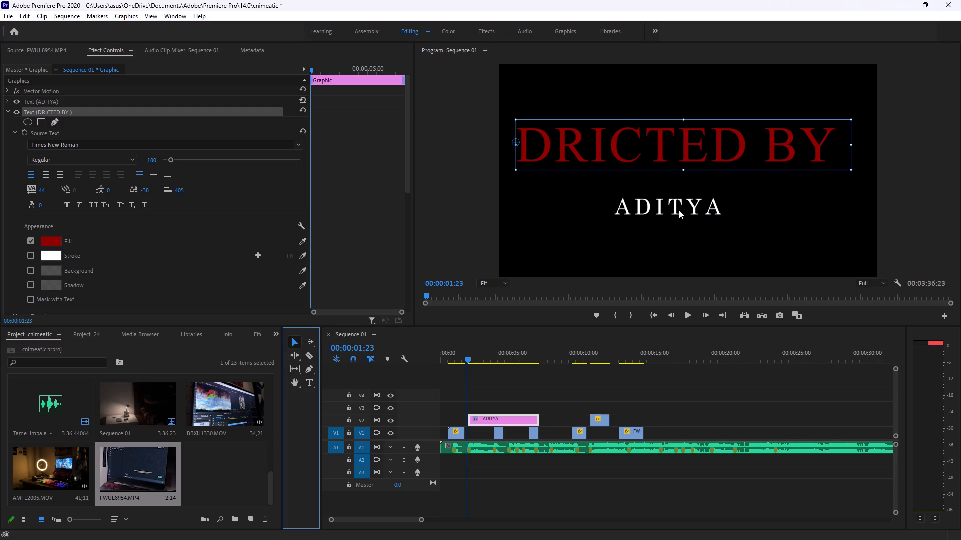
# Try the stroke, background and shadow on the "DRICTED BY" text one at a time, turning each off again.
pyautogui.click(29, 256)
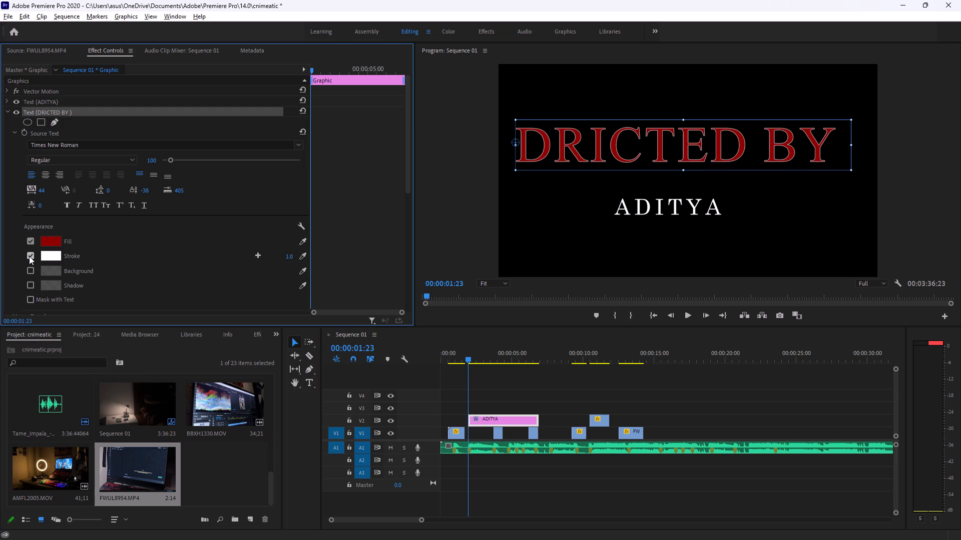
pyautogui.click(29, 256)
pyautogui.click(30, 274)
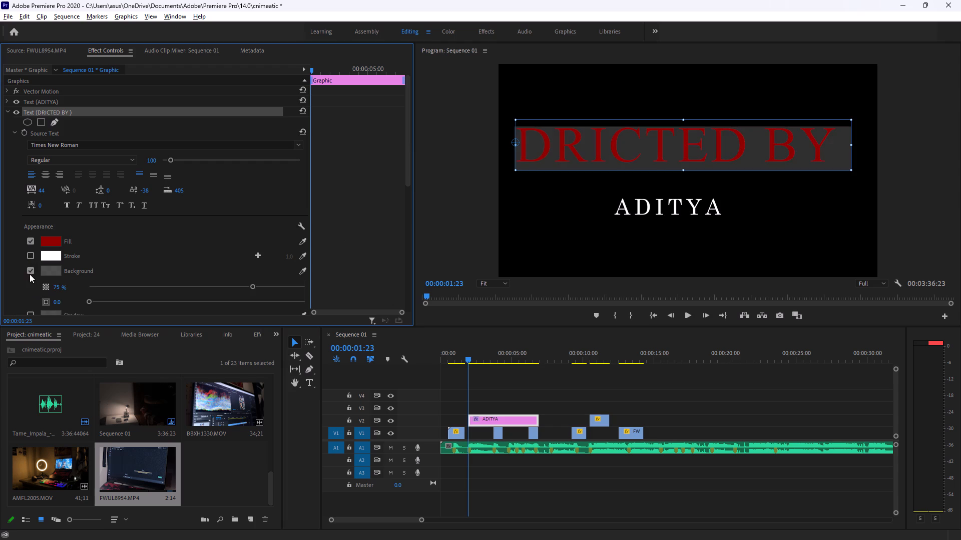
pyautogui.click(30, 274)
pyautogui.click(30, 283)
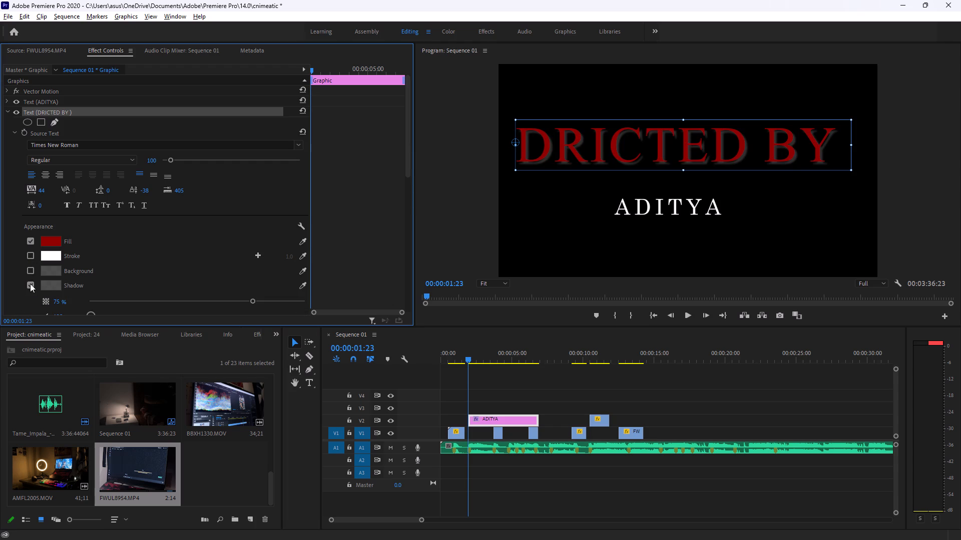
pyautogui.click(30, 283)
# Darken the fill colour of the "DRICTED BY" text to deep red 400404.
pyautogui.click(46, 240)
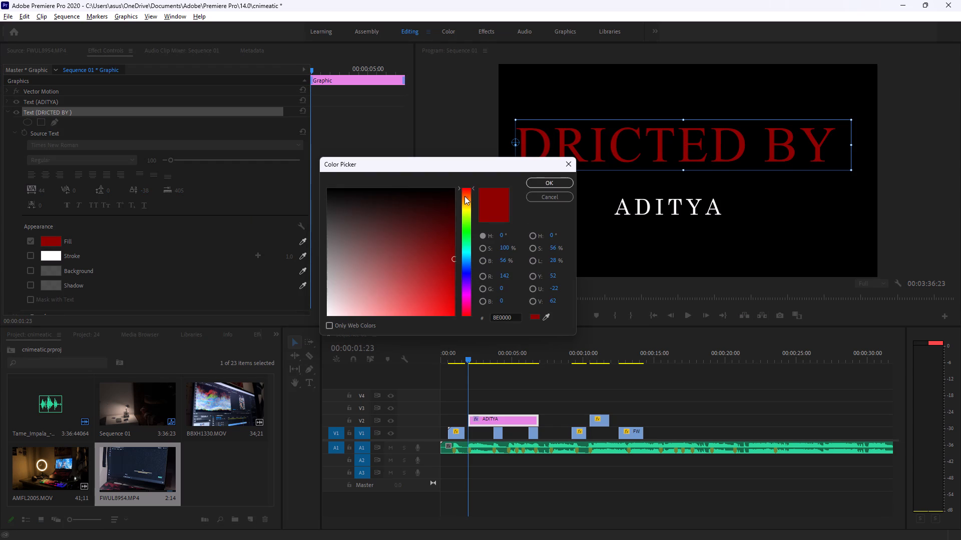
pyautogui.moveTo(464, 191); pyautogui.dragTo(461, 334)
pyautogui.moveTo(461, 334); pyautogui.dragTo(461, 335)
pyautogui.moveTo(454, 259); pyautogui.dragTo(429, 268)
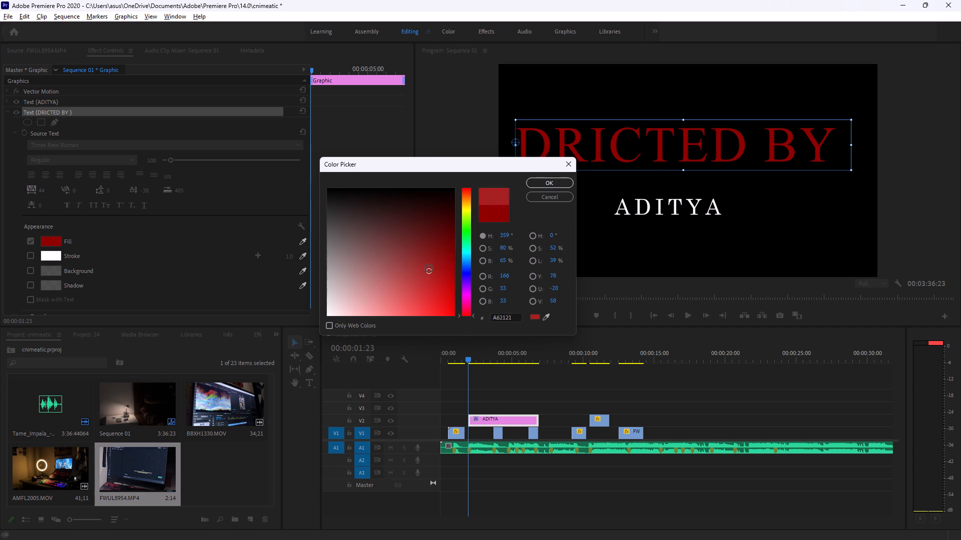
pyautogui.moveTo(429, 268); pyautogui.dragTo(450, 235)
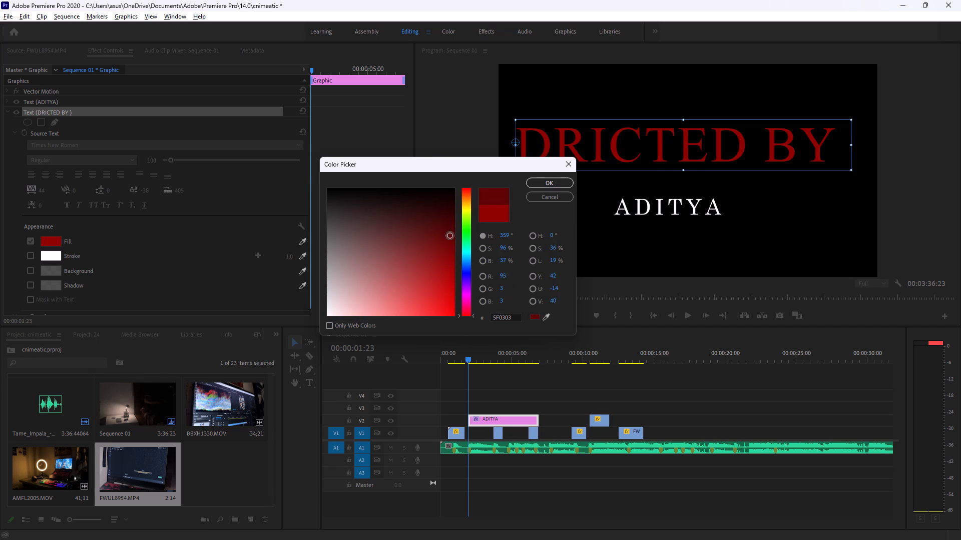
pyautogui.moveTo(450, 235); pyautogui.dragTo(446, 220)
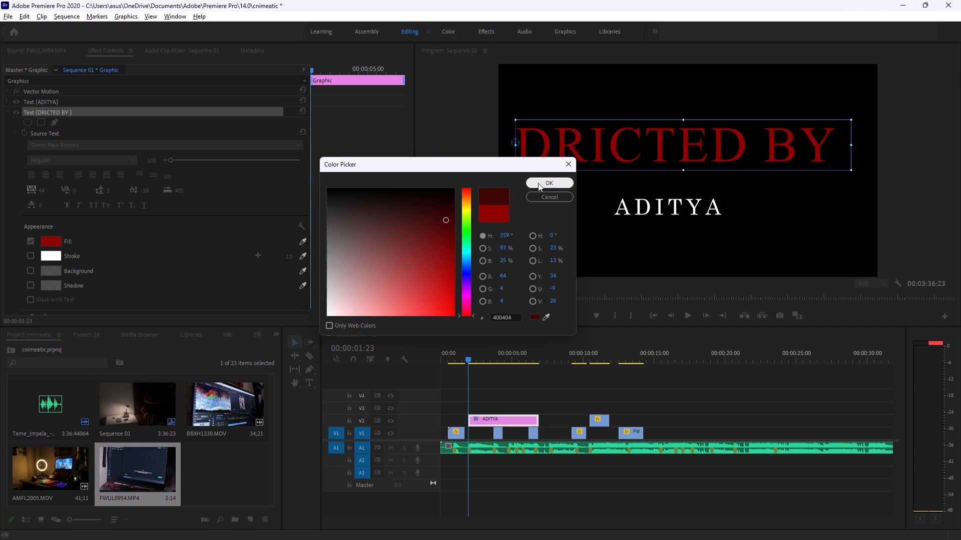
pyautogui.click(539, 183)
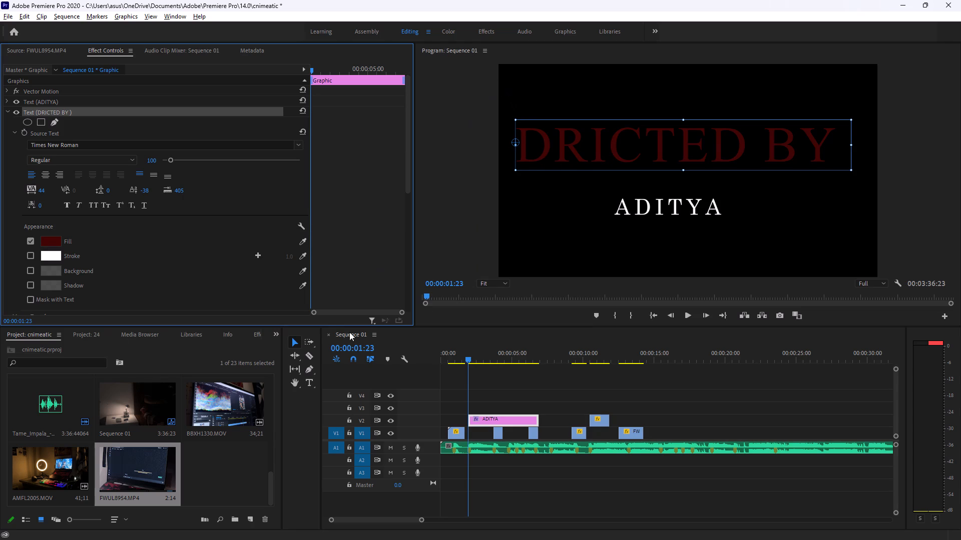
# Play Sequence 01 from the start to check how the credit title falls against the clips and beats.
pyautogui.moveTo(466, 358); pyautogui.dragTo(471, 360)
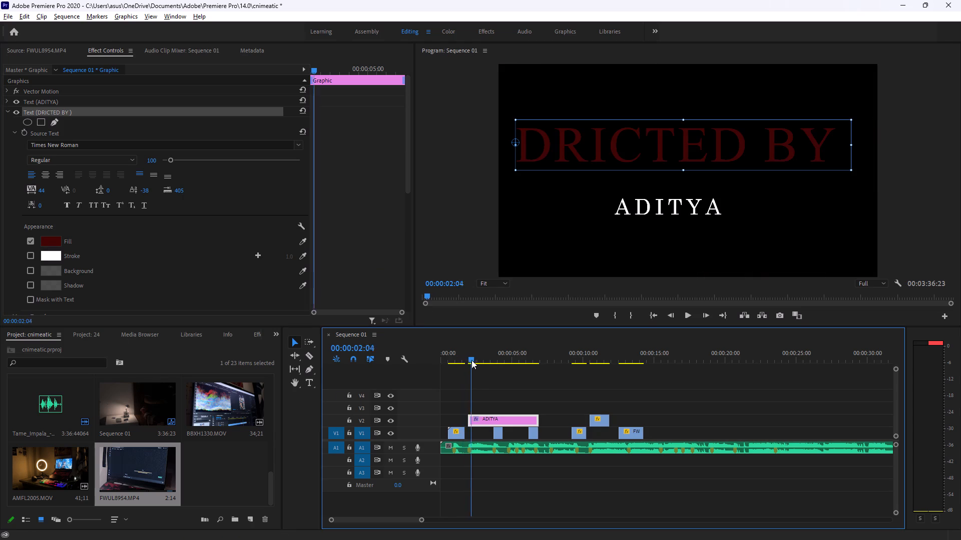
pyautogui.moveTo(471, 360); pyautogui.dragTo(407, 351)
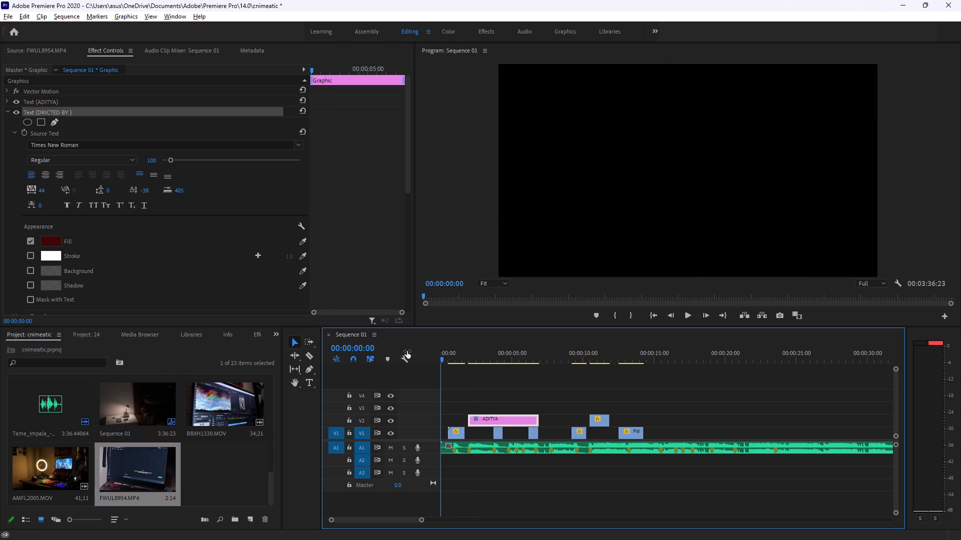
pyautogui.press('space')
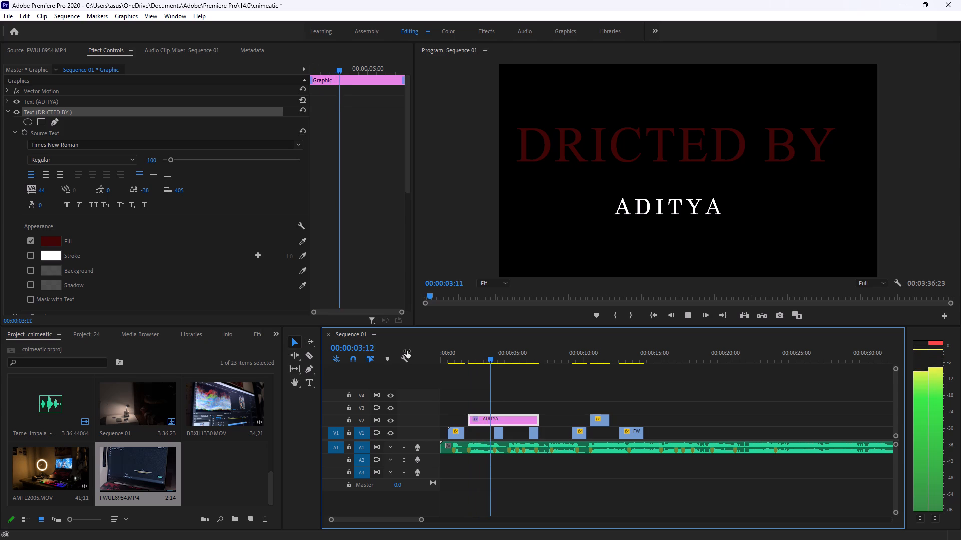
pyautogui.press('space')
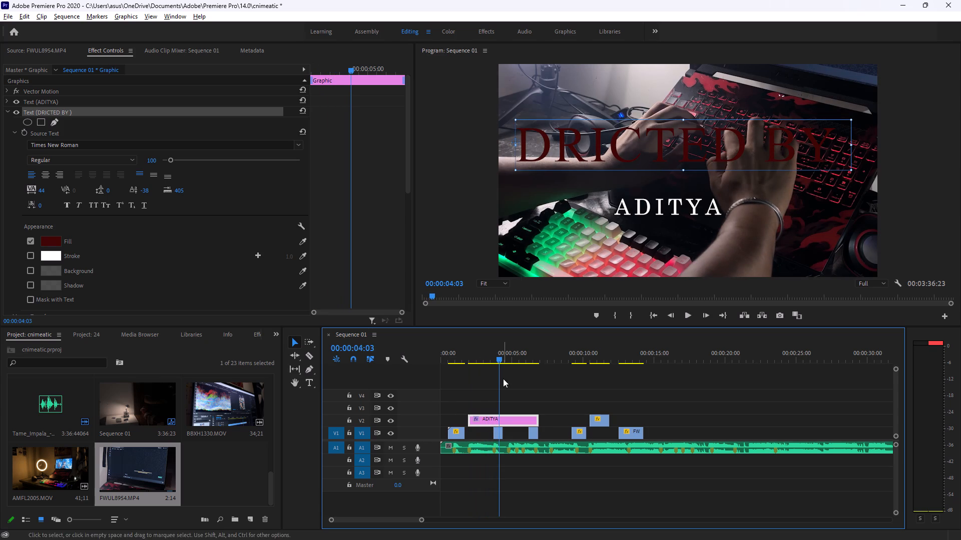
# Place the playhead at 00:00:03:13, just before the second V1 clip, and mark the clip range in Sequence 01.
pyautogui.moveTo(498, 349); pyautogui.dragTo(489, 354)
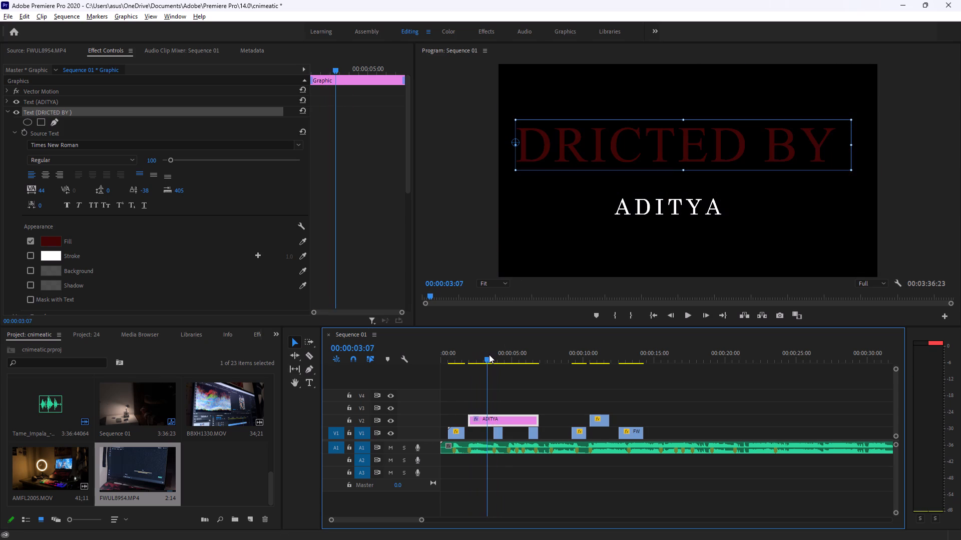
pyautogui.moveTo(489, 354); pyautogui.dragTo(492, 354)
pyautogui.press('x')
pyautogui.press('x')
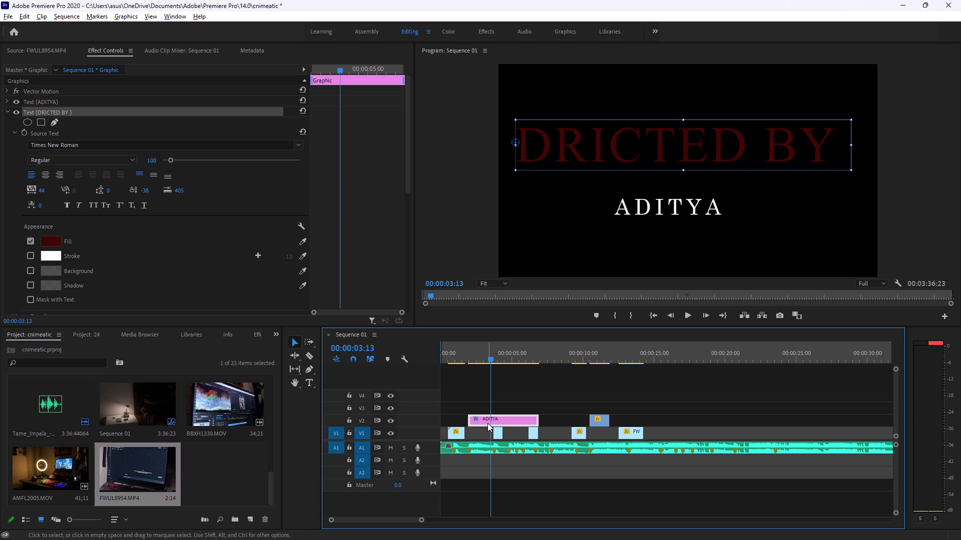
pyautogui.hotkey('ctrl', 'z')
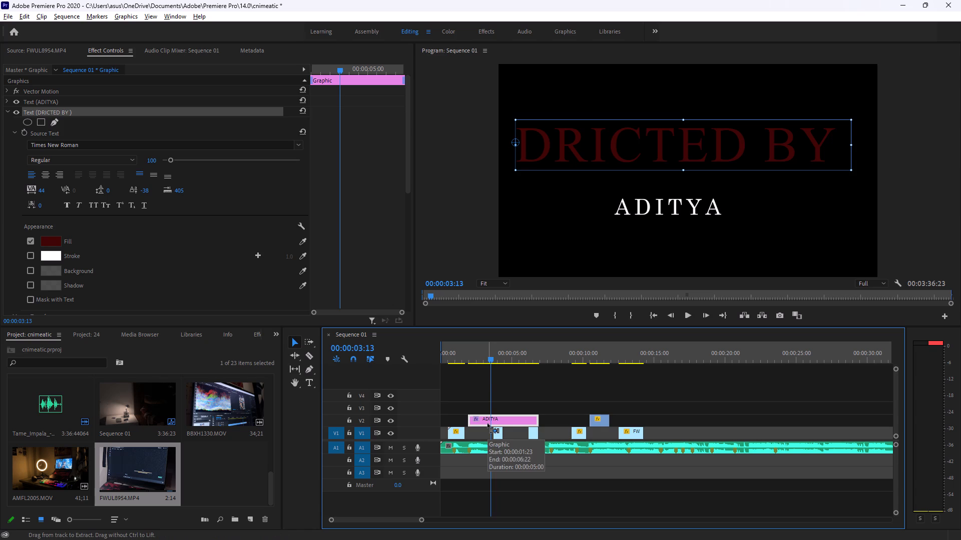
pyautogui.hotkey('ctrl', 'y')
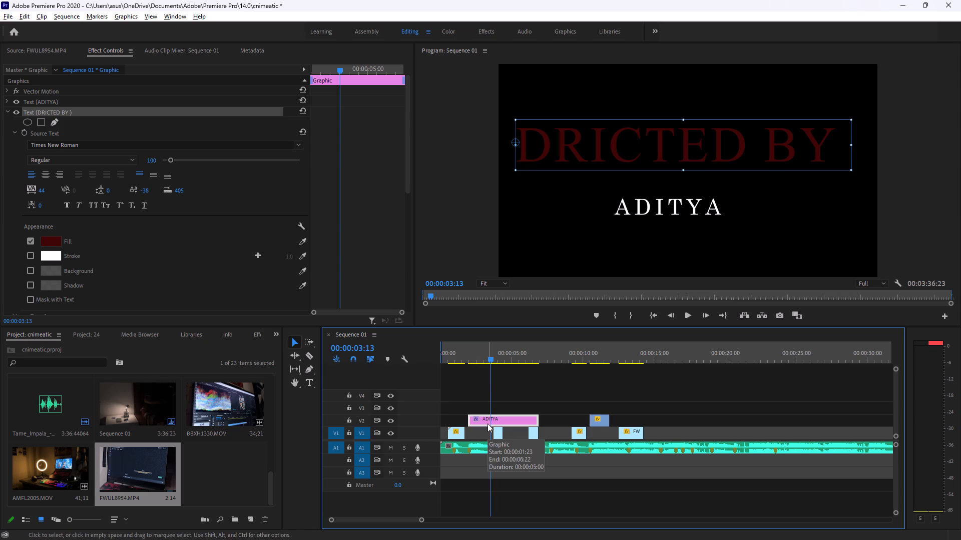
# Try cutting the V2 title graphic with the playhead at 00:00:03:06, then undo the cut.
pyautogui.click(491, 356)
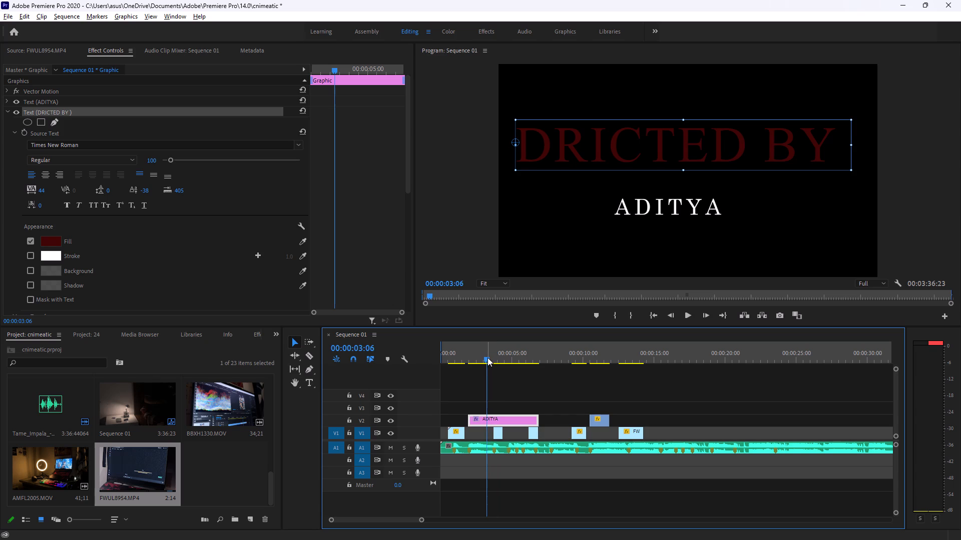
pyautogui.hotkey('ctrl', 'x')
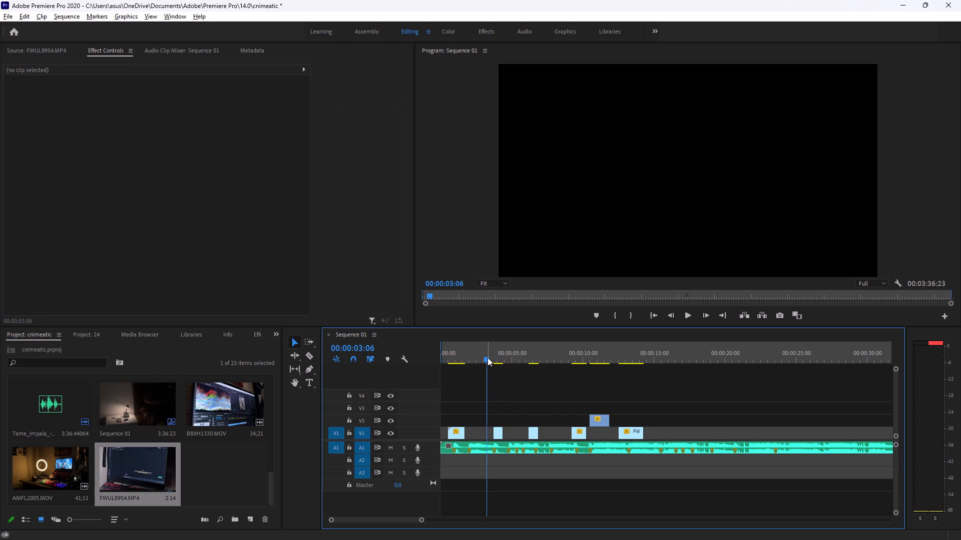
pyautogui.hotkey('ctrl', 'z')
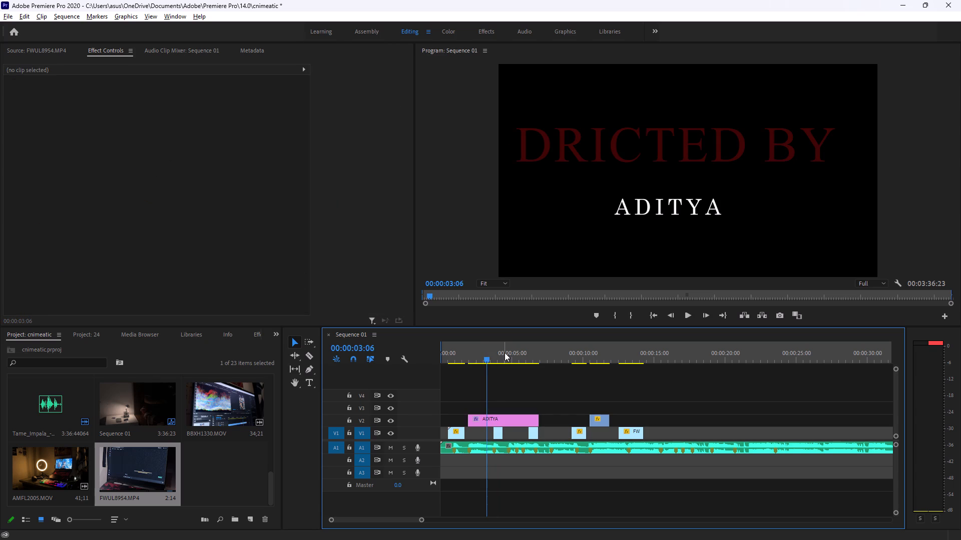
# Undo the clip range marked in Sequence 01.
pyautogui.hotkey('ctrl', 'z')
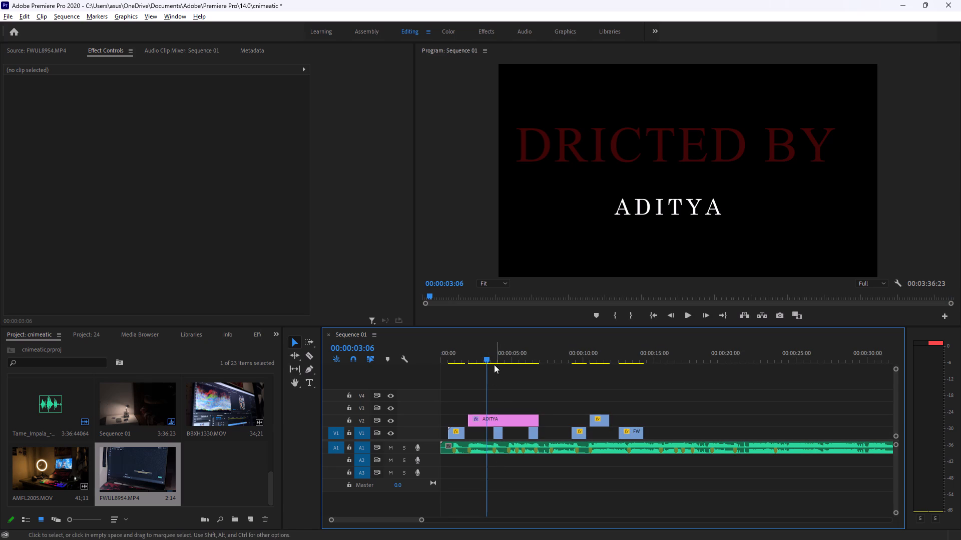
# Play Sequence 01 from the start, cut the V2 title graphic at 00:00:03:16 and delete the part after the cut.
pyautogui.moveTo(486, 355); pyautogui.dragTo(422, 355)
pyautogui.press('space')
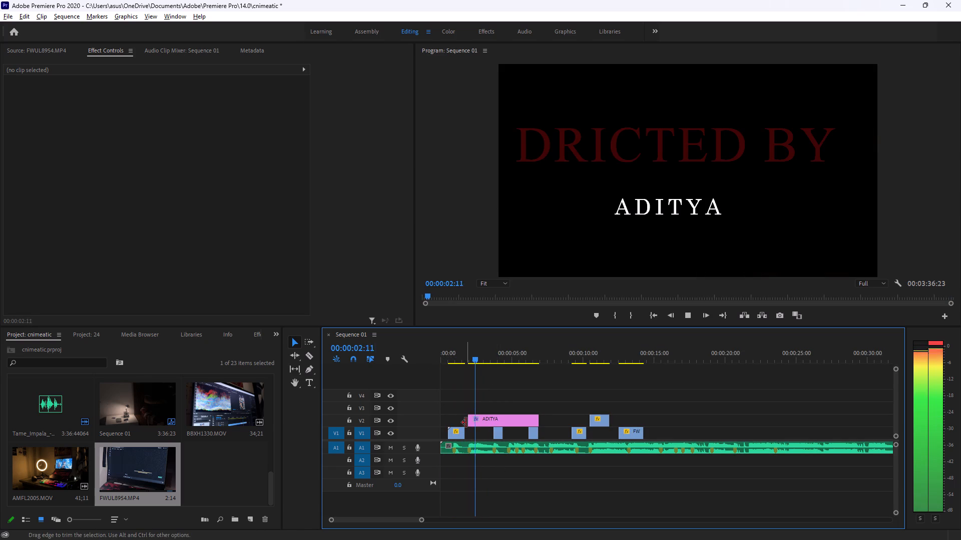
pyautogui.press('space')
pyautogui.press('c')
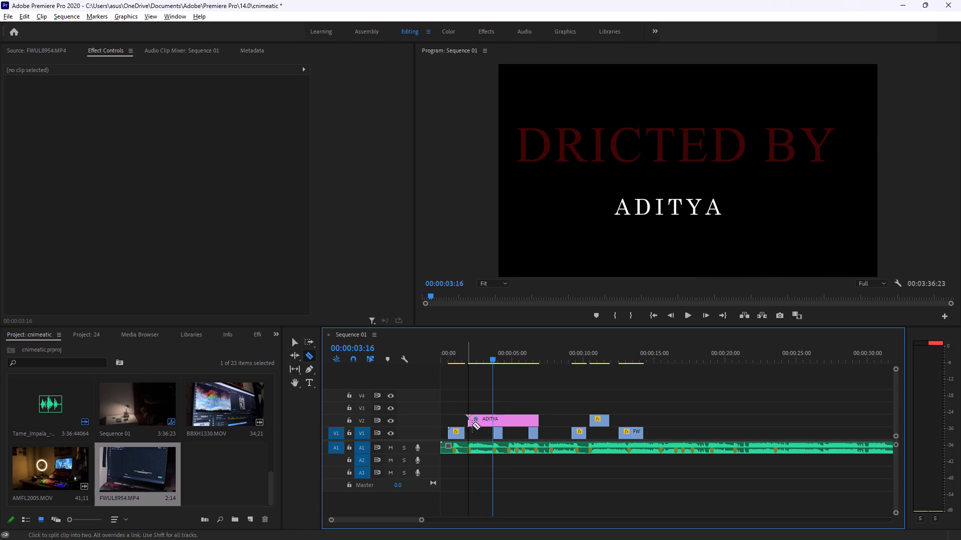
pyautogui.click(492, 419)
pyautogui.press('v')
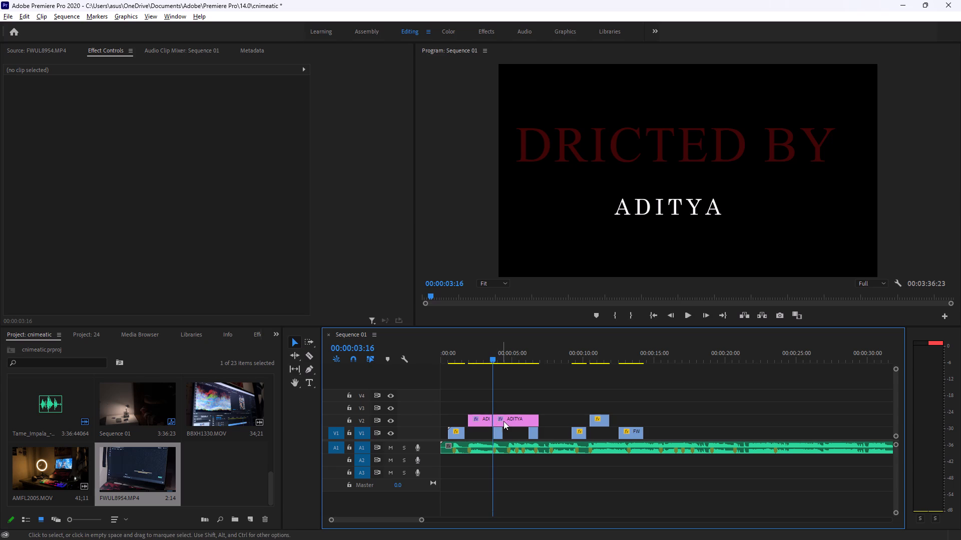
pyautogui.click(505, 420)
pyautogui.press('Delete')
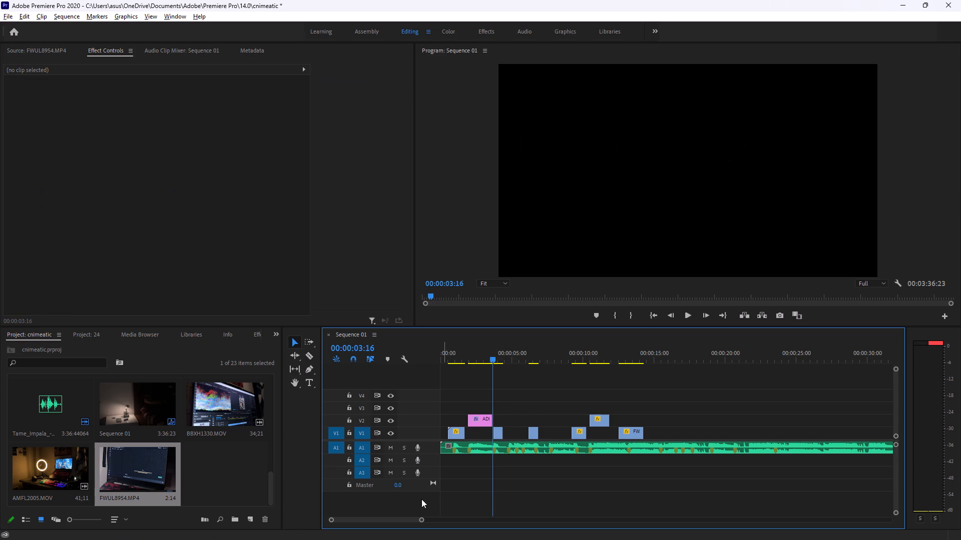
# Check the start and end of the trimmed V2 title against the audio beats and the neighbouring V1 clips.
pyautogui.moveTo(423, 518); pyautogui.dragTo(400, 523)
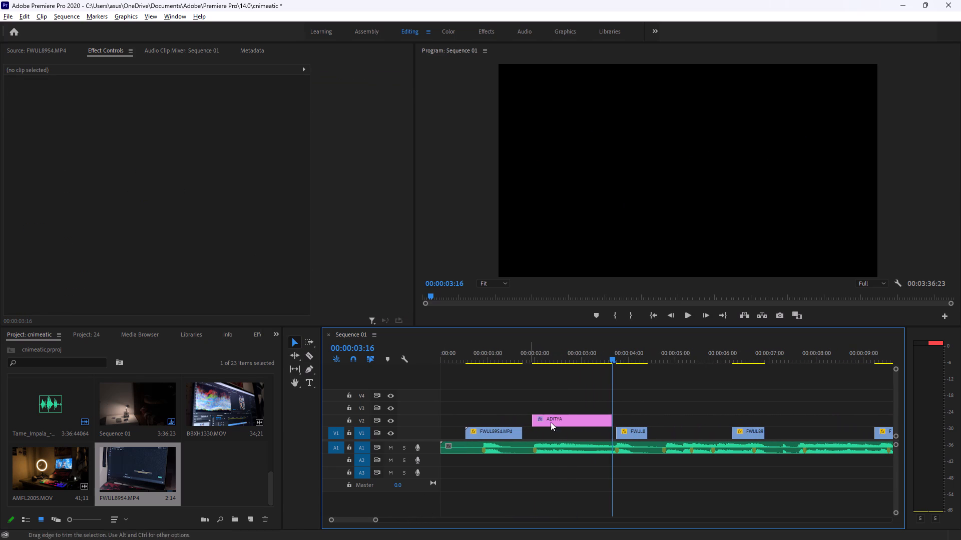
pyautogui.moveTo(613, 348); pyautogui.dragTo(531, 357)
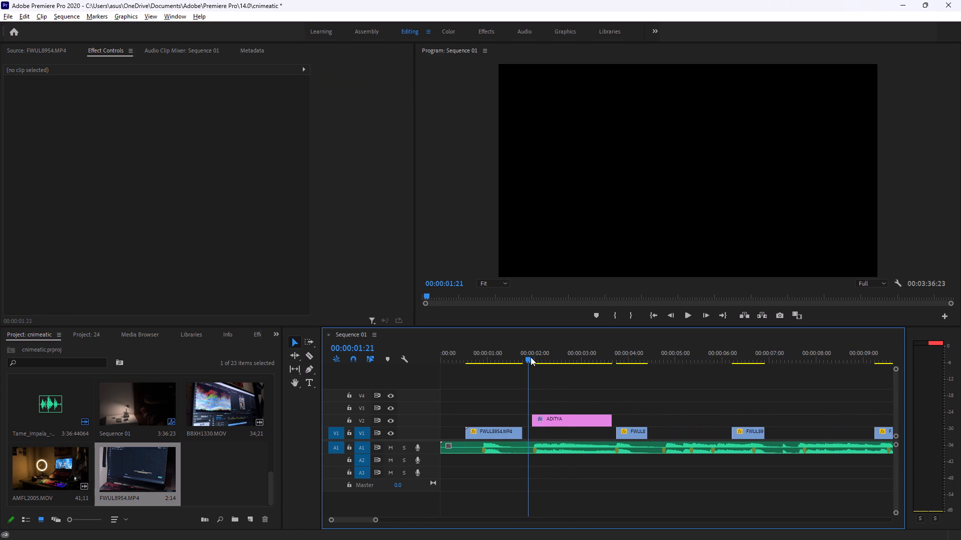
pyautogui.moveTo(531, 357); pyautogui.dragTo(534, 357)
pyautogui.click(564, 420)
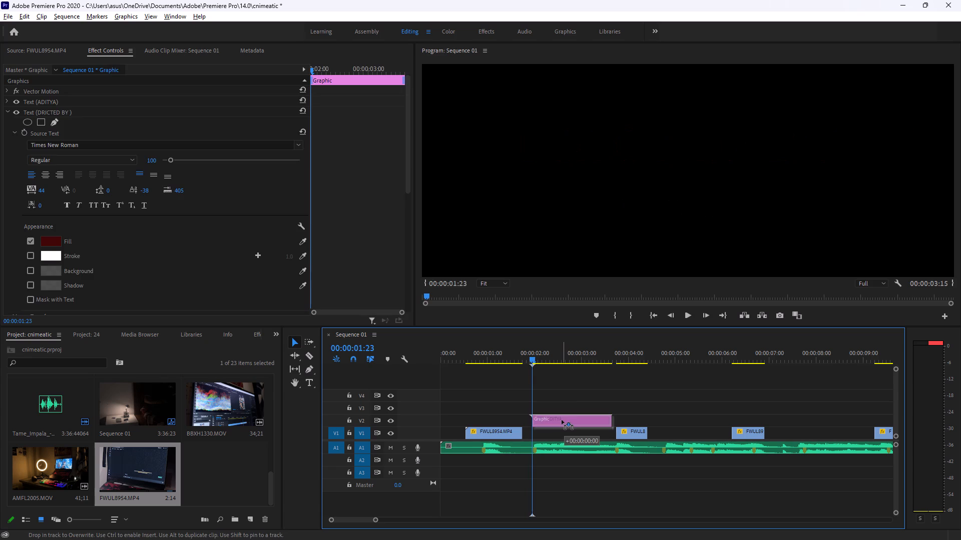
pyautogui.moveTo(533, 354); pyautogui.dragTo(599, 364)
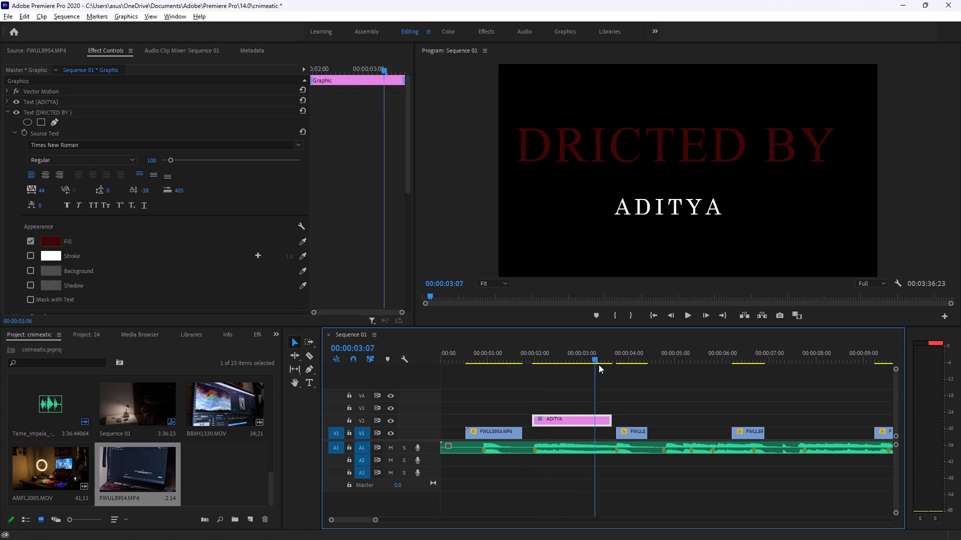
pyautogui.moveTo(599, 364); pyautogui.dragTo(615, 368)
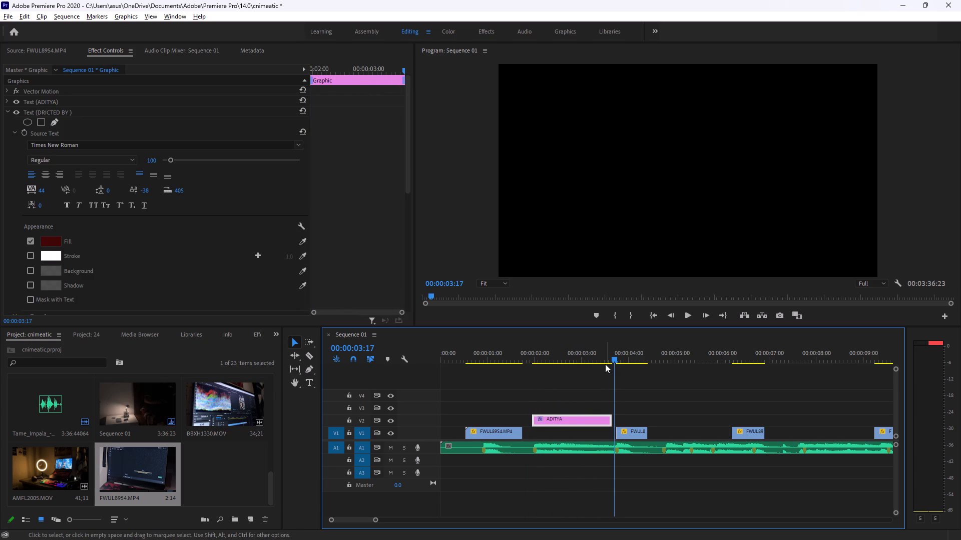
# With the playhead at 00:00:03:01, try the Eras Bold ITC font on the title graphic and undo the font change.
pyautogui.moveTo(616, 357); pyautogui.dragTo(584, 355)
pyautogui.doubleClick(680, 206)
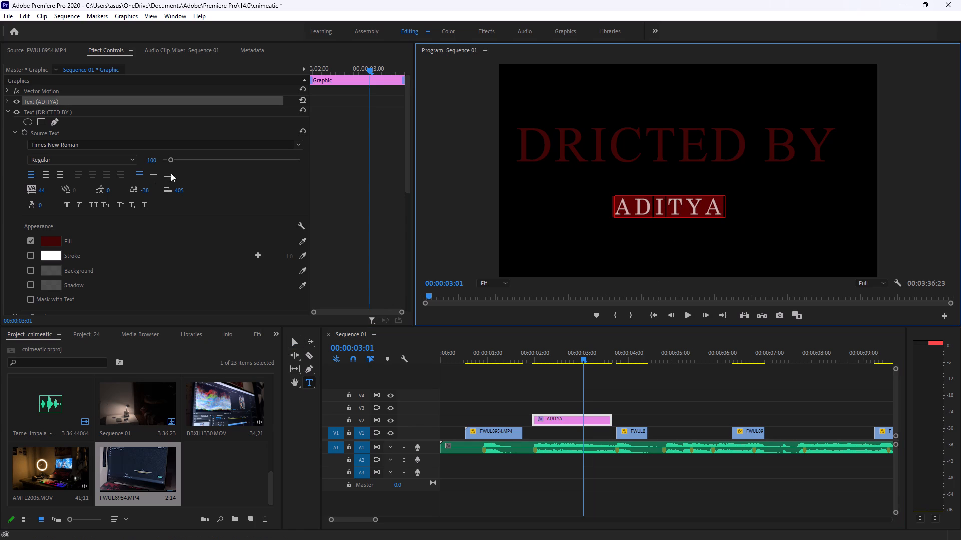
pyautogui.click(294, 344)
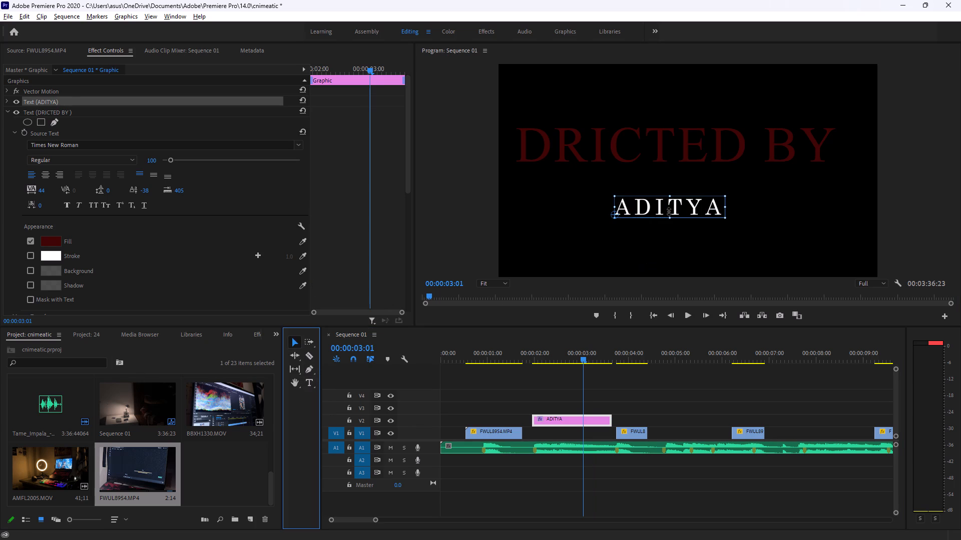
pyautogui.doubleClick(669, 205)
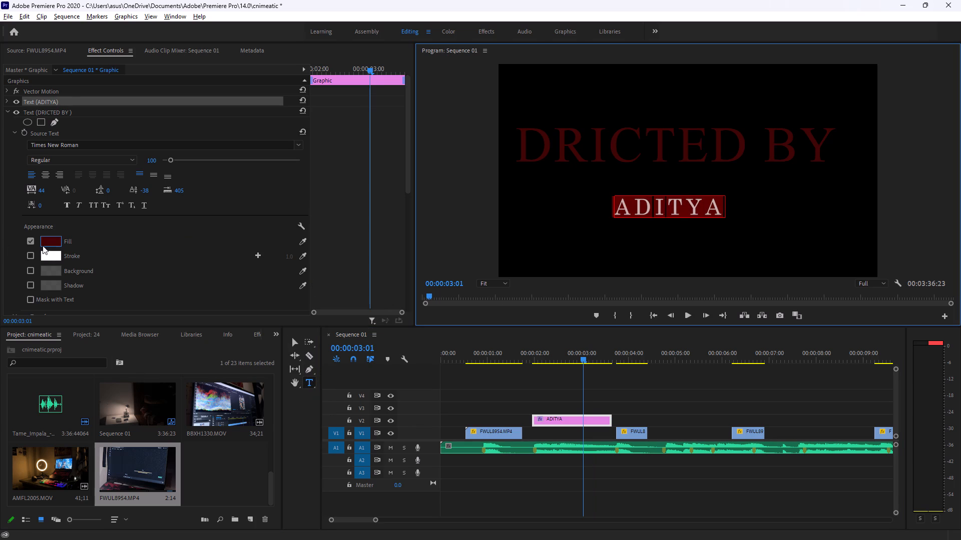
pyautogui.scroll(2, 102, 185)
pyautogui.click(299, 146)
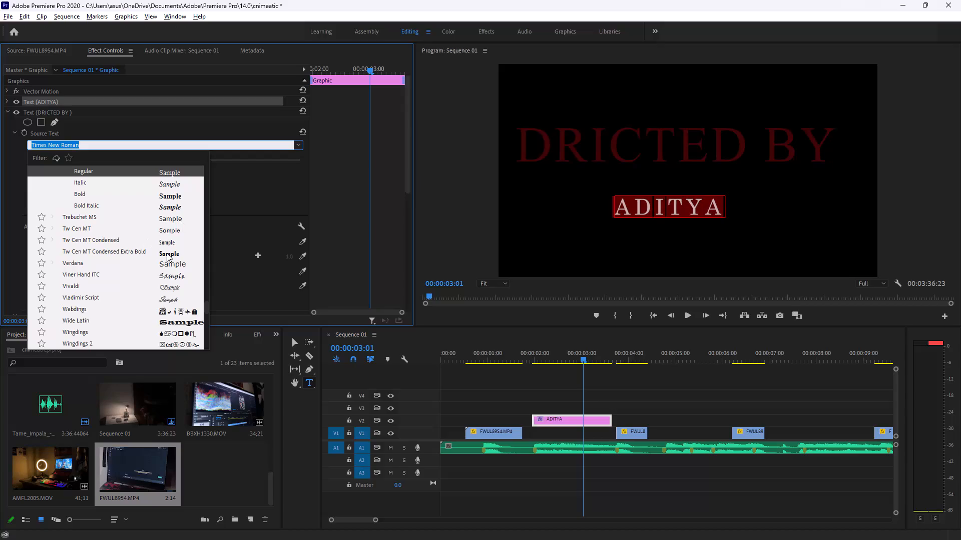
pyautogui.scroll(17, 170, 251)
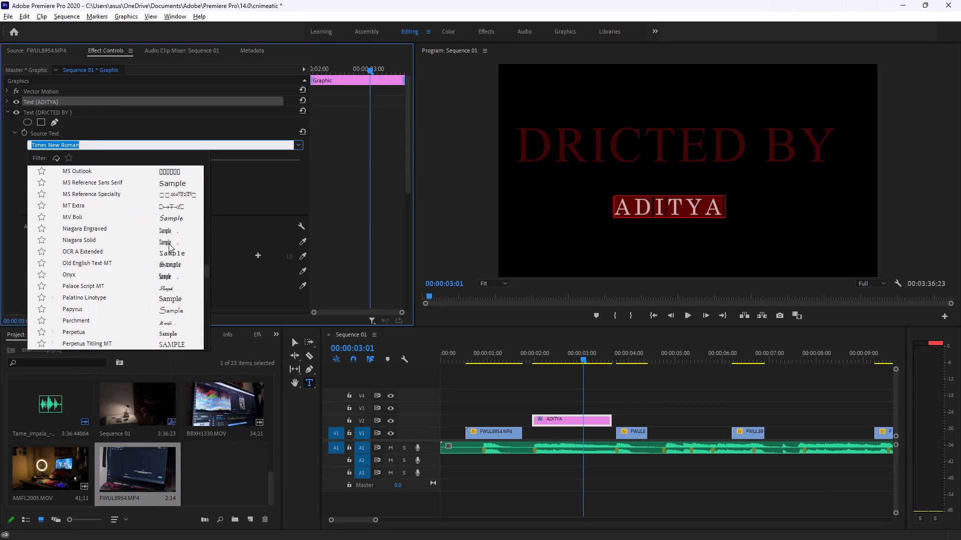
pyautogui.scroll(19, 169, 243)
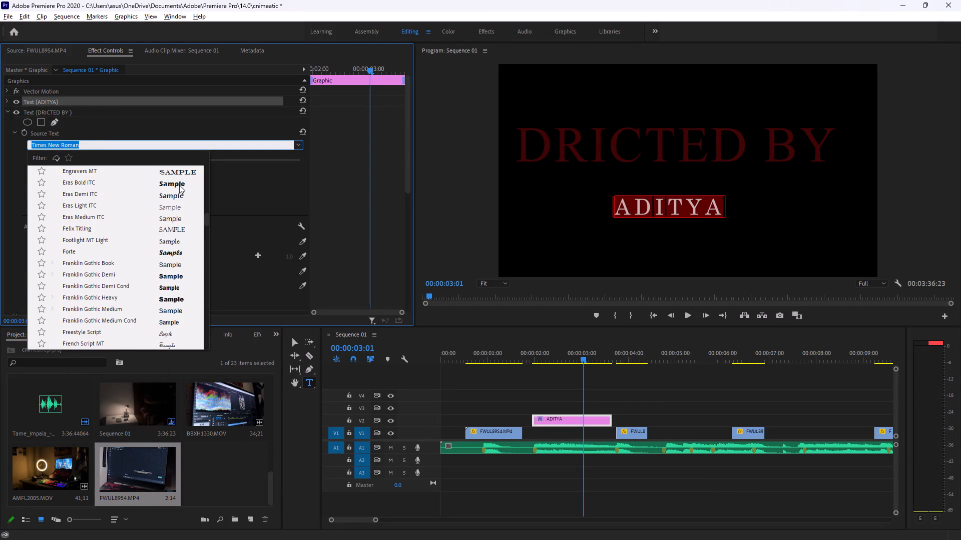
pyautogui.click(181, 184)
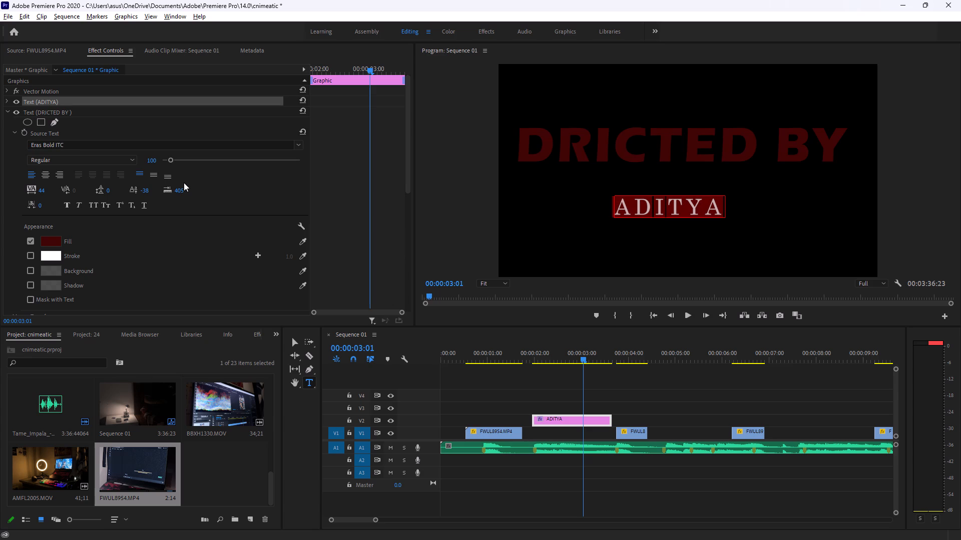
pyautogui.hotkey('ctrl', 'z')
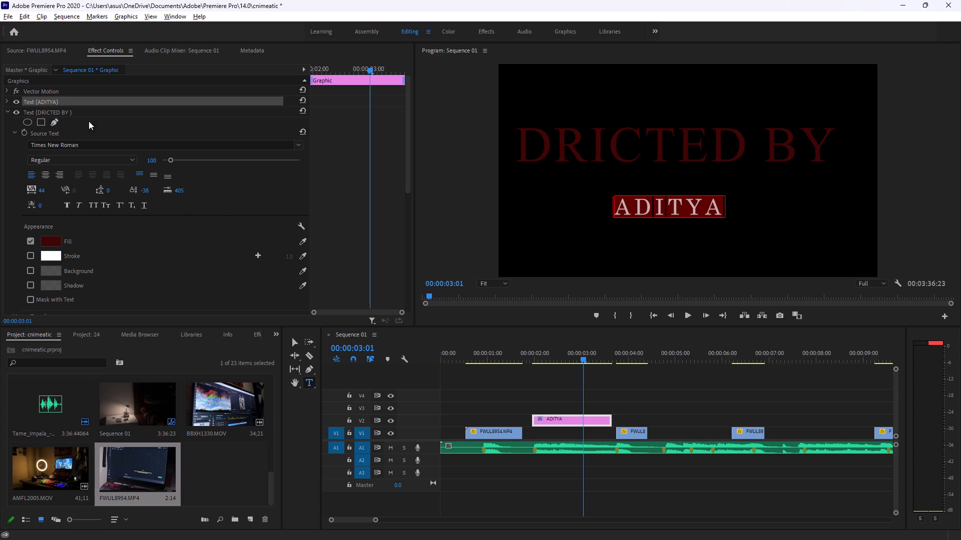
# Collapse the "DRICTED BY" text settings and expand the settings of the "ADITYA" text layer instead.
pyautogui.click(8, 107)
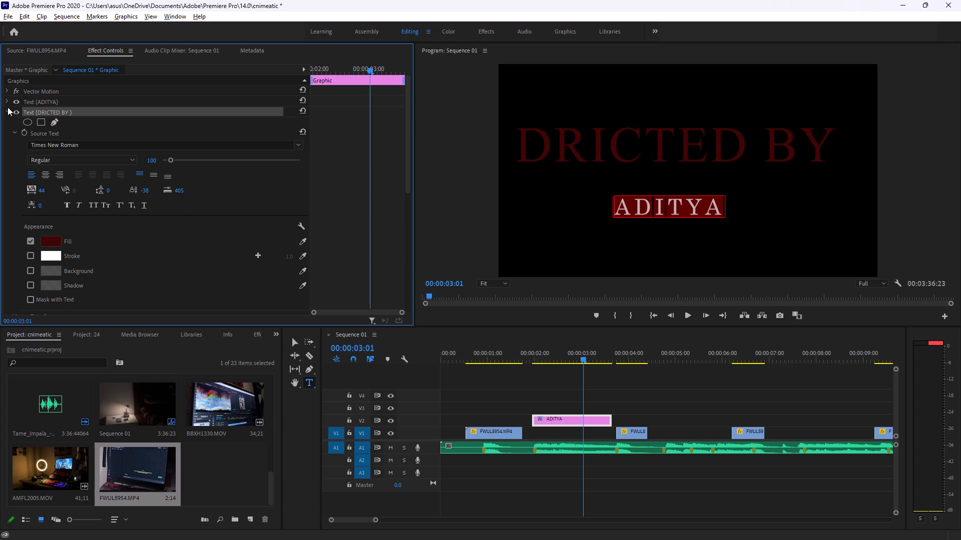
pyautogui.click(28, 99)
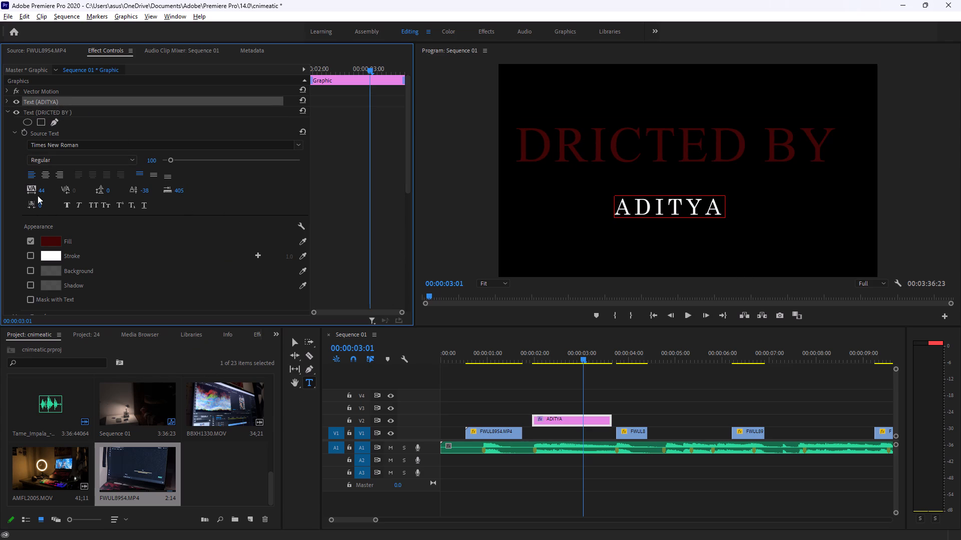
pyautogui.click(6, 109)
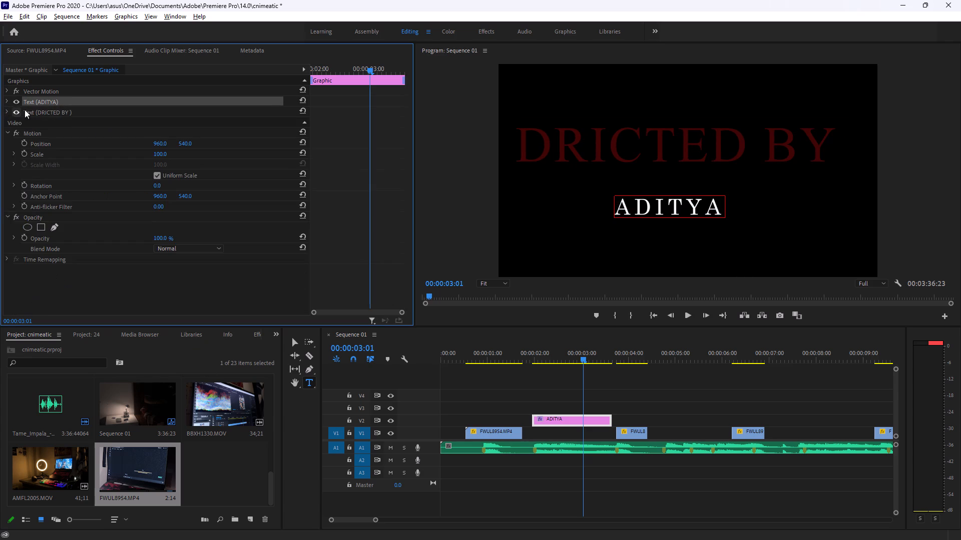
pyautogui.click(9, 100)
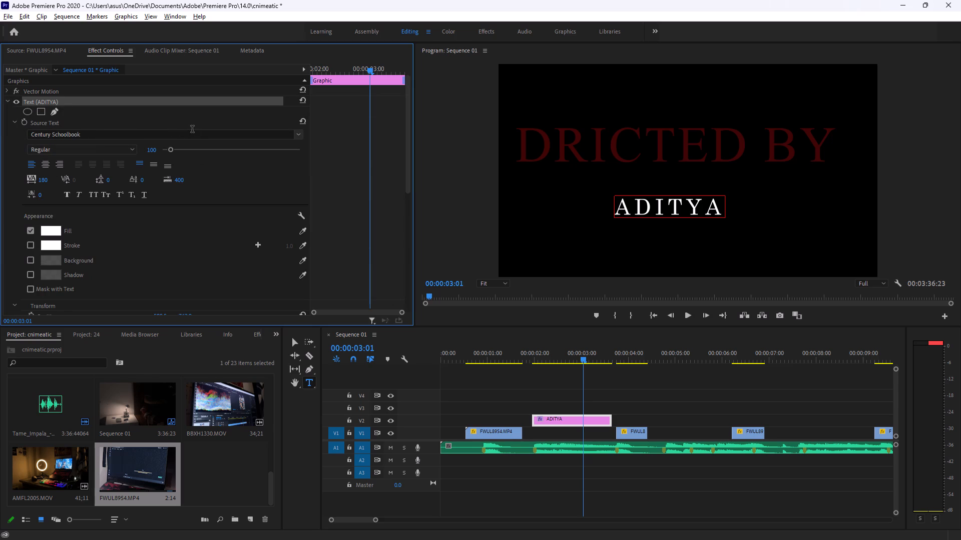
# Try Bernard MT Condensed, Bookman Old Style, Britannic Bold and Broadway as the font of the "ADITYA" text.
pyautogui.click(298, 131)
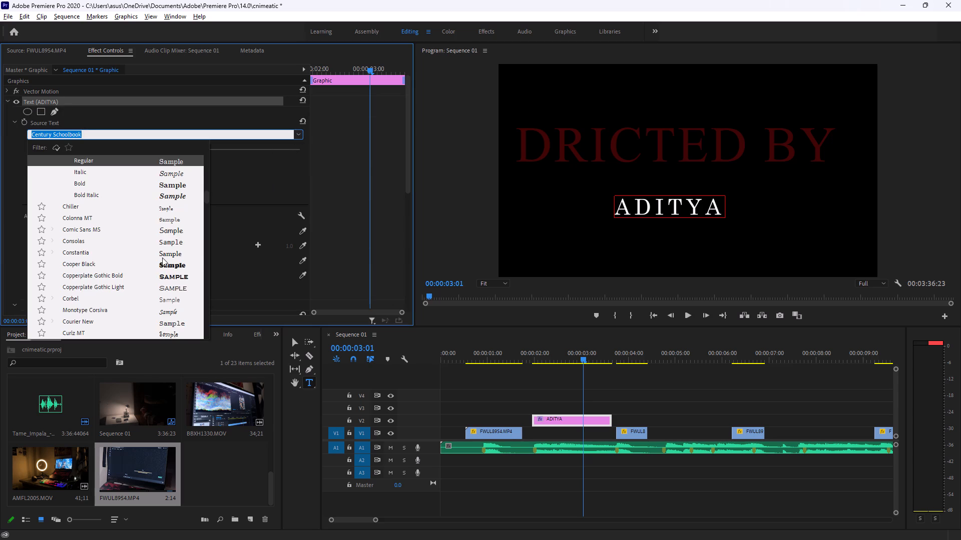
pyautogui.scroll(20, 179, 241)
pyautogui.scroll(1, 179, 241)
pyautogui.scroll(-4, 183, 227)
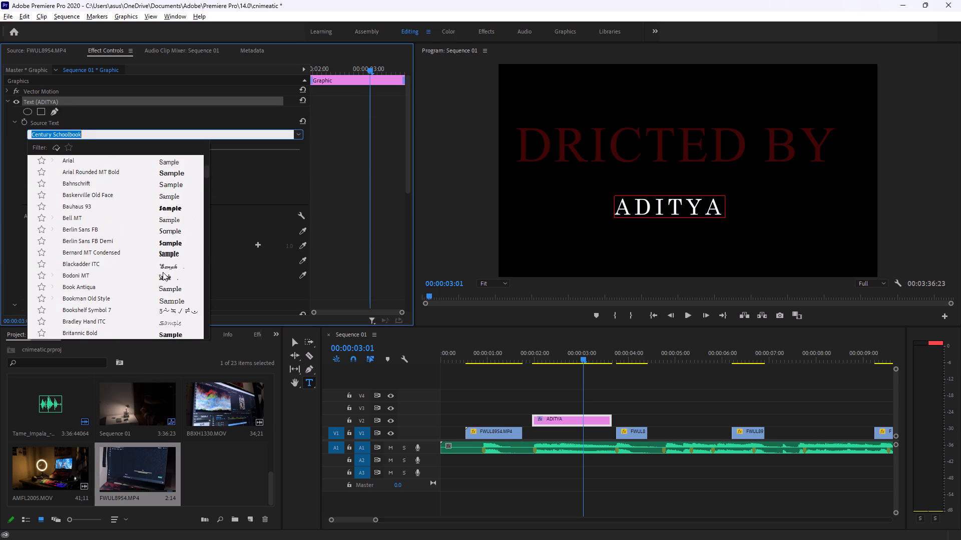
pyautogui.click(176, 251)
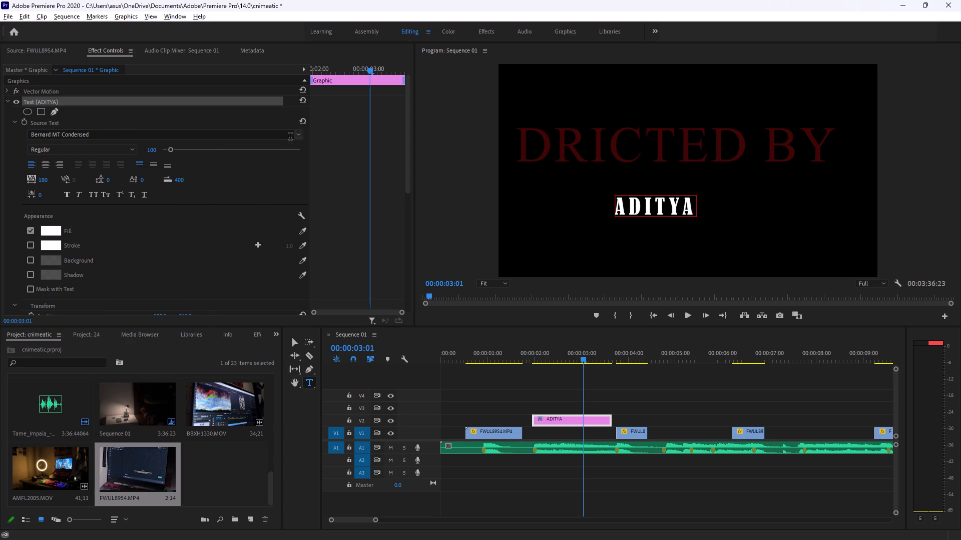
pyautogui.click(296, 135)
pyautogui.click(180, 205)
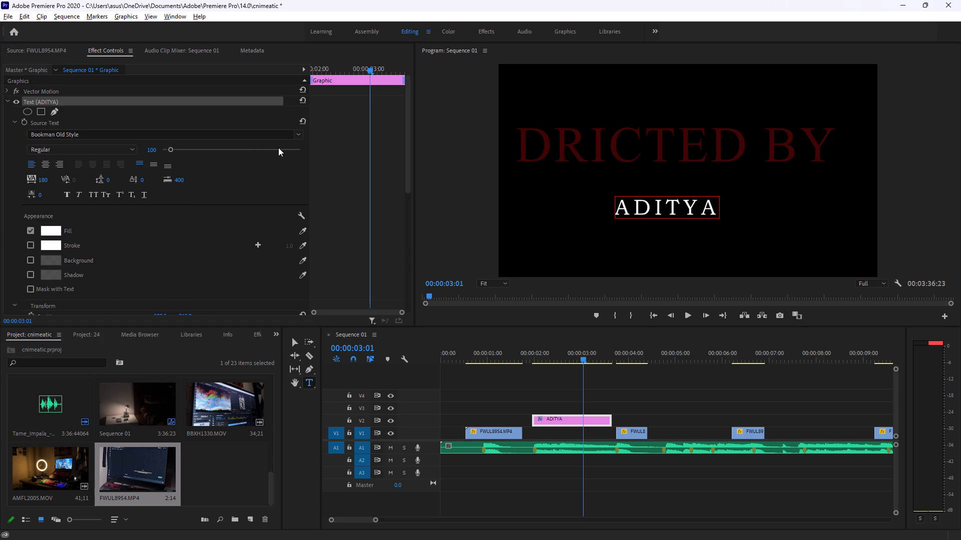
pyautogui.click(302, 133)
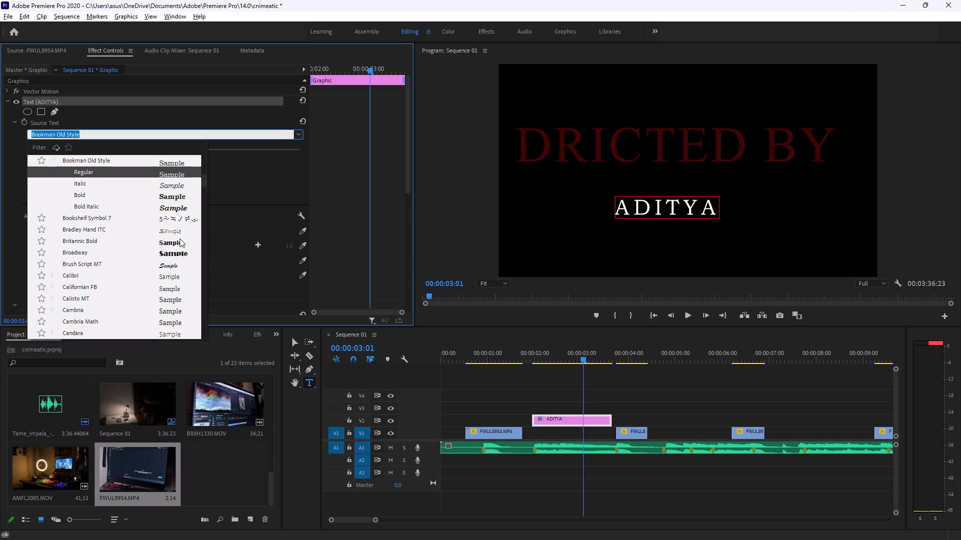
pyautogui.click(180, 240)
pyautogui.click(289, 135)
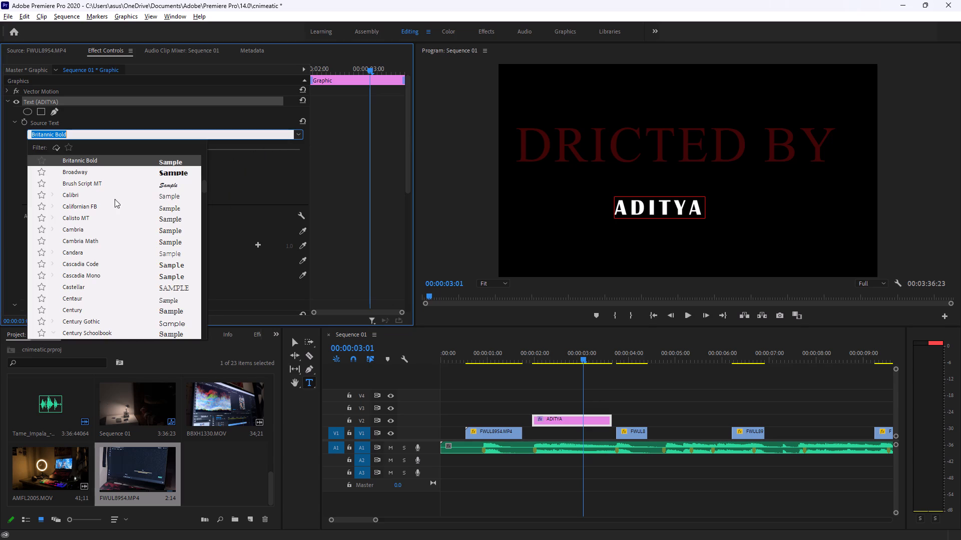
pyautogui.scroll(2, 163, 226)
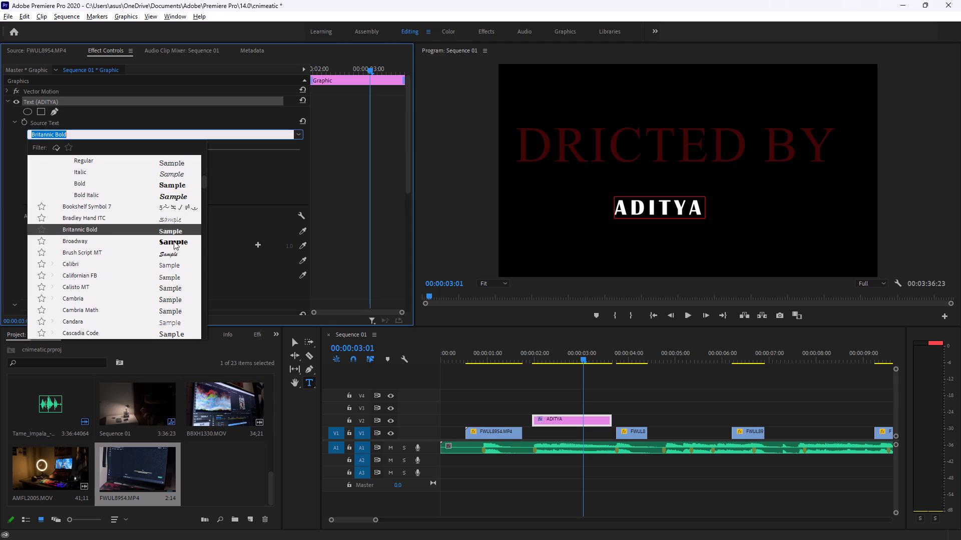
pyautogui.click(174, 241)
# Set the font of the "ADITYA" text to Book Antiqua.
pyautogui.click(286, 137)
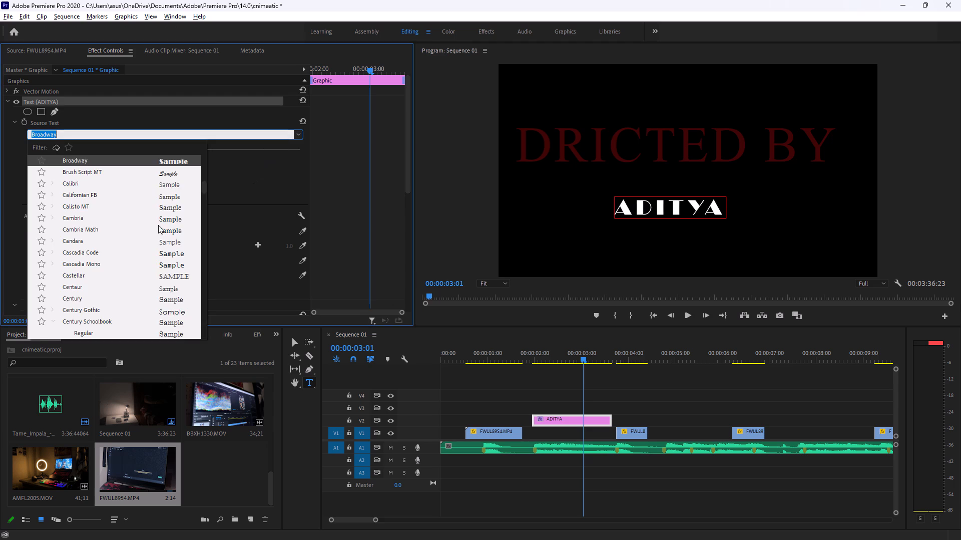
pyautogui.scroll(5, 158, 225)
pyautogui.click(175, 228)
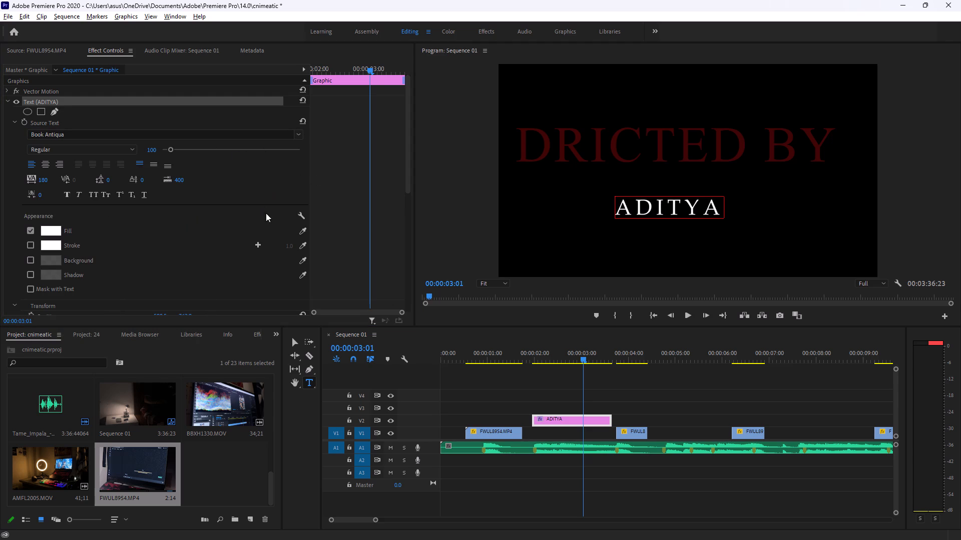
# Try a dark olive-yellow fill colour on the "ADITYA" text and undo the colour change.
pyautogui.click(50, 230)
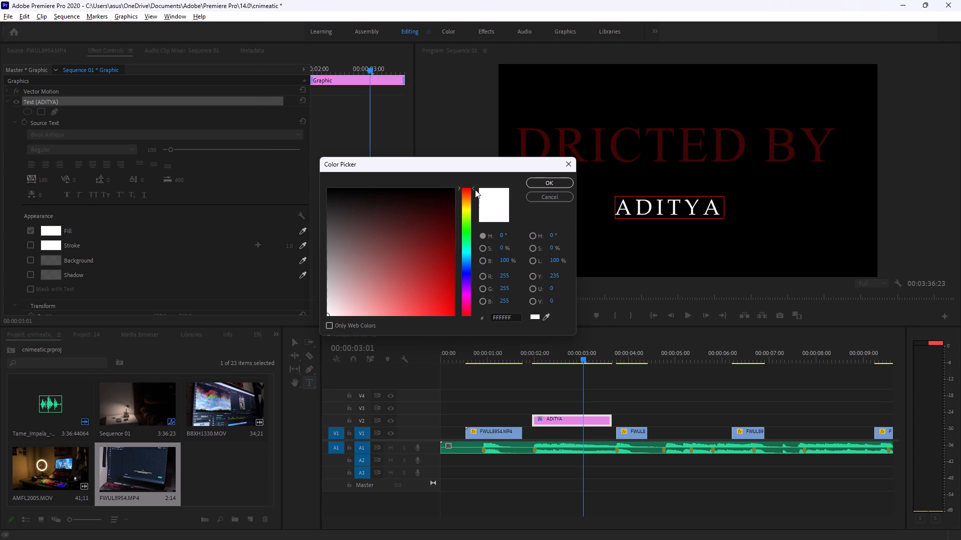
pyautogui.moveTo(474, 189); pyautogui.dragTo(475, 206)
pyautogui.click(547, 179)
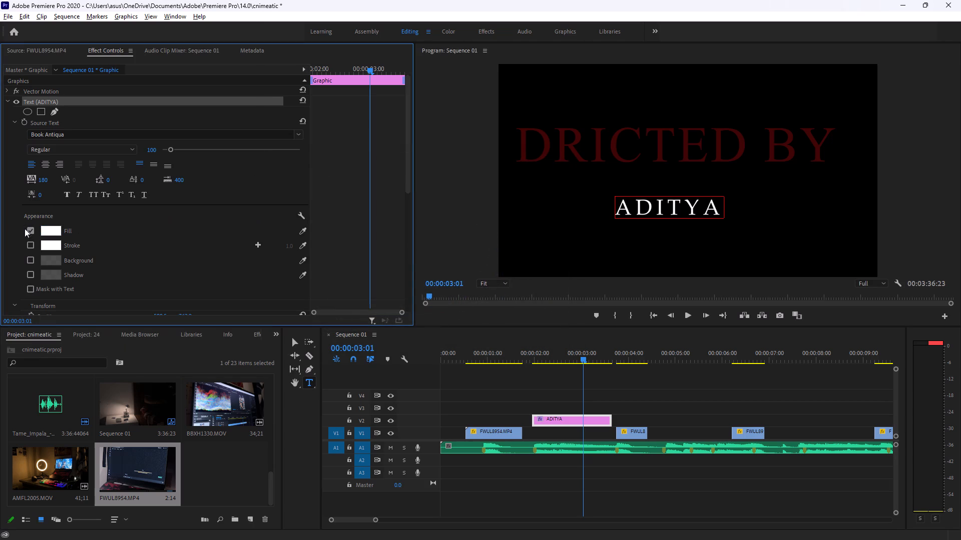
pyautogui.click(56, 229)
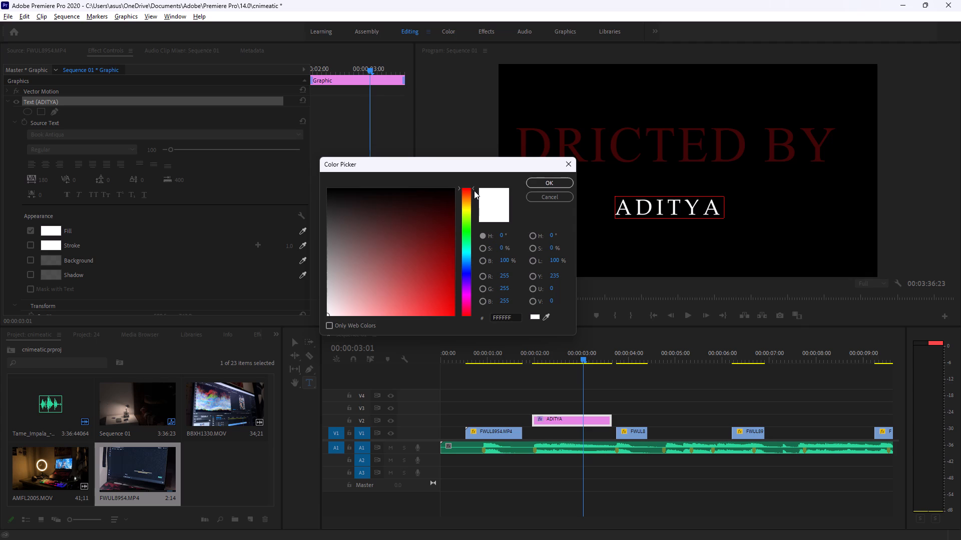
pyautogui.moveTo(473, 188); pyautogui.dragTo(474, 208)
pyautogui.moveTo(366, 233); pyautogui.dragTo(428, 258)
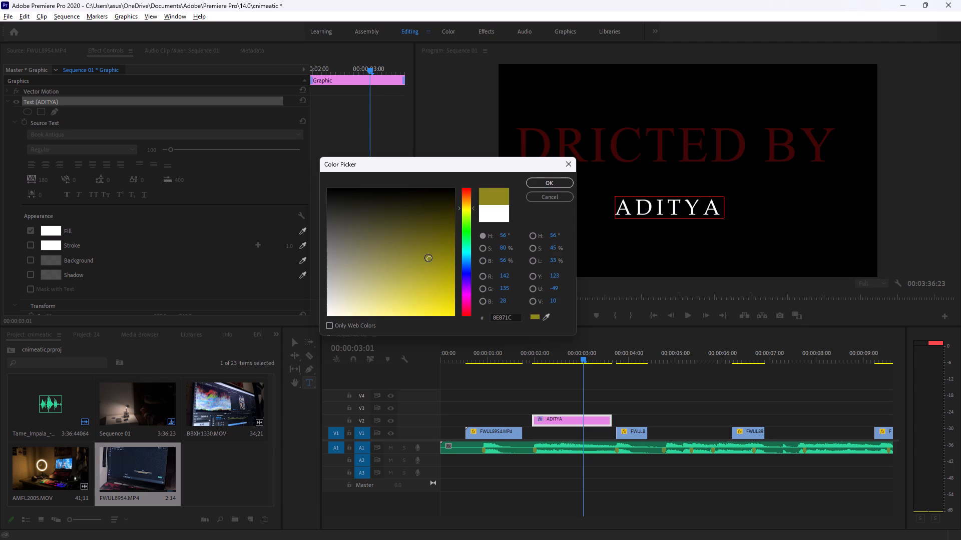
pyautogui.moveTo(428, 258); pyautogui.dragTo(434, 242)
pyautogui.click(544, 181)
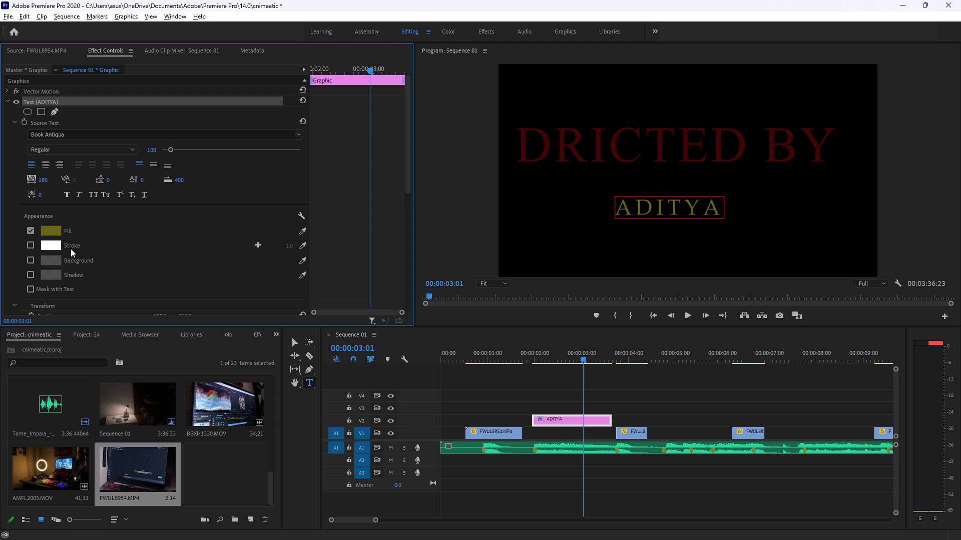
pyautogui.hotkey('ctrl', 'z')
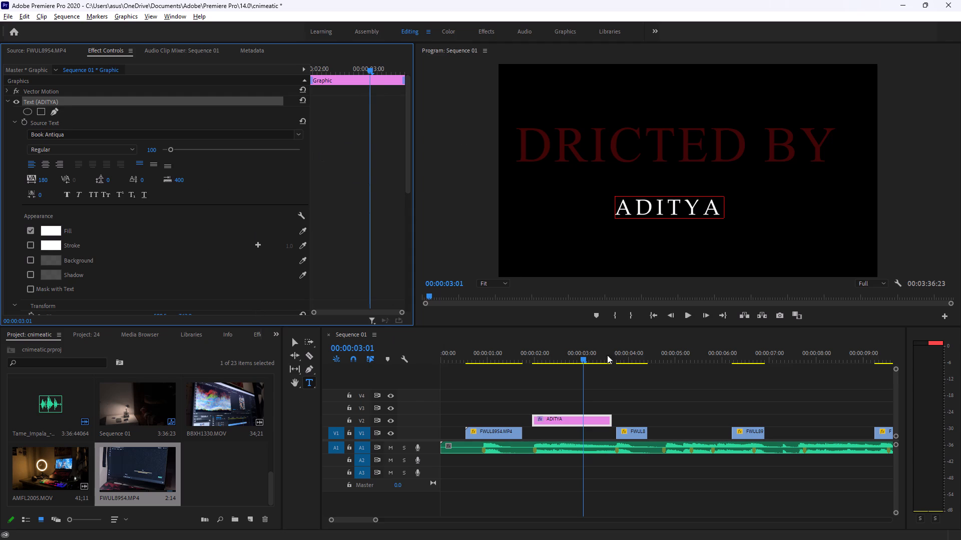
# Enlarge the "ADITYA" text slightly and move it closer beneath "DRICTED BY", roughly centred in the frame.
pyautogui.click(639, 428)
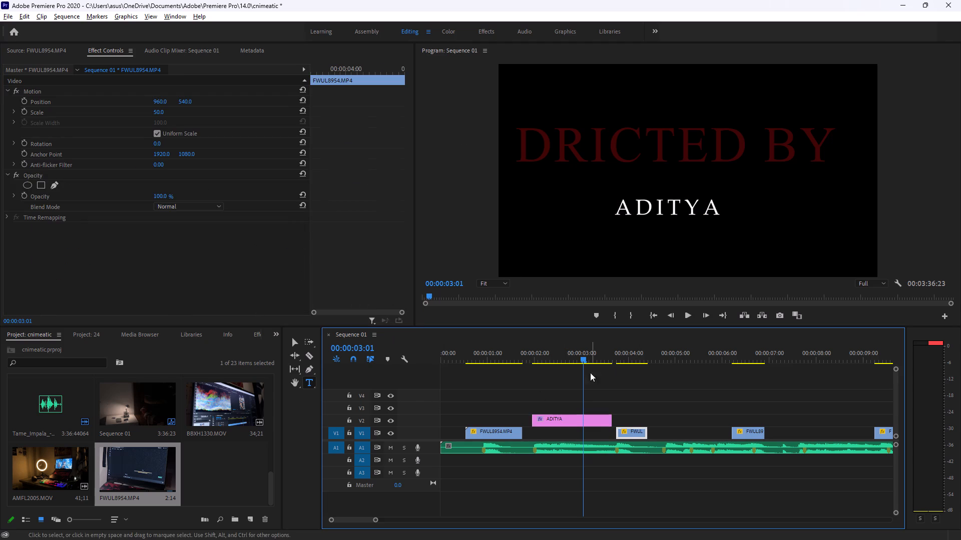
pyautogui.click(684, 198)
pyautogui.click(295, 339)
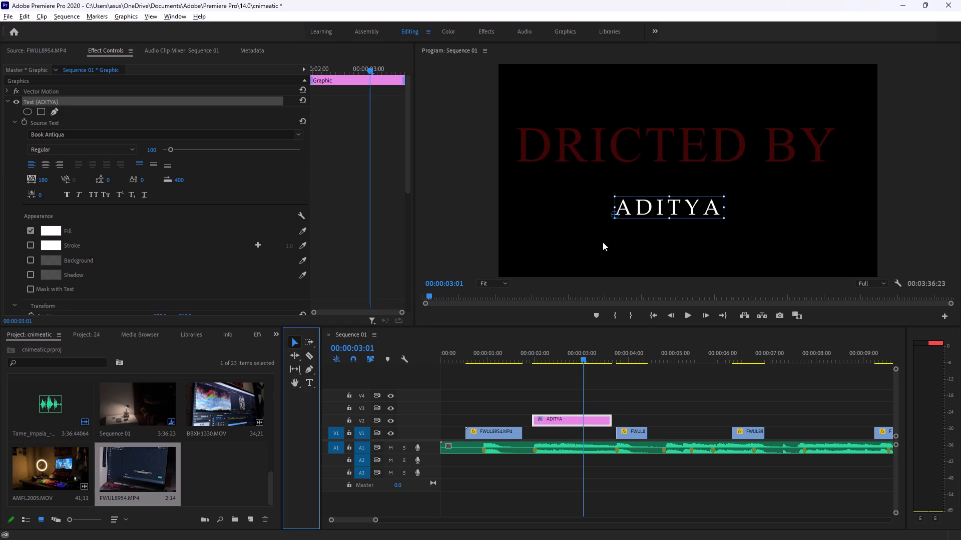
pyautogui.click(727, 221)
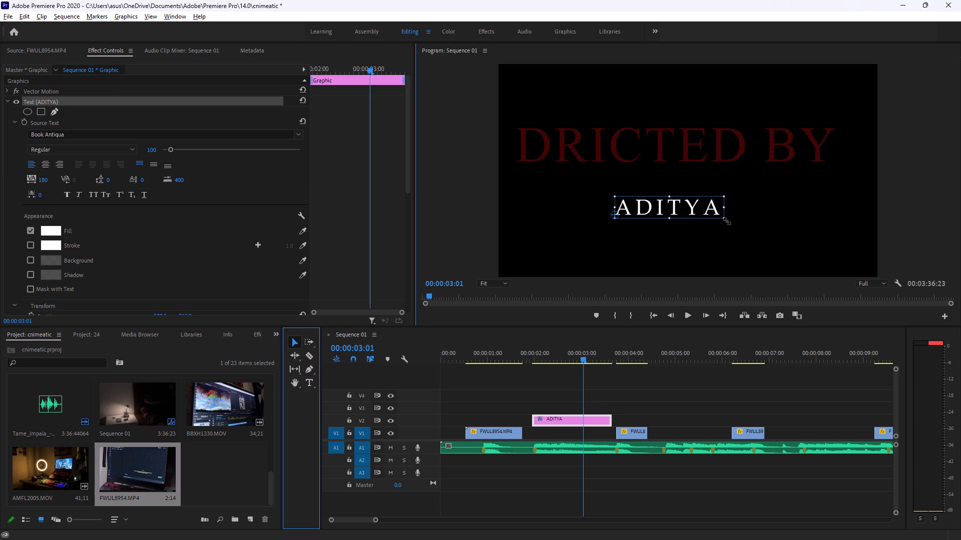
pyautogui.moveTo(671, 204); pyautogui.dragTo(689, 200)
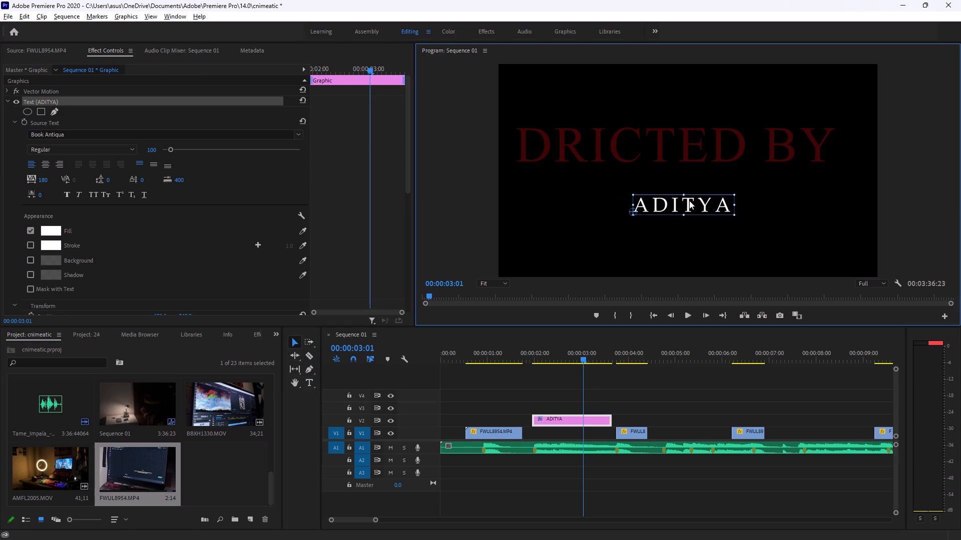
pyautogui.moveTo(689, 200); pyautogui.dragTo(670, 198)
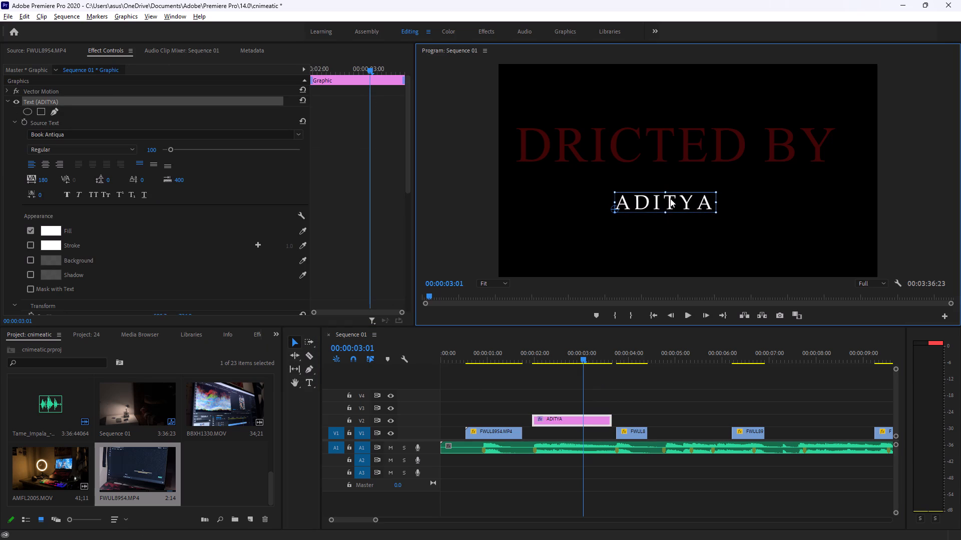
pyautogui.moveTo(670, 198); pyautogui.dragTo(667, 198)
pyautogui.moveTo(715, 203); pyautogui.dragTo(717, 203)
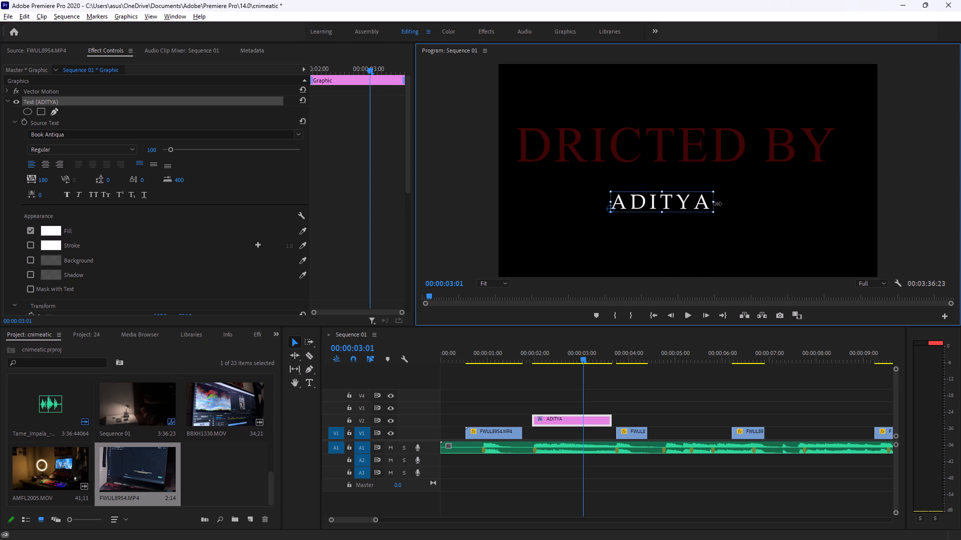
pyautogui.moveTo(717, 203); pyautogui.dragTo(741, 203)
pyautogui.click(711, 201)
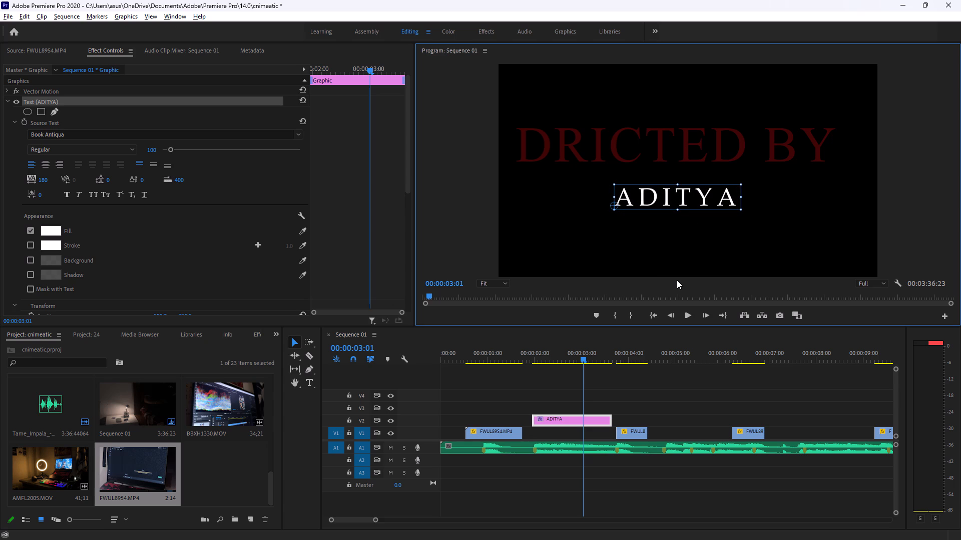
# Switch to the browser and skim the Cinematic Part 1: Edit on Music tutorial from 27:25 to its closing remarks at about 36:17.
pyautogui.hotkey('alt', 'Tab')
pyautogui.click(368, 331)
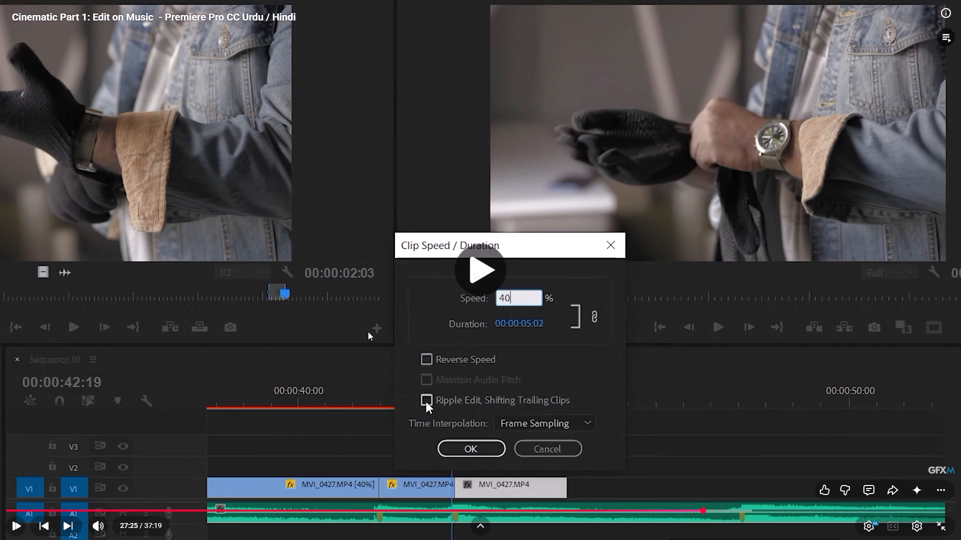
pyautogui.press('Right')
pyautogui.press('Right')
pyautogui.press('Right')
pyautogui.press('Right')
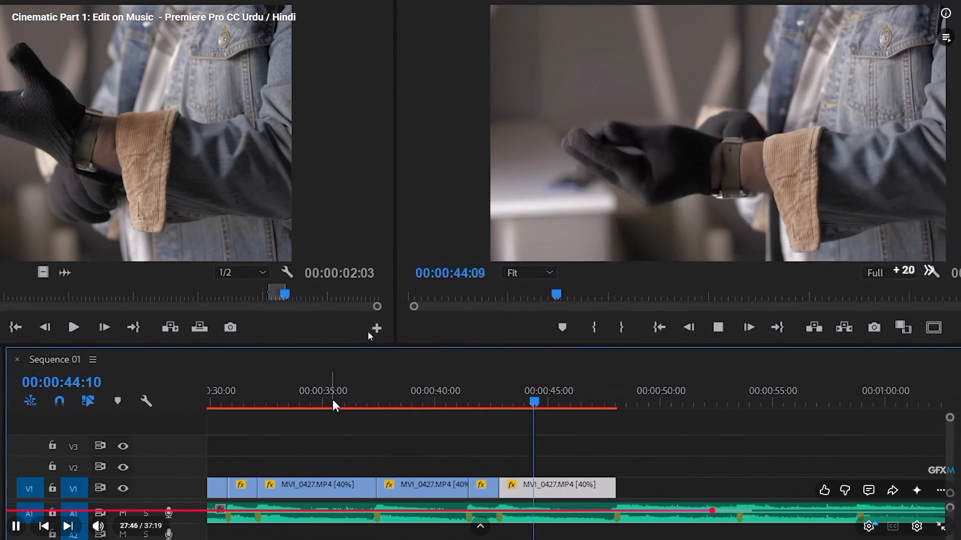
pyautogui.press('Right')
pyautogui.press('Right')
pyautogui.press('Right')
pyautogui.press('Right')
pyautogui.press('Right')
pyautogui.press('Right')
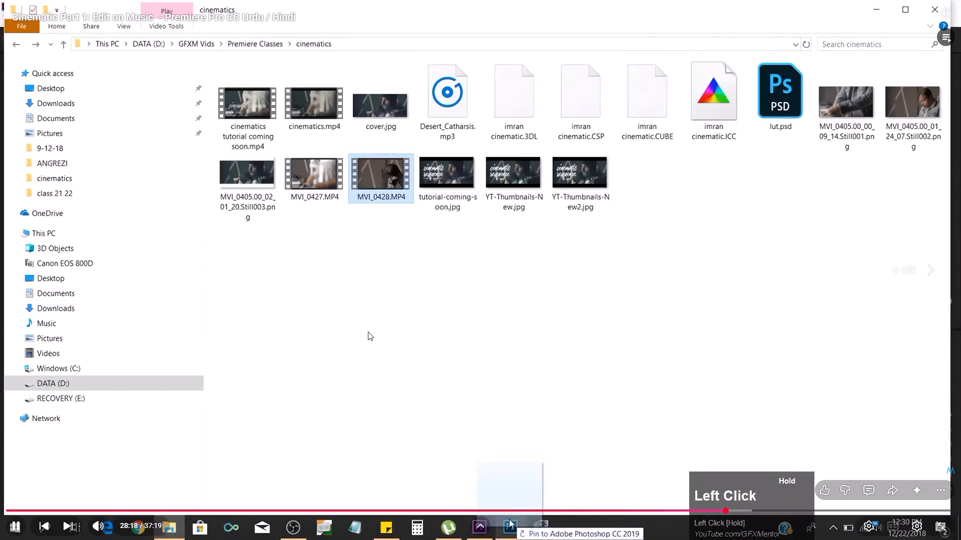
pyautogui.press('Right')
pyautogui.press('Right')
pyautogui.press('Right')
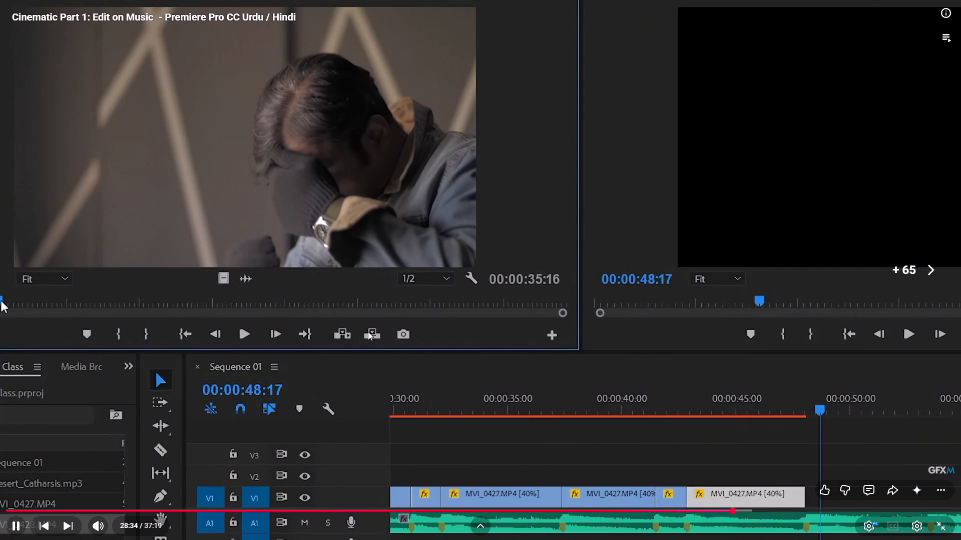
pyautogui.press('Right')
pyautogui.press('Right')
pyautogui.press('Right')
pyautogui.press('Right')
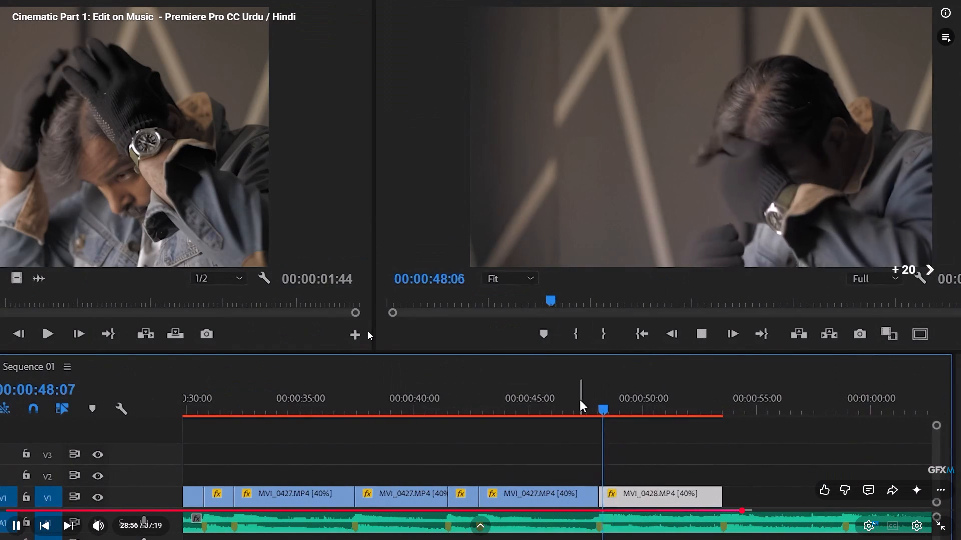
pyautogui.press('Right')
pyautogui.press('Right')
pyautogui.press('Right')
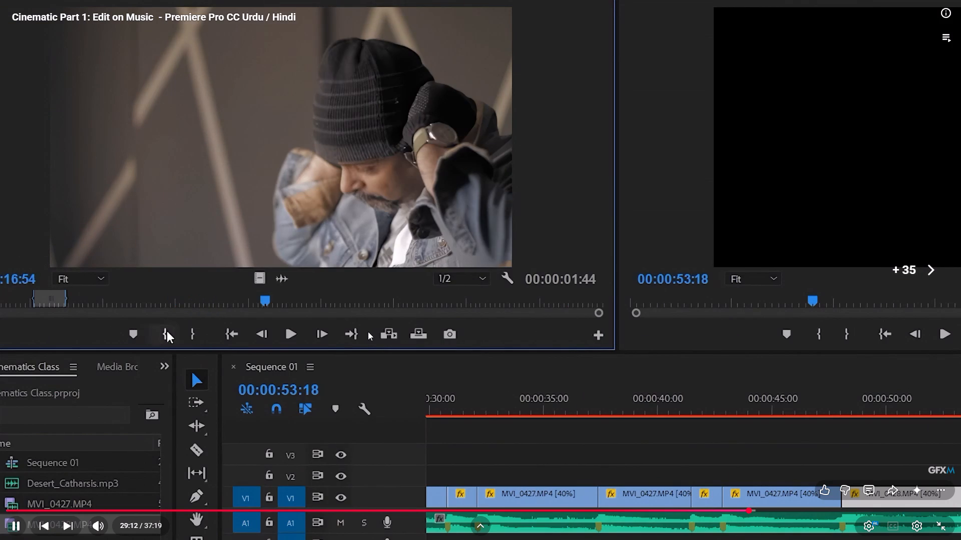
pyautogui.press('Right')
pyautogui.press('Right')
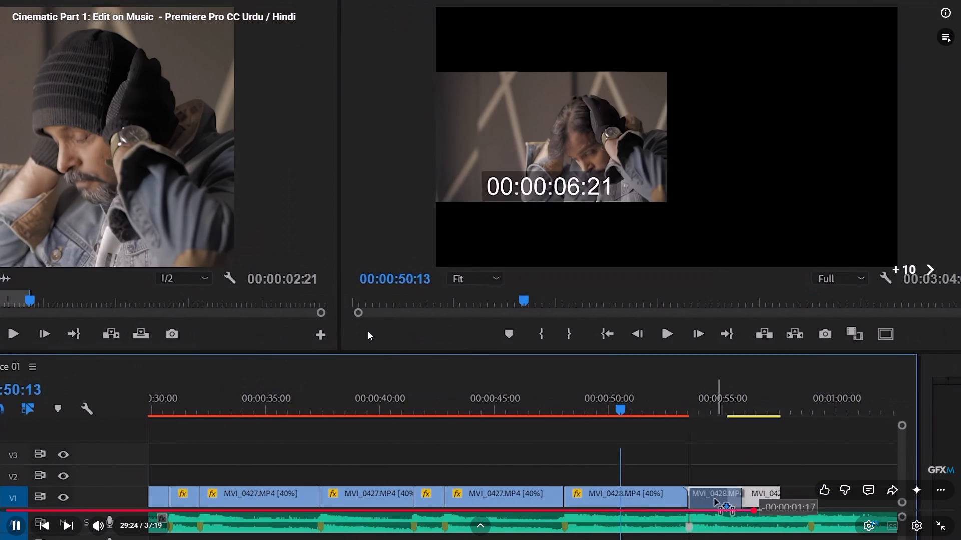
pyautogui.press('Right')
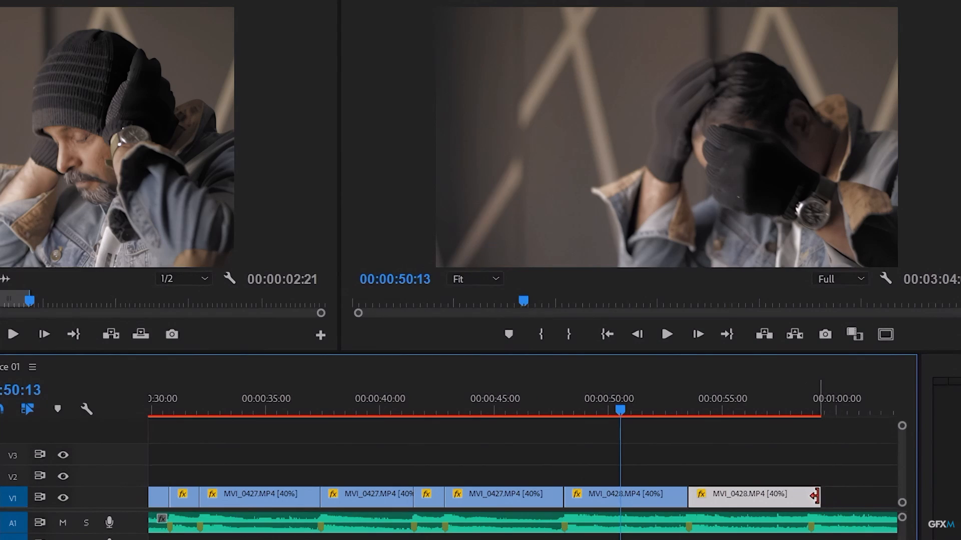
pyautogui.press('Right')
pyautogui.press('Right')
pyautogui.press('Right')
pyautogui.press('Right')
pyautogui.press('Right')
pyautogui.press('Right')
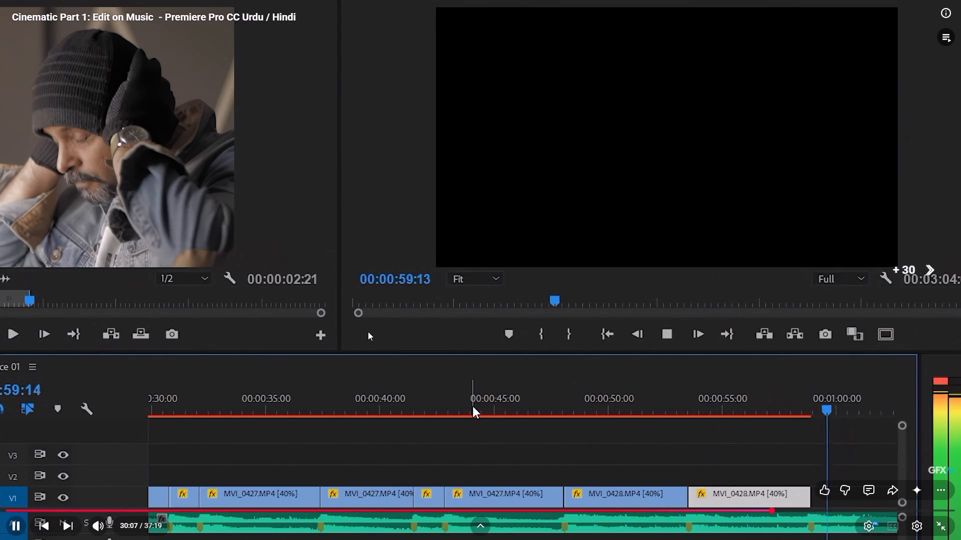
pyautogui.press('Right')
pyautogui.press('Right')
pyautogui.press('Right')
pyautogui.press('Right')
pyautogui.press('Right')
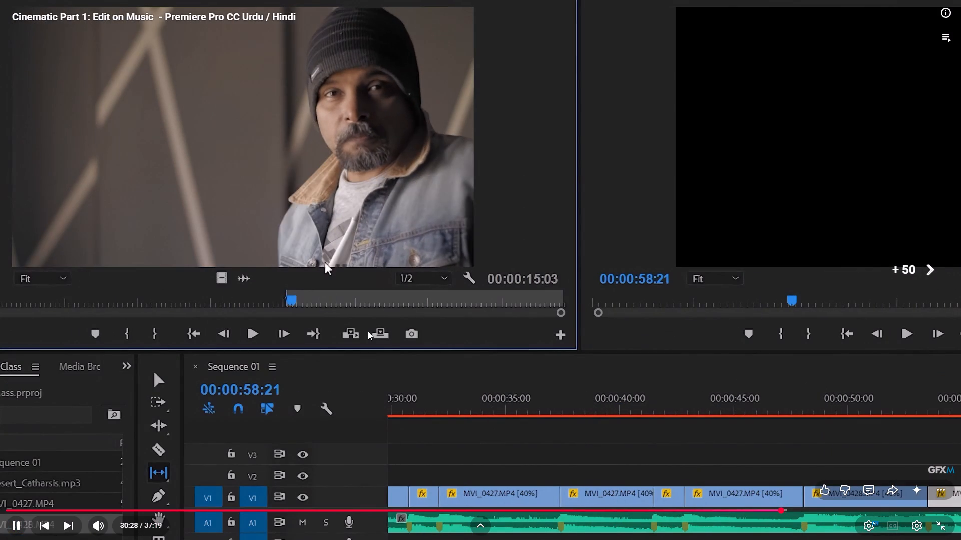
pyautogui.press('Right')
pyautogui.press('Right')
pyautogui.press('Right')
pyautogui.press('Right')
pyautogui.press('Right')
pyautogui.press('Right')
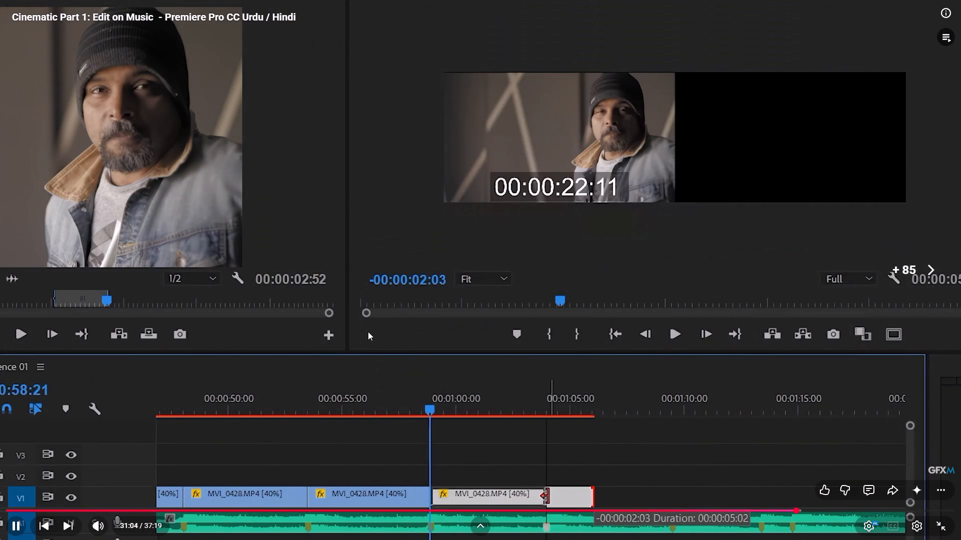
pyautogui.press('Right')
pyautogui.press('Right')
pyautogui.press('Right')
pyautogui.press('Right')
pyautogui.press('Right')
pyautogui.press('Right')
pyautogui.press('Right')
pyautogui.press('Right')
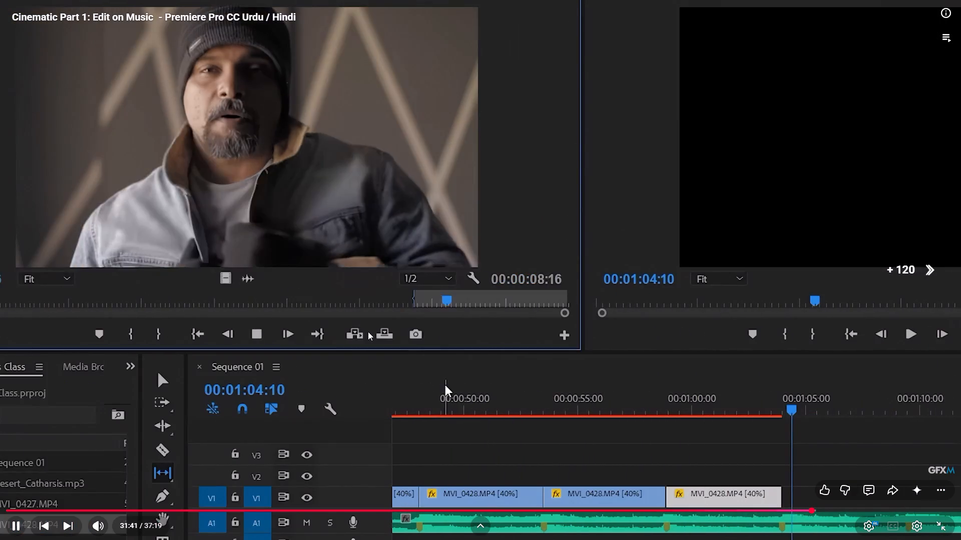
pyautogui.press('Right')
pyautogui.press('Right')
pyautogui.press('Right')
pyautogui.press('Right')
pyautogui.press('Right')
pyautogui.press('Right')
pyautogui.press('Right')
pyautogui.press('Right')
pyautogui.press('Right')
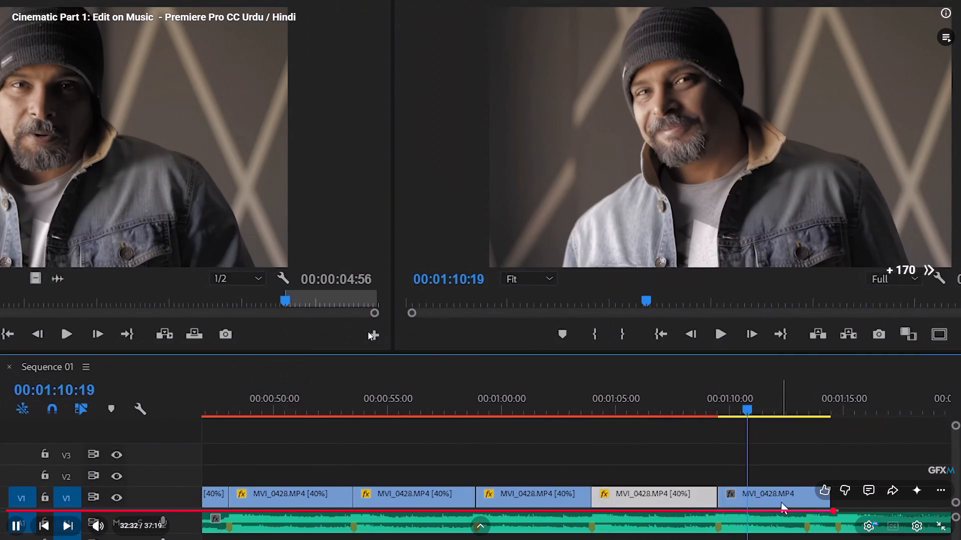
pyautogui.press('Right')
pyautogui.press('Right')
pyautogui.press('Right')
pyautogui.press('Right')
pyautogui.press('Right')
pyautogui.press('Right')
pyautogui.press('Right')
pyautogui.press('Right')
pyautogui.press('Right')
pyautogui.press('Right')
pyautogui.press('Right')
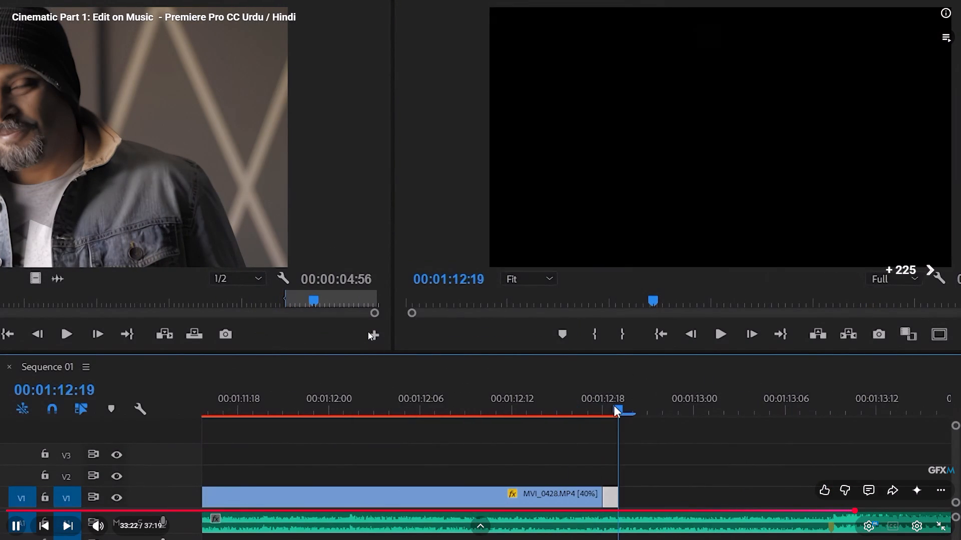
pyautogui.press('Right')
pyautogui.press('Right')
pyautogui.press('Right')
pyautogui.press('Right')
pyautogui.press('Right')
pyautogui.press('Right')
pyautogui.press('Right')
pyautogui.press('Right')
pyautogui.press('Right')
pyautogui.press('Right')
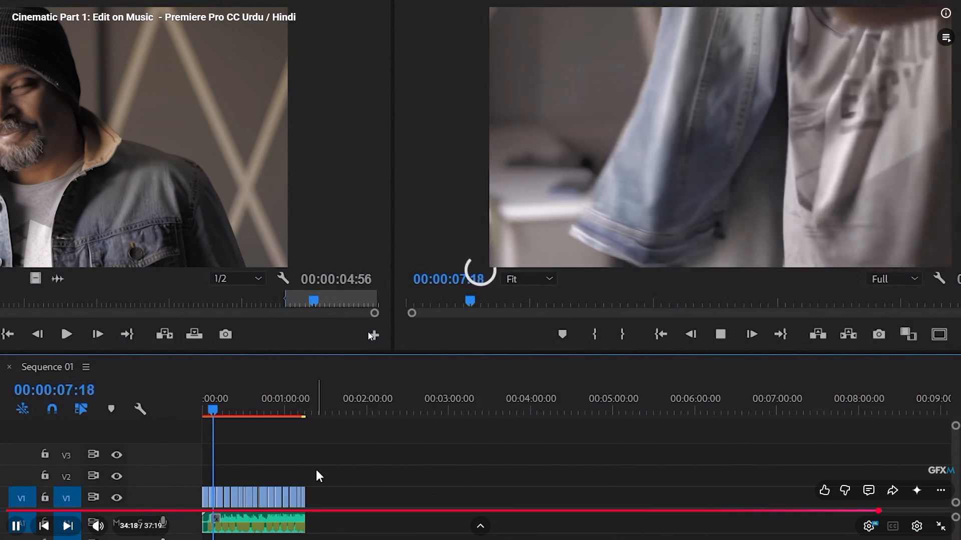
pyautogui.press('Right')
pyautogui.press('Right')
pyautogui.press('Right')
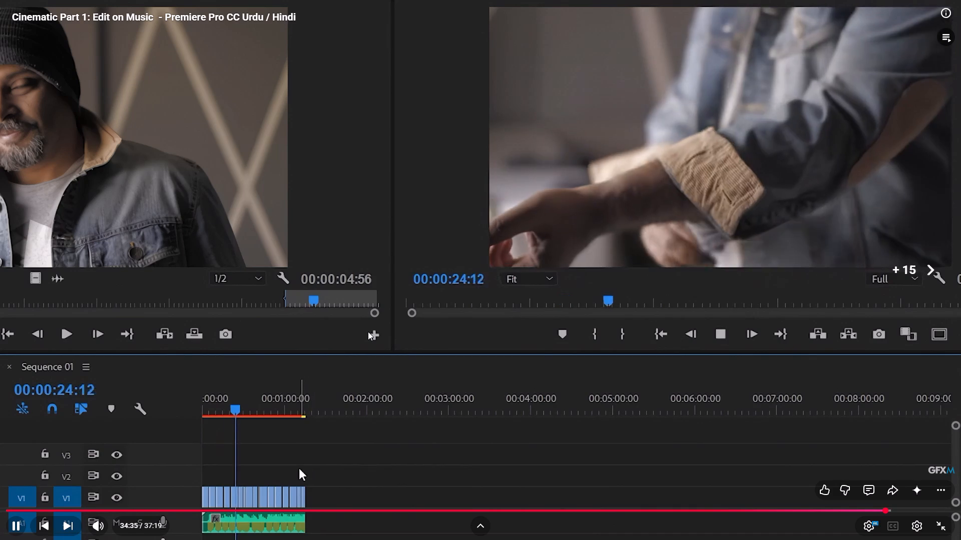
pyautogui.press('Right')
pyautogui.press('Right')
pyautogui.press('Right')
pyautogui.press('Right')
pyautogui.press('Right')
pyautogui.press('Right')
pyautogui.press('Right')
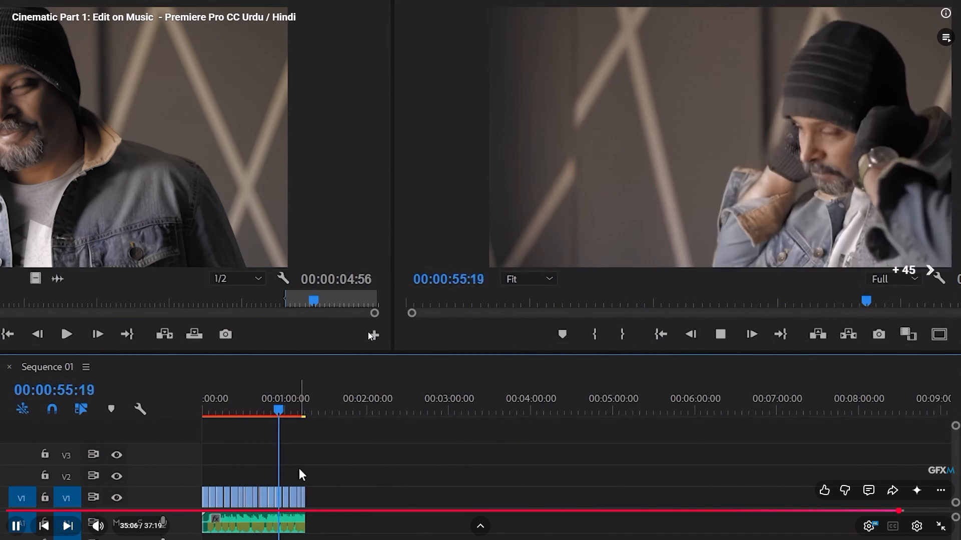
pyautogui.press('Right')
pyautogui.press('Right')
pyautogui.press('Right')
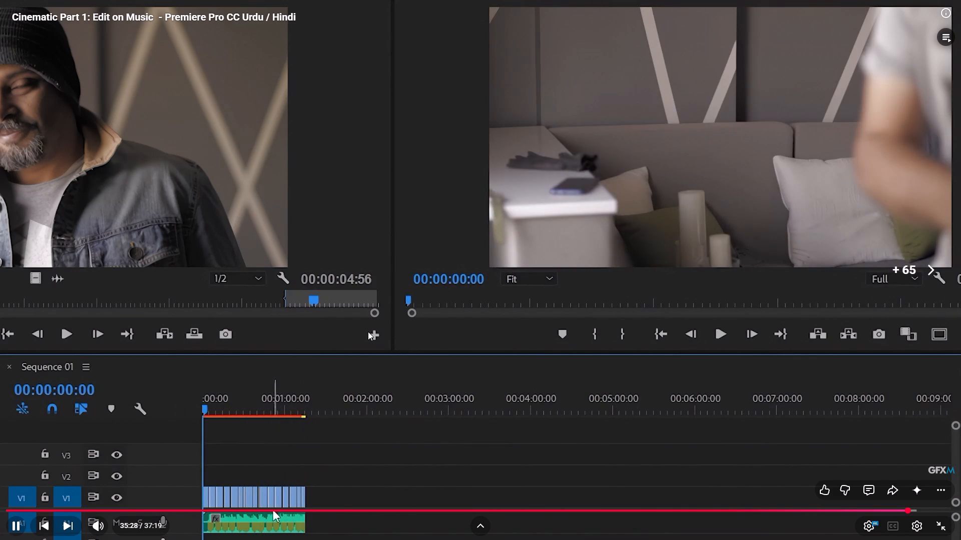
pyautogui.press('Right')
pyautogui.press('Right')
pyautogui.press('Right')
pyautogui.press('Right')
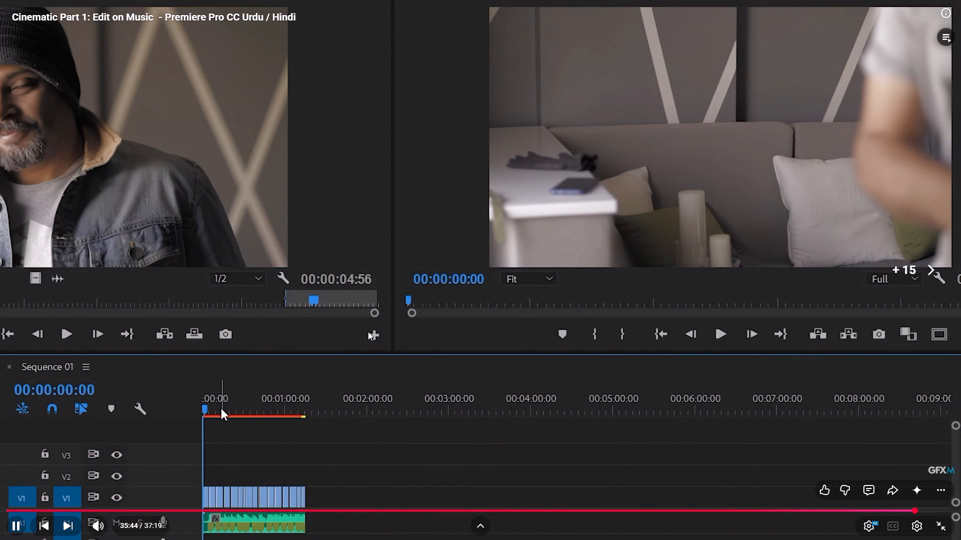
pyautogui.press('Right')
pyautogui.press('Right')
pyautogui.press('Right')
pyautogui.press('Right')
pyautogui.press('Right')
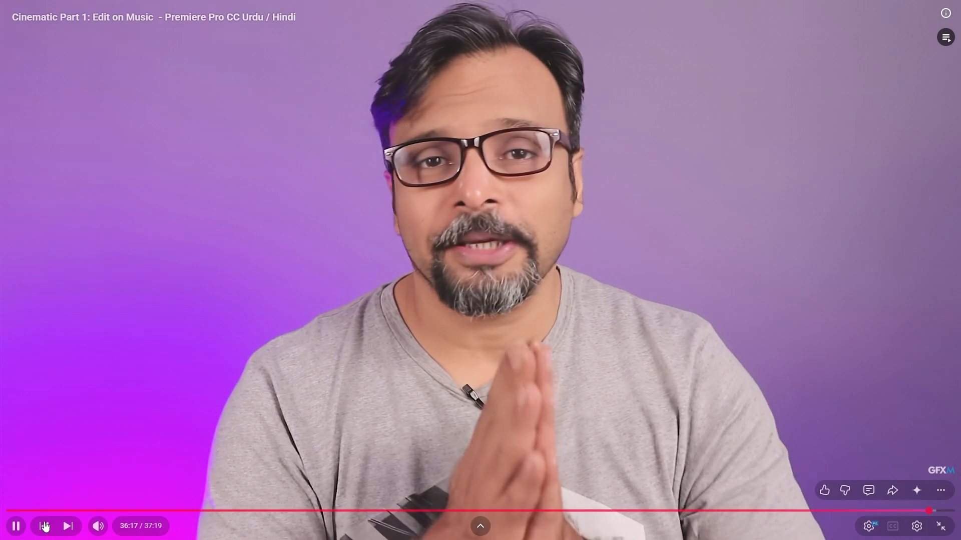
# Skip to the next video in the Adobe Premiere Pro CC Course playlist and leave full-screen view.
pyautogui.click(70, 526)
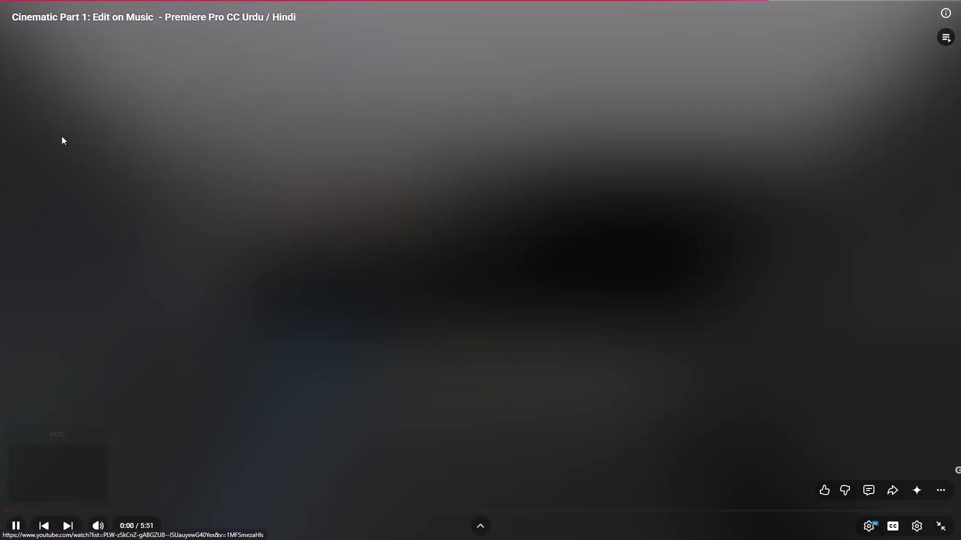
pyautogui.press('Escape')
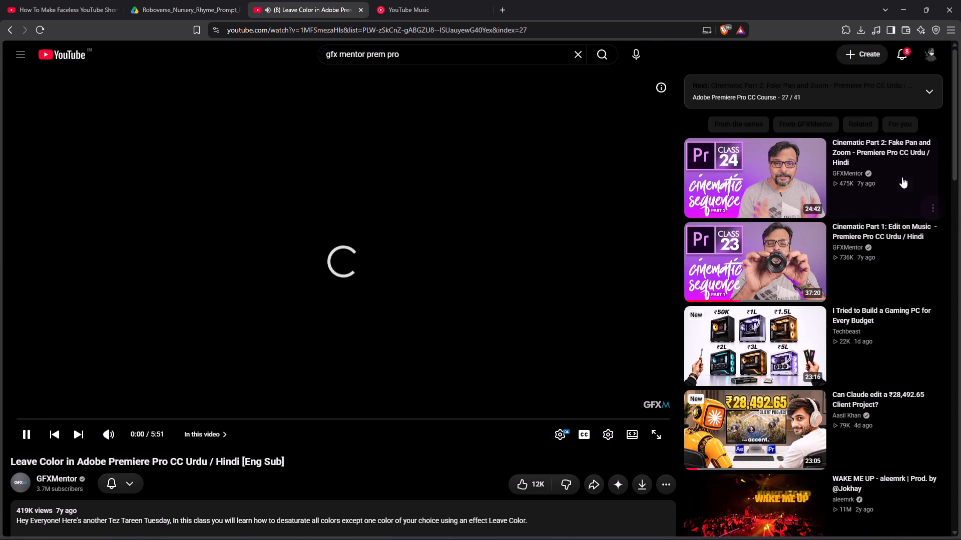
# Look through the Adobe Premiere Pro CC Course playlist around the current Leave Color video, then collapse the list.
pyautogui.click(929, 90)
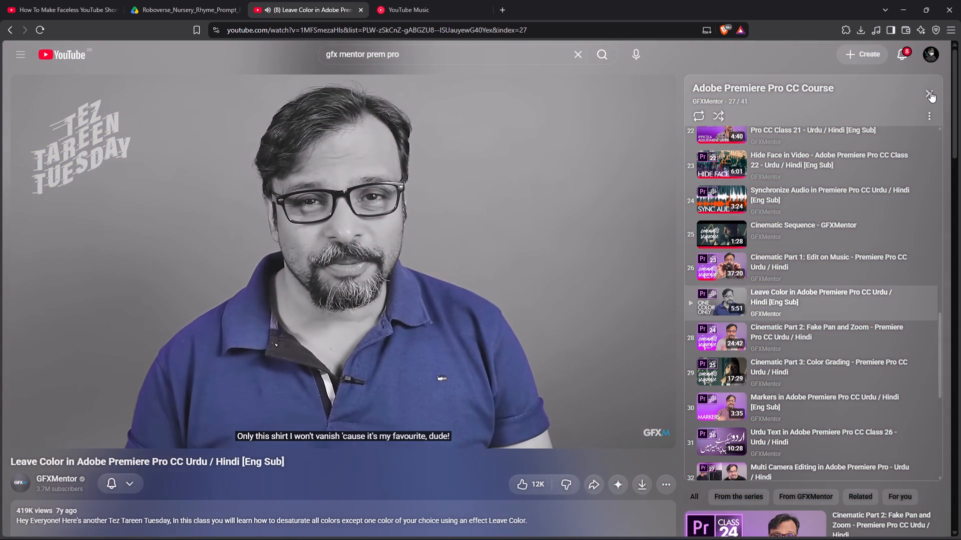
pyautogui.click(930, 91)
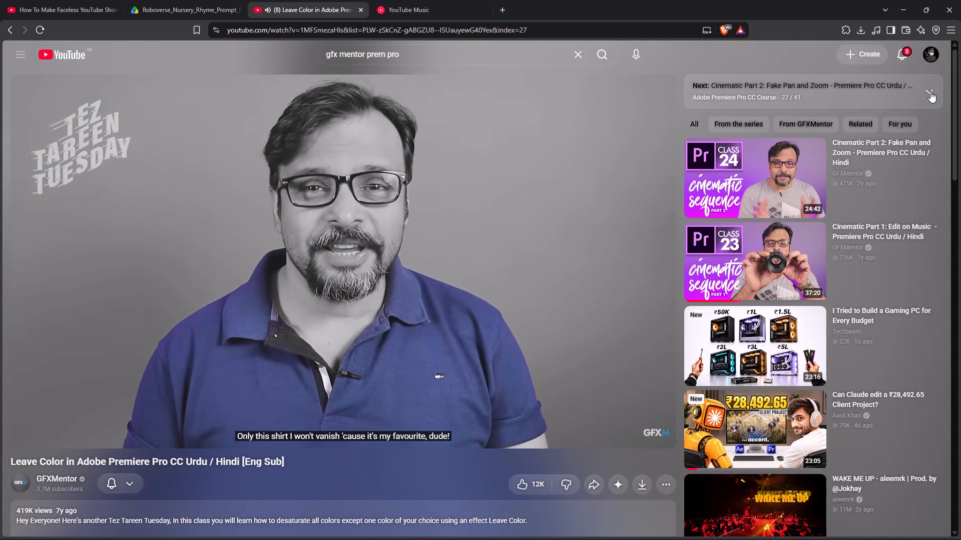
# Switch to Premiere Pro and play Sequence 01 from its start to review the credit title and clips against the music.
pyautogui.hotkey('alt', 'Tab')
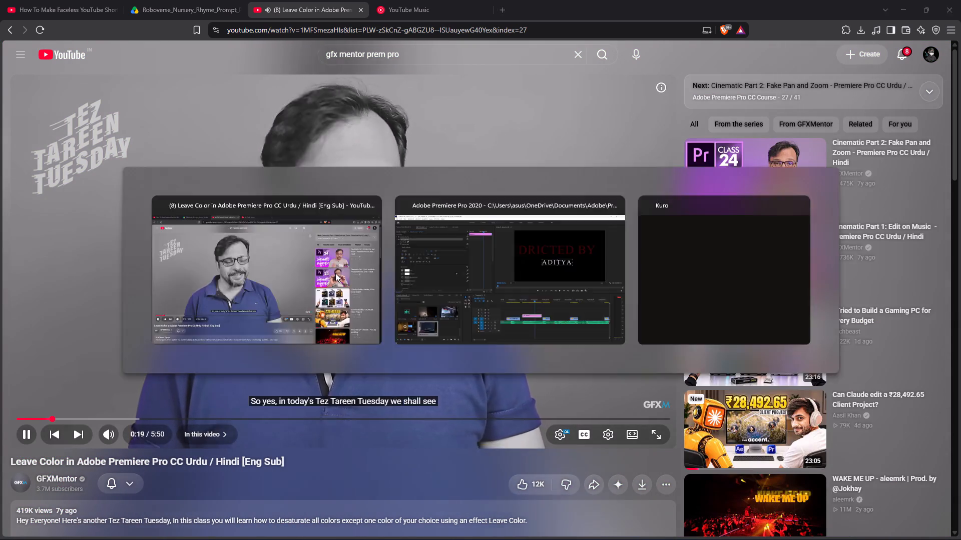
pyautogui.moveTo(582, 354); pyautogui.dragTo(565, 350)
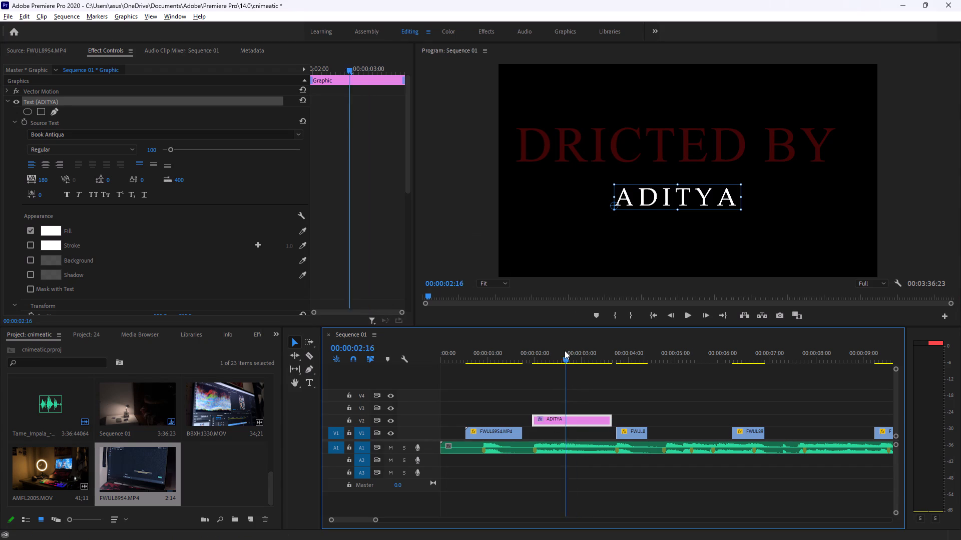
pyautogui.moveTo(565, 350); pyautogui.dragTo(625, 345)
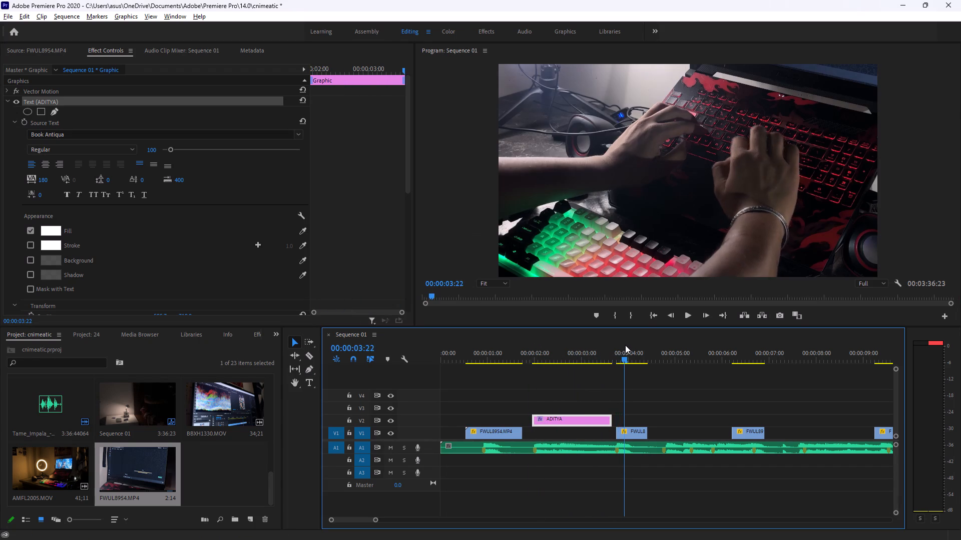
pyautogui.moveTo(625, 345); pyautogui.dragTo(422, 336)
pyautogui.press('space')
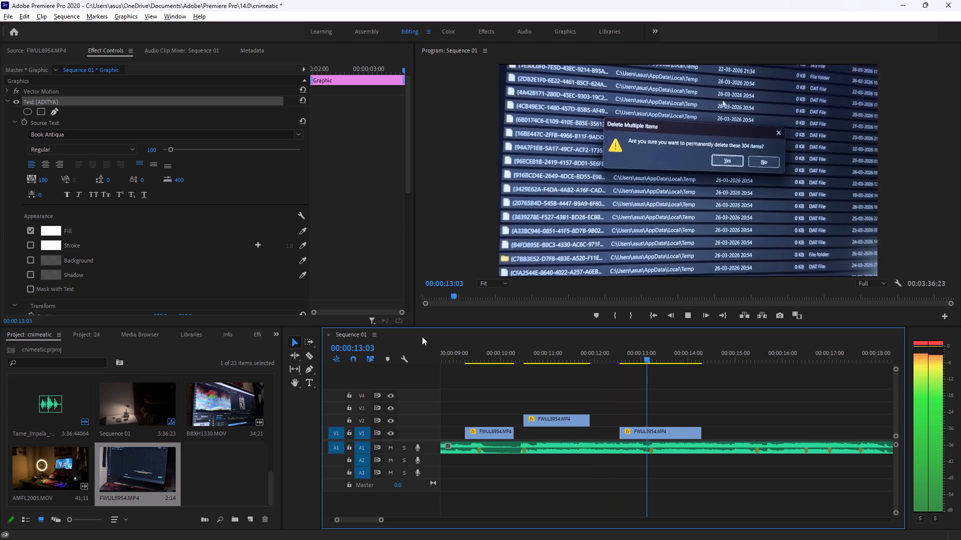
pyautogui.press('space')
# Switch back to the browser and pause the Leave Color tutorial at 1:14.
pyautogui.hotkey('alt', 'Tab')
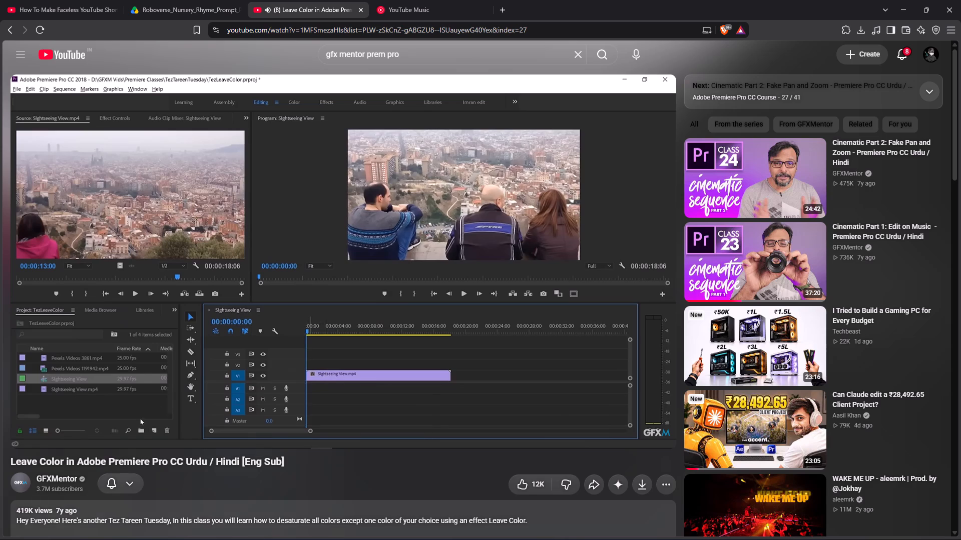
pyautogui.press('space')
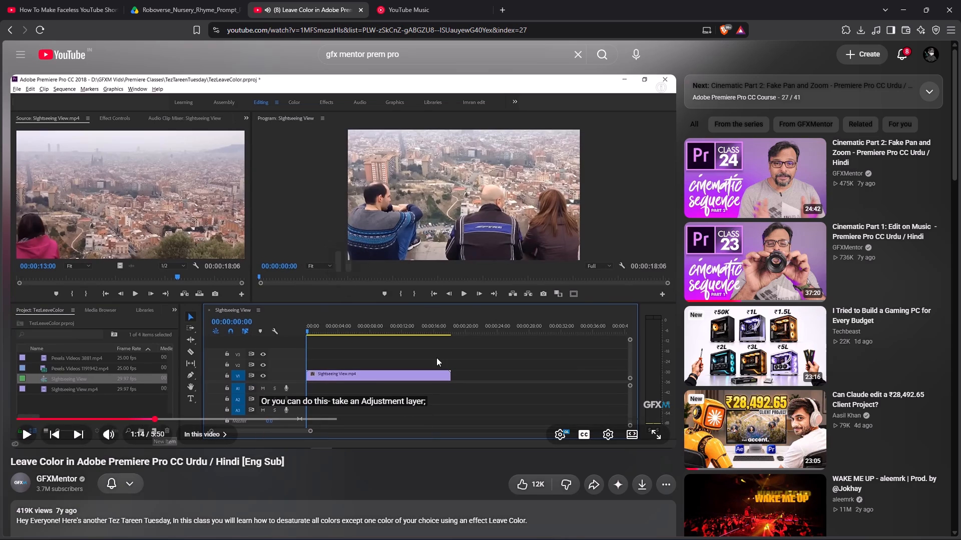
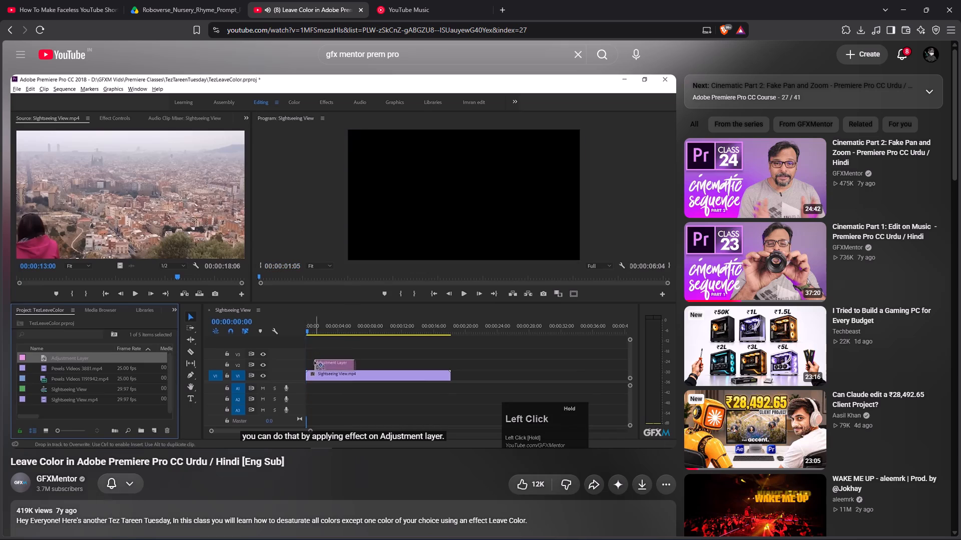
# Pause the Leave Color tutorial at 1:24, where the adjustment layer is being added above the clip.
pyautogui.press('space')
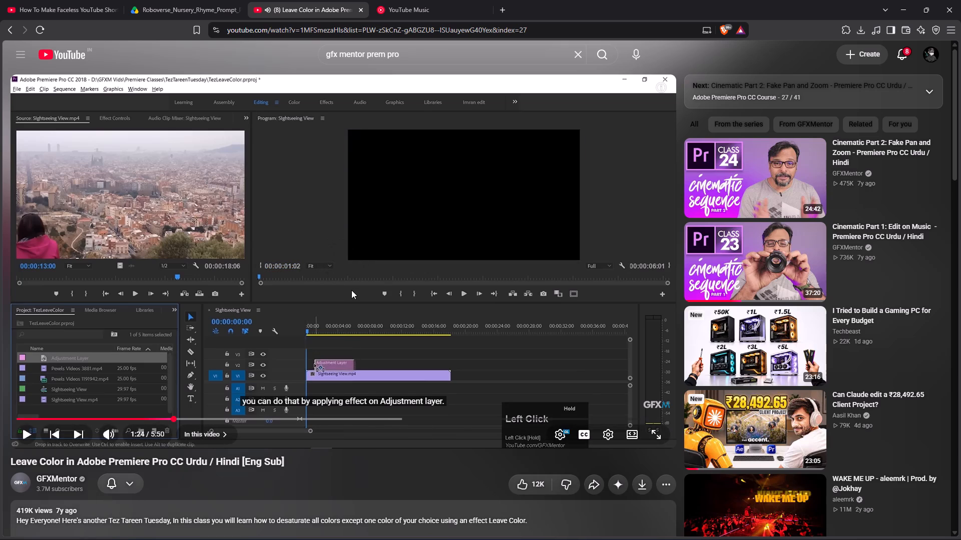
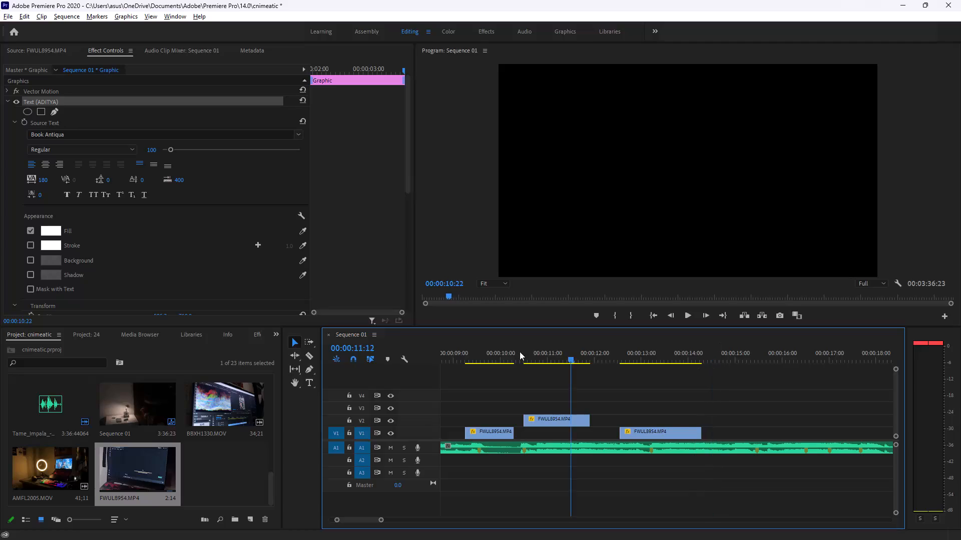
# Play Sequence 01 back from its beginning to review the clips, the ADITYA title and the music timing.
pyautogui.press('space')
pyautogui.press('space')
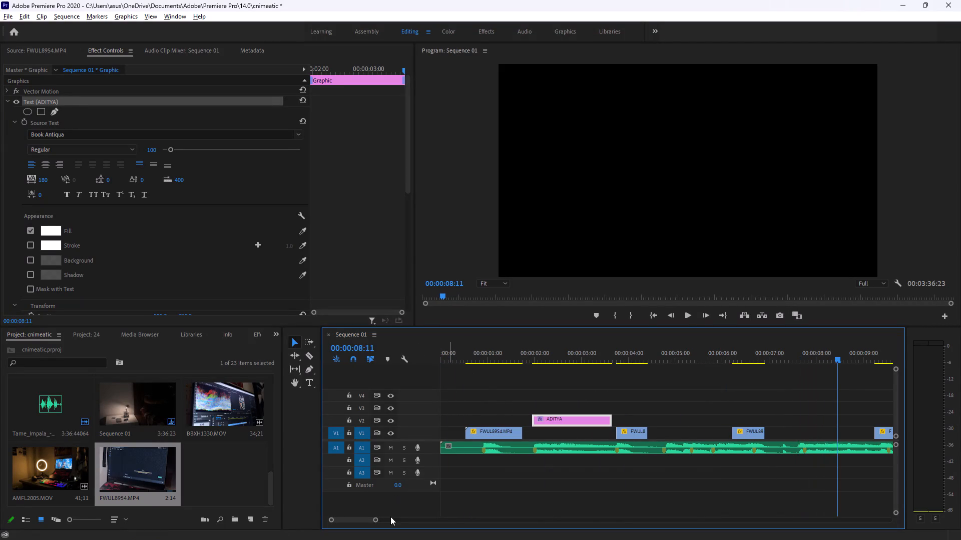
pyautogui.moveTo(372, 521); pyautogui.dragTo(380, 524)
pyautogui.moveTo(384, 517); pyautogui.dragTo(425, 529)
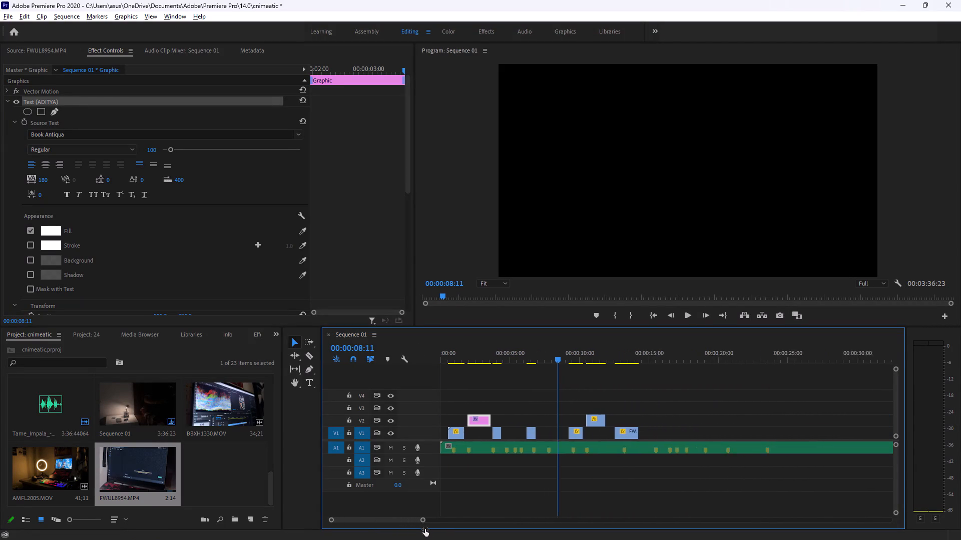
pyautogui.moveTo(425, 529); pyautogui.dragTo(436, 529)
pyautogui.moveTo(531, 353); pyautogui.dragTo(395, 337)
pyautogui.press('space')
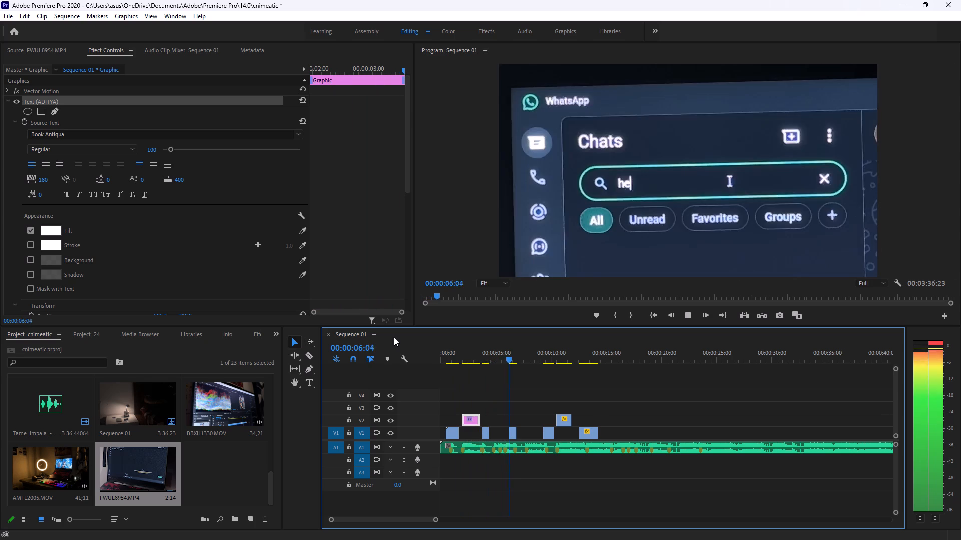
pyautogui.press('space')
# Add a text graphic reading LEARNING on V2 at 00:00:04:15, in the upper part of the black frame.
pyautogui.moveTo(508, 355); pyautogui.dragTo(489, 349)
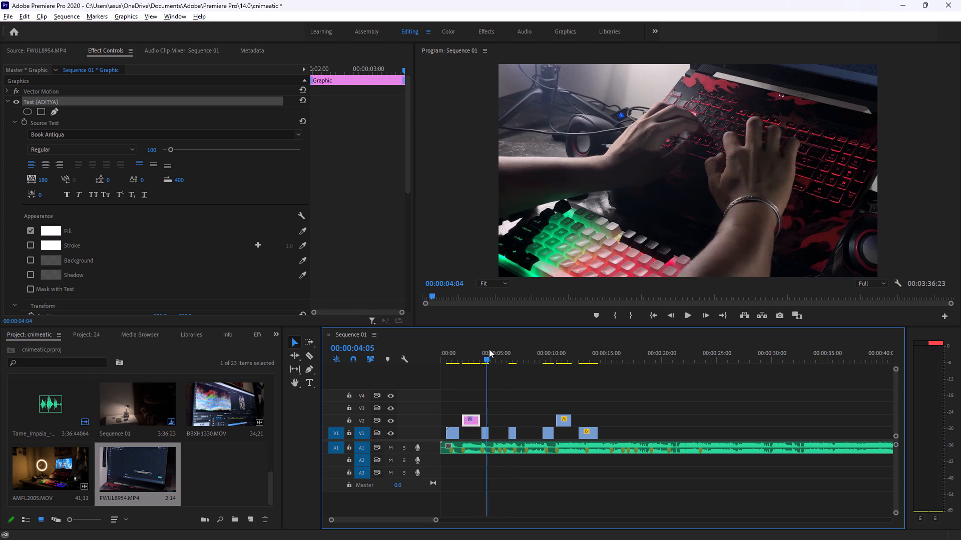
pyautogui.moveTo(489, 349); pyautogui.dragTo(493, 348)
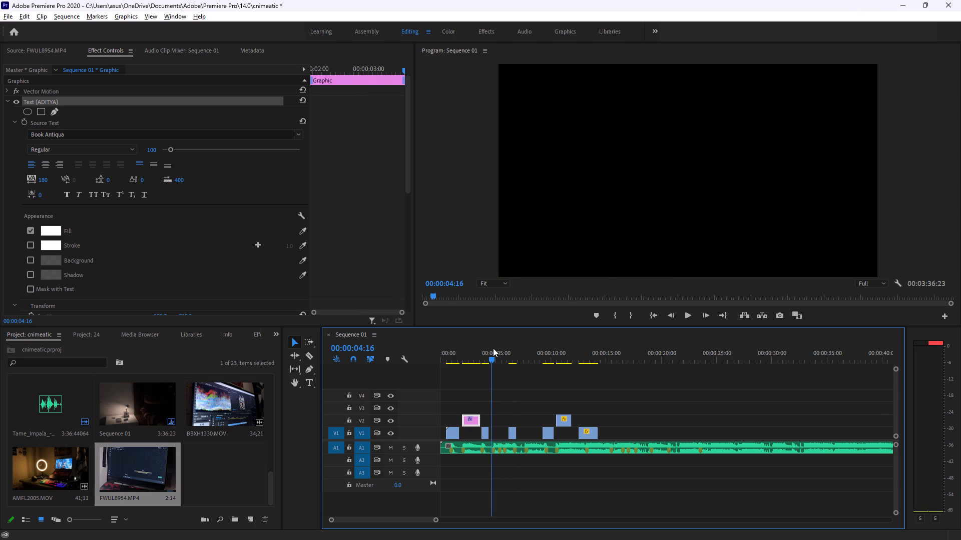
pyautogui.moveTo(493, 348); pyautogui.dragTo(493, 347)
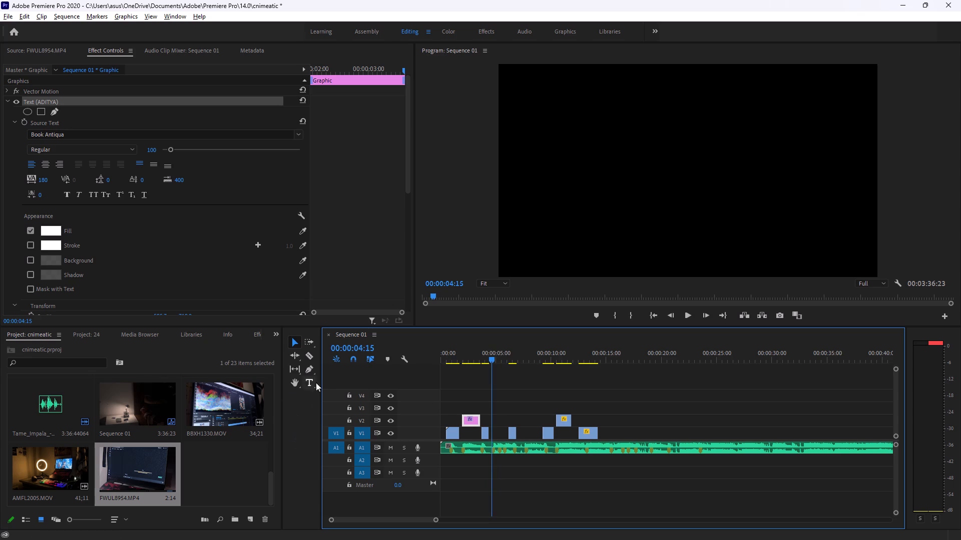
pyautogui.click(311, 381)
pyautogui.click(609, 135)
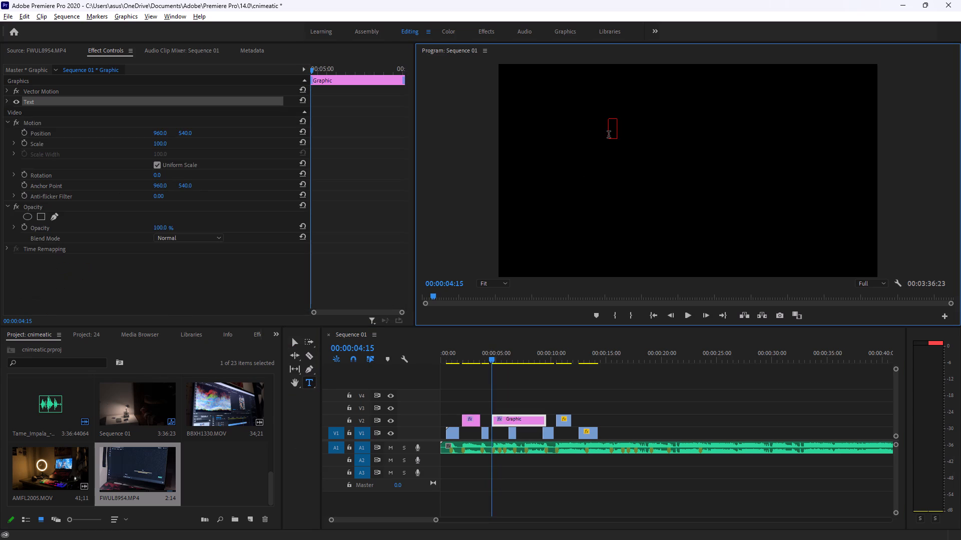
pyautogui.write('LEA')
pyautogui.write('RINF')
pyautogui.press('Insert')
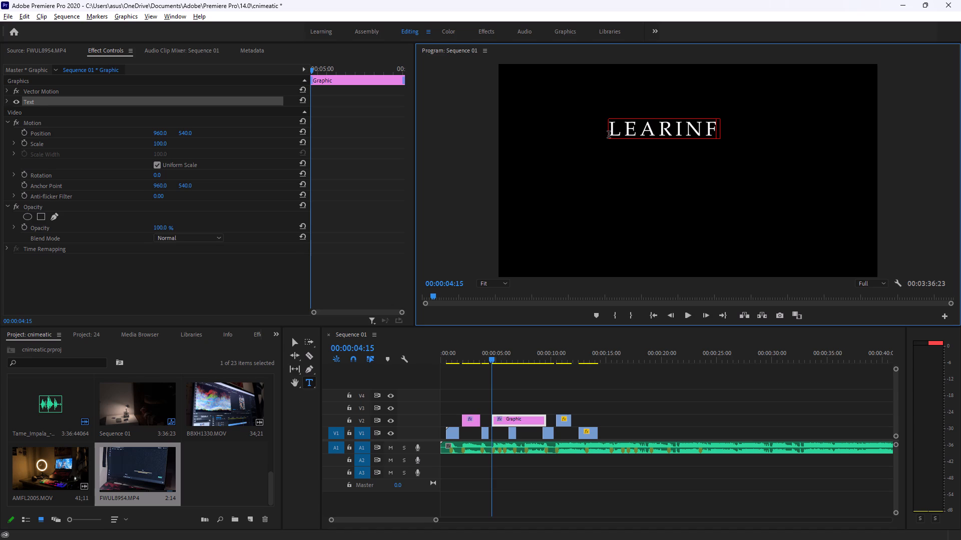
pyautogui.press('BackSpace')
pyautogui.press('BackSpace')
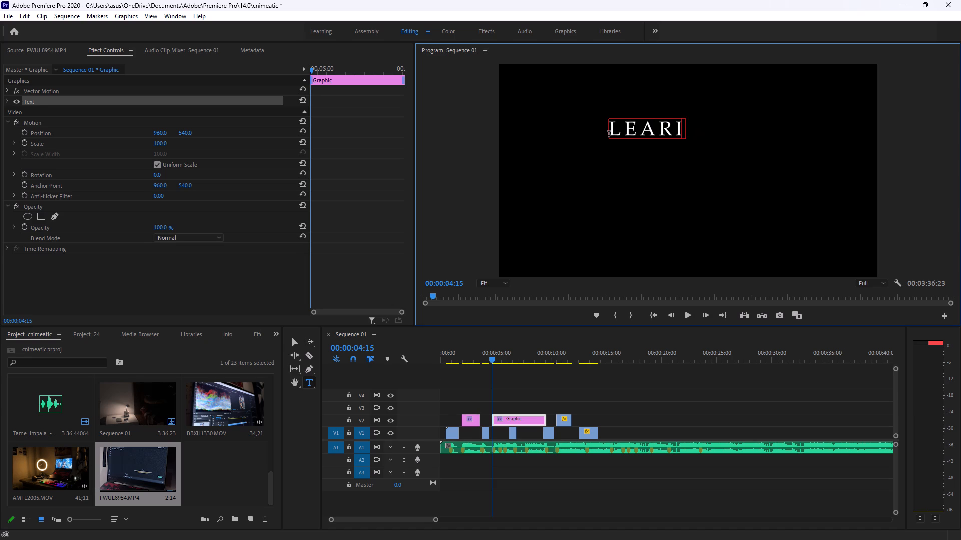
pyautogui.press('BackSpace')
pyautogui.write('NIN')
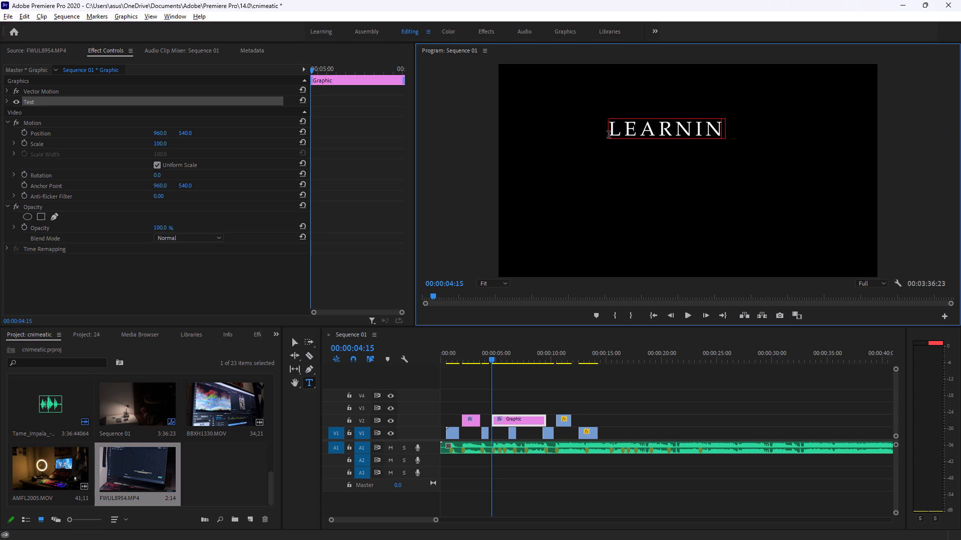
pyautogui.press('g')
pyautogui.press('Return')
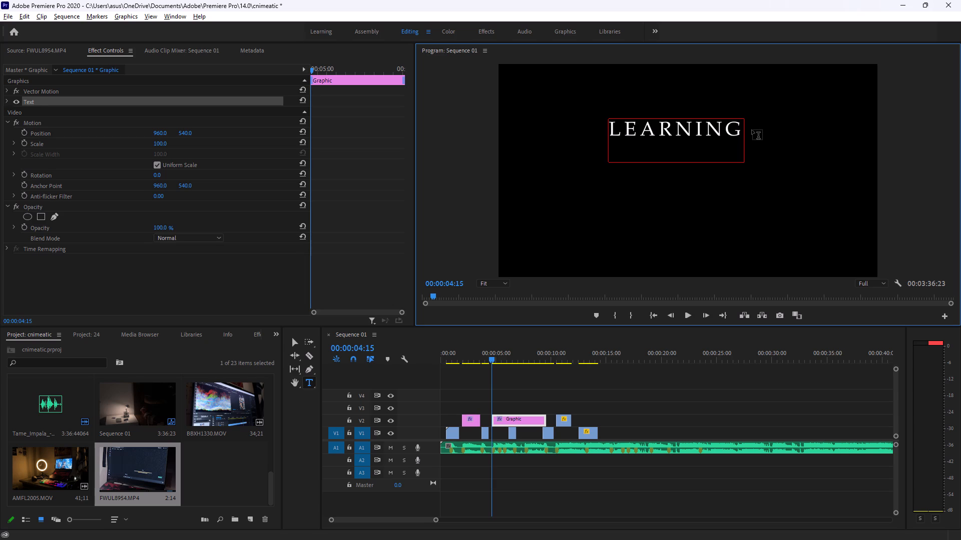
pyautogui.press('BackSpace')
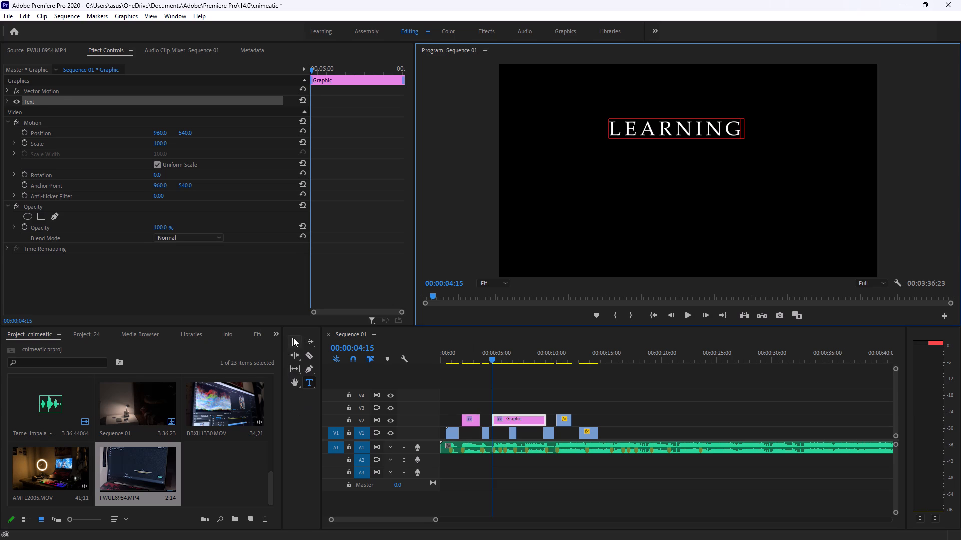
pyautogui.click(293, 338)
# Add a second text layer reading PRIMER PRO to the same graphic, just beneath LEARNING.
pyautogui.click(308, 381)
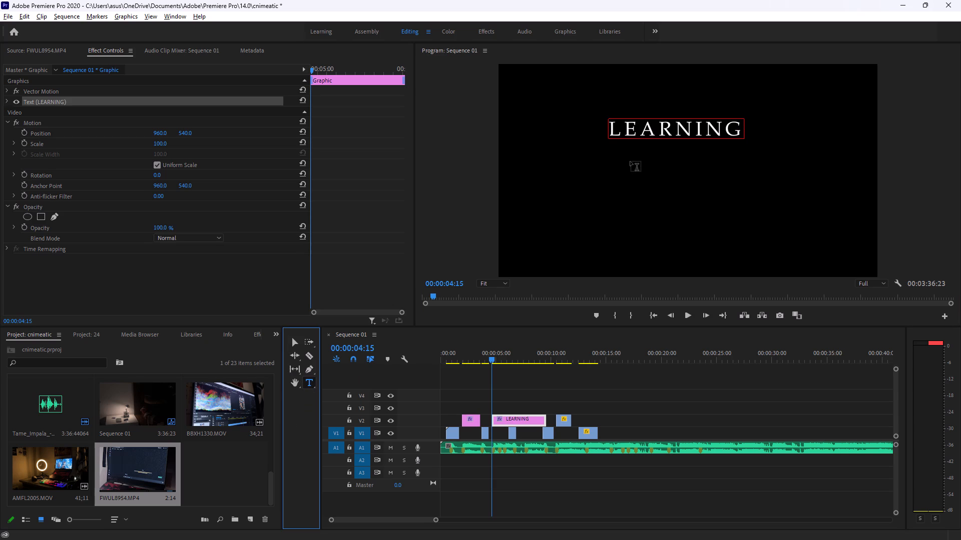
pyautogui.click(627, 160)
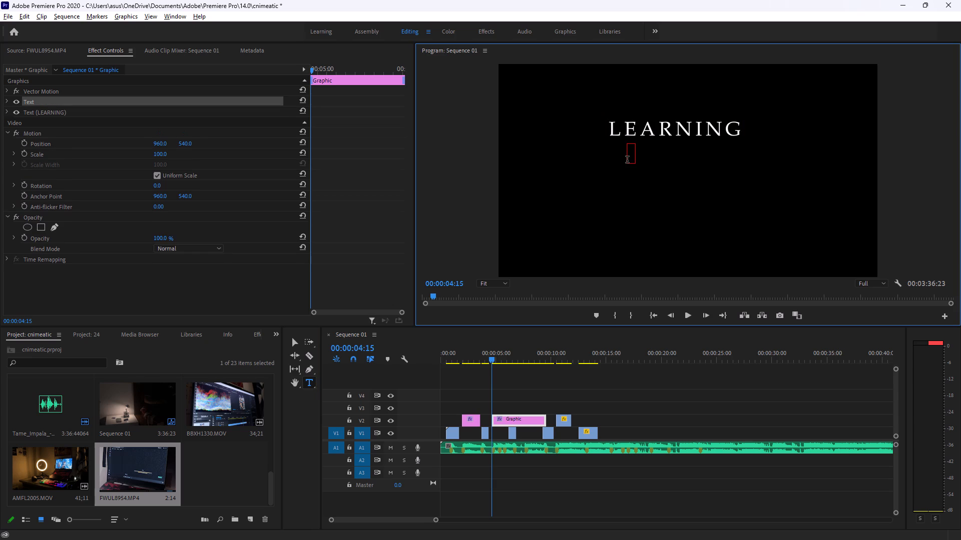
pyautogui.write('HOW TO')
pyautogui.press('space')
pyautogui.press('BackSpace')
pyautogui.press('BackSpace')
pyautogui.press('BackSpace')
pyautogui.press('BackSpace')
pyautogui.press('BackSpace')
pyautogui.press('BackSpace')
pyautogui.press('BackSpace')
pyautogui.write('PRIMER PRO')
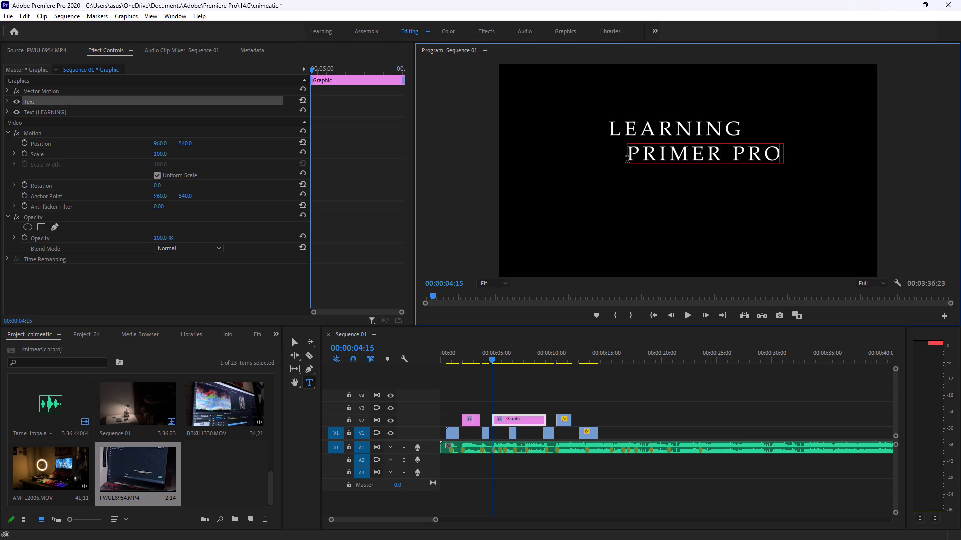
pyautogui.click(292, 345)
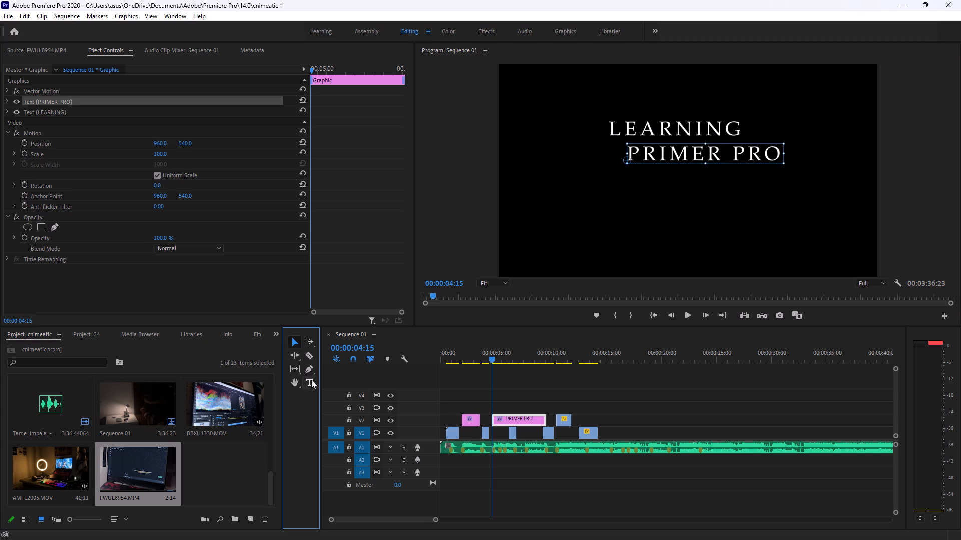
# Add a third text layer reading DAY 1 to the same graphic, just beneath PRIMER PRO.
pyautogui.click(311, 380)
pyautogui.click(644, 182)
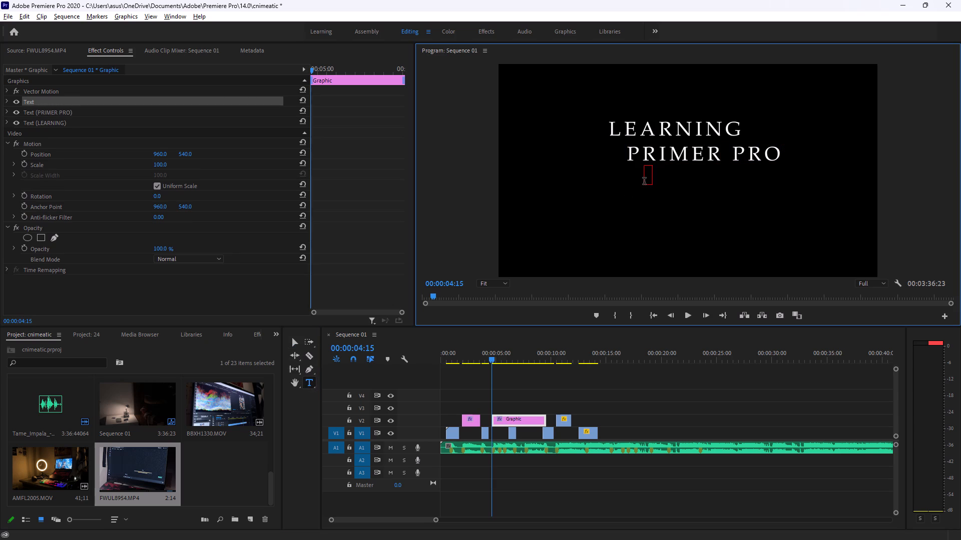
pyautogui.write('DAY 1')
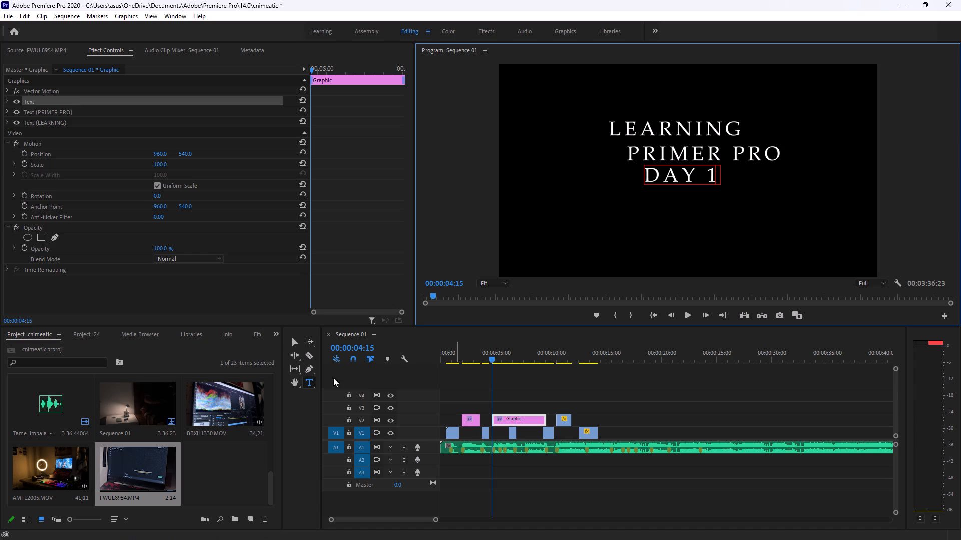
pyautogui.click(291, 340)
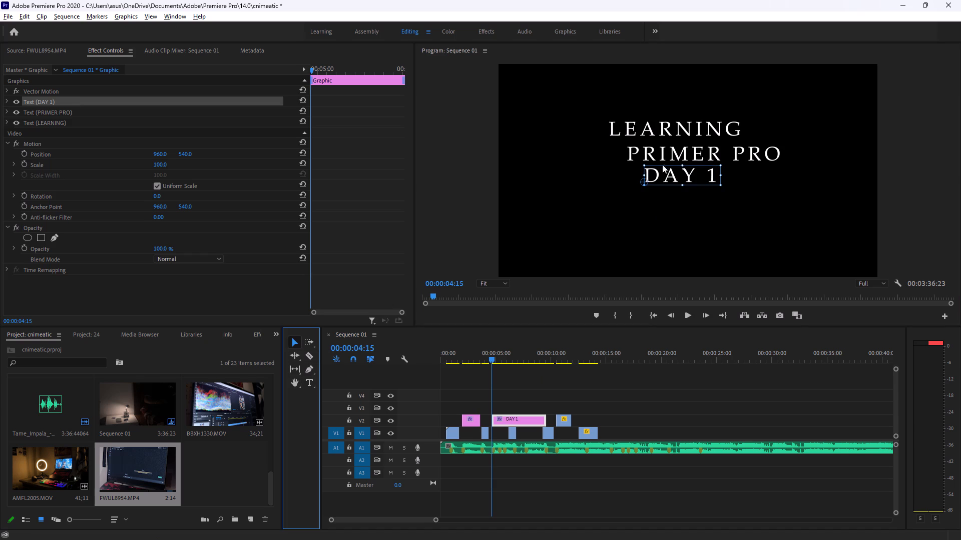
# Move the DAY 1 and PRIMER PRO lines down to spread out the three title lines.
pyautogui.click(658, 128)
pyautogui.click(675, 171)
pyautogui.moveTo(679, 174); pyautogui.dragTo(678, 202)
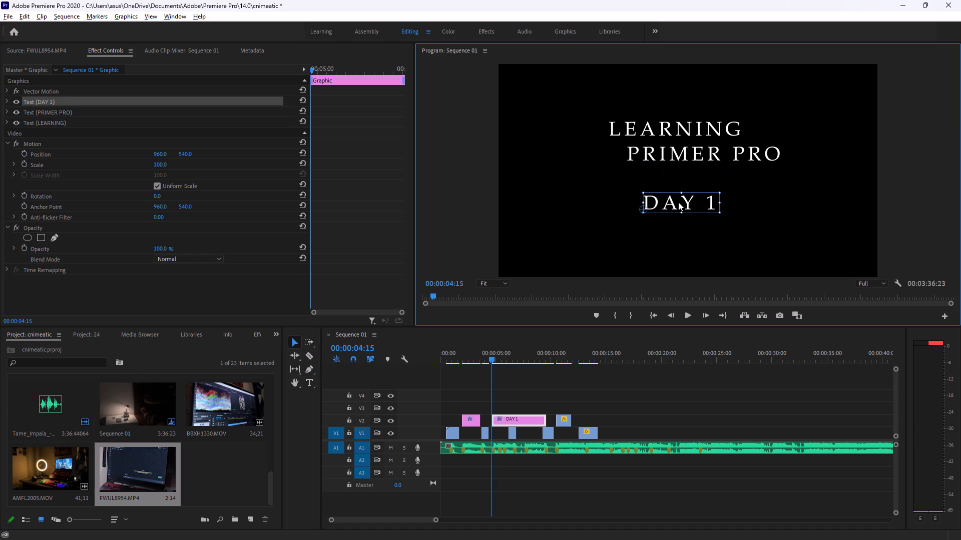
pyautogui.moveTo(678, 202); pyautogui.dragTo(686, 204)
pyautogui.click(665, 127)
pyautogui.moveTo(678, 153); pyautogui.dragTo(680, 171)
# Enlarge the LEARNING line and shift it toward the left side of the frame.
pyautogui.click(667, 127)
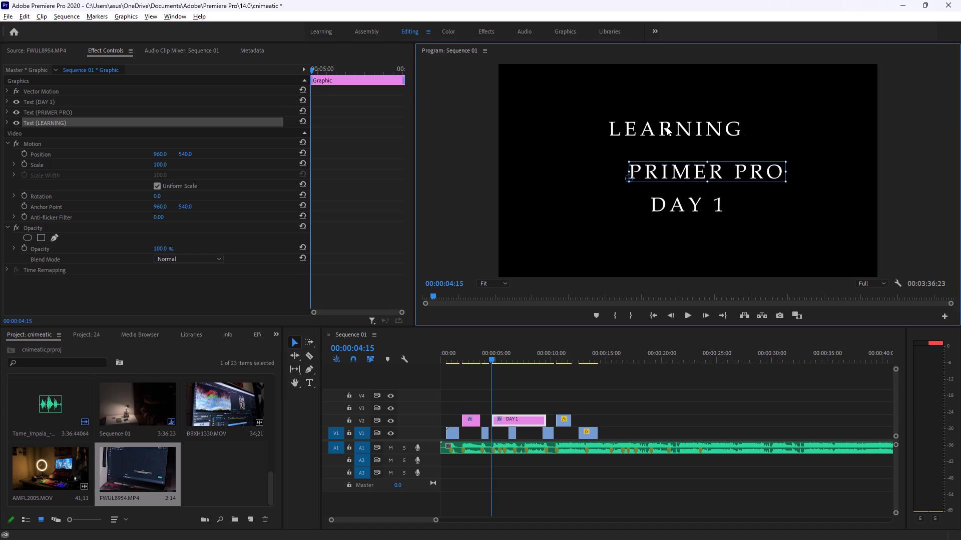
pyautogui.moveTo(669, 128); pyautogui.dragTo(654, 128)
pyautogui.moveTo(732, 131); pyautogui.dragTo(748, 133)
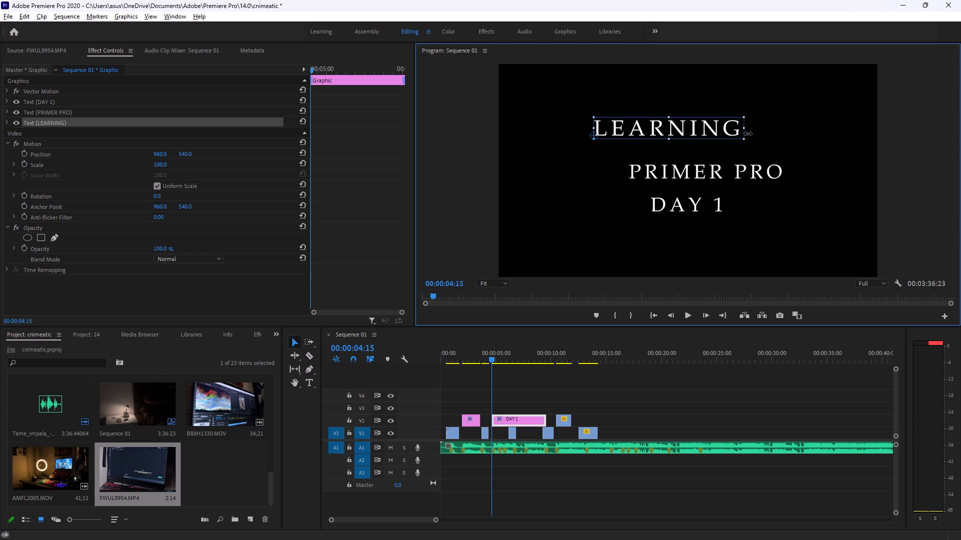
pyautogui.moveTo(748, 133); pyautogui.dragTo(770, 137)
pyautogui.moveTo(724, 121); pyautogui.dragTo(686, 121)
# Move PRIMER PRO up close beneath LEARNING, enlarge it slightly and offset it to the right as a staggered second line.
pyautogui.click(715, 168)
pyautogui.moveTo(724, 170); pyautogui.dragTo(706, 155)
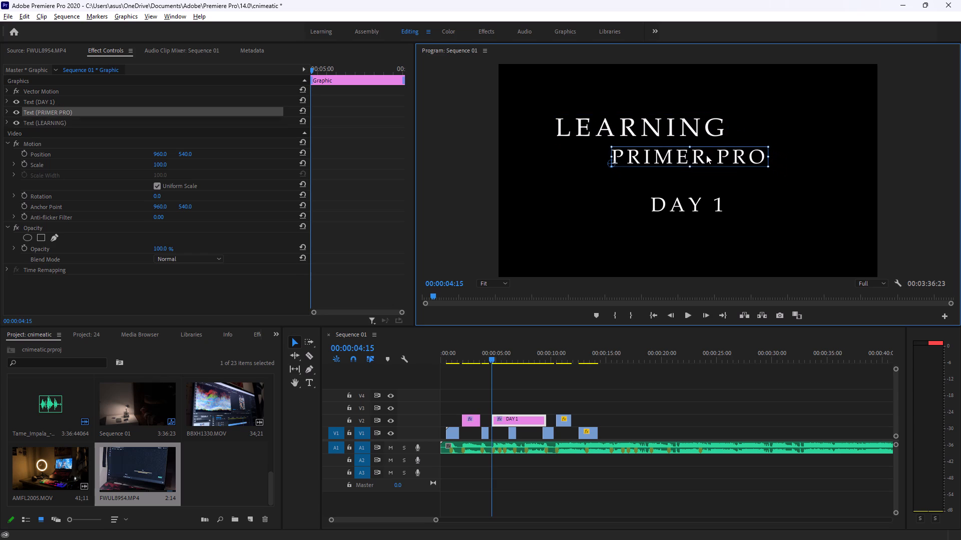
pyautogui.moveTo(706, 155); pyautogui.dragTo(709, 157)
pyautogui.moveTo(774, 158); pyautogui.dragTo(777, 159)
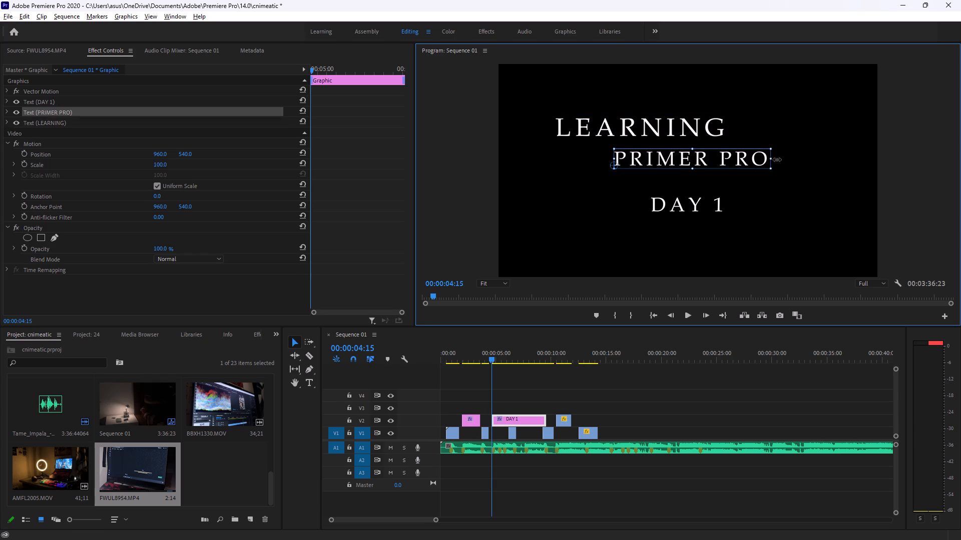
pyautogui.moveTo(777, 159); pyautogui.dragTo(784, 161)
pyautogui.moveTo(746, 158); pyautogui.dragTo(752, 159)
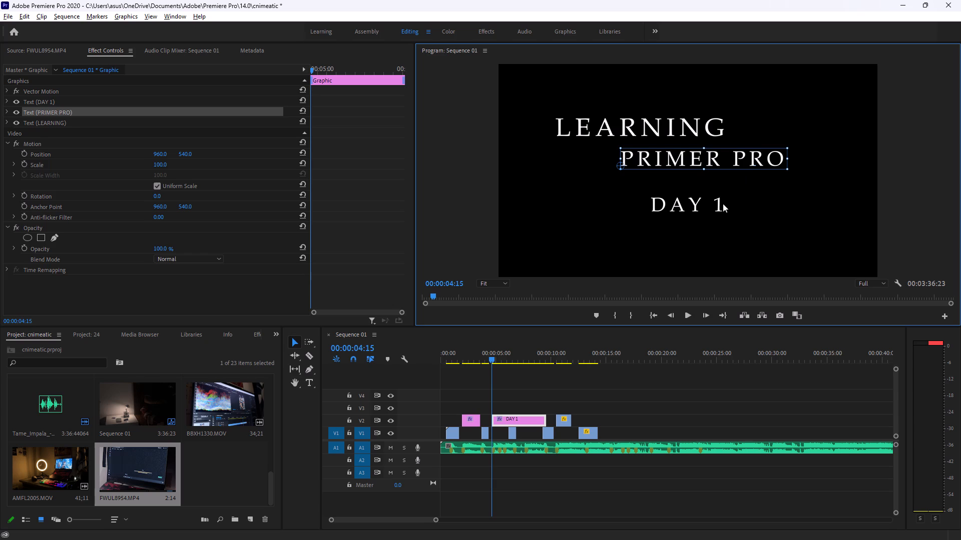
# Enlarge DAY 1 slightly and place it under the right half of PRIMER PRO as the third staggered line.
pyautogui.click(723, 203)
pyautogui.moveTo(732, 204); pyautogui.dragTo(742, 206)
pyautogui.moveTo(714, 204); pyautogui.dragTo(737, 192)
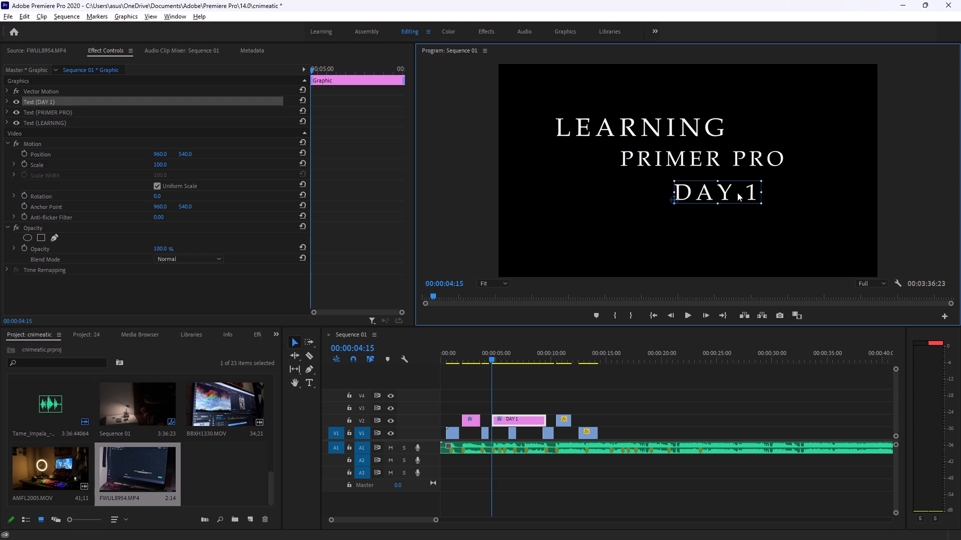
pyautogui.moveTo(737, 192); pyautogui.dragTo(741, 189)
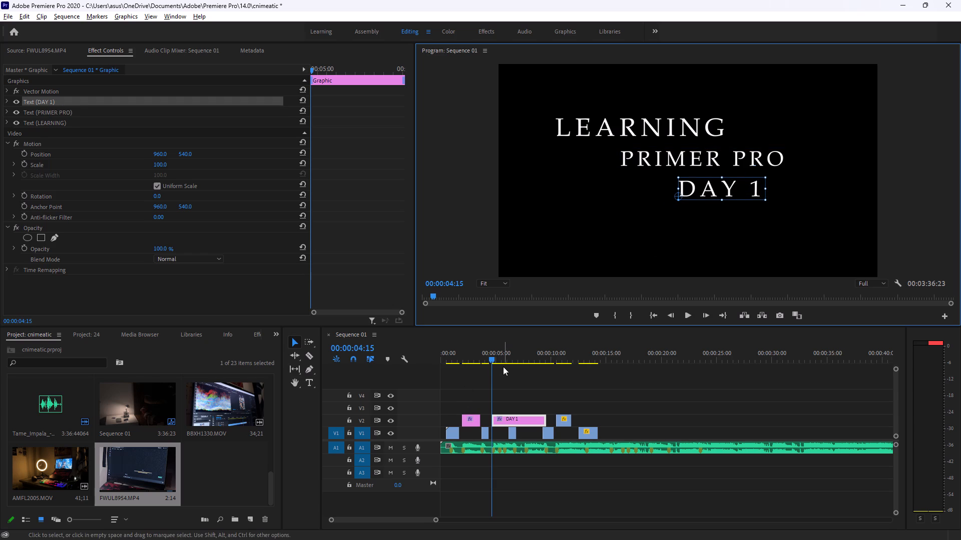
# Split the DAY 1 title graphic on V2 at 00:00:05:07.
pyautogui.moveTo(437, 520); pyautogui.dragTo(407, 520)
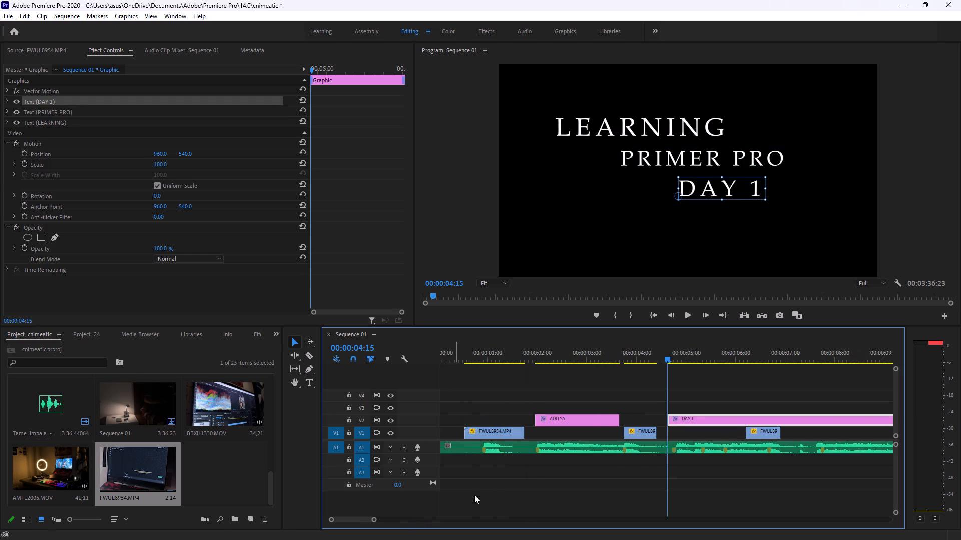
pyautogui.scroll(5, 663, 448)
pyautogui.scroll(-5, 660, 445)
pyautogui.moveTo(595, 356); pyautogui.dragTo(592, 356)
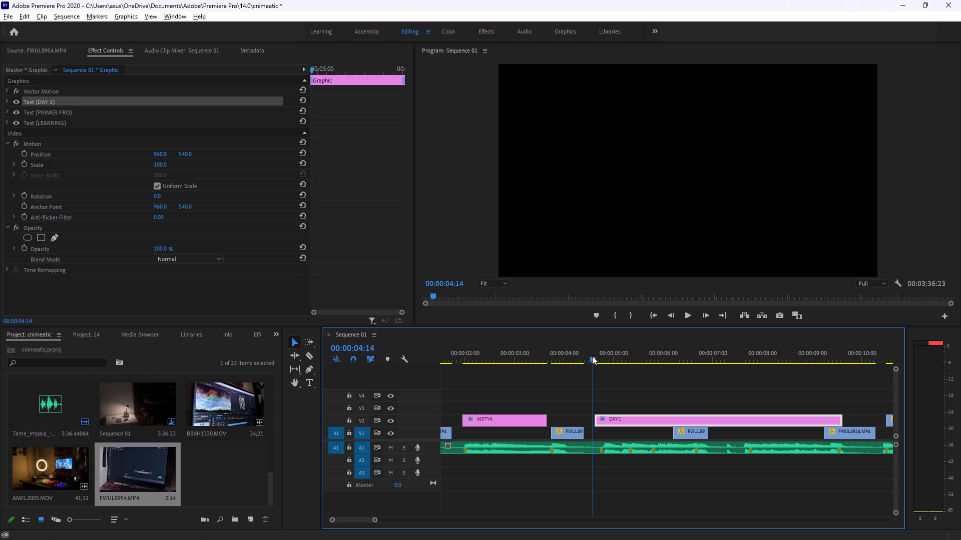
pyautogui.moveTo(592, 356); pyautogui.dragTo(602, 359)
pyautogui.scroll(-2, 600, 384)
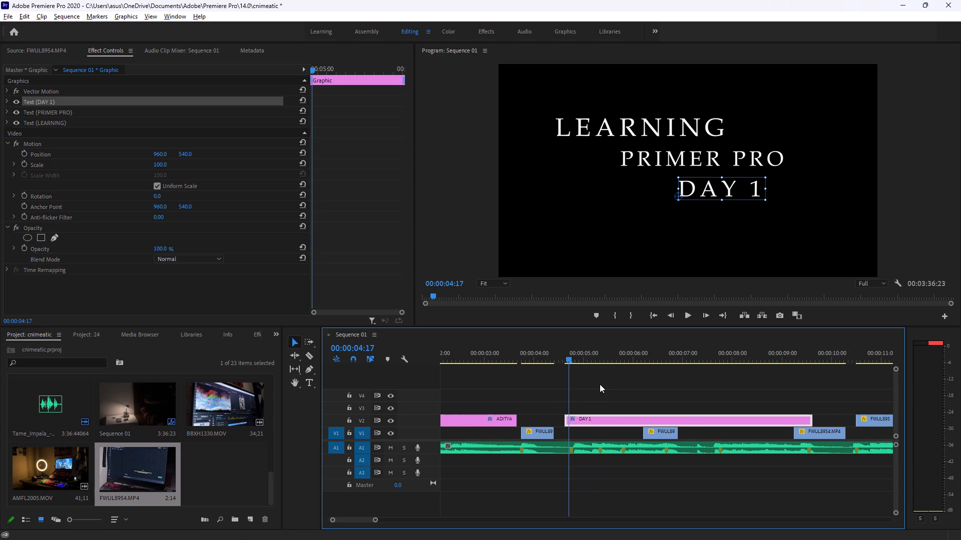
pyautogui.scroll(-2, 598, 385)
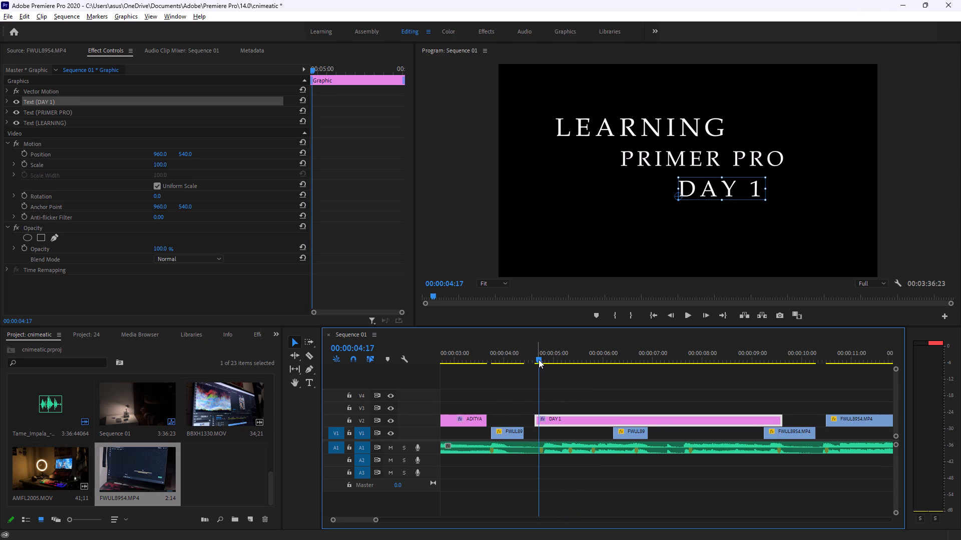
pyautogui.moveTo(539, 356); pyautogui.dragTo(568, 360)
pyautogui.press('c')
pyautogui.click(568, 418)
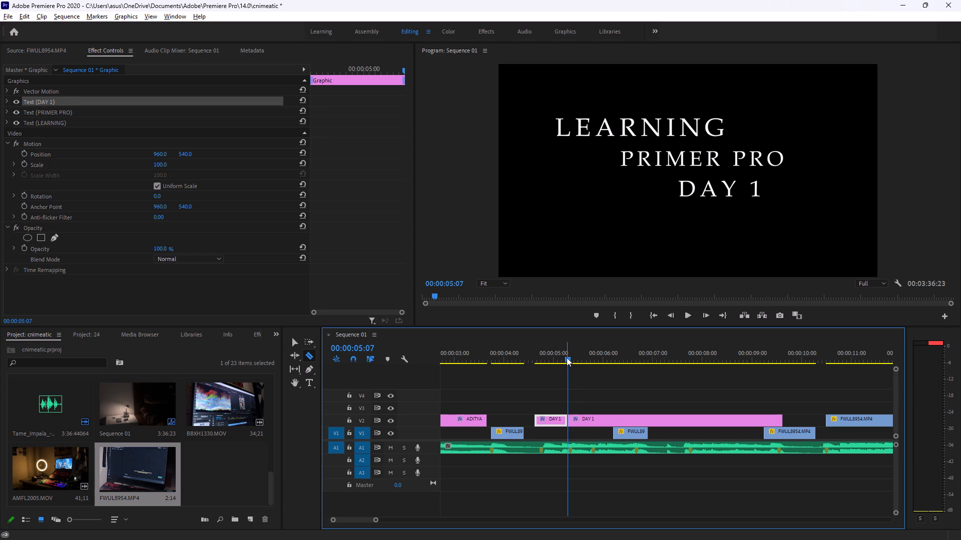
# Undo the title split and the preceding text edits until the V2 graphic contains only the LEARNING line.
pyautogui.moveTo(568, 356); pyautogui.dragTo(611, 360)
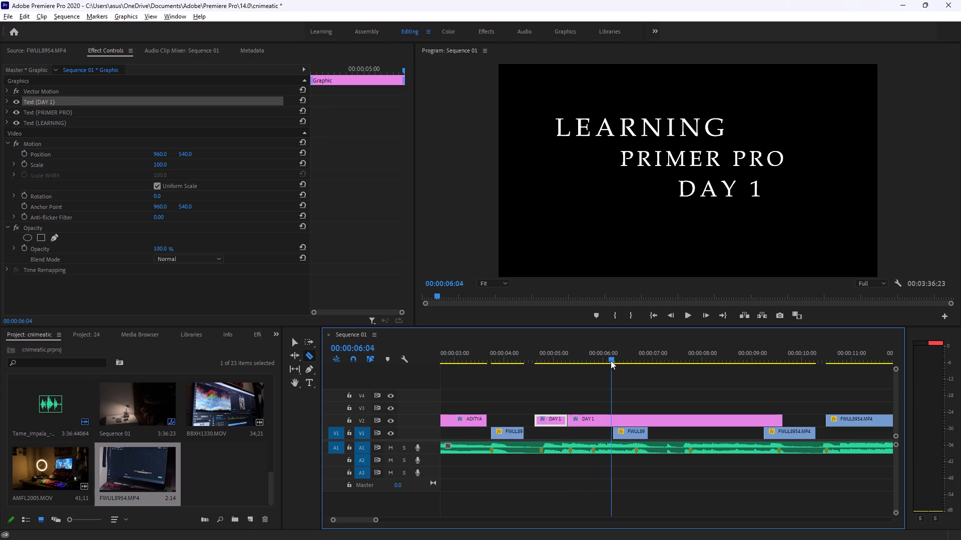
pyautogui.moveTo(611, 360); pyautogui.dragTo(544, 357)
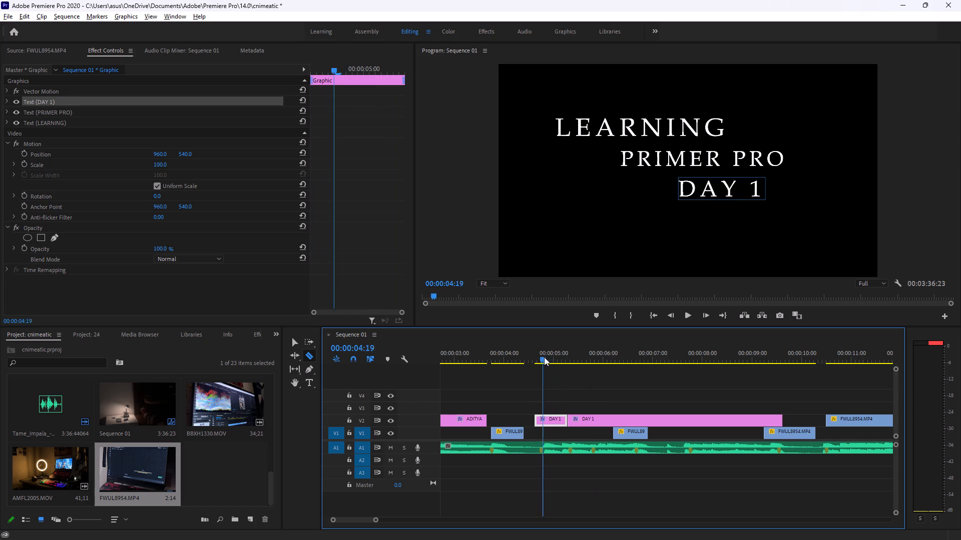
pyautogui.moveTo(544, 357); pyautogui.dragTo(539, 360)
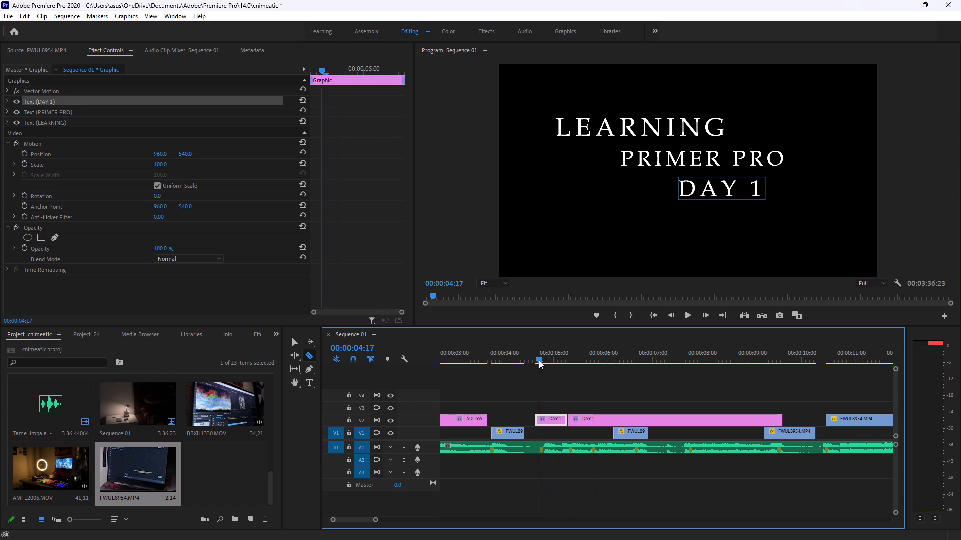
pyautogui.moveTo(539, 360); pyautogui.dragTo(544, 361)
pyautogui.hotkey('ctrl', 'z')
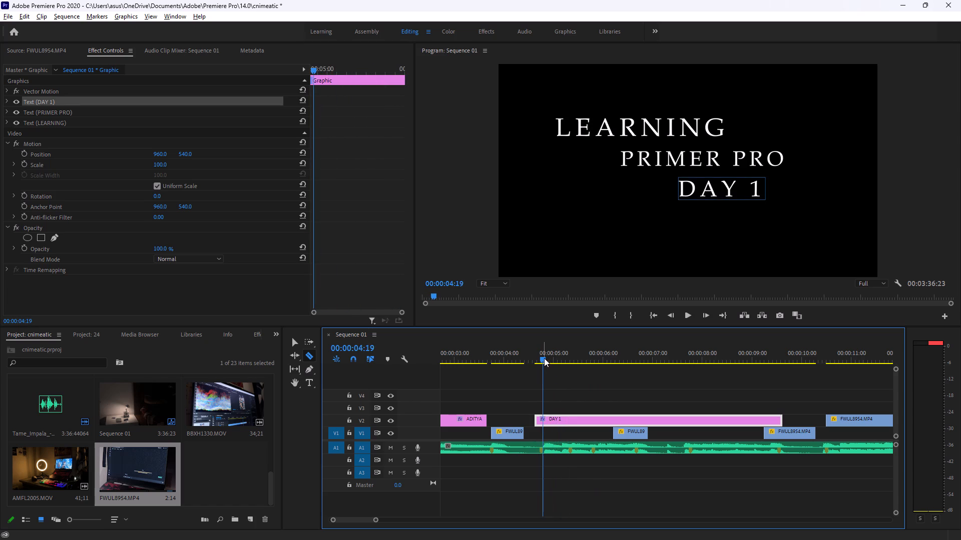
pyautogui.hotkey('ctrl', 'z')
pyautogui.hotkey('ctrl', 'z')
pyautogui.hotkey('ctrl', 'z')
pyautogui.hotkey('ctrl', 'z')
pyautogui.hotkey('ctrl', 'z')
pyautogui.hotkey('ctrl', 'z')
pyautogui.hotkey('ctrl', 'z')
pyautogui.hotkey('ctrl', 'z')
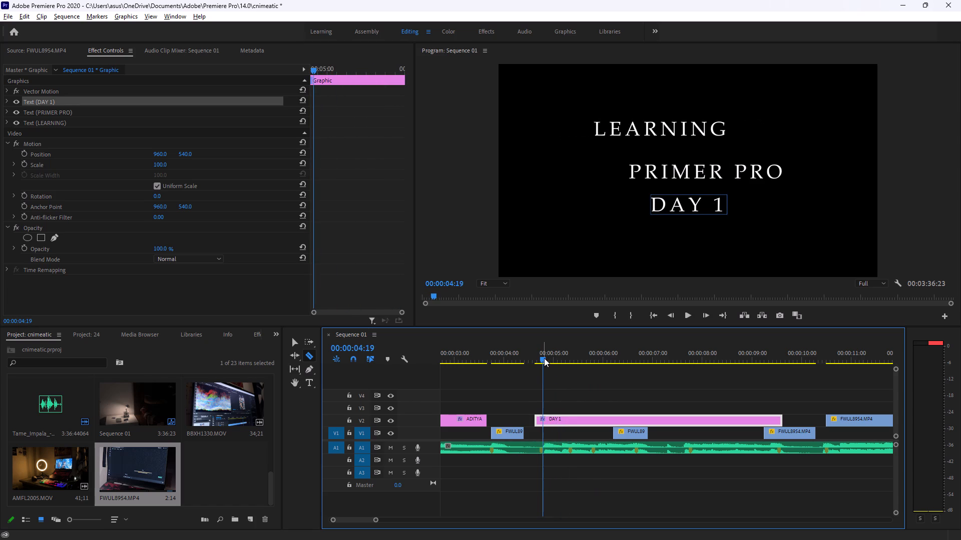
pyautogui.hotkey('ctrl', 'z')
pyautogui.hotkey('ctrl', 'z')
pyautogui.hotkey('ctrl', 'z')
pyautogui.hotkey('ctrl', 'z')
pyautogui.hotkey('ctrl', 'z')
pyautogui.hotkey('ctrl', 'z')
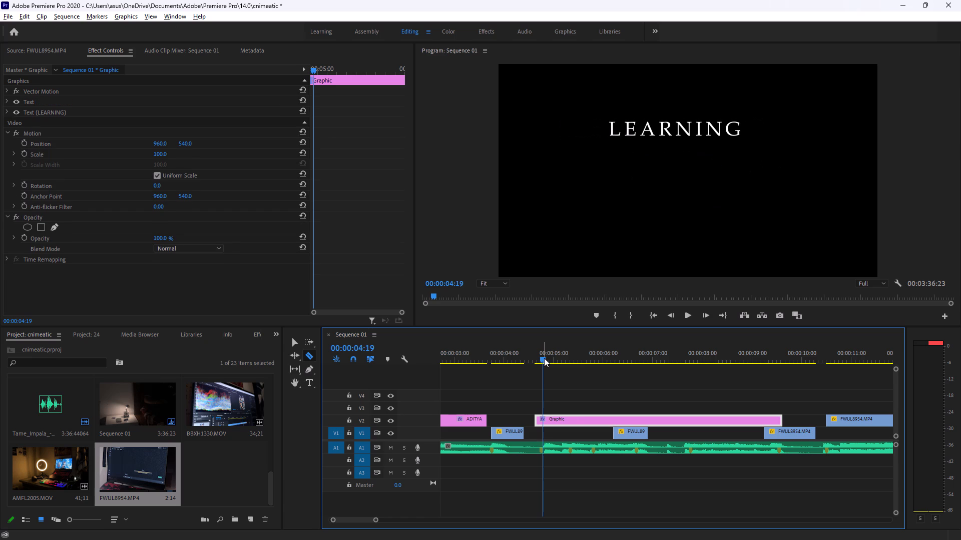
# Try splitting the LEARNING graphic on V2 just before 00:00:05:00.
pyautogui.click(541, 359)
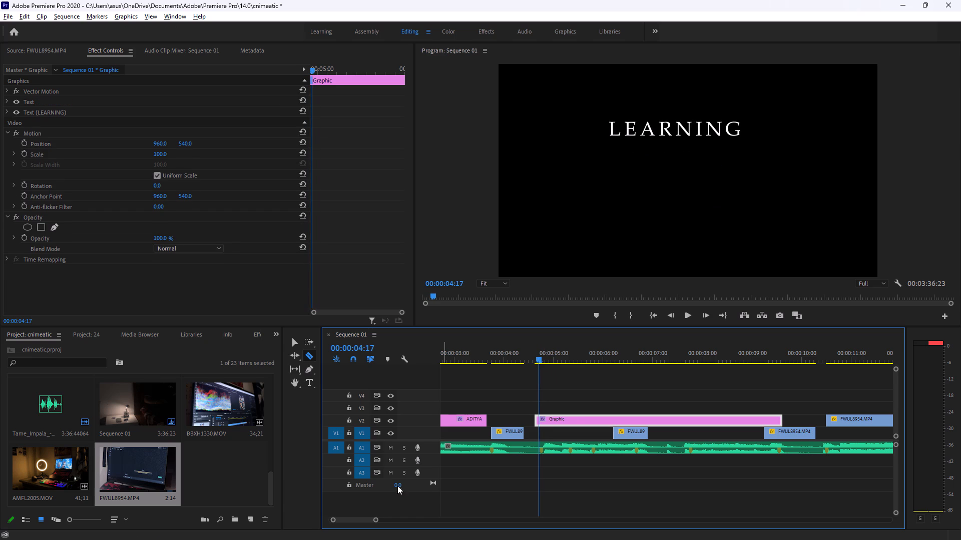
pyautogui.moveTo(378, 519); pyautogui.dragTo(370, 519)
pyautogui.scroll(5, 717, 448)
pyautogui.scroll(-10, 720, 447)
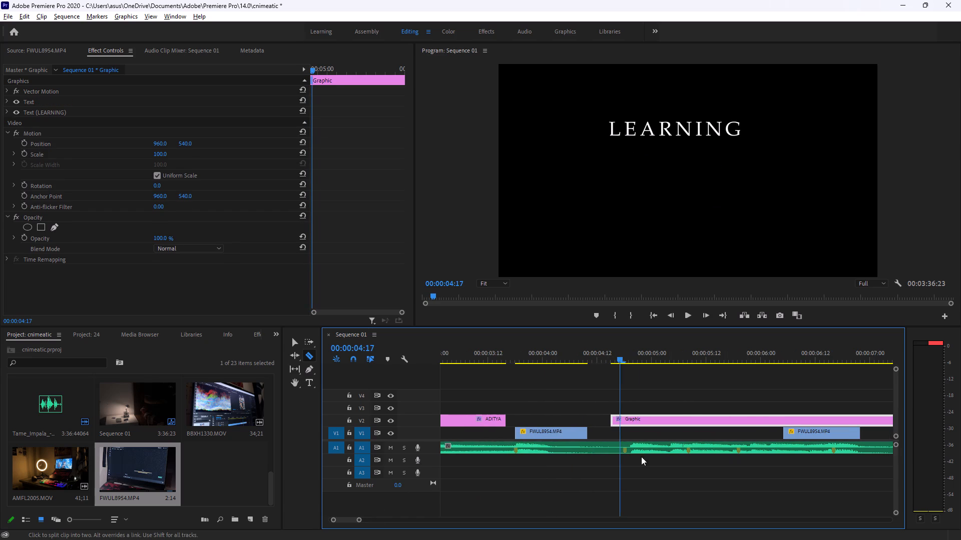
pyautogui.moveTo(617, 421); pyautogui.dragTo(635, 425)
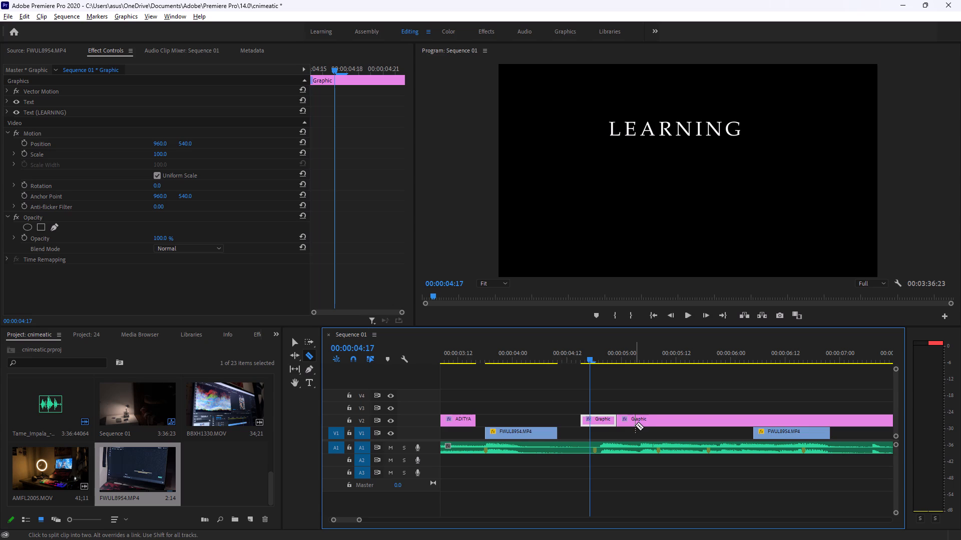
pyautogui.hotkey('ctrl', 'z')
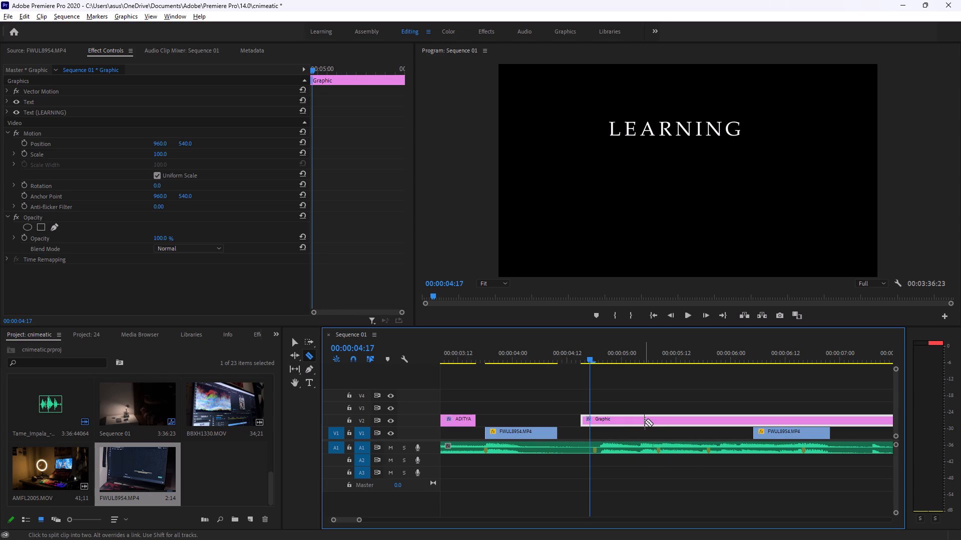
# Copy the LEARNING graphic, move the V2 clip to start at the music marker at 00:00:04:18, and align the playhead there.
pyautogui.hotkey('ctrl', 'c')
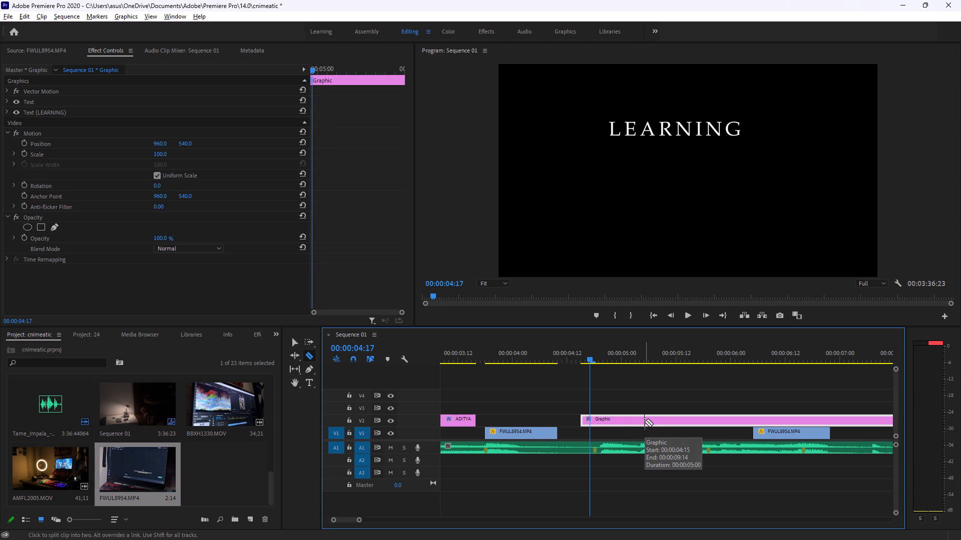
pyautogui.keyDown('ctrl'); pyautogui.click(288, 341); pyautogui.keyUp('ctrl')
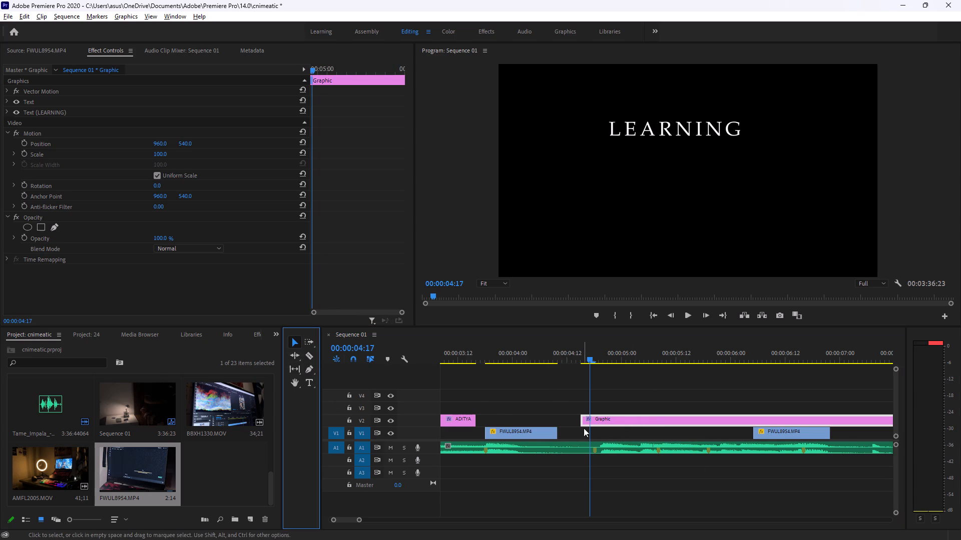
pyautogui.moveTo(612, 420); pyautogui.dragTo(624, 421)
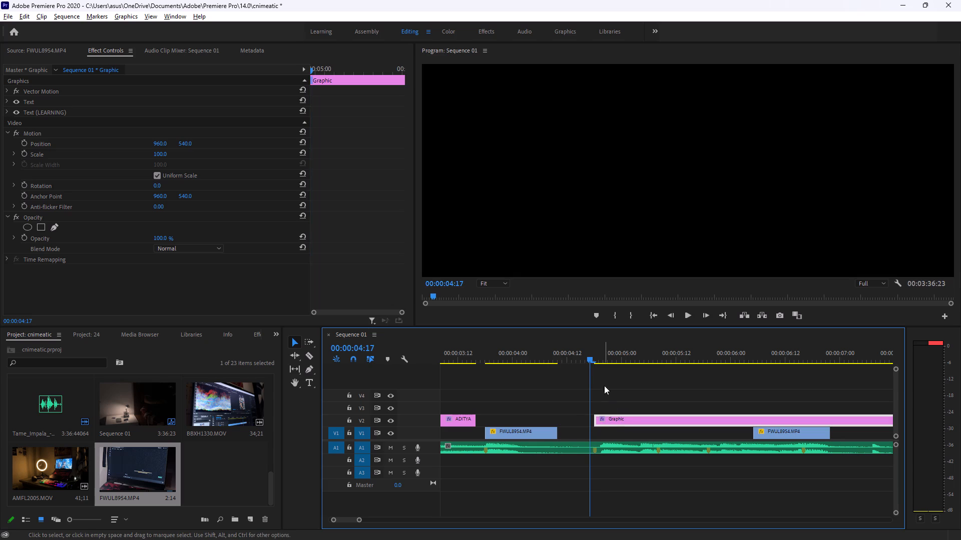
pyautogui.click(607, 416)
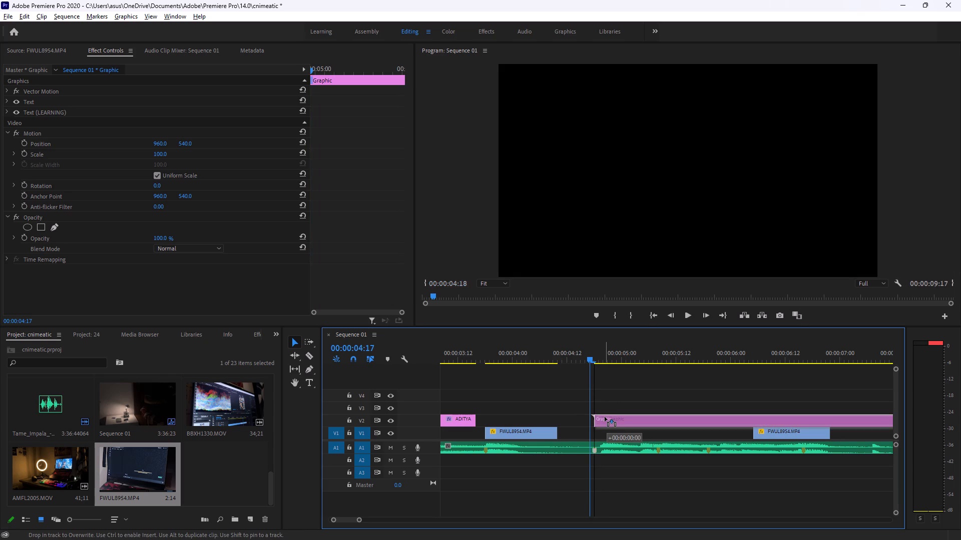
pyautogui.moveTo(590, 360); pyautogui.dragTo(596, 361)
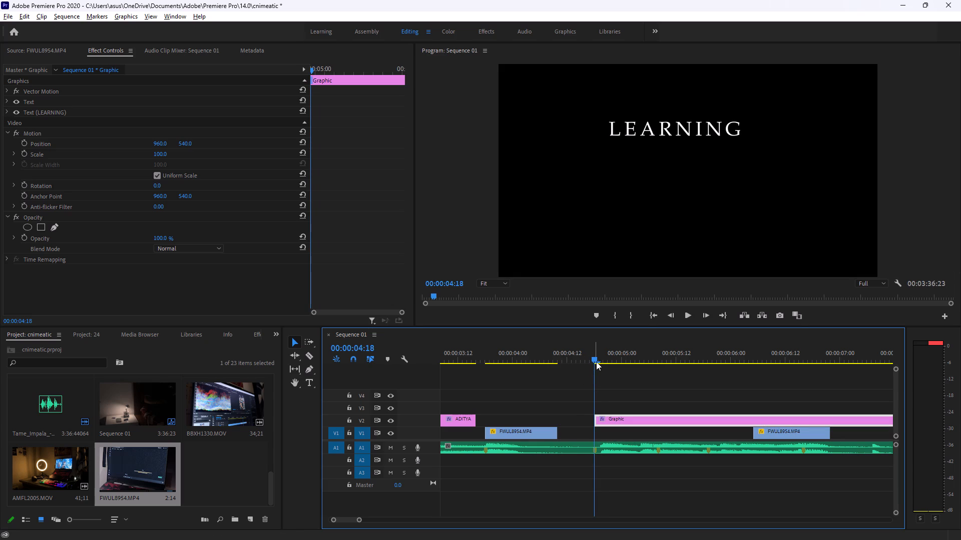
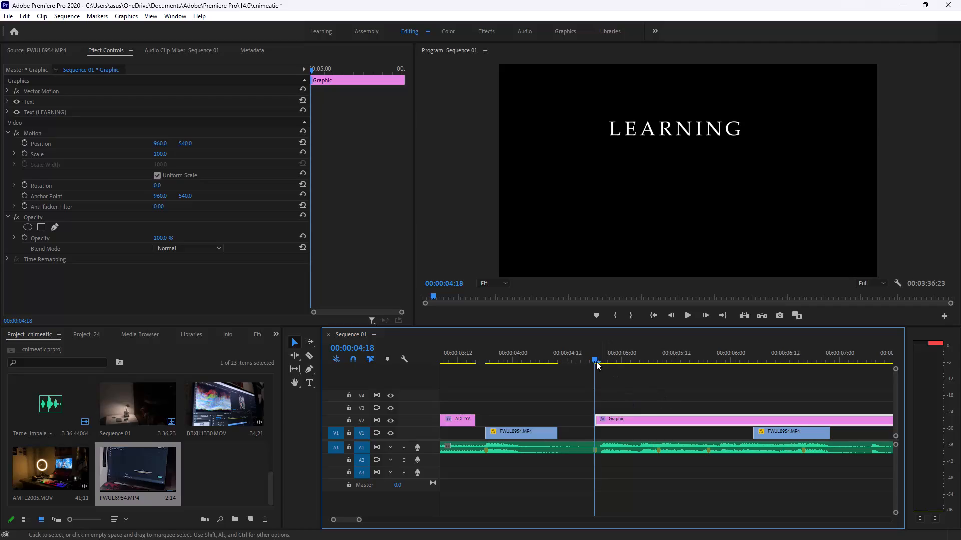
# Split the LEARNING graphic on V2 at the music marker near 00:00:05:08.
pyautogui.moveTo(594, 355); pyautogui.dragTo(650, 368)
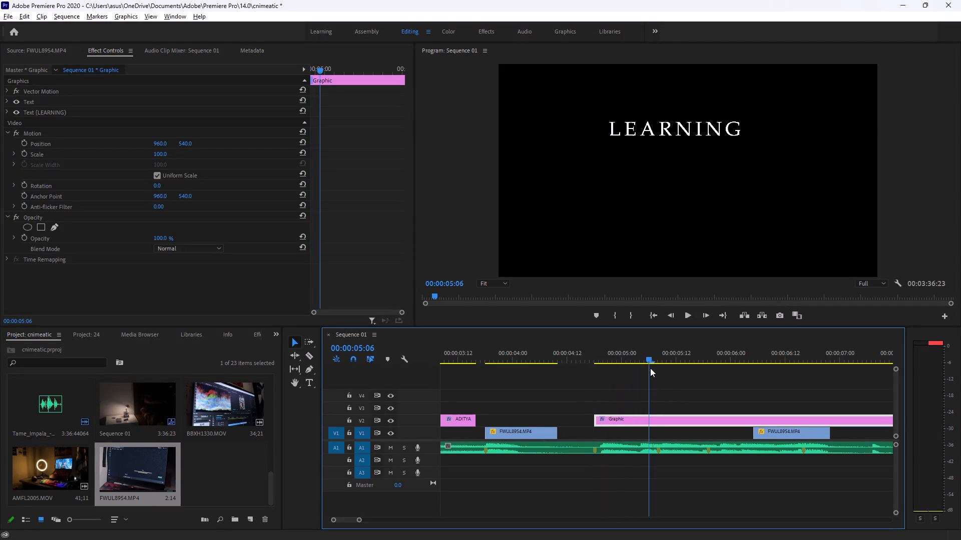
pyautogui.moveTo(650, 368); pyautogui.dragTo(657, 369)
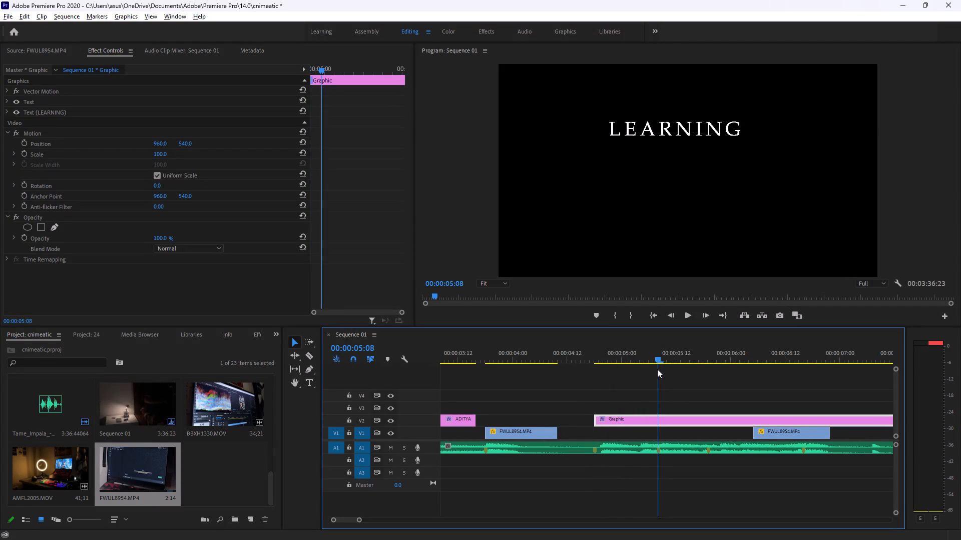
pyautogui.moveTo(657, 369); pyautogui.dragTo(655, 367)
pyautogui.press('c')
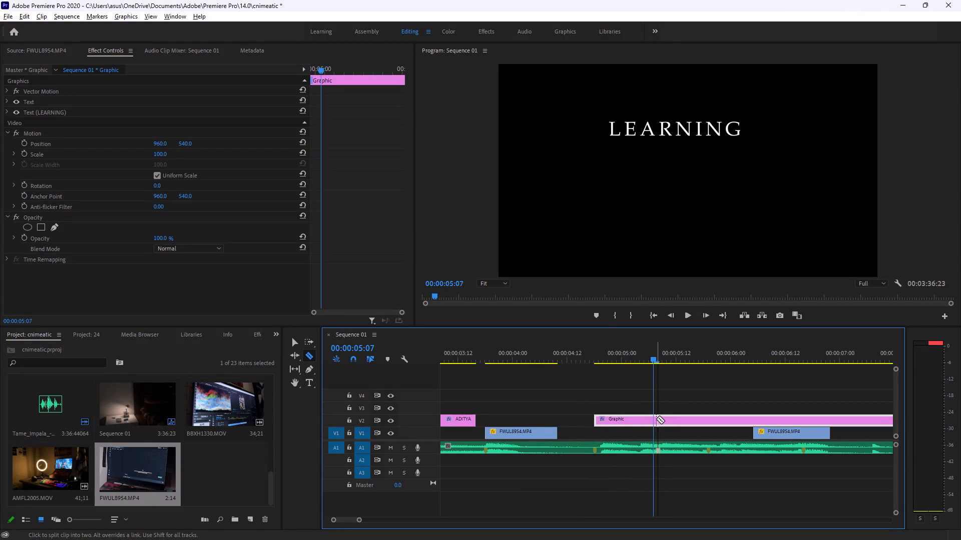
pyautogui.click(658, 418)
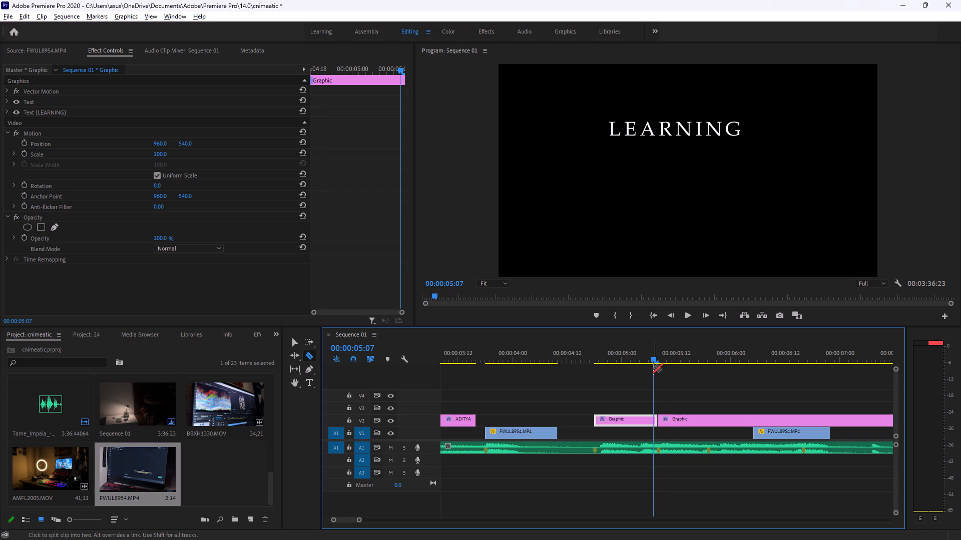
pyautogui.click(653, 353)
# Replace the text in the second LEARNING graphic on V2 with PRIMER PRO.
pyautogui.scroll(3, 570, 413)
pyautogui.scroll(-12, 567, 418)
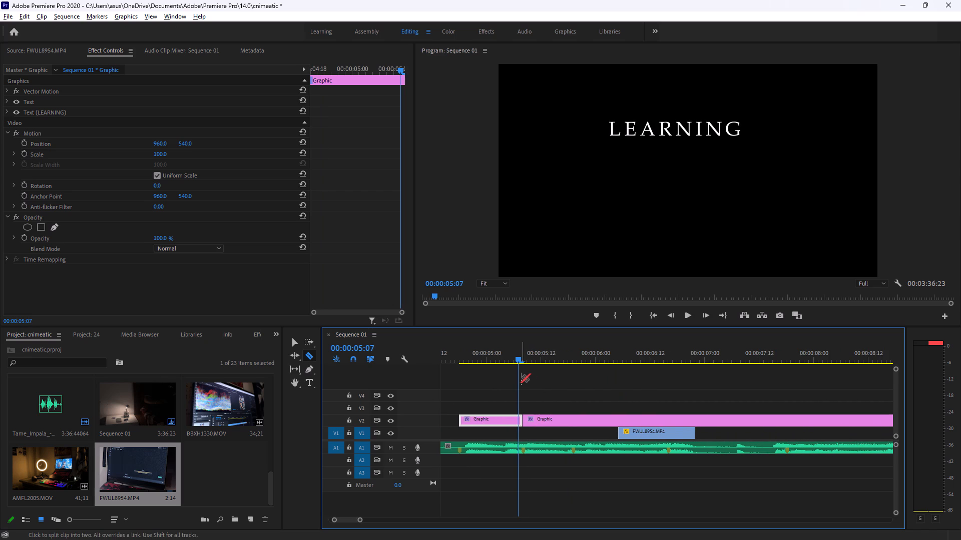
pyautogui.press('v')
pyautogui.moveTo(519, 357); pyautogui.dragTo(533, 363)
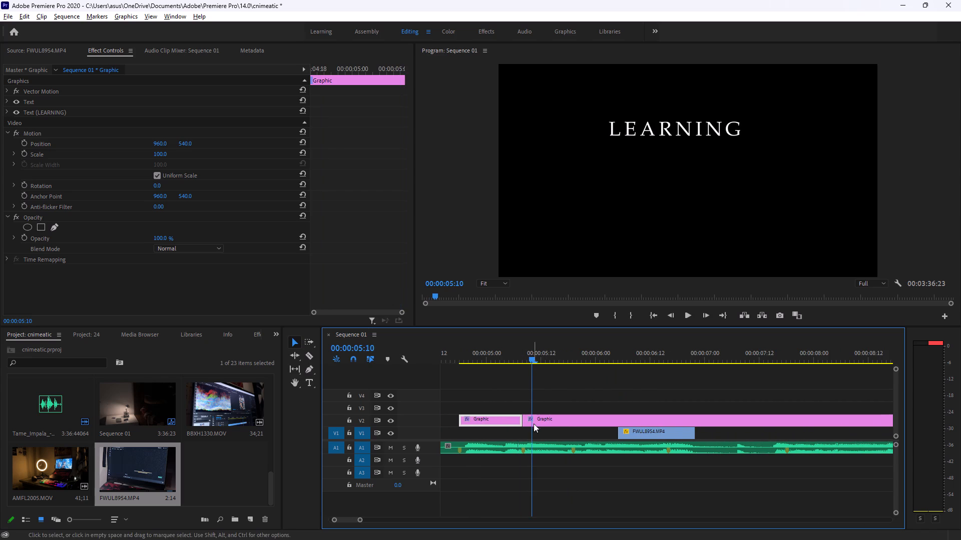
pyautogui.click(537, 418)
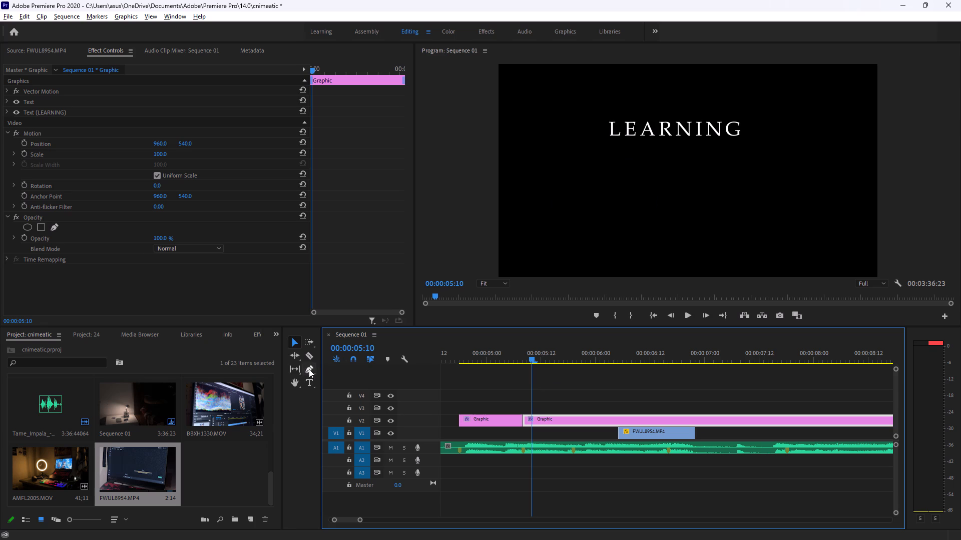
pyautogui.doubleClick(643, 130)
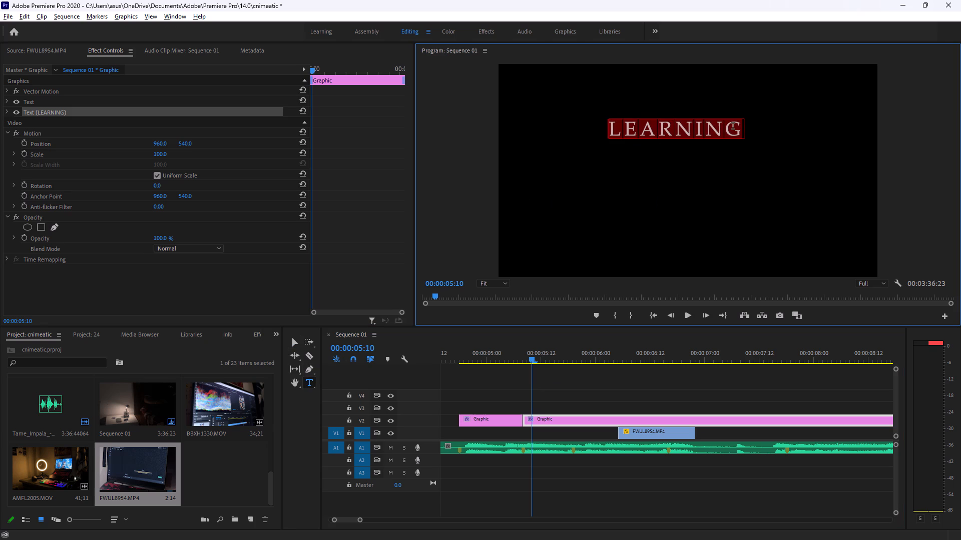
pyautogui.press('BackSpace')
pyautogui.write('PRIMER')
pyautogui.press('space')
pyautogui.write('PRO')
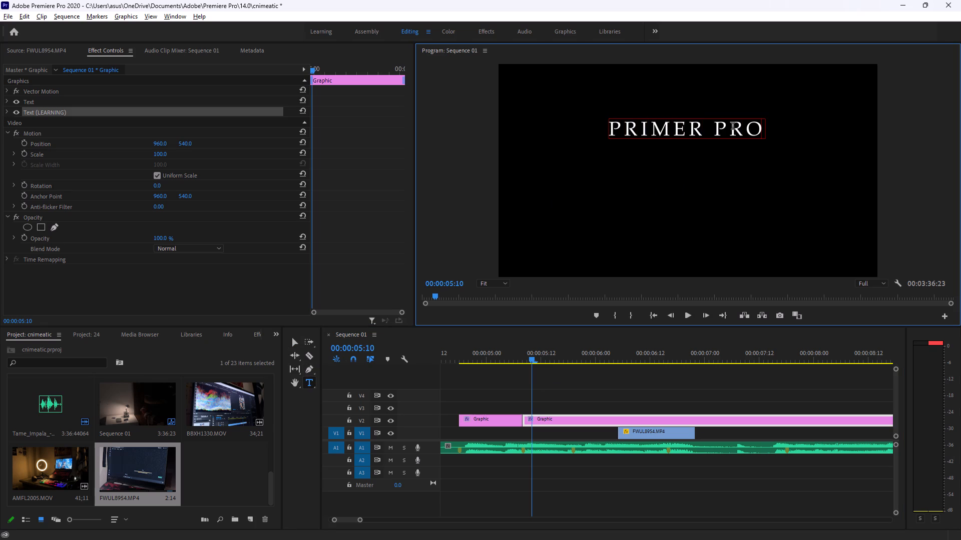
pyautogui.press('v')
pyautogui.press('BackSpace')
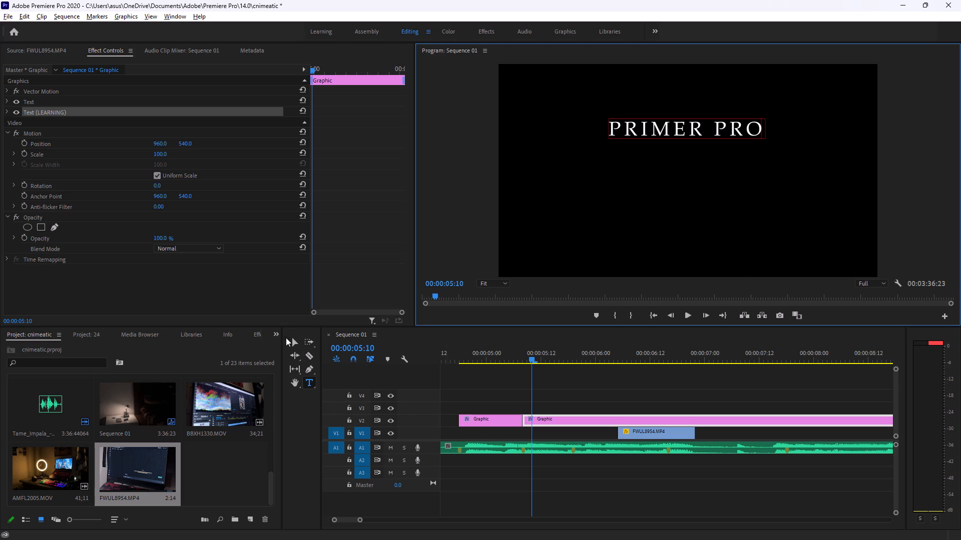
pyautogui.click(294, 342)
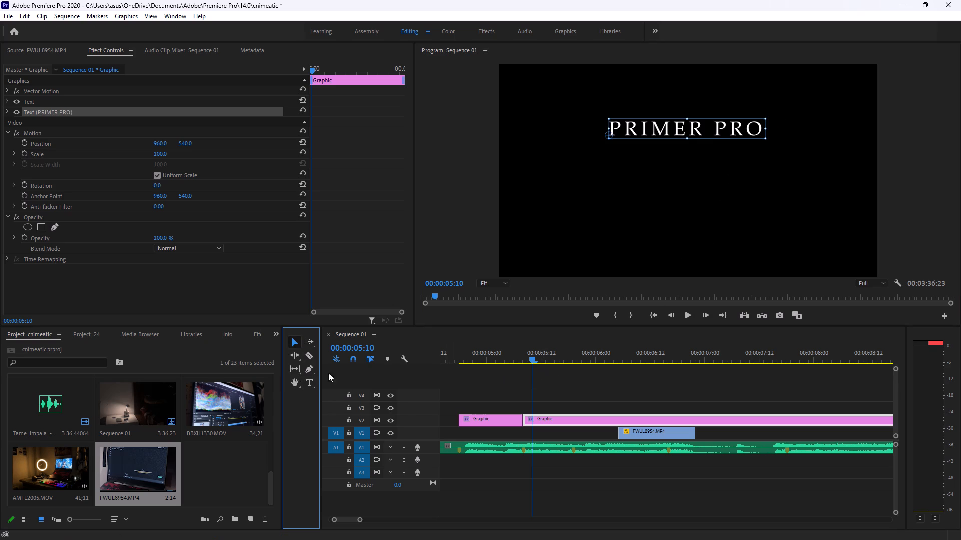
# Split the PRIMER PRO graphic on V2 at the music marker at 00:00:05:19.
pyautogui.click(308, 357)
pyautogui.moveTo(532, 358); pyautogui.dragTo(550, 361)
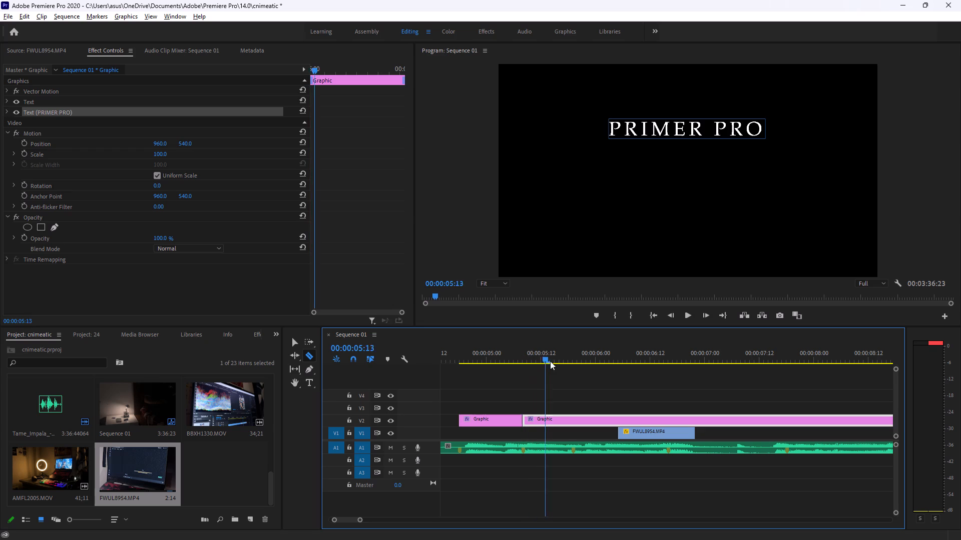
pyautogui.moveTo(550, 361); pyautogui.dragTo(572, 366)
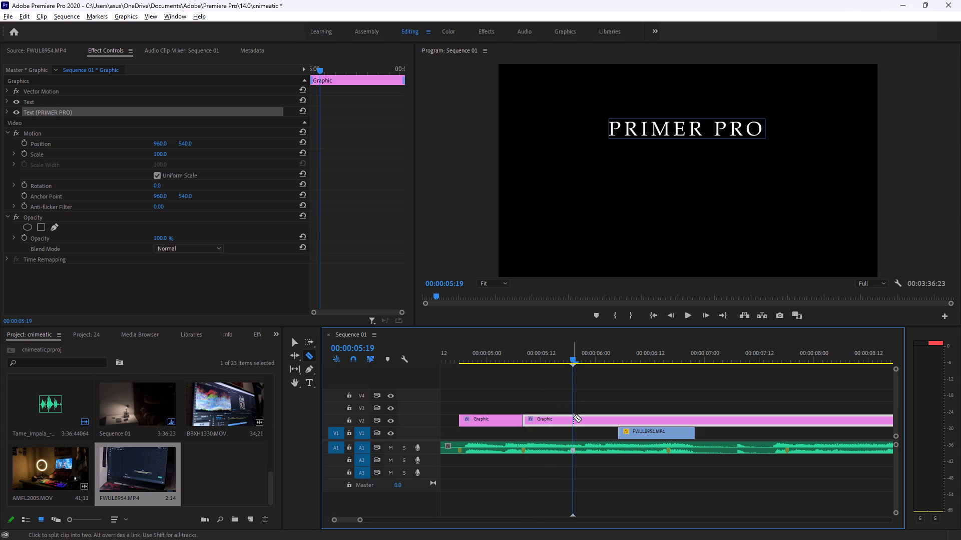
pyautogui.click(573, 419)
pyautogui.press('b')
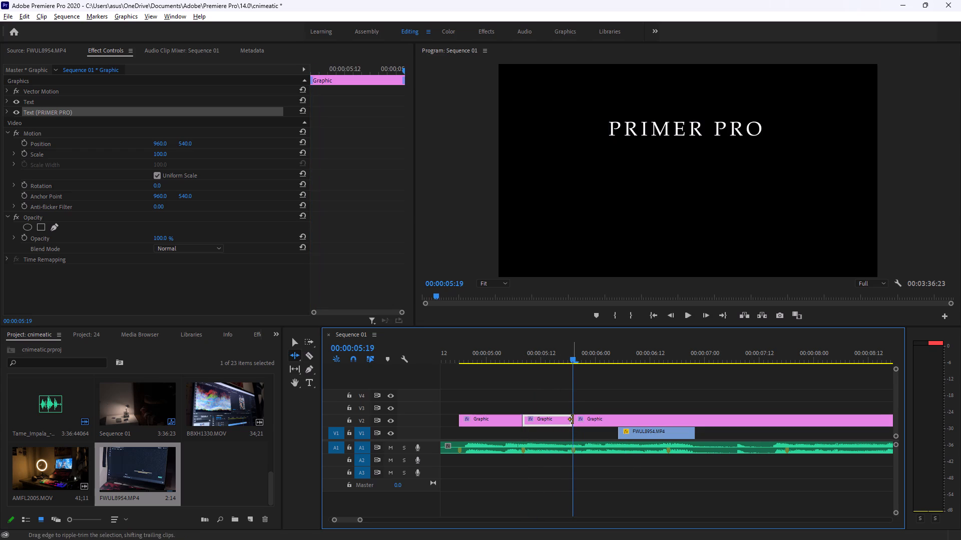
pyautogui.click(297, 341)
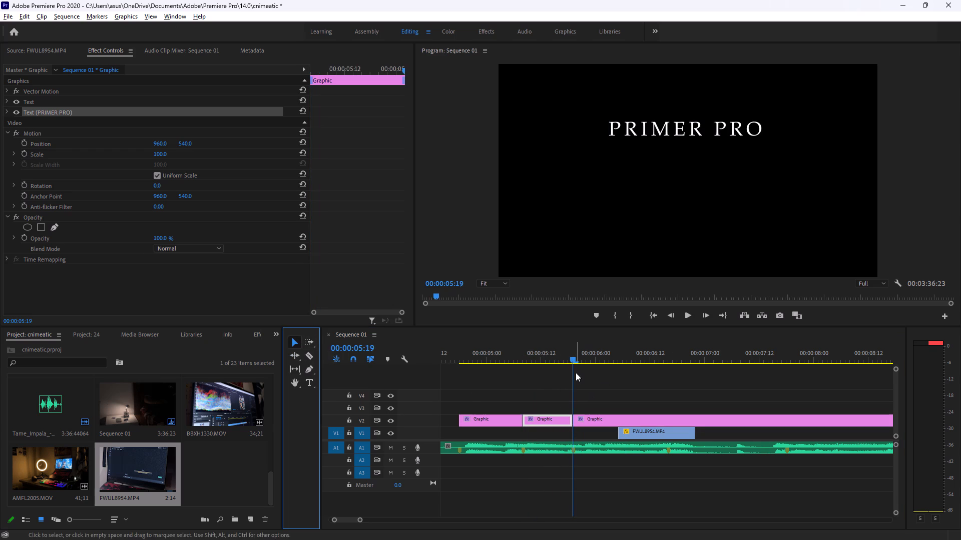
# Review the LEARNING and PRIMER PRO titles against the music by scrubbing and playing from about 00:00:04:16.
pyautogui.moveTo(571, 360); pyautogui.dragTo(649, 377)
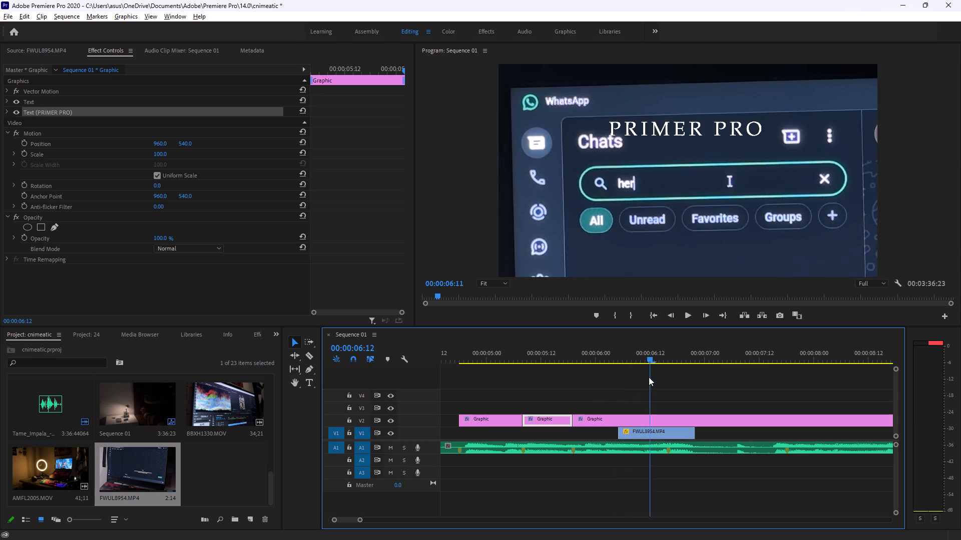
pyautogui.moveTo(649, 377); pyautogui.dragTo(475, 353)
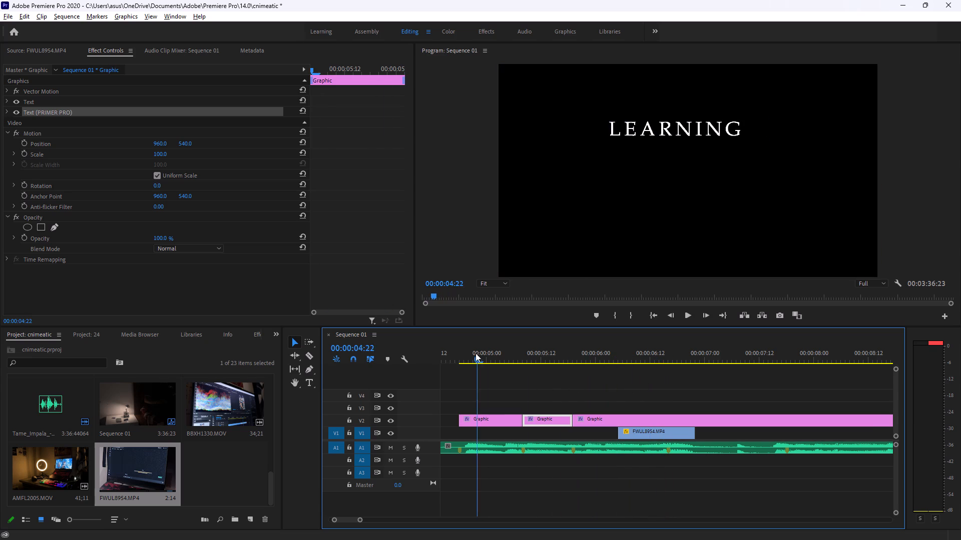
pyautogui.moveTo(475, 353); pyautogui.dragTo(547, 362)
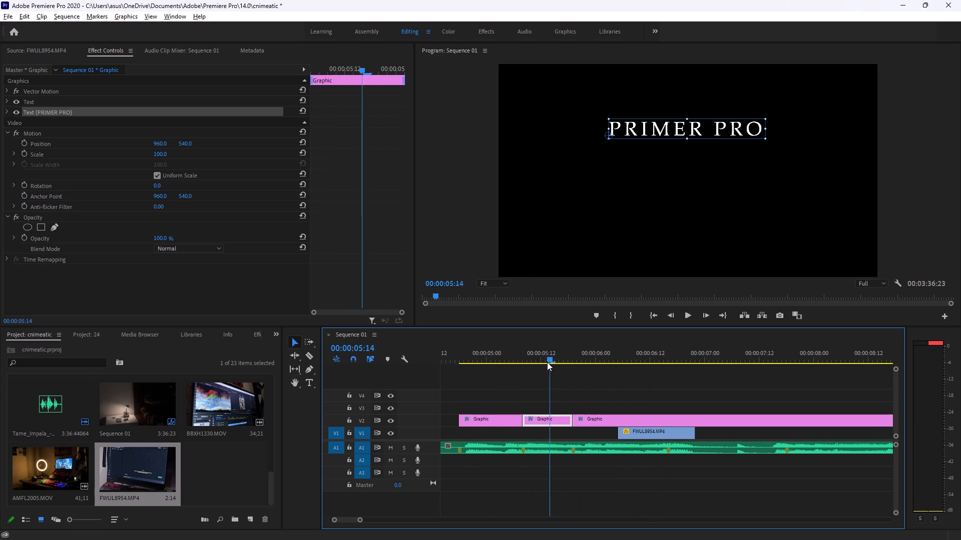
pyautogui.moveTo(547, 362); pyautogui.dragTo(472, 349)
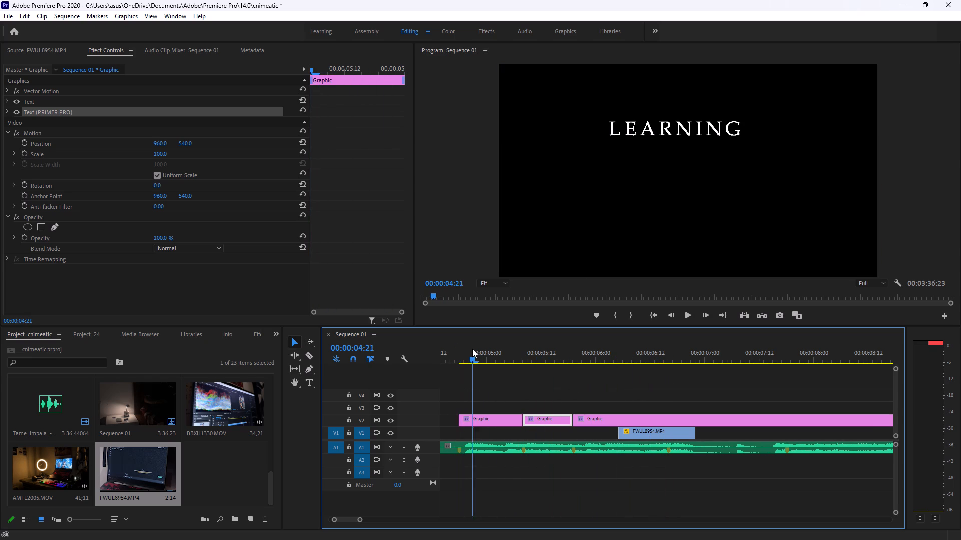
pyautogui.moveTo(472, 349); pyautogui.dragTo(450, 341)
pyautogui.press('space')
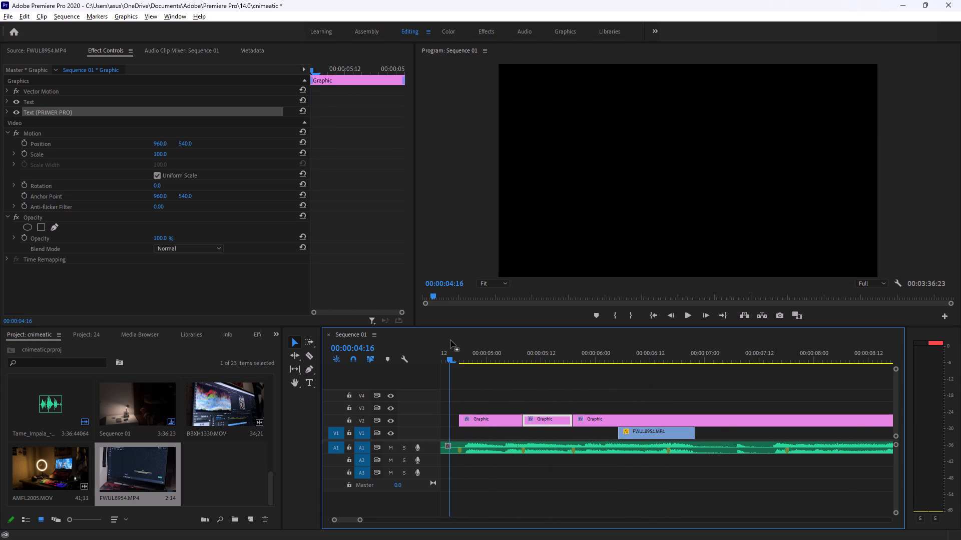
pyautogui.press('space')
pyautogui.press('space')
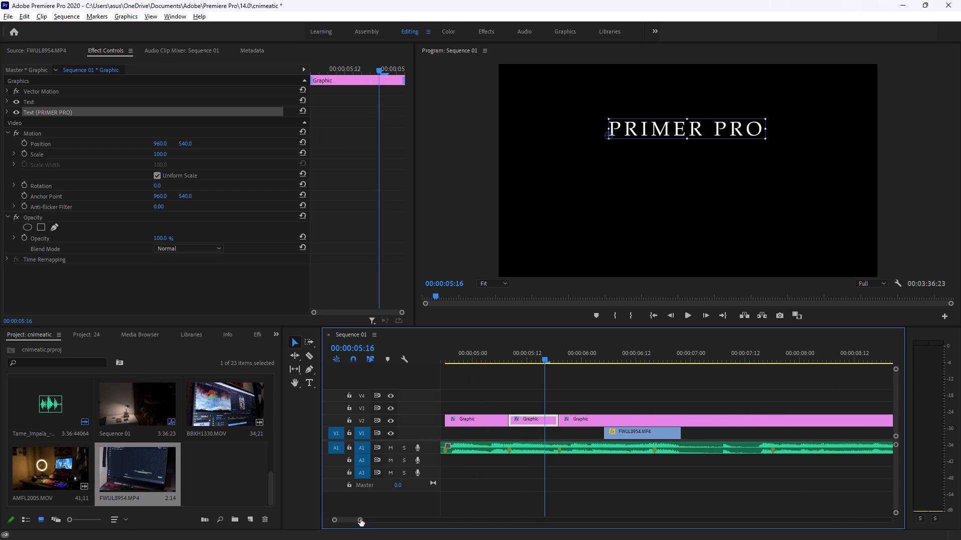
pyautogui.moveTo(360, 519); pyautogui.dragTo(405, 526)
pyautogui.moveTo(544, 355); pyautogui.dragTo(526, 348)
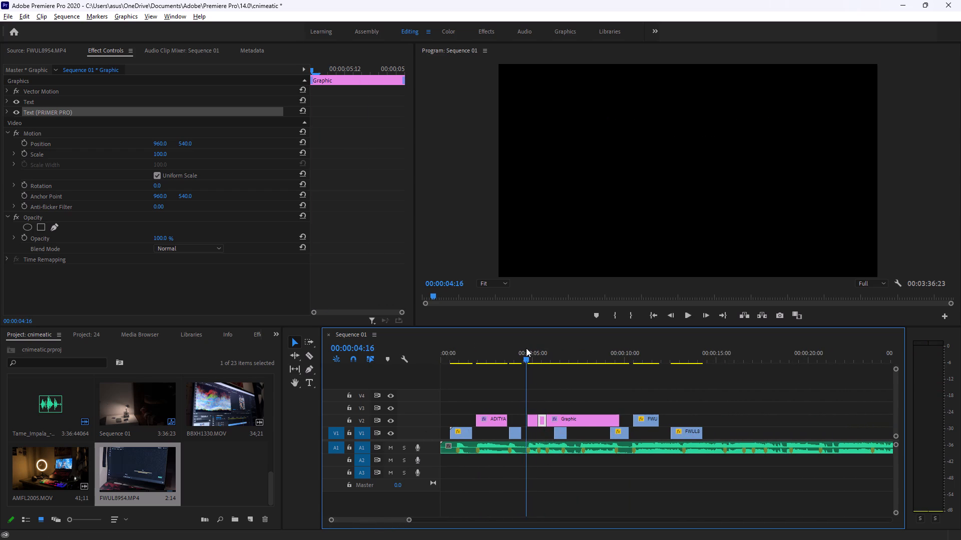
pyautogui.moveTo(526, 348); pyautogui.dragTo(525, 347)
pyautogui.press('space')
pyautogui.press('space')
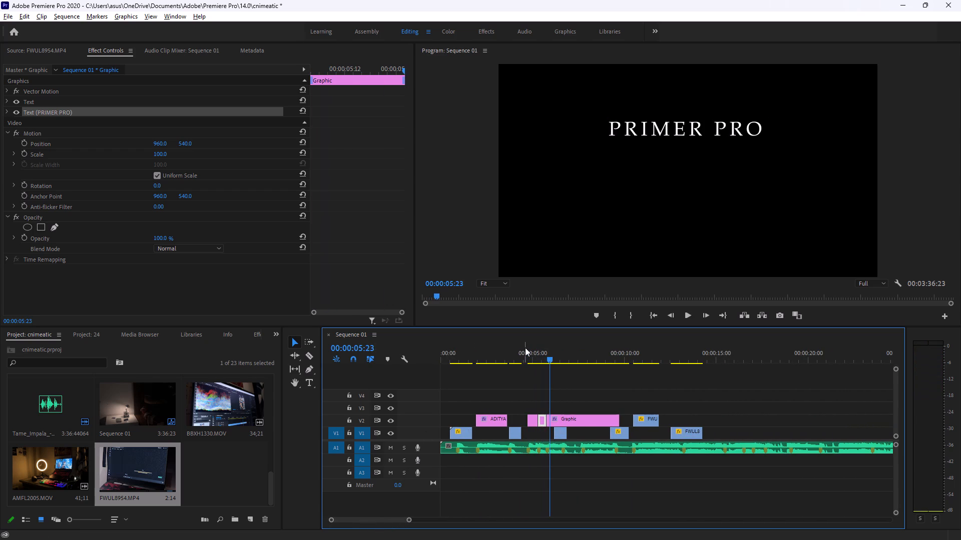
pyautogui.click(549, 370)
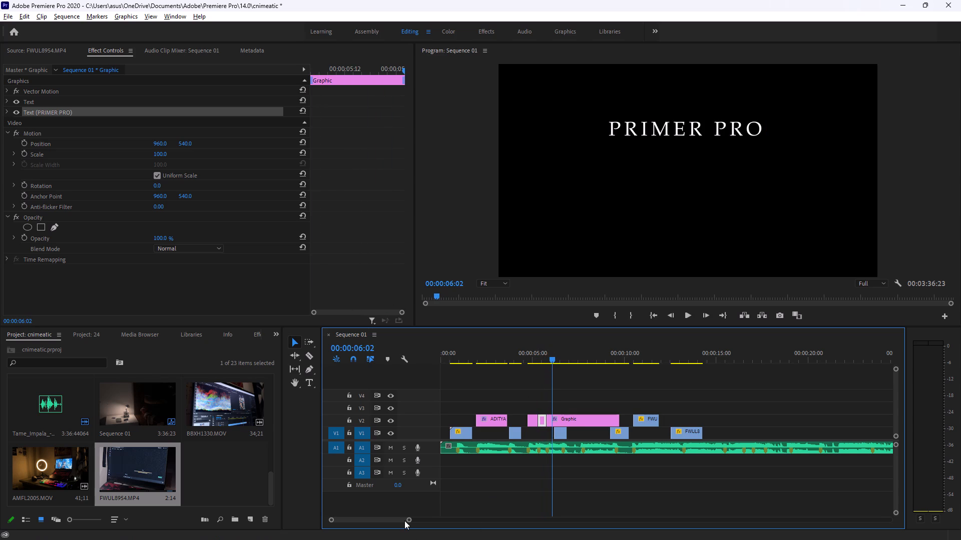
# Split the last PRIMER PRO graphic on V2 at 00:00:06:04, by the start of the FWUL8954.MP4 clip on V1.
pyautogui.moveTo(408, 519); pyautogui.dragTo(385, 521)
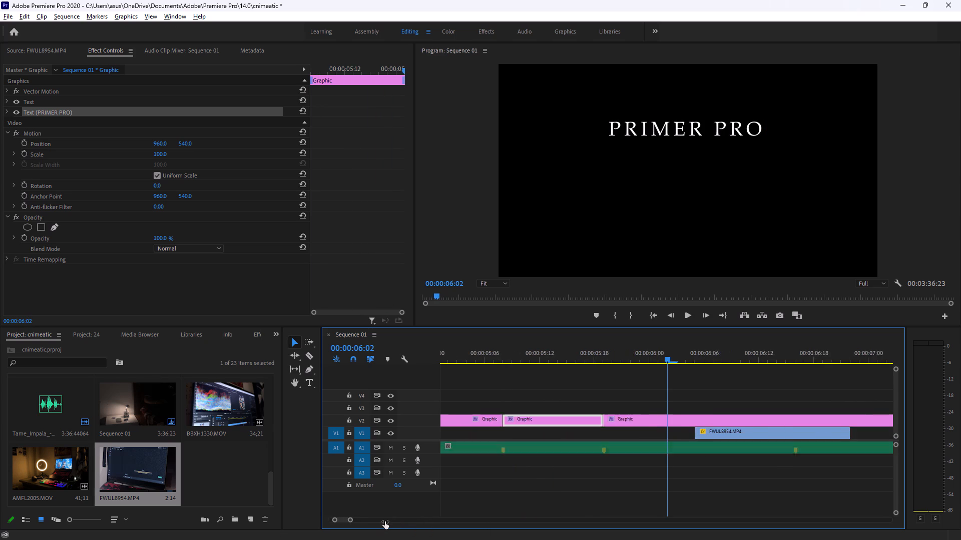
pyautogui.moveTo(385, 521); pyautogui.dragTo(390, 522)
pyautogui.scroll(3, 690, 373)
pyautogui.scroll(-4, 690, 374)
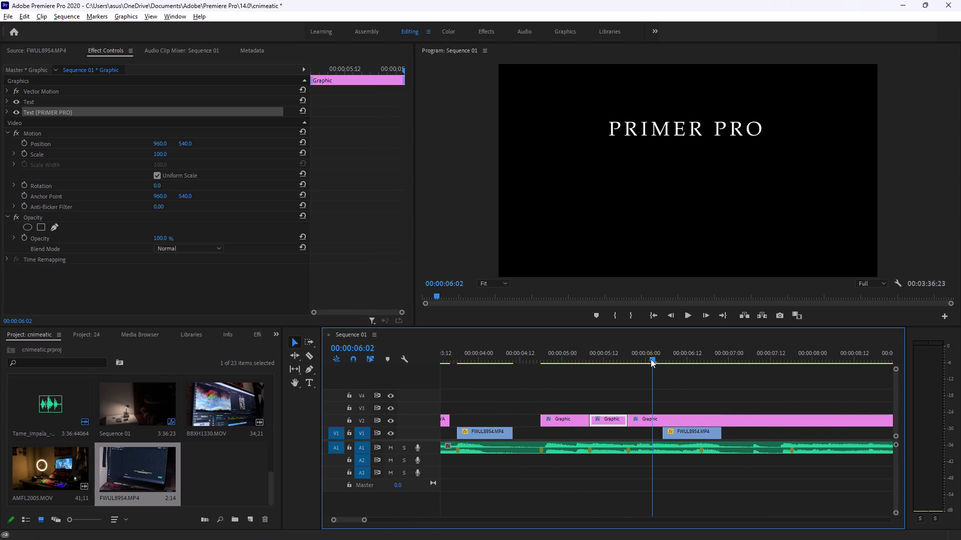
pyautogui.moveTo(650, 359); pyautogui.dragTo(661, 361)
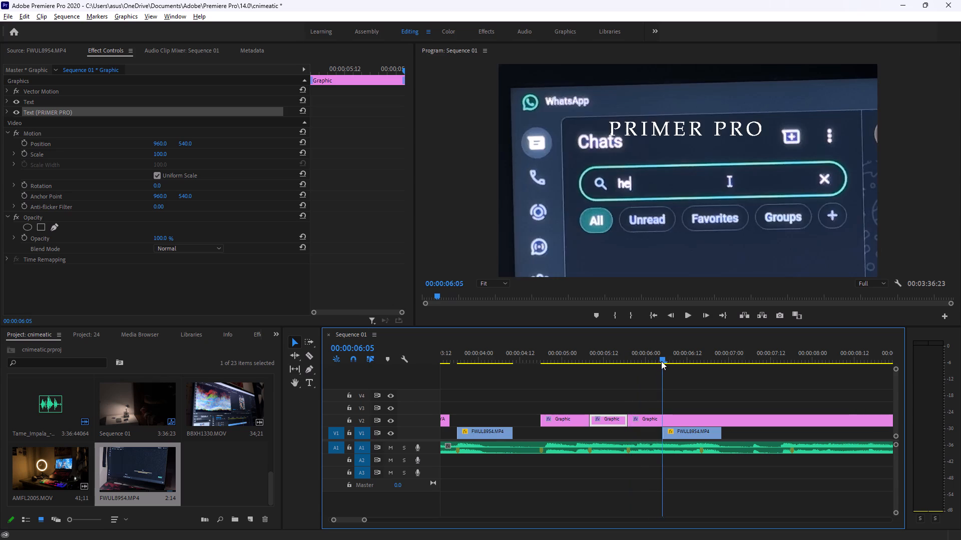
pyautogui.moveTo(661, 361); pyautogui.dragTo(658, 362)
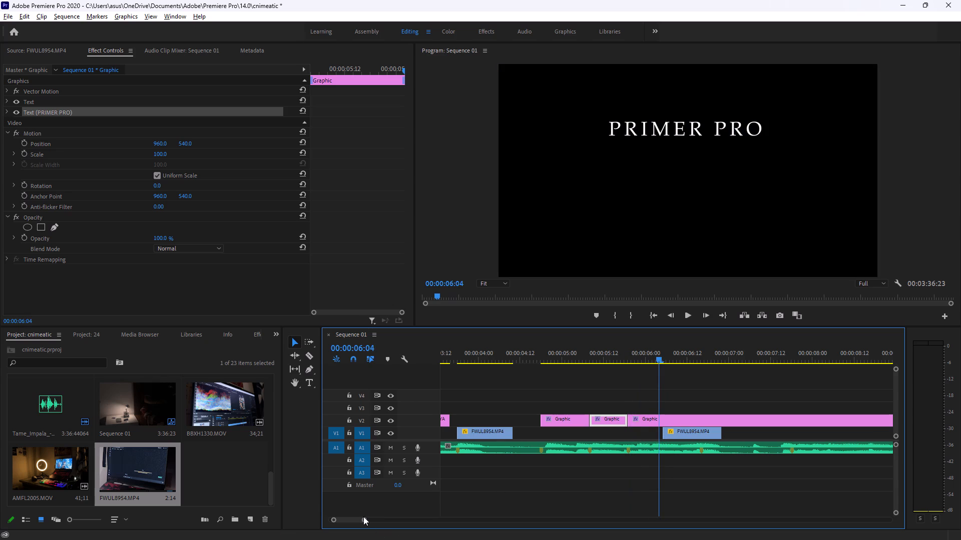
pyautogui.moveTo(363, 516); pyautogui.dragTo(379, 523)
pyautogui.moveTo(365, 519); pyautogui.dragTo(377, 522)
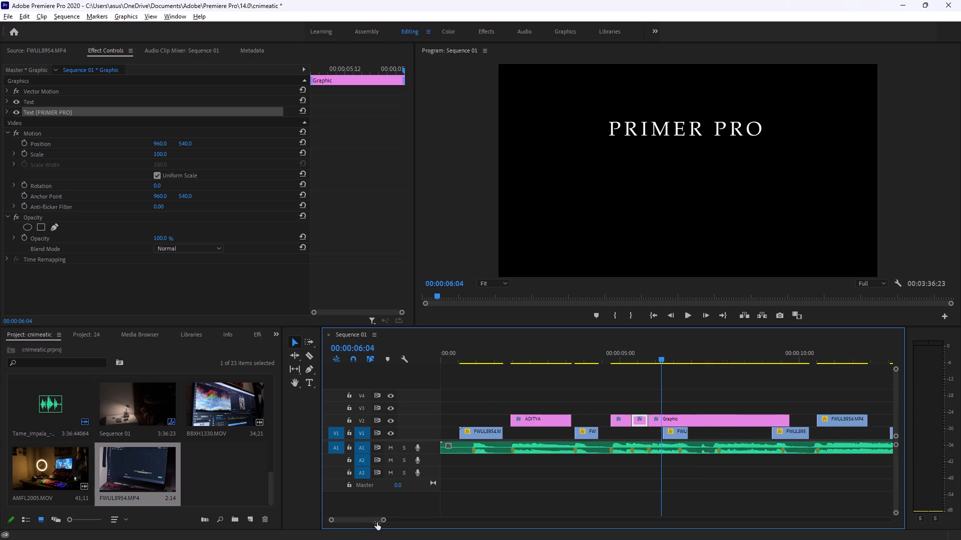
pyautogui.moveTo(377, 522); pyautogui.dragTo(383, 524)
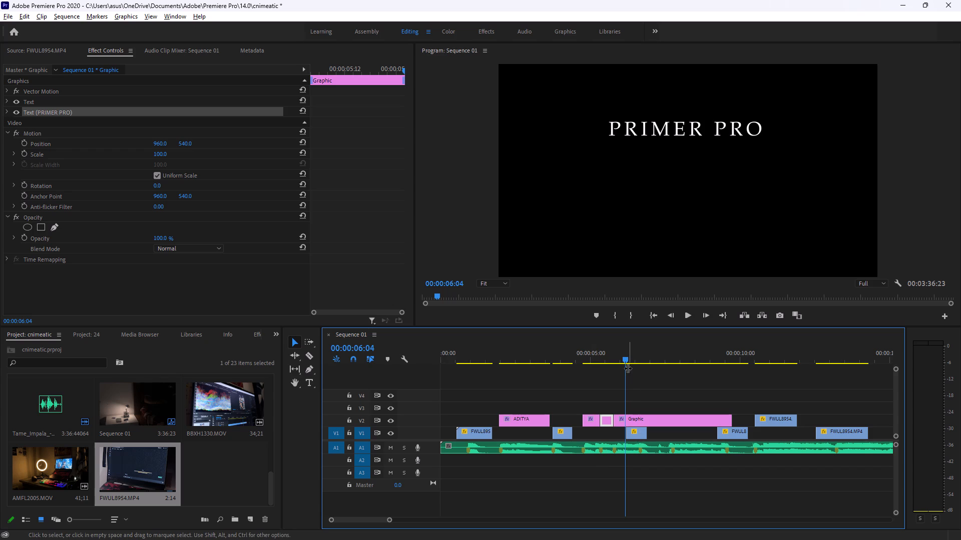
pyautogui.press('c')
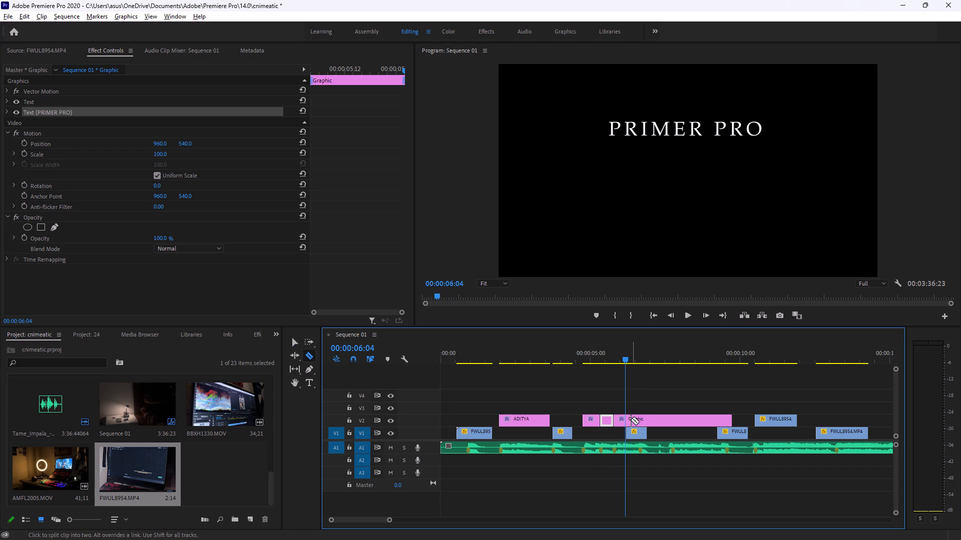
pyautogui.click(626, 420)
pyautogui.press('v')
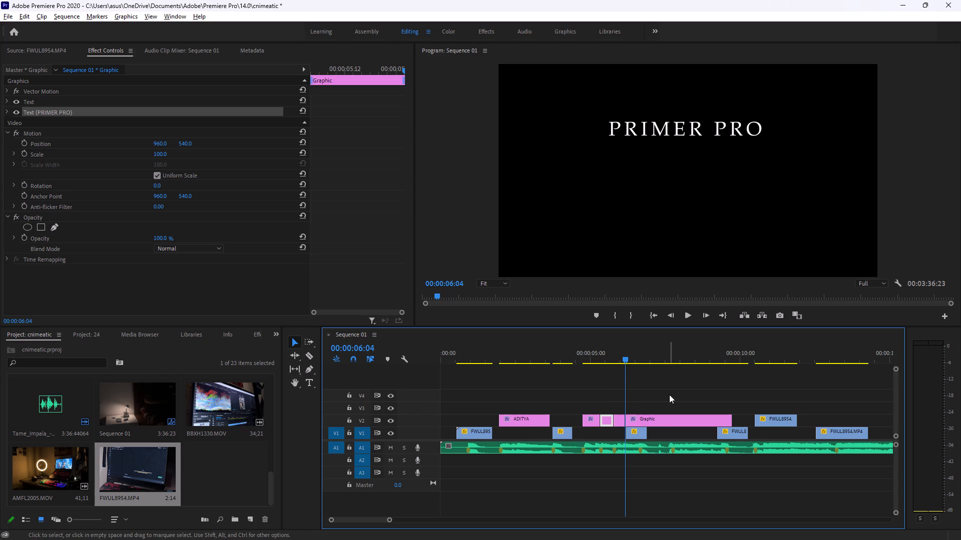
# Replace the PRIMER PRO text with DAY 1 in the last graphic on V2, which starts at 00:00:06:04.
pyautogui.click(620, 423)
pyautogui.doubleClick(694, 127)
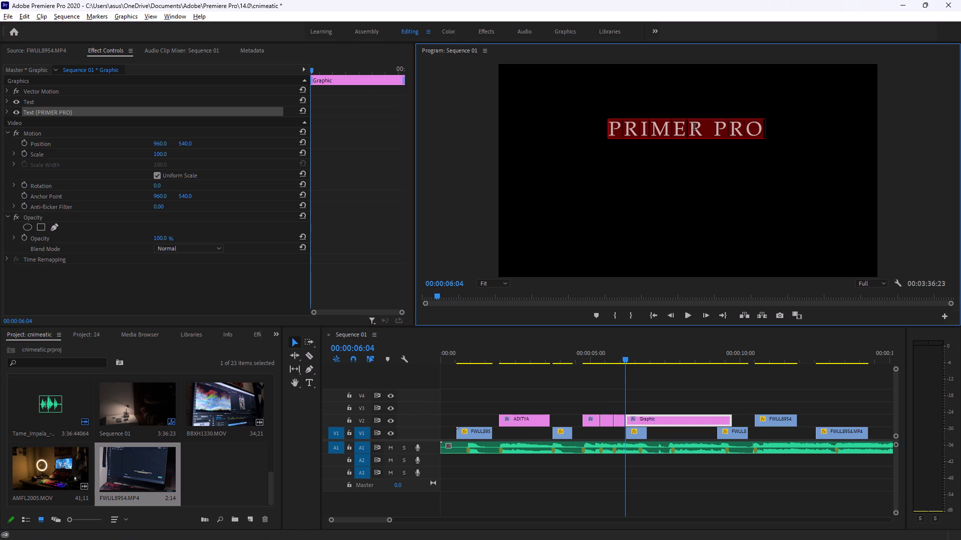
pyautogui.press('BackSpace')
pyautogui.write('DA')
pyautogui.press('y')
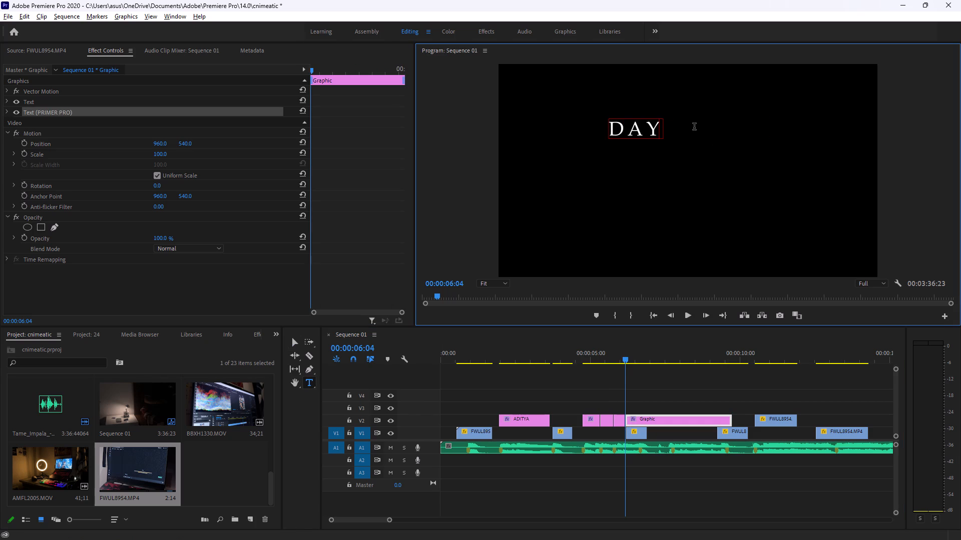
pyautogui.press('space')
pyautogui.write('1')
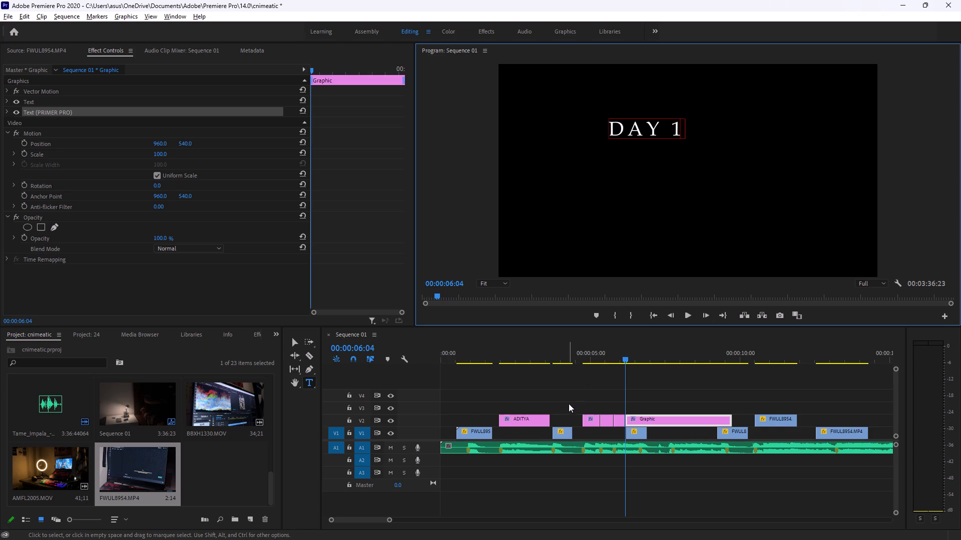
pyautogui.click(292, 345)
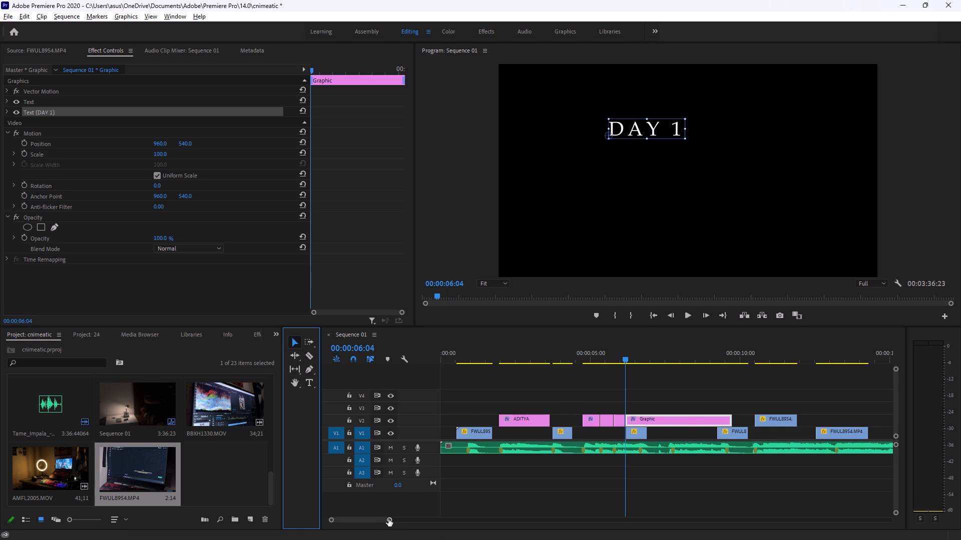
# Enlarge the LEARNING title in the frame and shift it left of its original position.
pyautogui.moveTo(388, 519); pyautogui.dragTo(379, 519)
pyautogui.scroll(4, 689, 442)
pyautogui.scroll(-4, 690, 441)
pyautogui.moveTo(664, 357); pyautogui.dragTo(586, 355)
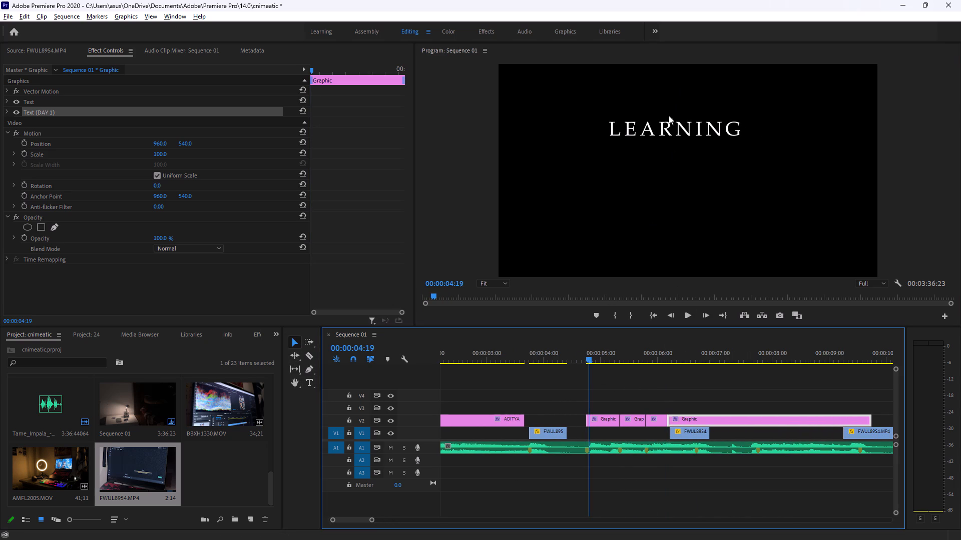
pyautogui.click(669, 124)
pyautogui.moveTo(745, 130); pyautogui.dragTo(757, 131)
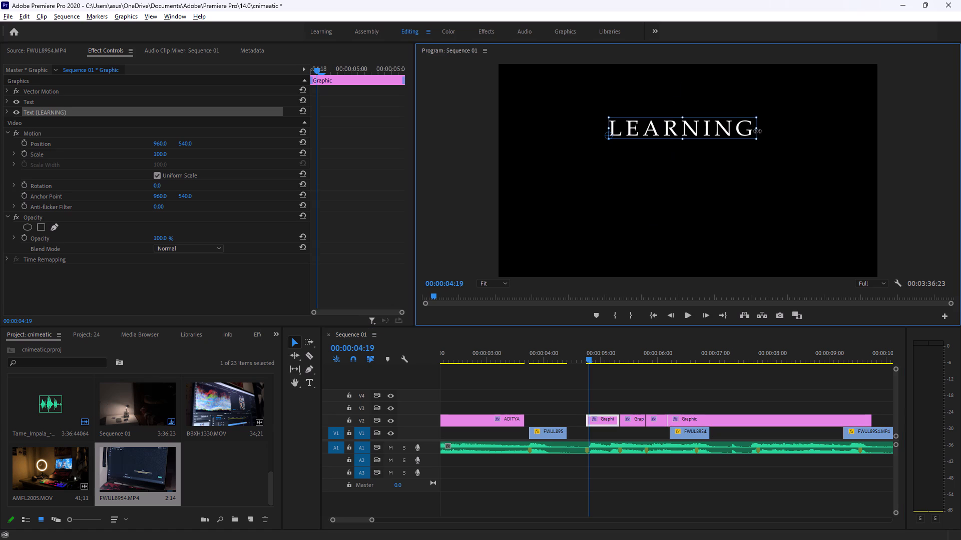
pyautogui.moveTo(757, 131); pyautogui.dragTo(775, 132)
pyautogui.moveTo(723, 125); pyautogui.dragTo(714, 125)
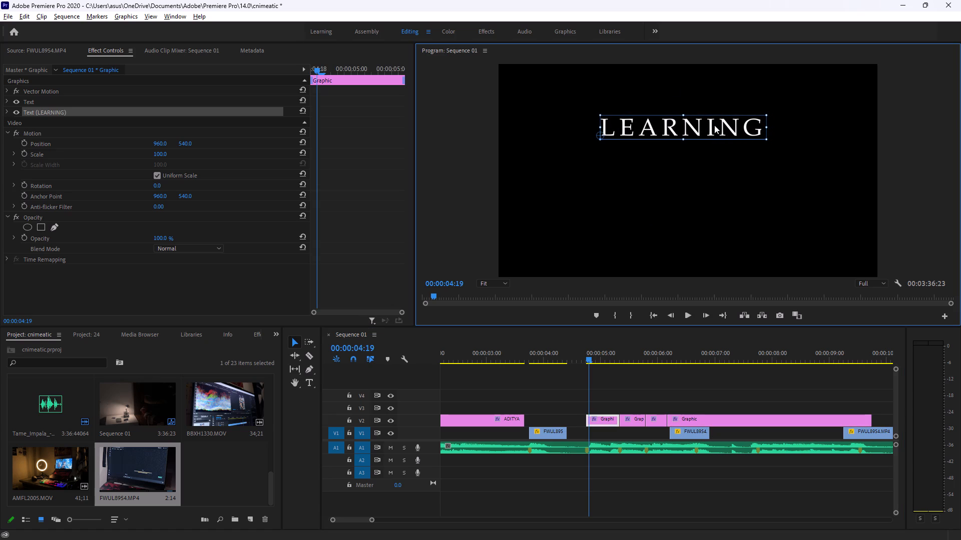
pyautogui.moveTo(714, 125); pyautogui.dragTo(687, 125)
pyautogui.moveTo(742, 126); pyautogui.dragTo(744, 127)
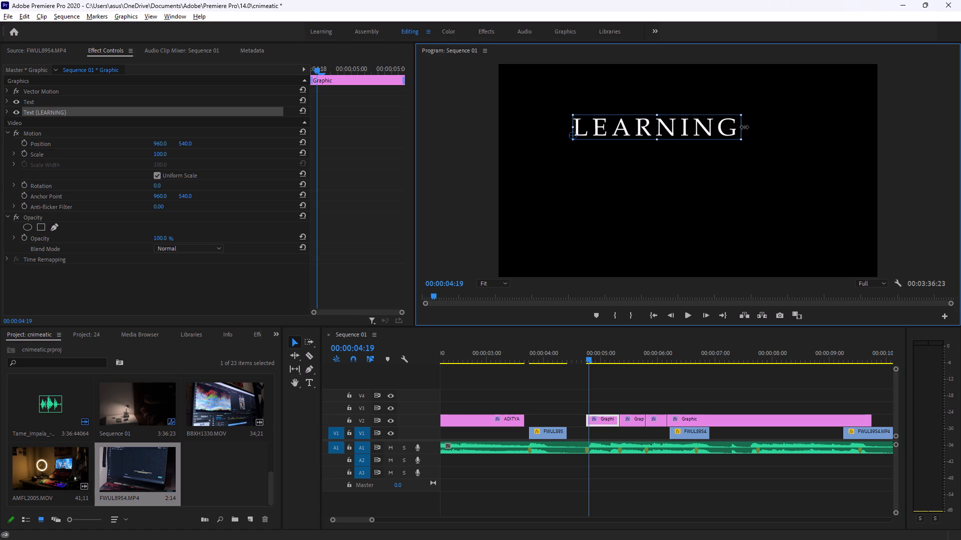
pyautogui.moveTo(744, 127); pyautogui.dragTo(753, 128)
# Move the first PRIMER PRO graphic from V2 up to V3, starting at 00:00:05:07 so it slightly overlaps LEARNING.
pyautogui.moveTo(588, 349); pyautogui.dragTo(592, 350)
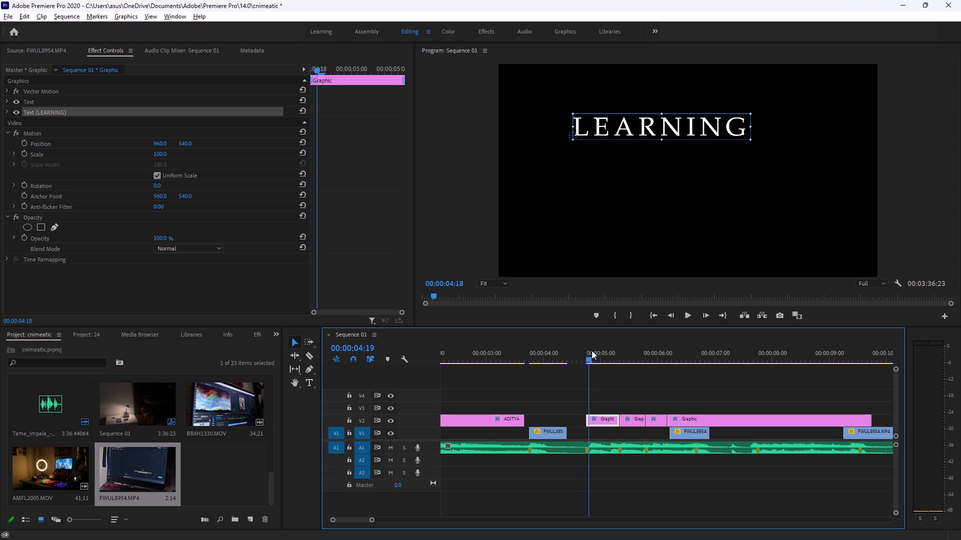
pyautogui.moveTo(592, 350); pyautogui.dragTo(621, 352)
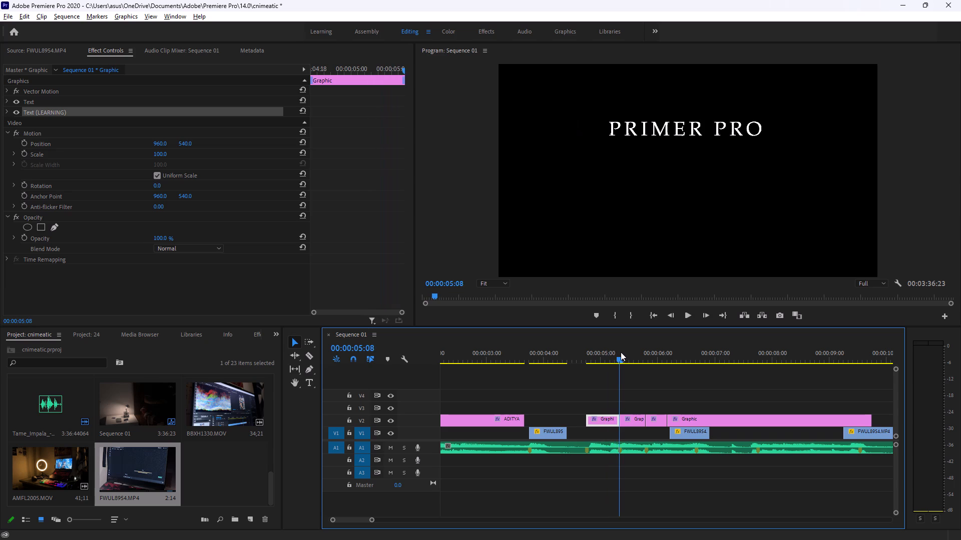
pyautogui.moveTo(621, 352); pyautogui.dragTo(619, 352)
pyautogui.click(616, 358)
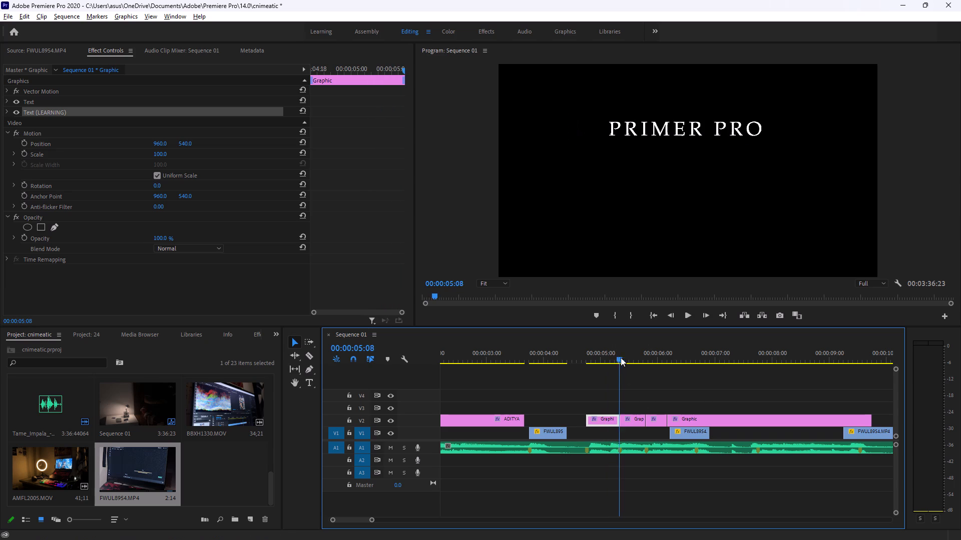
pyautogui.moveTo(632, 415); pyautogui.dragTo(627, 405)
pyautogui.click(619, 353)
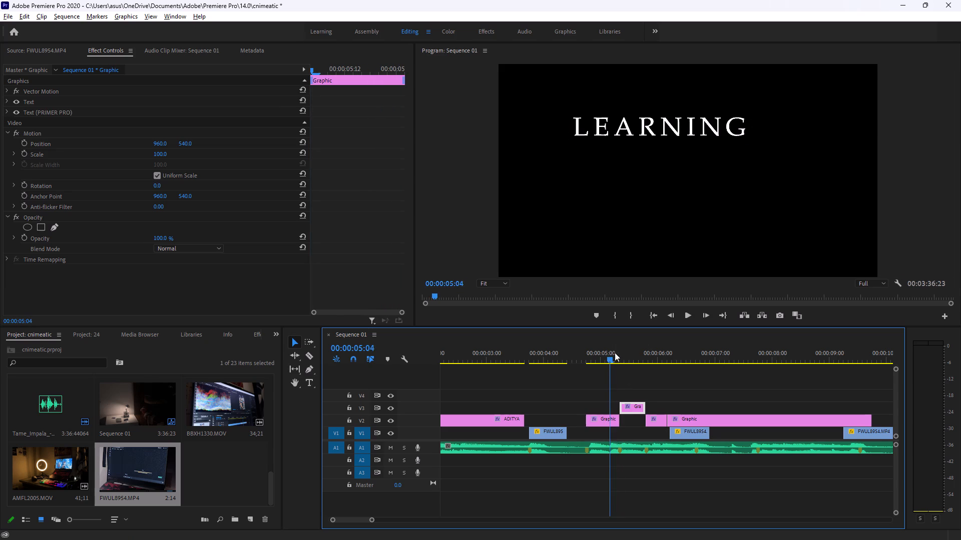
pyautogui.click(617, 355)
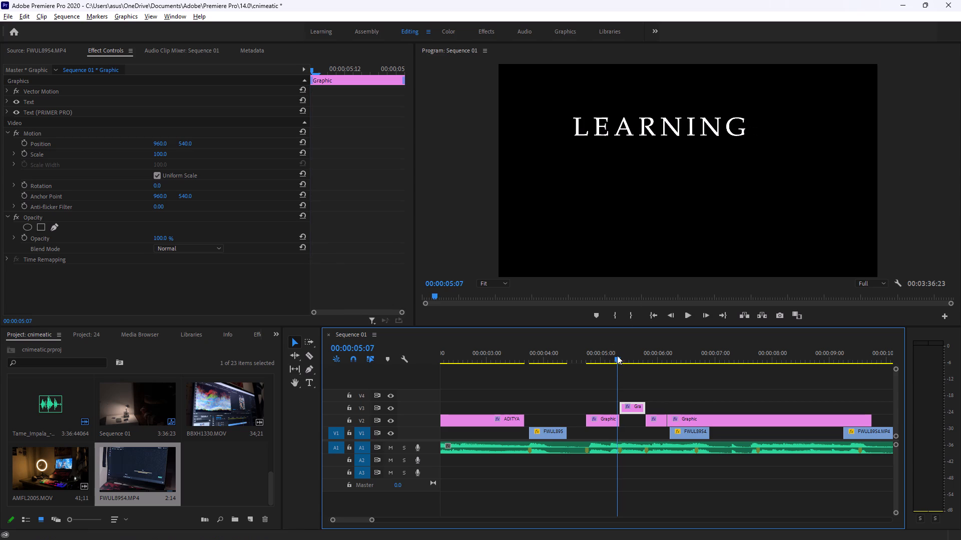
pyautogui.click(632, 407)
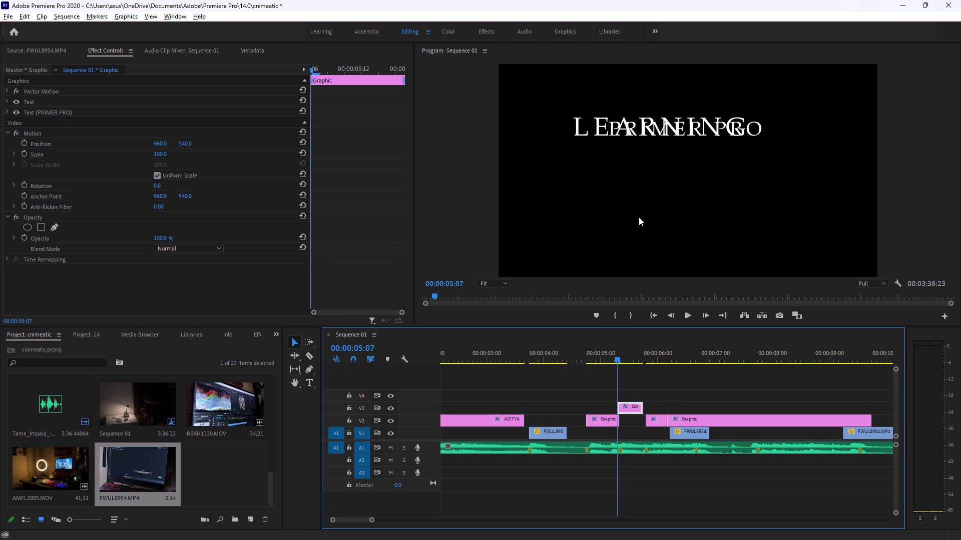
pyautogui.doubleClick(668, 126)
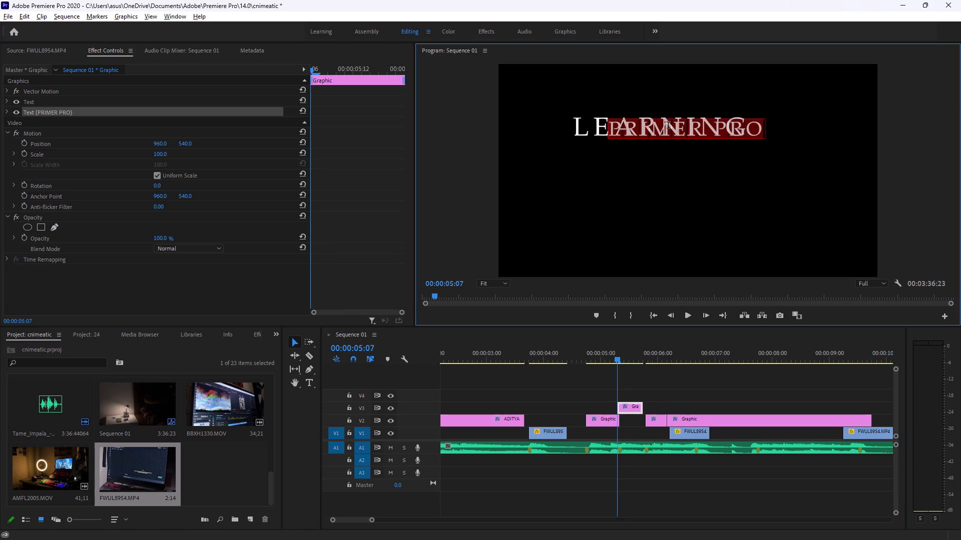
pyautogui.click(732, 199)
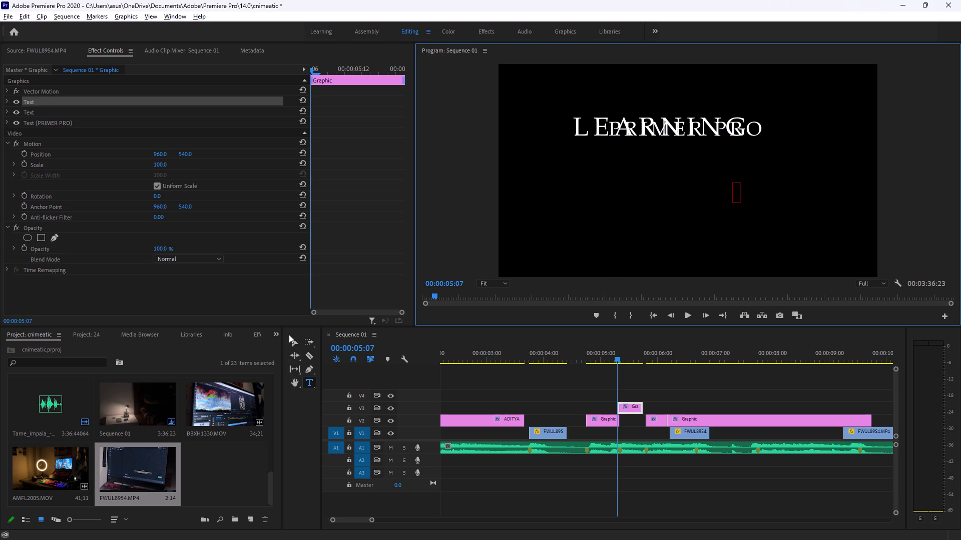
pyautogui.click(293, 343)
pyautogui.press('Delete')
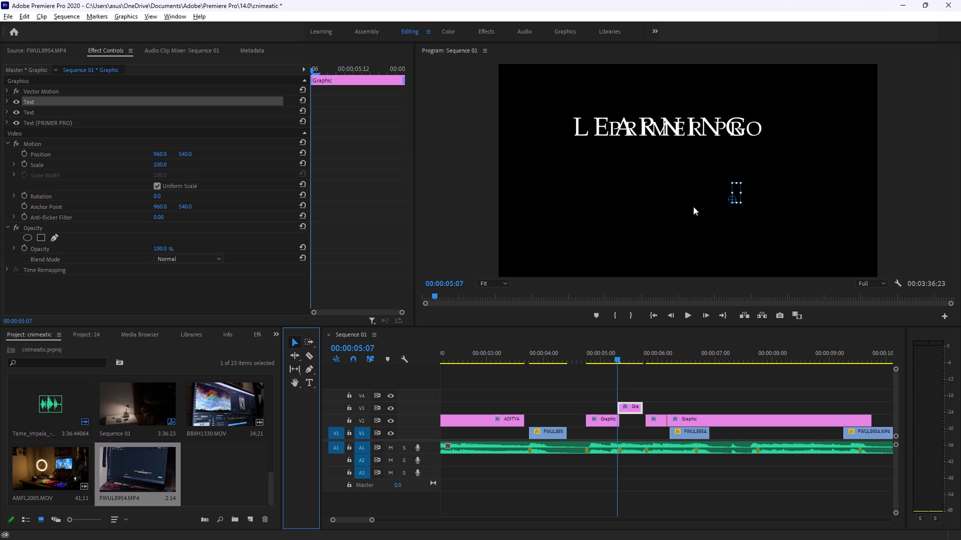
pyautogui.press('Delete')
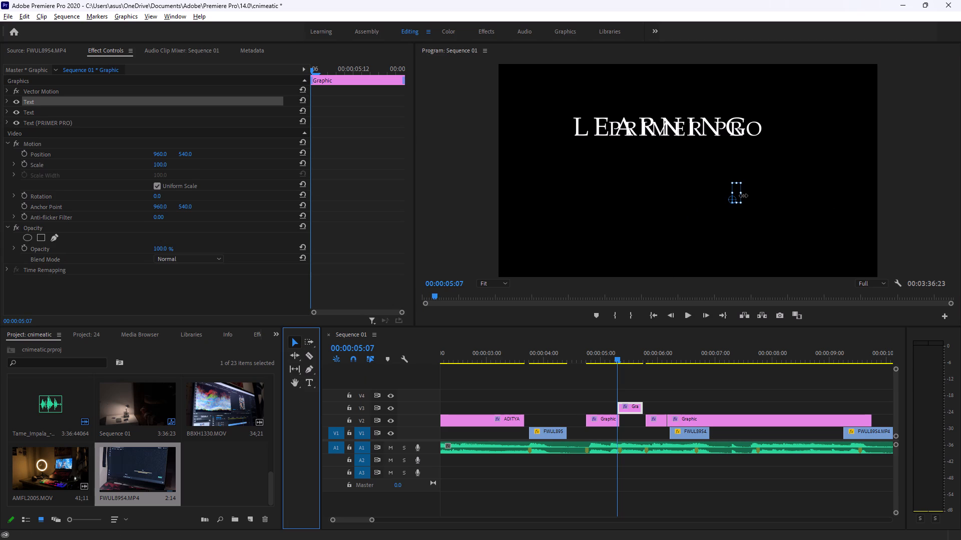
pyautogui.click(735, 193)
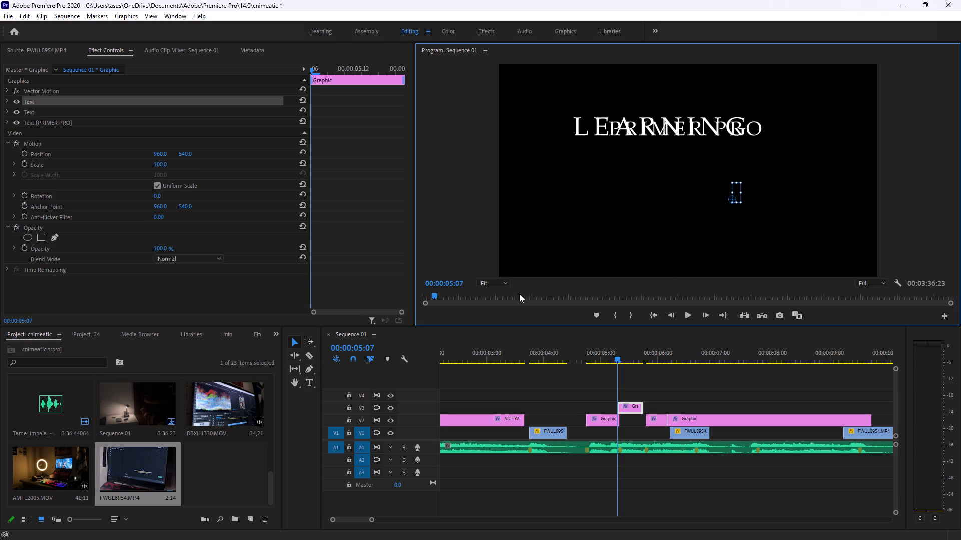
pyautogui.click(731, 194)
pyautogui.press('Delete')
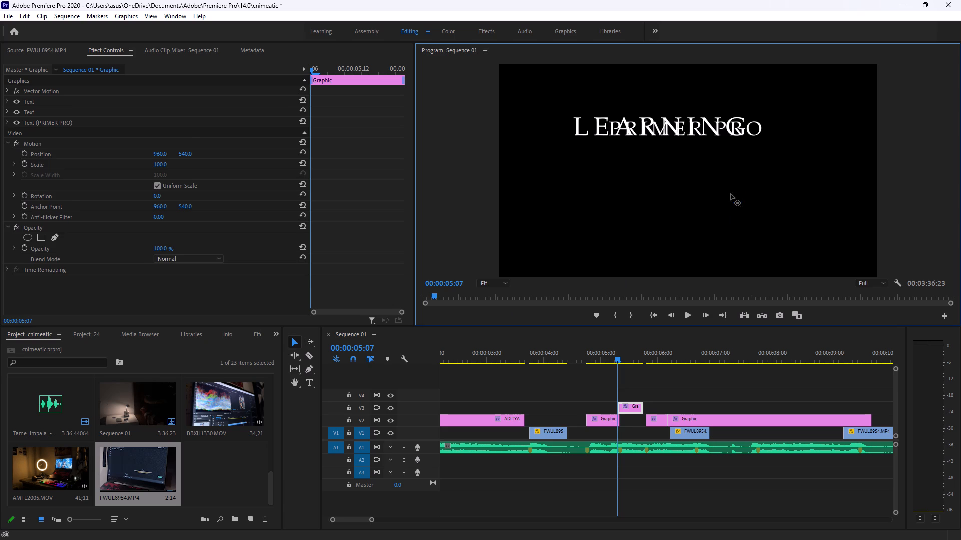
# Reposition the PRIMER PRO title in the frame just below LEARNING, offset slightly to the right.
pyautogui.moveTo(701, 122); pyautogui.dragTo(699, 169)
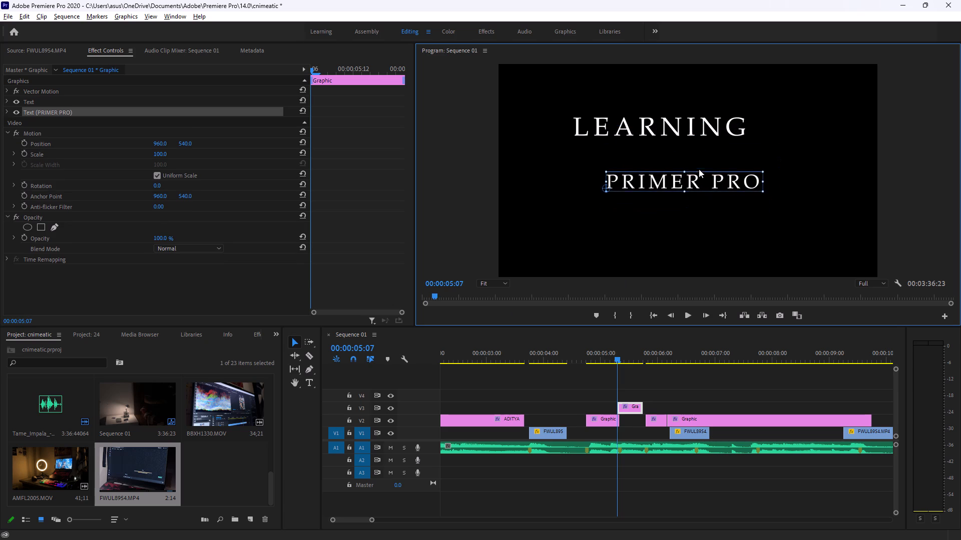
pyautogui.moveTo(699, 169); pyautogui.dragTo(704, 149)
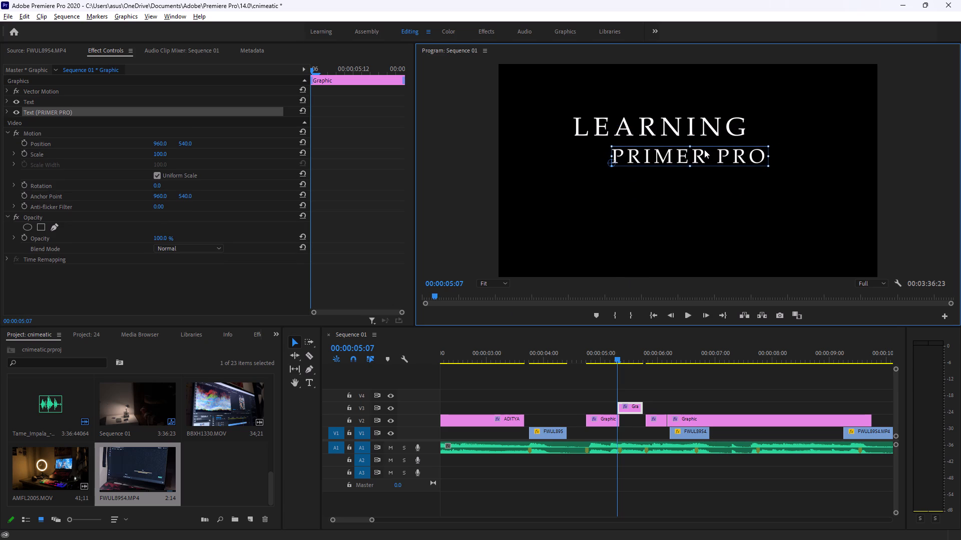
pyautogui.moveTo(704, 149); pyautogui.dragTo(705, 149)
# Move the short second PRIMER PRO graphic from V2 up to V4, starting at 00:00:05:17 to overlap the V3 graphic.
pyautogui.moveTo(617, 354); pyautogui.dragTo(626, 356)
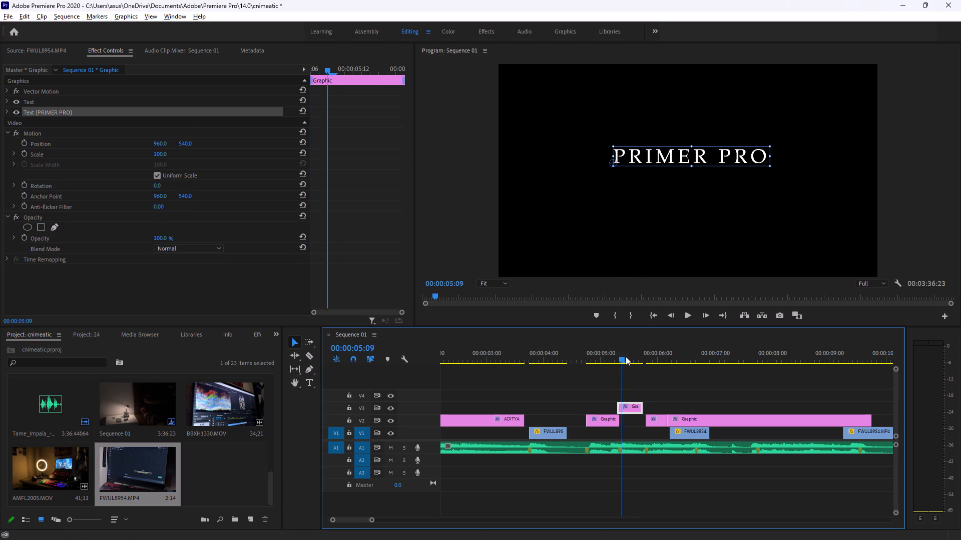
pyautogui.moveTo(626, 356); pyautogui.dragTo(644, 357)
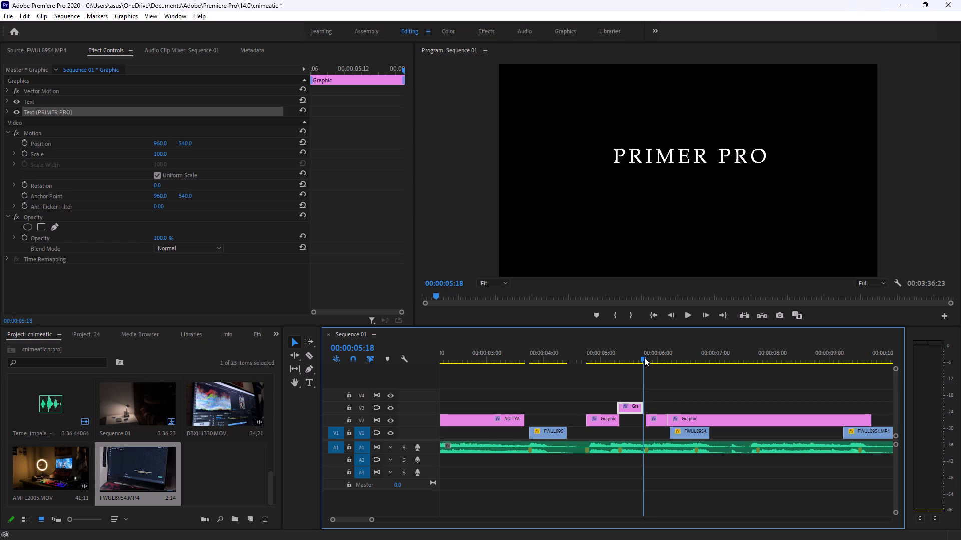
pyautogui.moveTo(644, 357); pyautogui.dragTo(644, 357)
pyautogui.moveTo(654, 418); pyautogui.dragTo(654, 393)
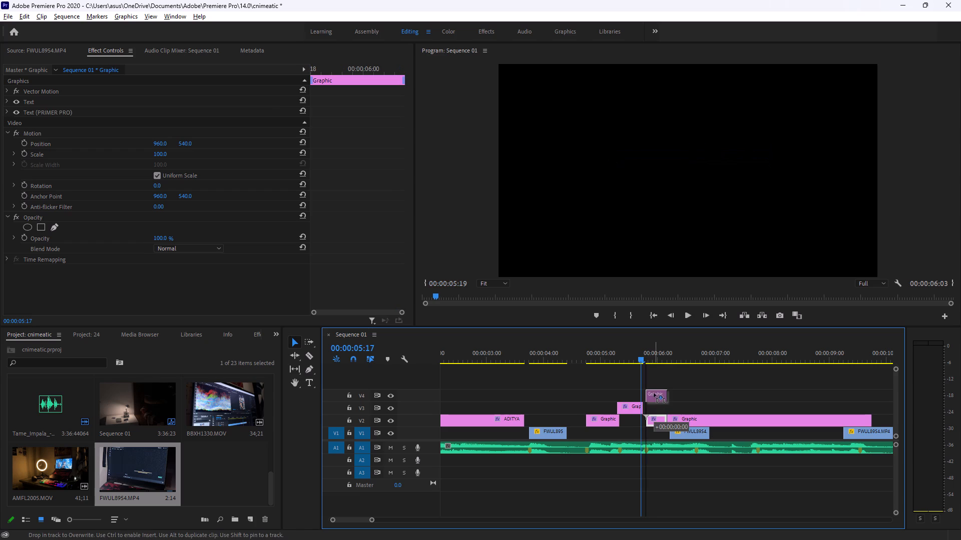
pyautogui.moveTo(654, 393); pyautogui.dragTo(651, 392)
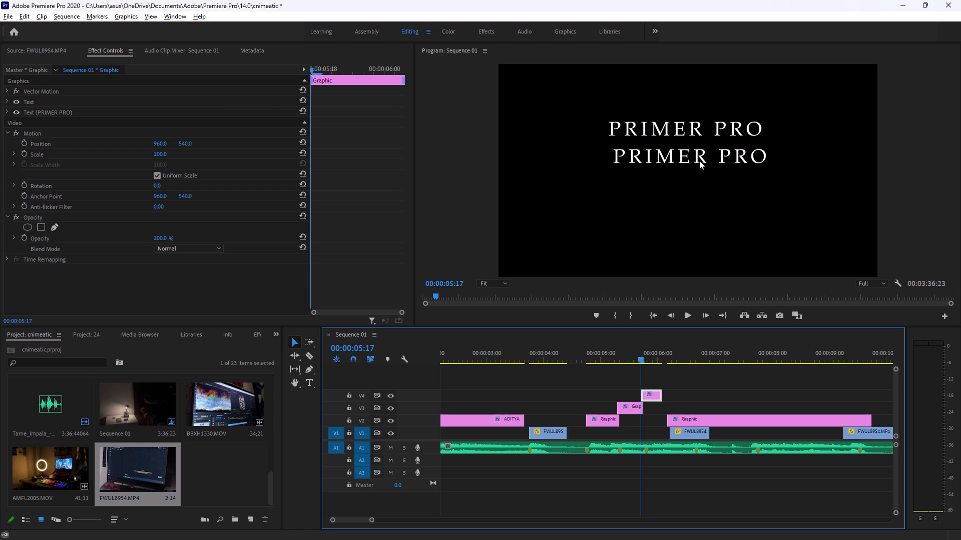
# Replace the PRIMER PRO text in the V4 graphic with DAY 1.
pyautogui.moveTo(642, 354); pyautogui.dragTo(650, 357)
pyautogui.click(652, 394)
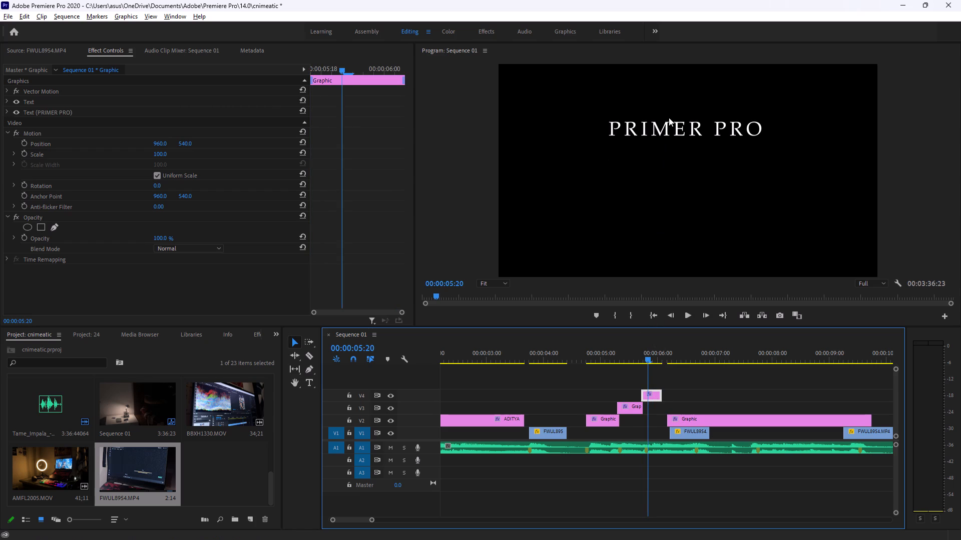
pyautogui.moveTo(648, 363); pyautogui.dragTo(640, 365)
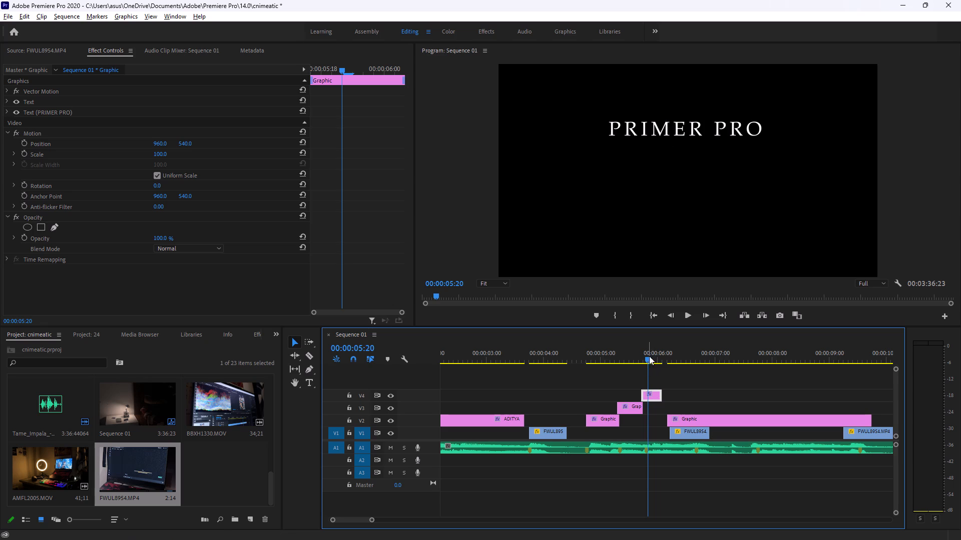
pyautogui.click(647, 350)
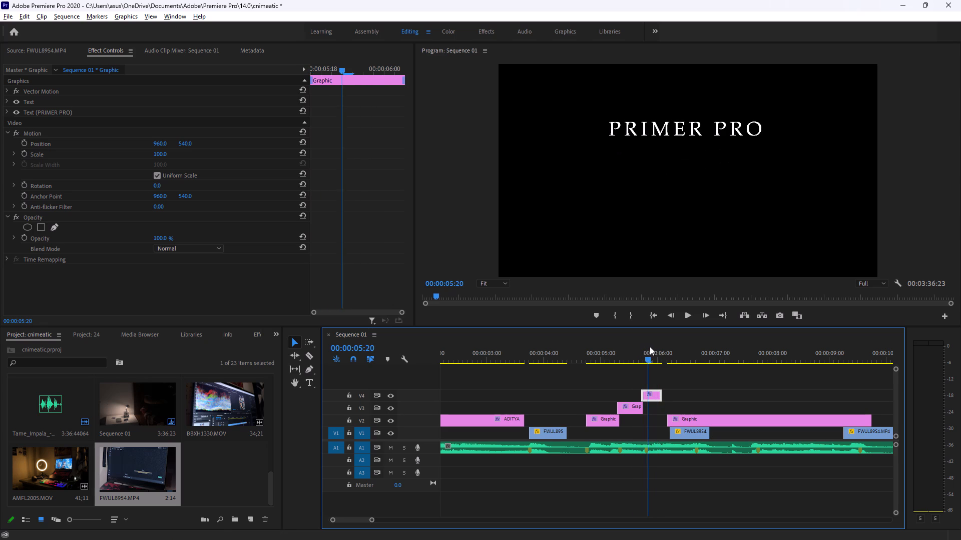
pyautogui.click(652, 394)
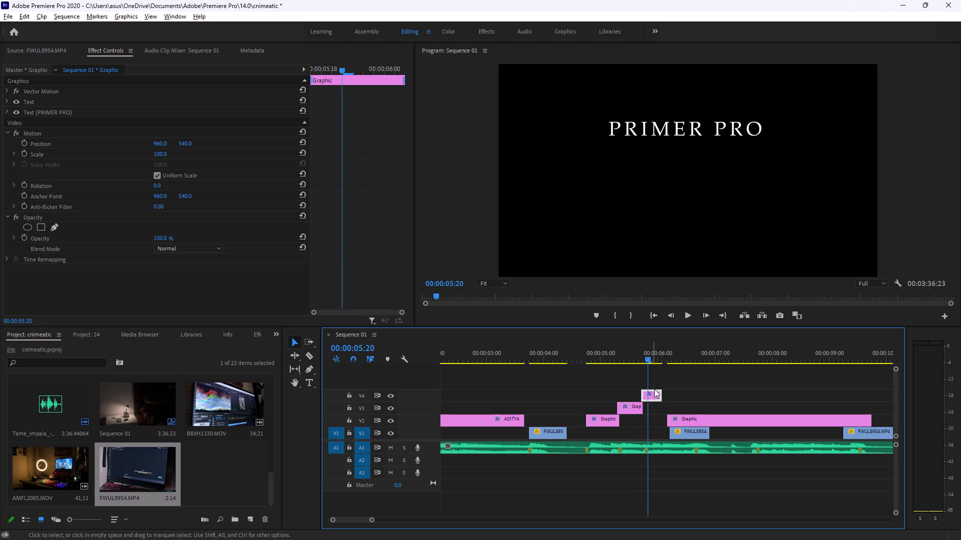
pyautogui.doubleClick(663, 128)
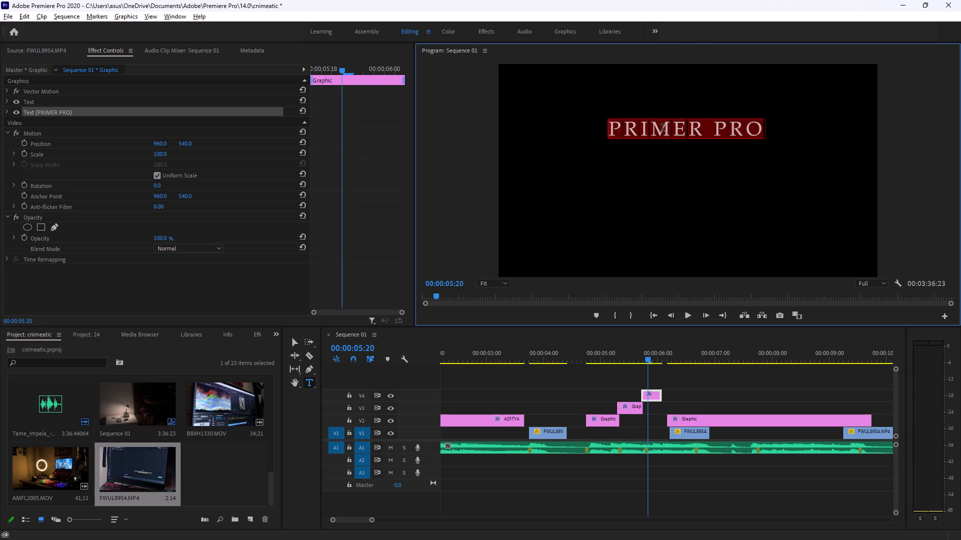
pyautogui.press('BackSpace')
pyautogui.write('DAY')
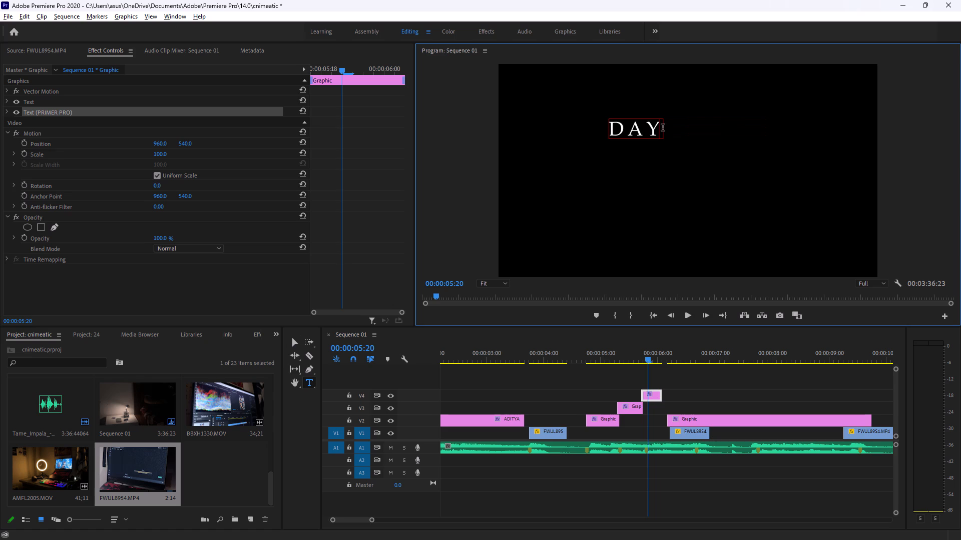
pyautogui.press('space')
pyautogui.write('1')
pyautogui.click(297, 341)
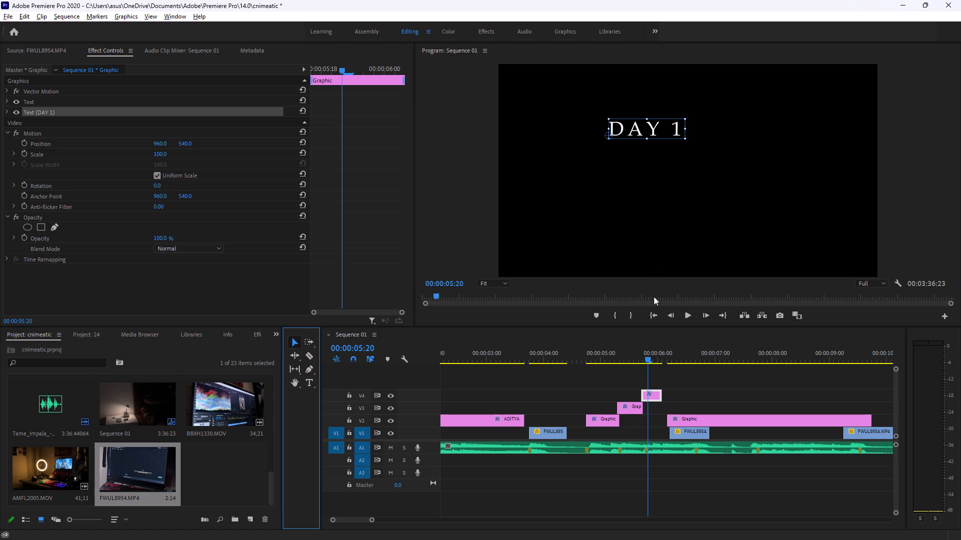
# Extend the LEARNING graphic on V2 and the PRIMER PRO graphic on V3 so both end together with the DAY 1 graphic on V4.
pyautogui.moveTo(649, 369); pyautogui.dragTo(642, 367)
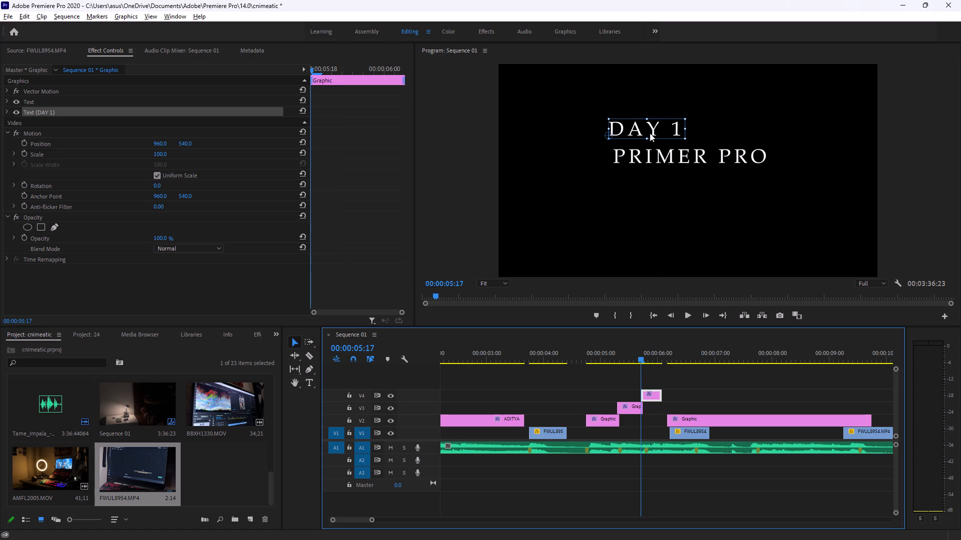
pyautogui.click(640, 357)
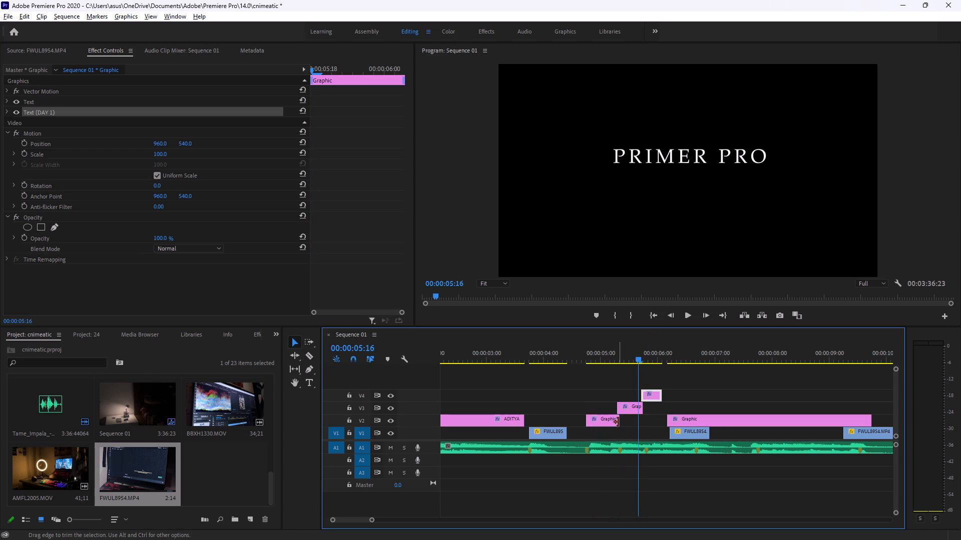
pyautogui.moveTo(618, 422); pyautogui.dragTo(659, 424)
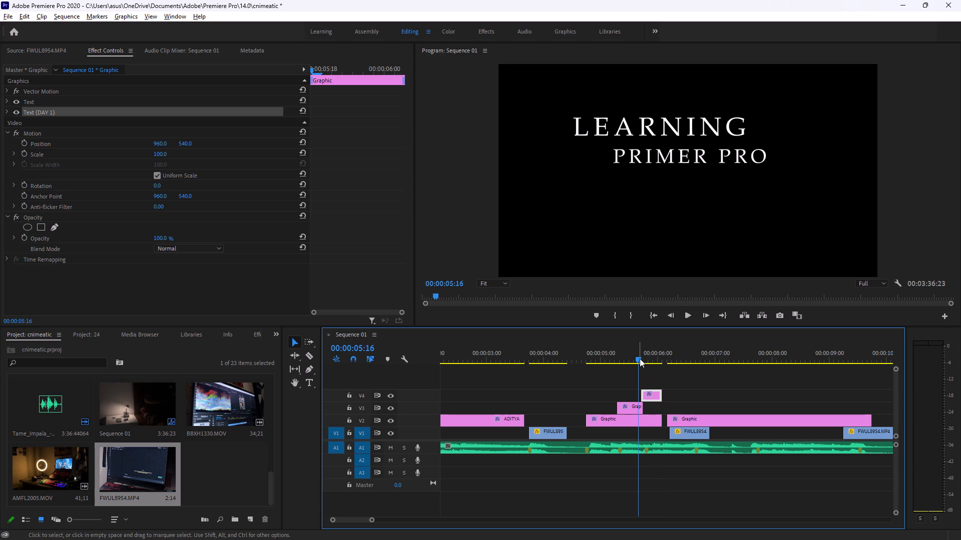
pyautogui.moveTo(638, 359); pyautogui.dragTo(619, 353)
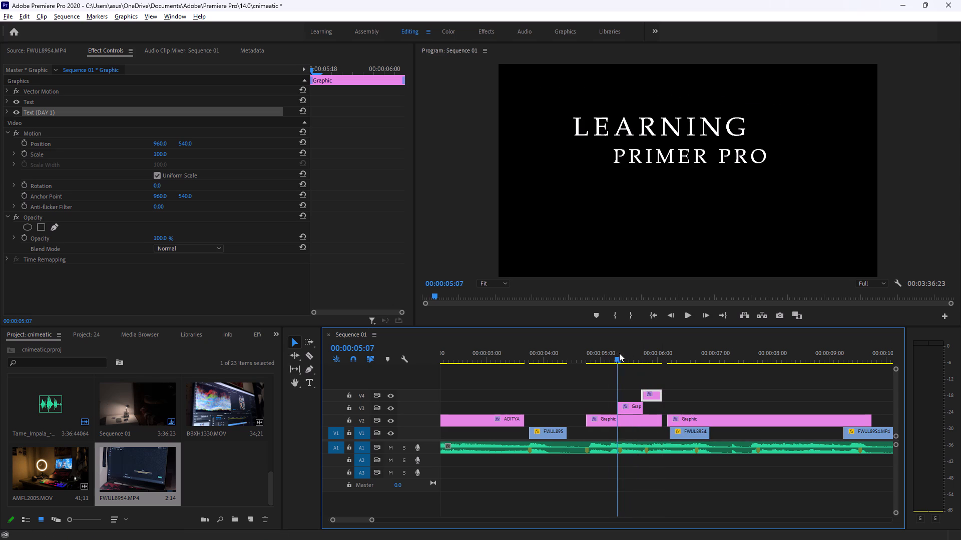
pyautogui.moveTo(619, 353); pyautogui.dragTo(637, 355)
pyautogui.moveTo(643, 408); pyautogui.dragTo(643, 408)
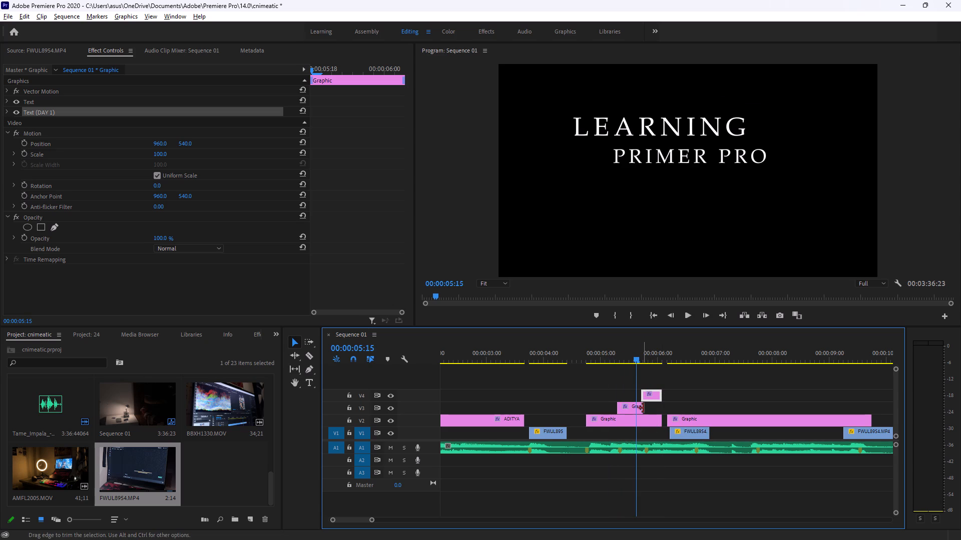
pyautogui.moveTo(643, 408); pyautogui.dragTo(660, 410)
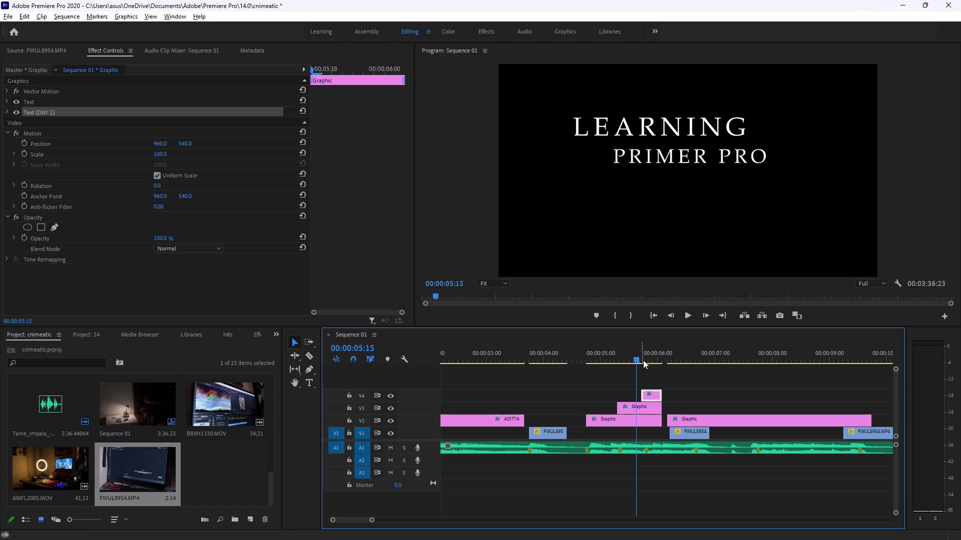
# Move the DAY 1 title below PRIMER PRO in the frame, offset to the right, and enlarge it.
pyautogui.moveTo(636, 354); pyautogui.dragTo(651, 360)
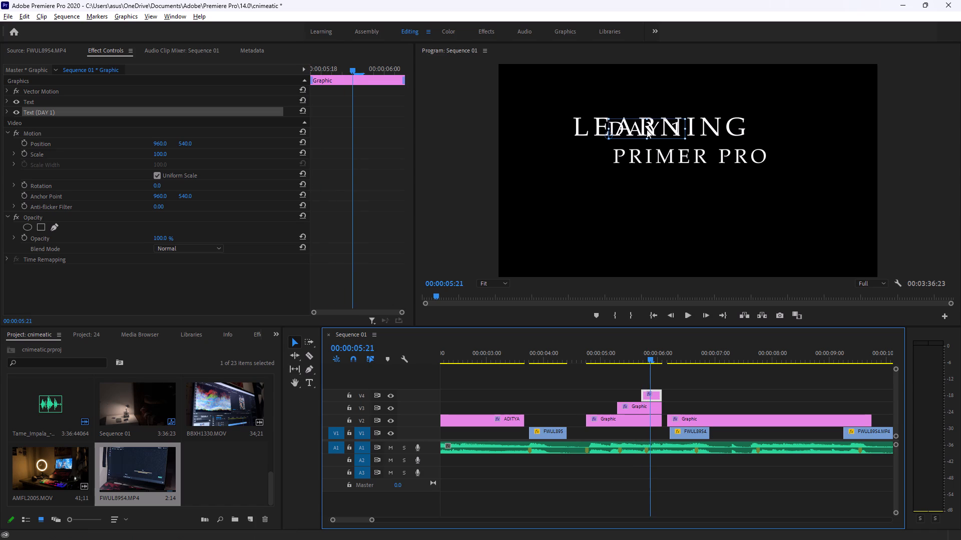
pyautogui.moveTo(647, 129); pyautogui.dragTo(696, 195)
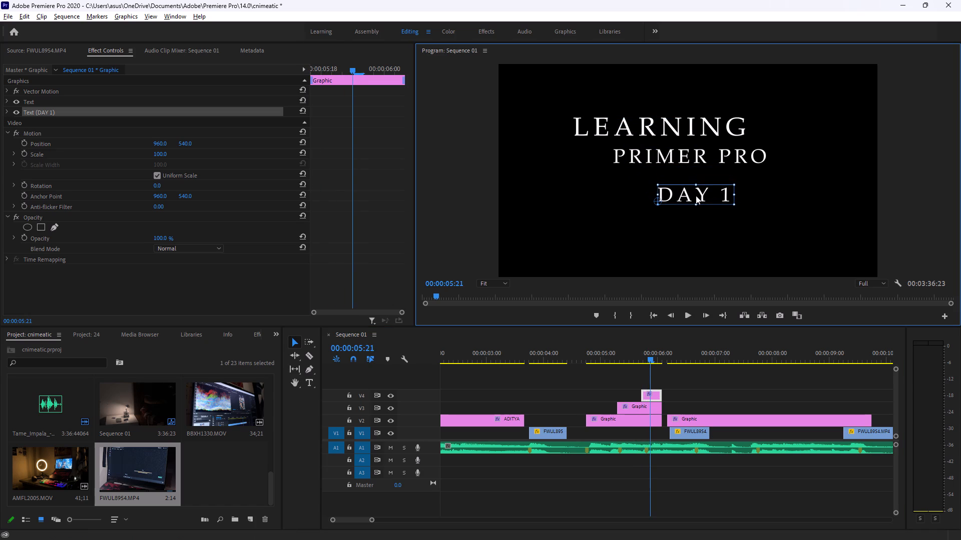
pyautogui.moveTo(696, 195); pyautogui.dragTo(694, 195)
pyautogui.click(694, 194)
pyautogui.moveTo(734, 207); pyautogui.dragTo(737, 214)
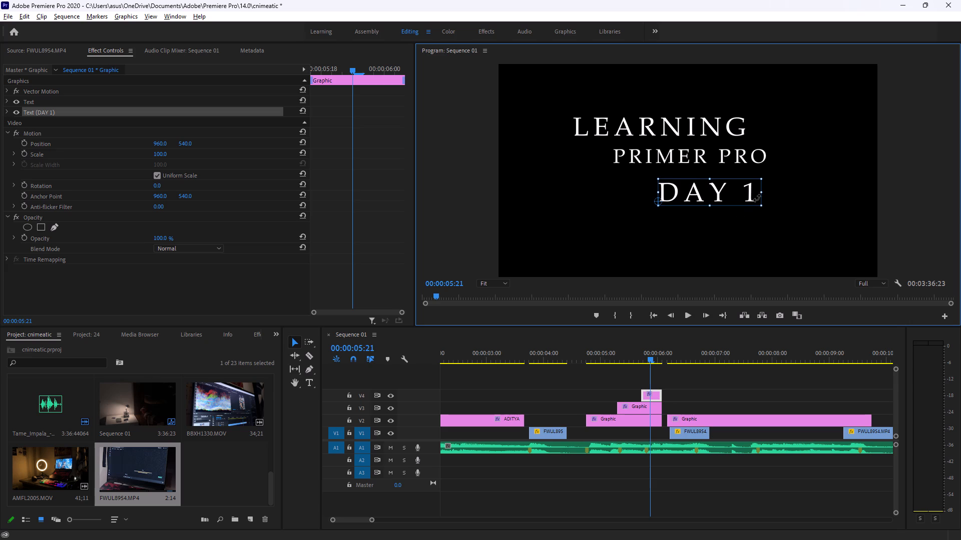
pyautogui.moveTo(760, 196); pyautogui.dragTo(766, 198)
pyautogui.moveTo(732, 188); pyautogui.dragTo(723, 197)
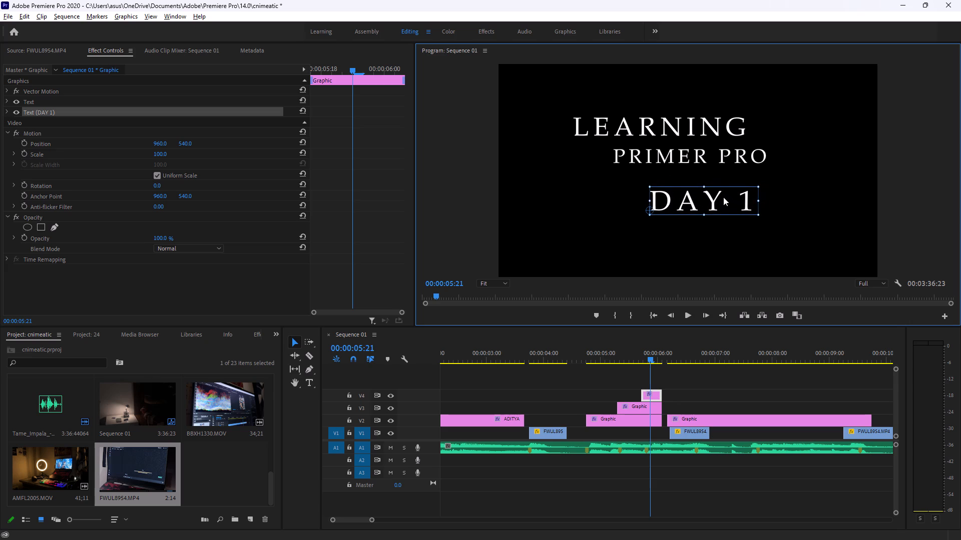
pyautogui.moveTo(723, 197); pyautogui.dragTo(718, 191)
# Shift the PRIMER PRO title slightly down and left in the frame, and enlarge it slightly.
pyautogui.click(703, 153)
pyautogui.moveTo(703, 154); pyautogui.dragTo(698, 159)
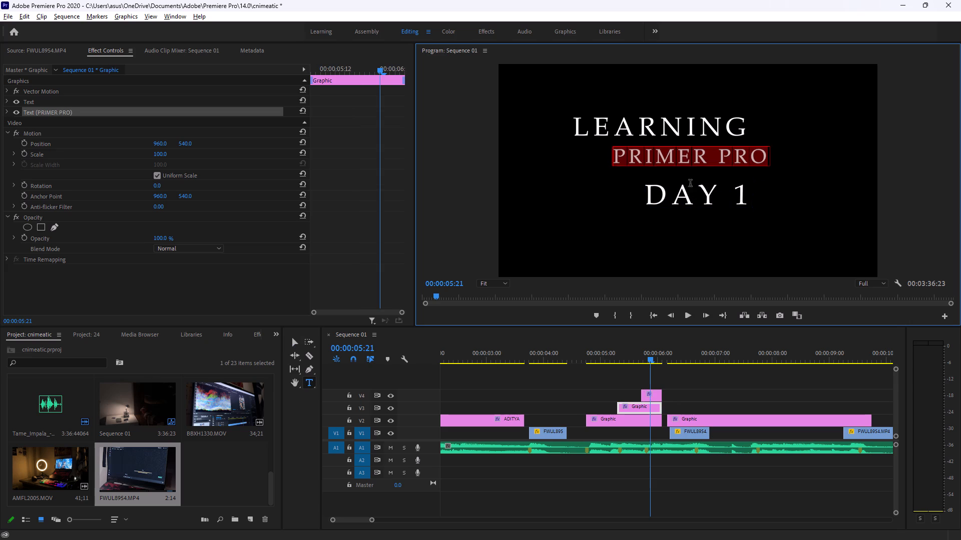
pyautogui.click(297, 343)
pyautogui.moveTo(717, 156); pyautogui.dragTo(707, 162)
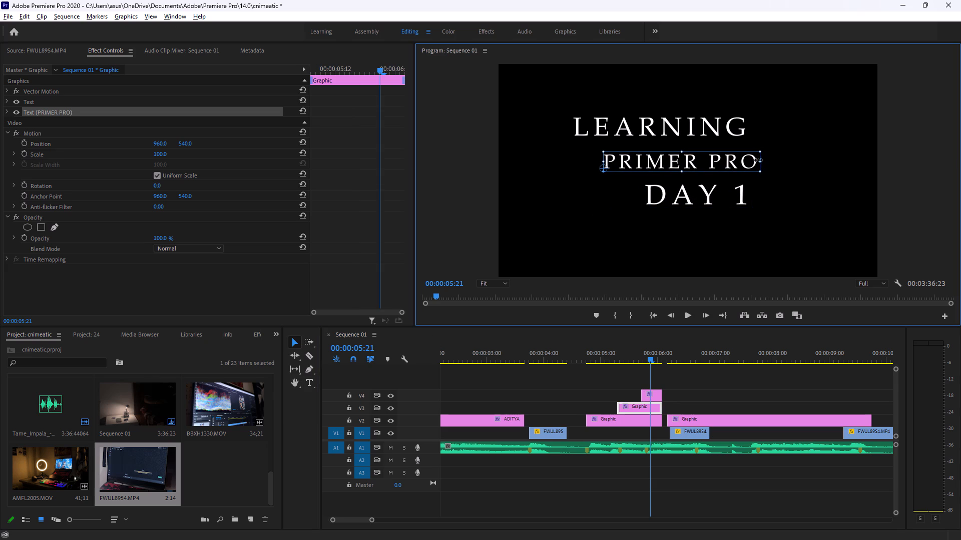
pyautogui.moveTo(763, 163); pyautogui.dragTo(773, 165)
# Shrink the DAY 1 title slightly and move it up and right so its right end lines up near PRIMER PRO's.
pyautogui.click(712, 197)
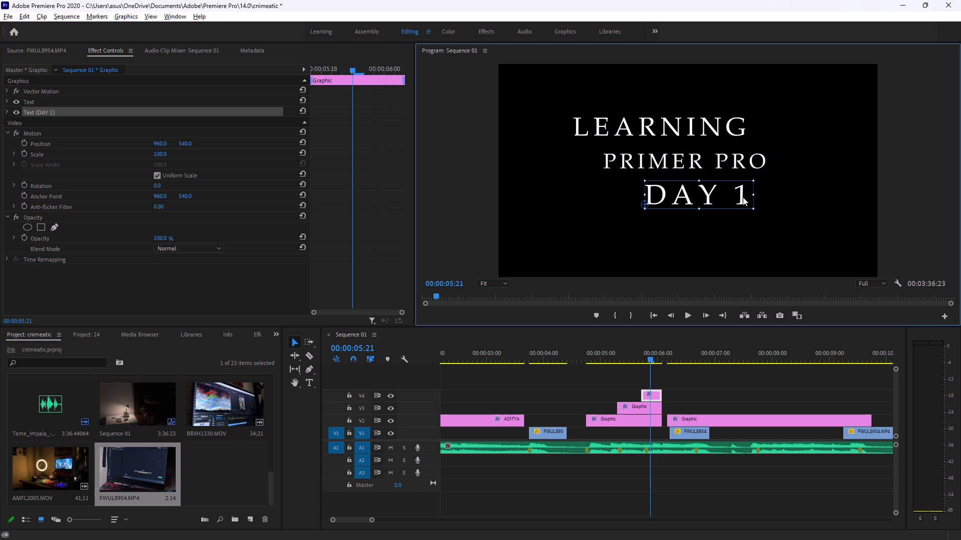
pyautogui.click(758, 196)
pyautogui.click(760, 211)
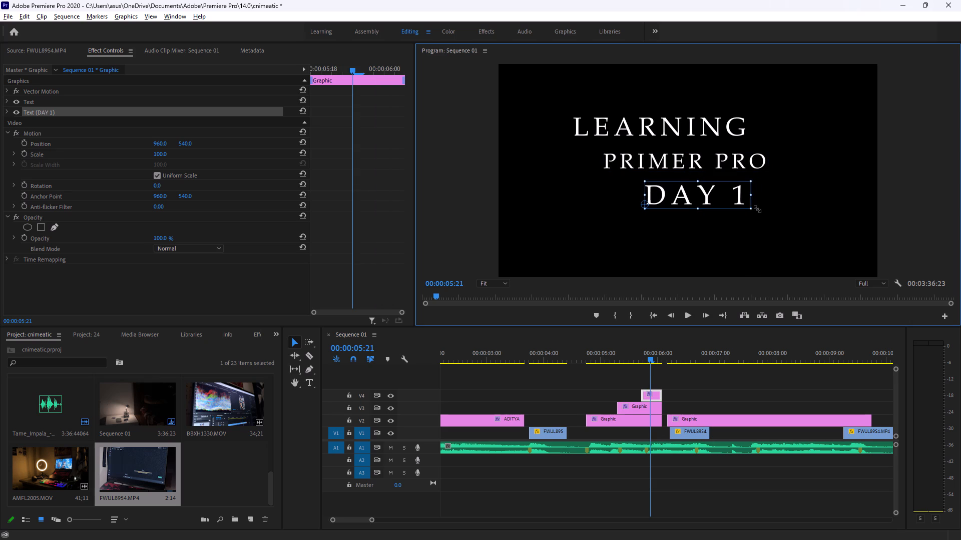
pyautogui.moveTo(716, 197); pyautogui.dragTo(728, 194)
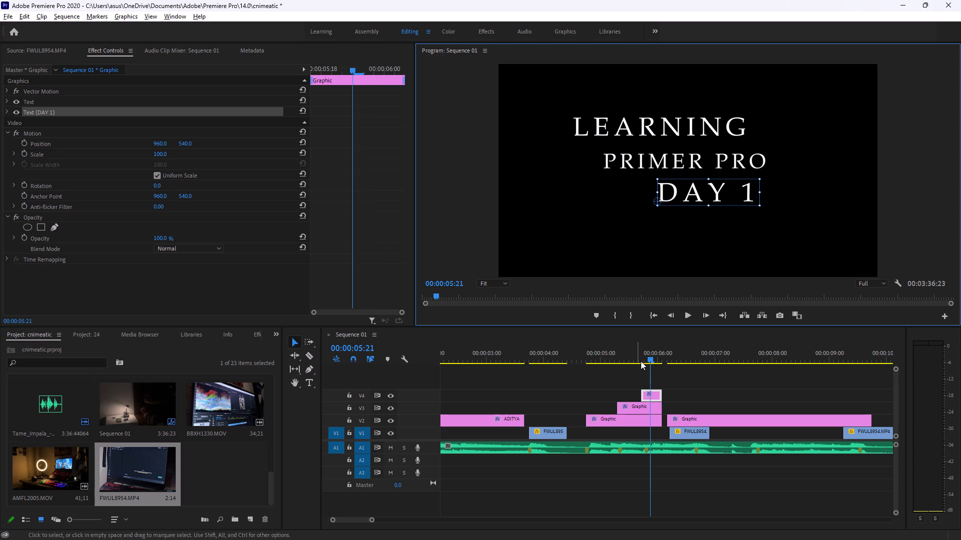
# Play back the staggered titles from 00:00:04:15 and delete the long leftover DAY 1 graphic on V2 above the following FWUL8954 clip.
pyautogui.moveTo(647, 354); pyautogui.dragTo(579, 334)
pyautogui.press('space')
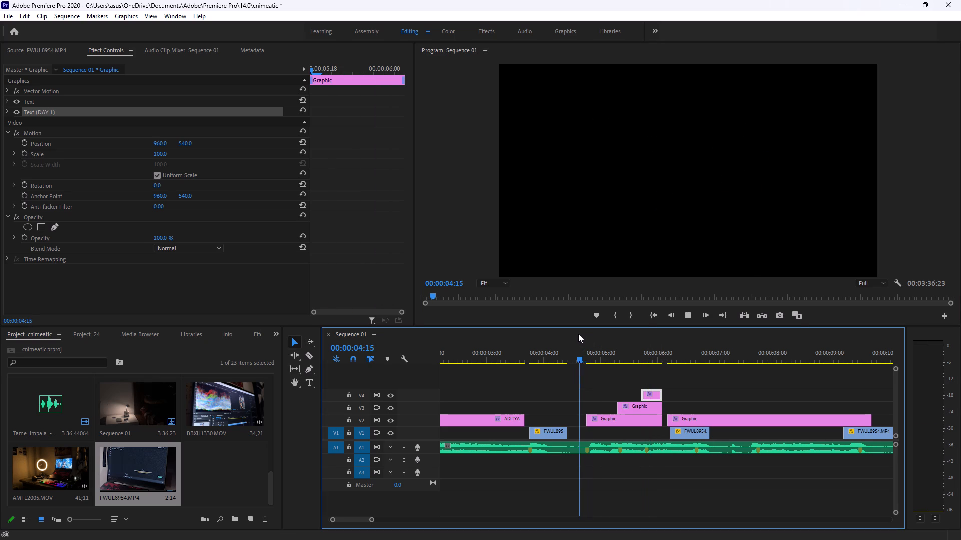
pyautogui.press('space')
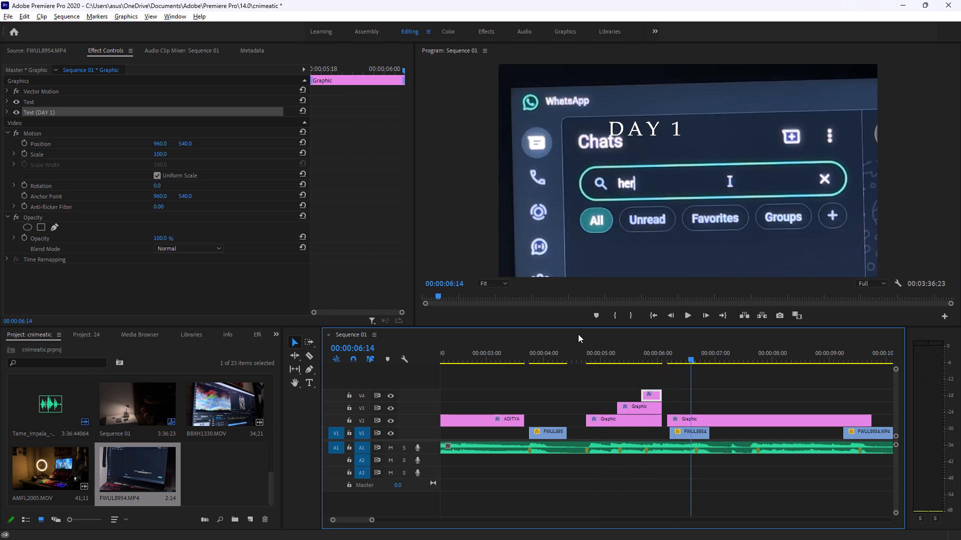
pyautogui.click(702, 416)
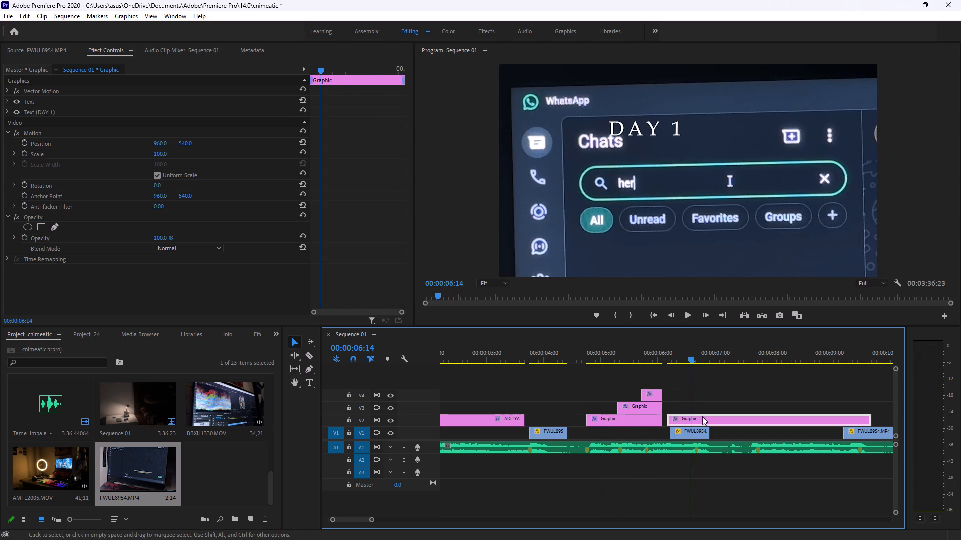
pyautogui.press('Delete')
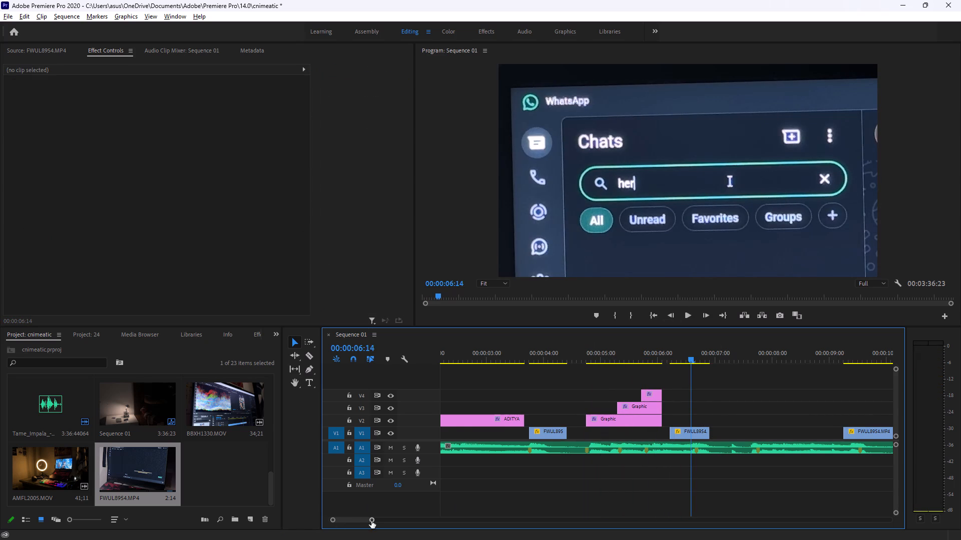
# Play the sequence from the beginning to about 00:00:08:00 to review the titles and clips against the music.
pyautogui.moveTo(373, 520); pyautogui.dragTo(393, 521)
pyautogui.moveTo(603, 360); pyautogui.dragTo(403, 324)
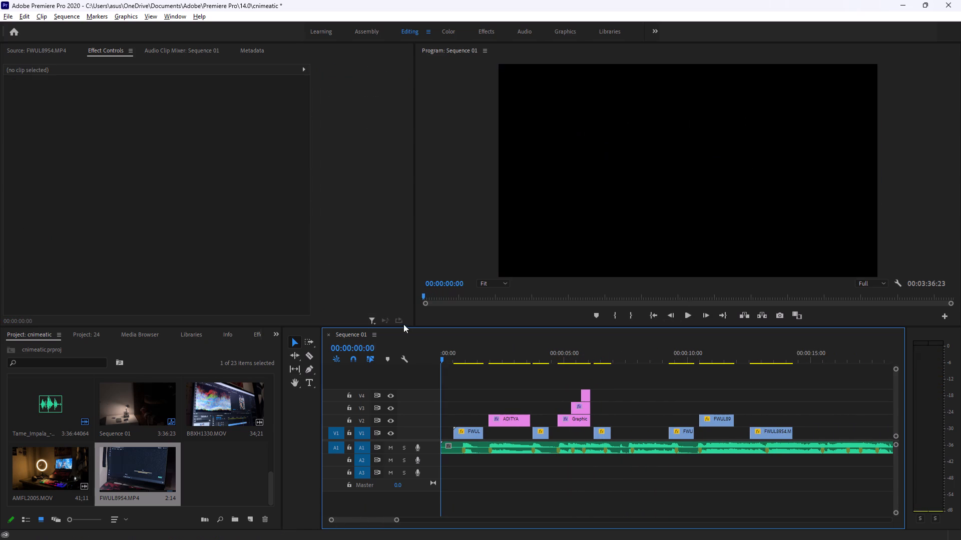
pyautogui.moveTo(403, 324); pyautogui.dragTo(386, 318)
pyautogui.press('space')
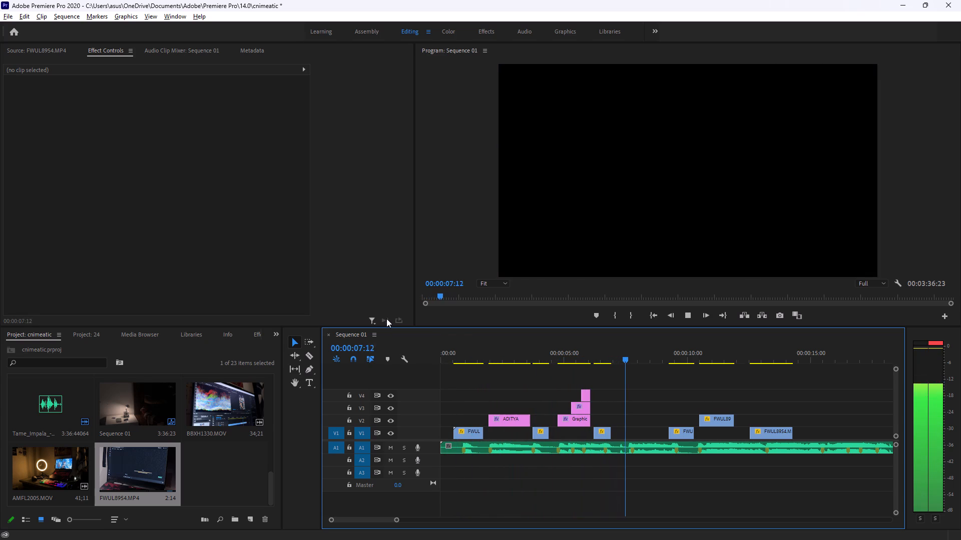
pyautogui.press('space')
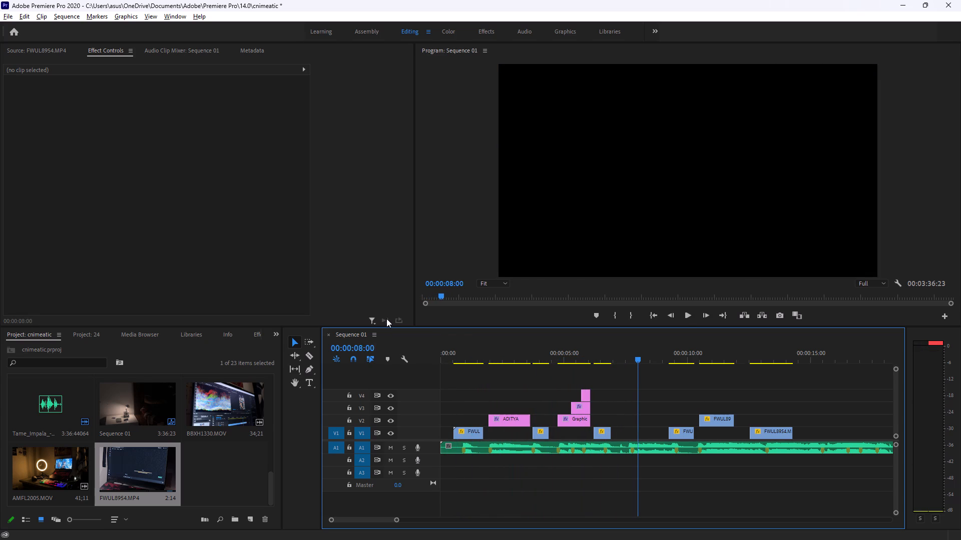
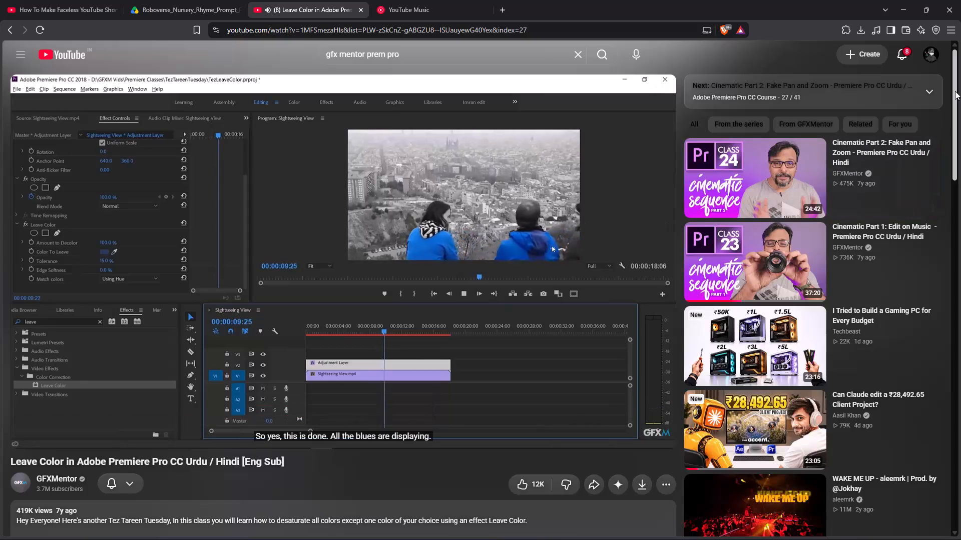
# Expand the Adobe Premiere Pro CC Course playlist and look through the lessons that follow the Leave Color video.
pyautogui.click(932, 90)
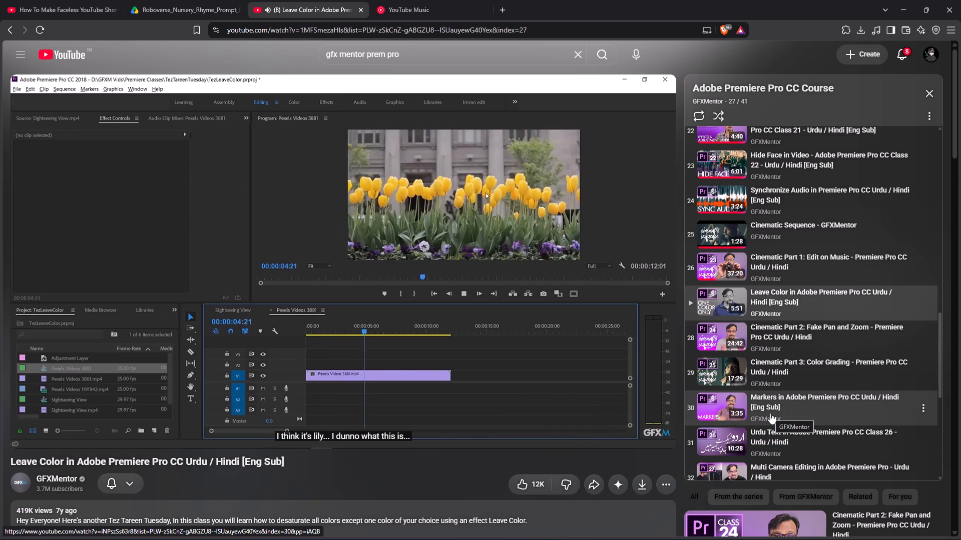
pyautogui.scroll(-1, 770, 413)
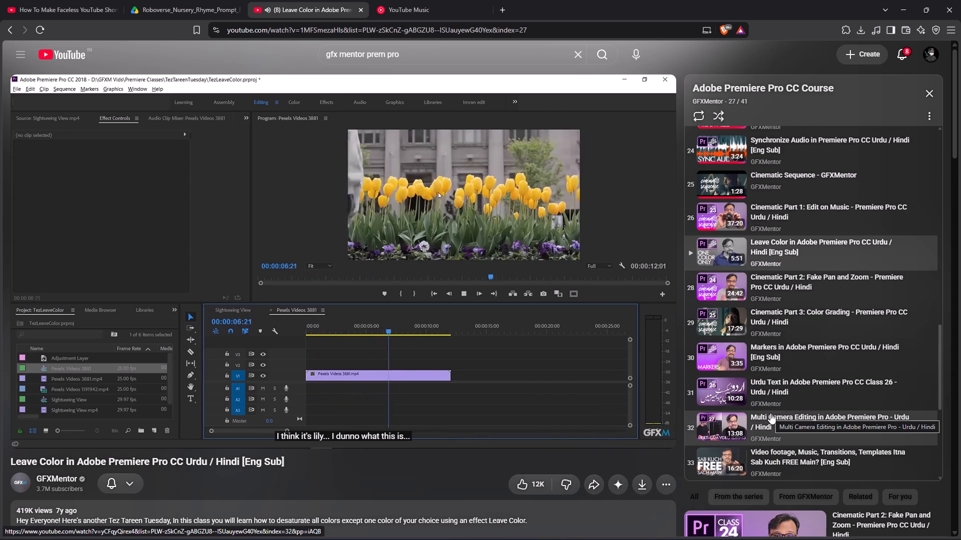
pyautogui.scroll(-1, 770, 413)
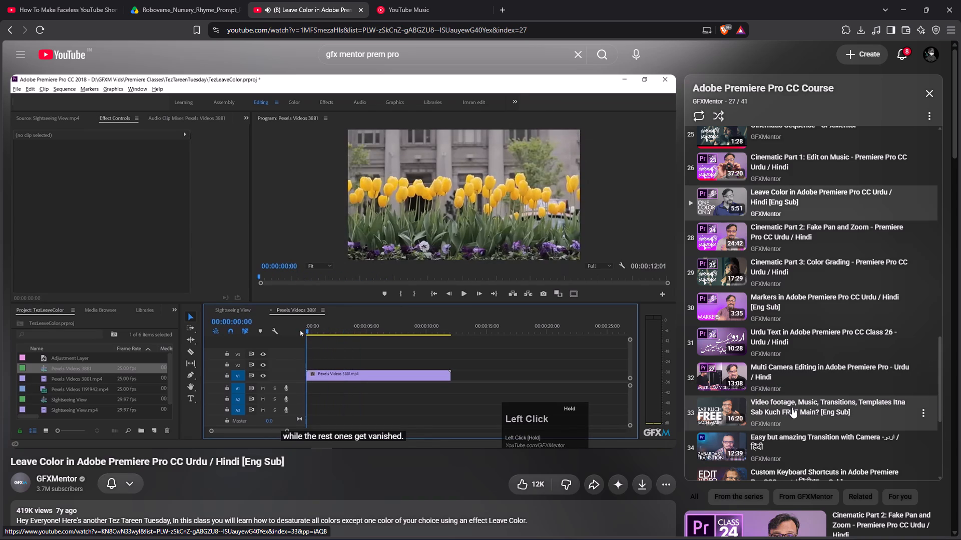
pyautogui.scroll(-3, 792, 407)
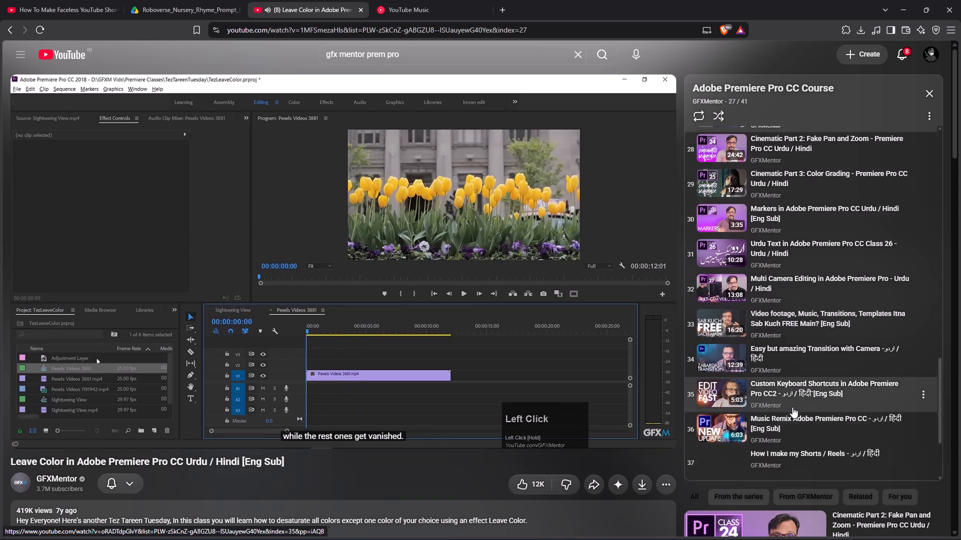
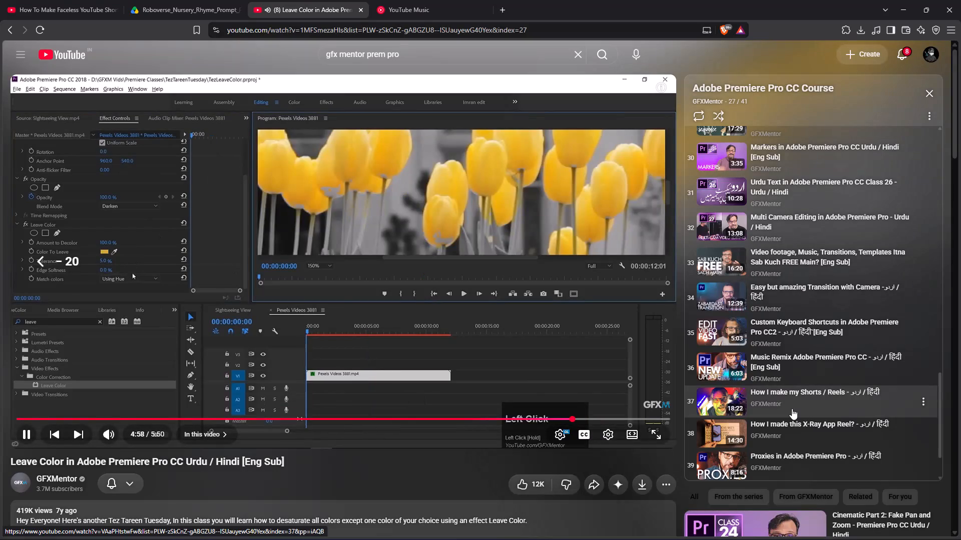
# Skip back a few seconds in the Leave Color video and rewatch the part near its end.
pyautogui.press('Left')
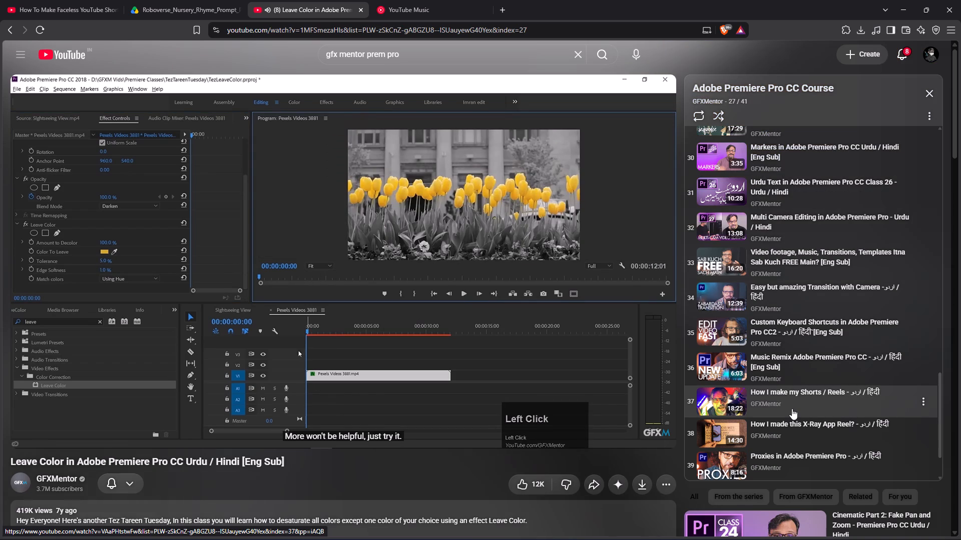
pyautogui.moveTo(556, 301); pyautogui.dragTo(554, 304)
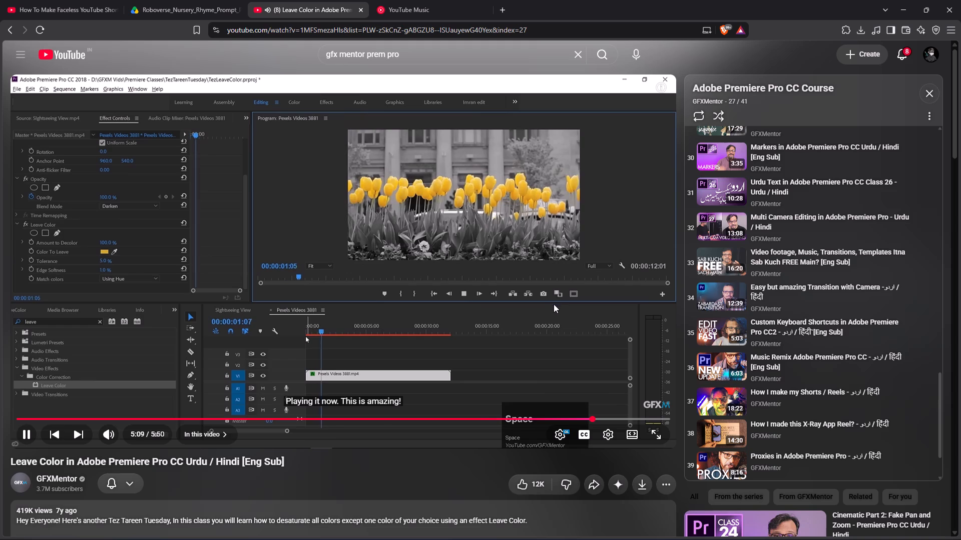
pyautogui.moveTo(554, 304); pyautogui.dragTo(544, 321)
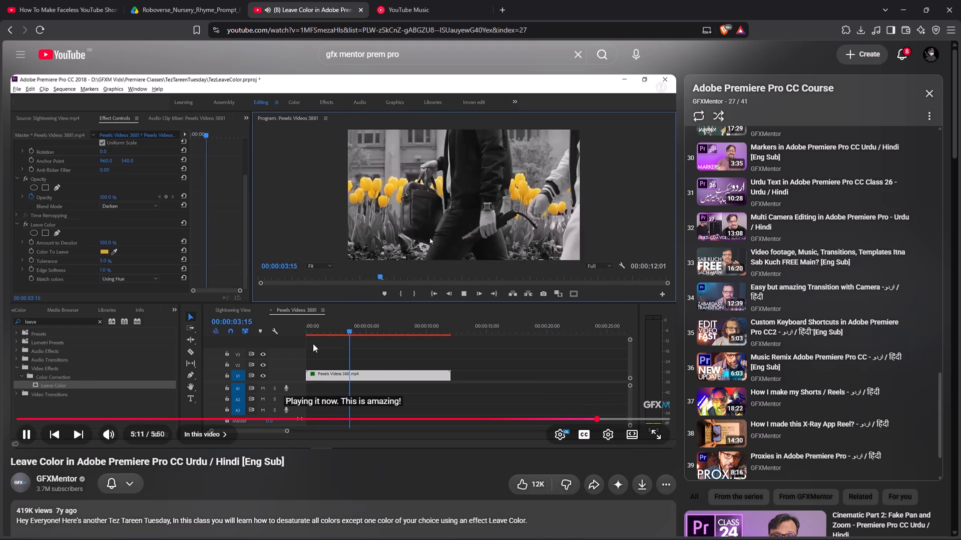
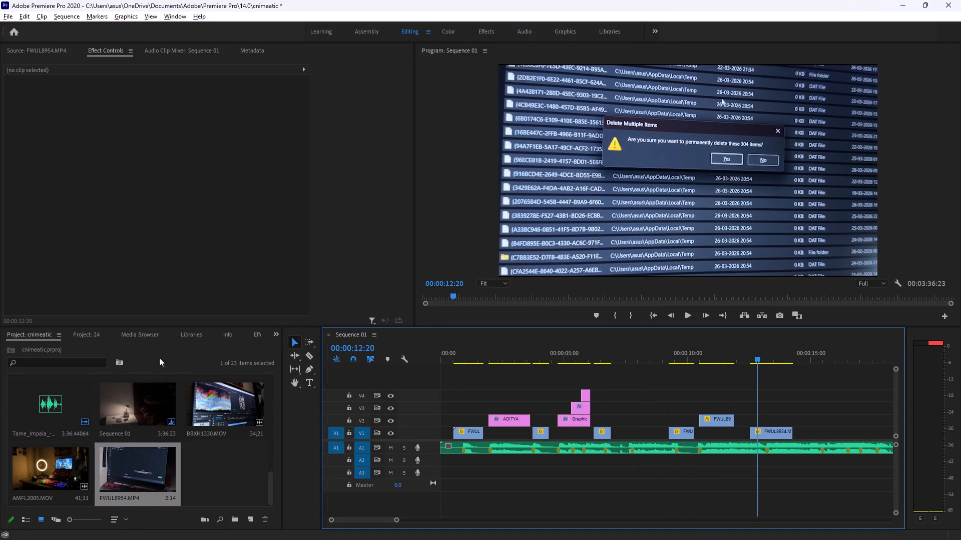
# Search the effects library for the Leave Color effect, trying the terms "LEAV", "Leac" and "Leaf".
pyautogui.scroll(5, 187, 330)
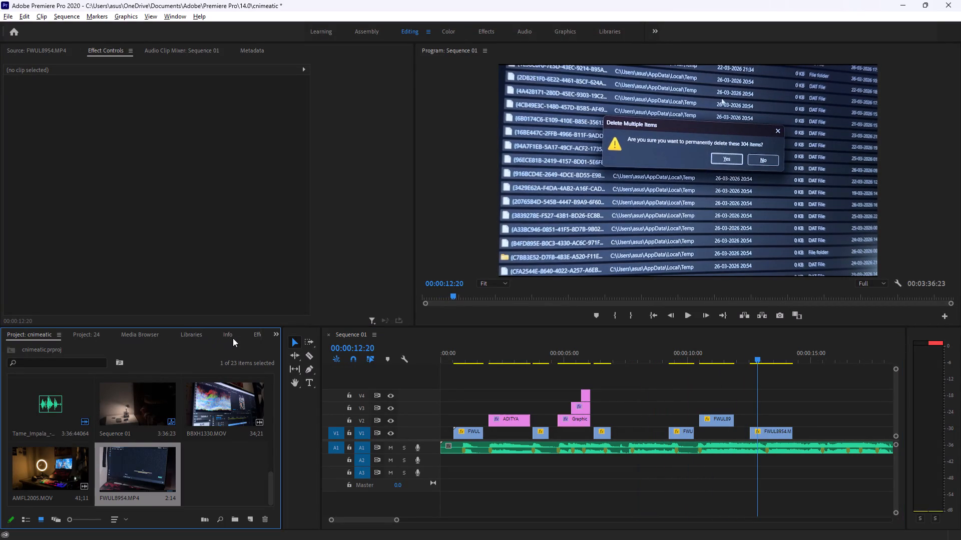
pyautogui.click(253, 333)
pyautogui.click(54, 348)
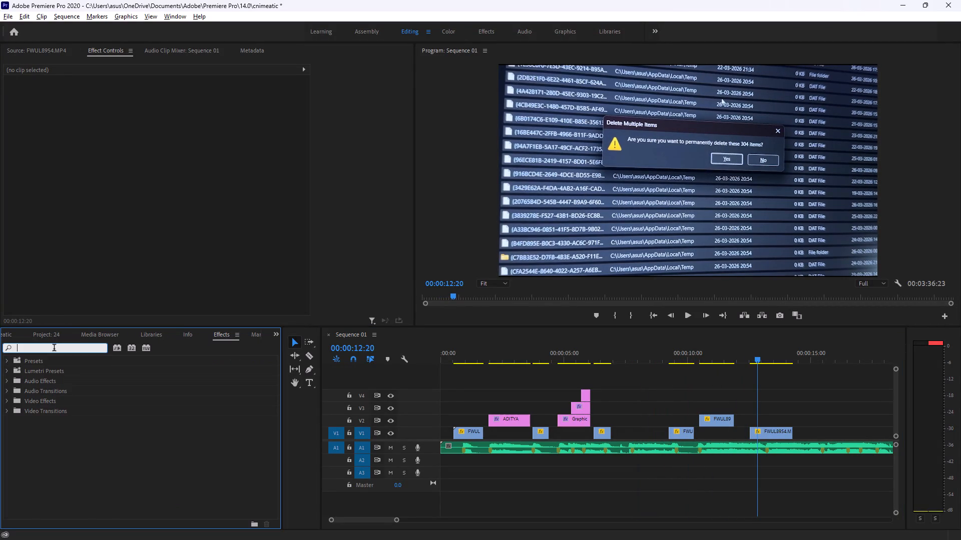
pyautogui.write('LEAV')
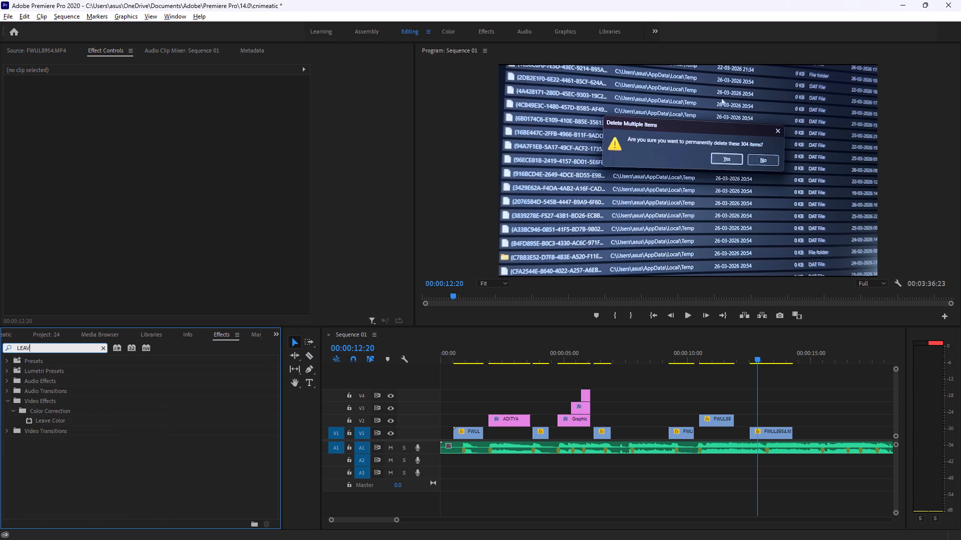
pyautogui.press('BackSpace')
pyautogui.press('BackSpace')
pyautogui.press('BackSpace')
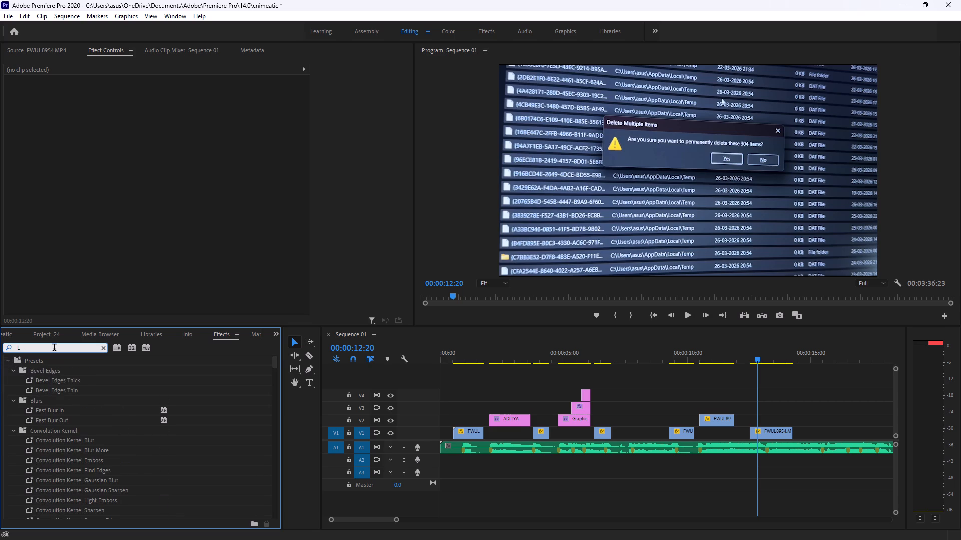
pyautogui.write('eac')
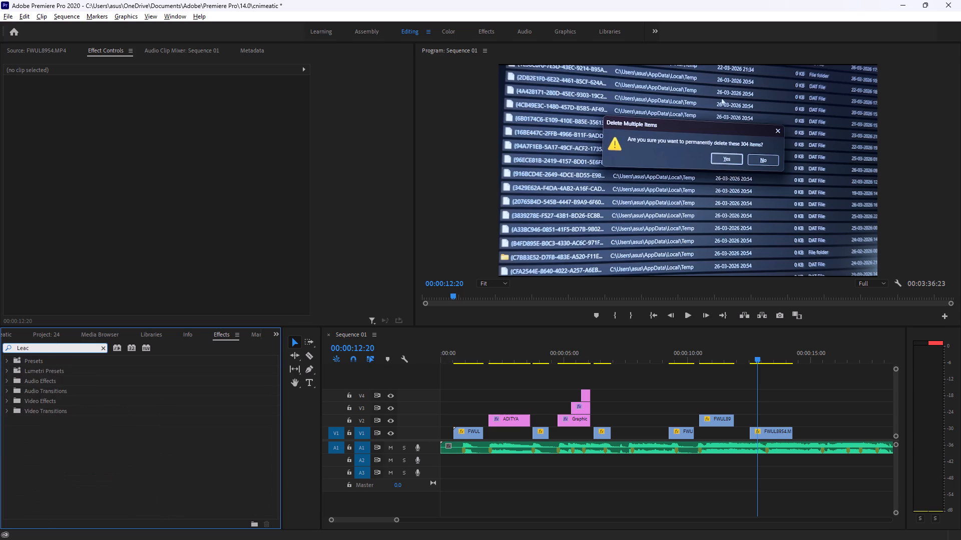
pyautogui.press('BackSpace')
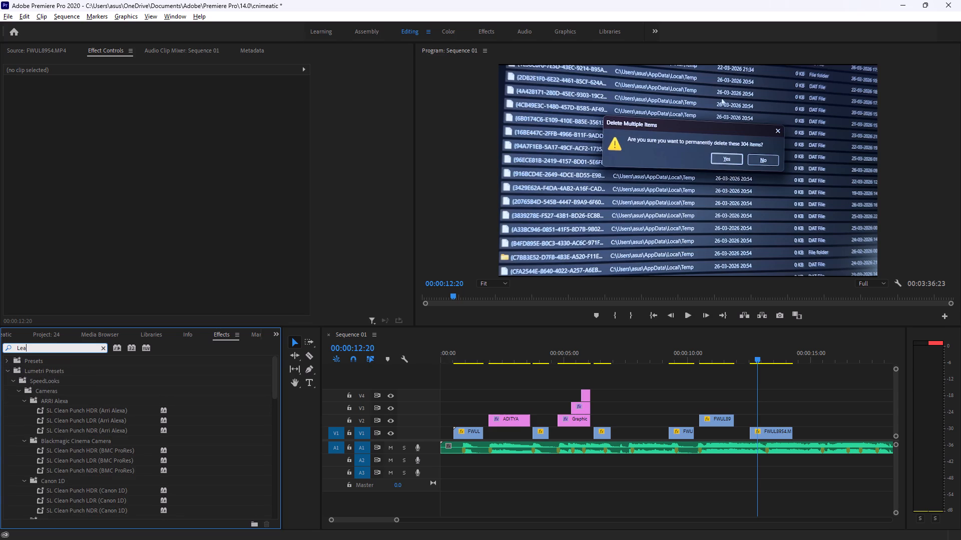
pyautogui.press('f')
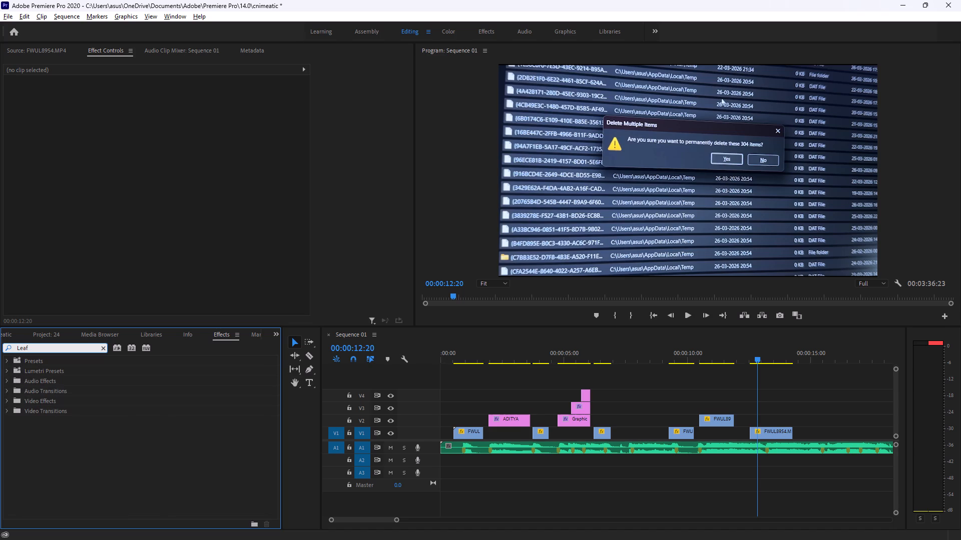
pyautogui.press('BackSpace')
pyautogui.press('BackSpace')
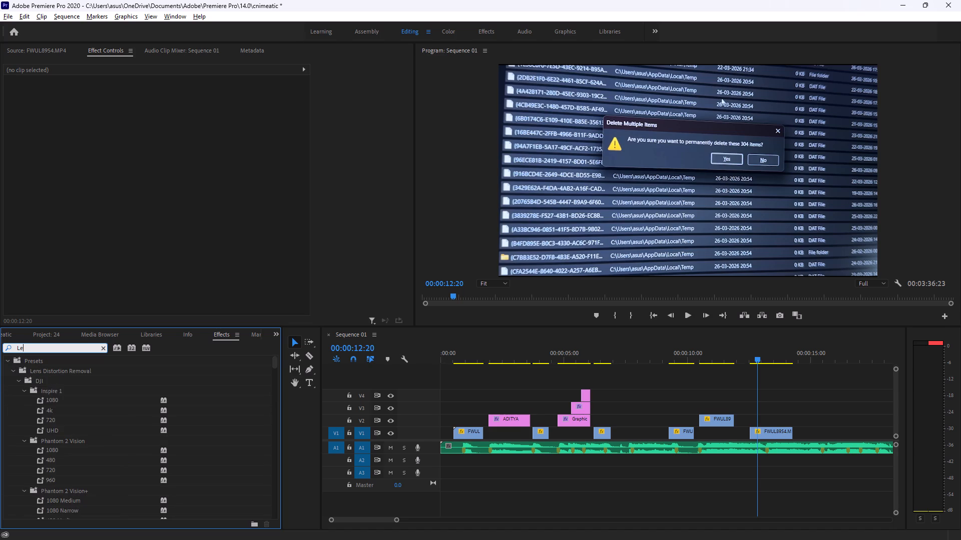
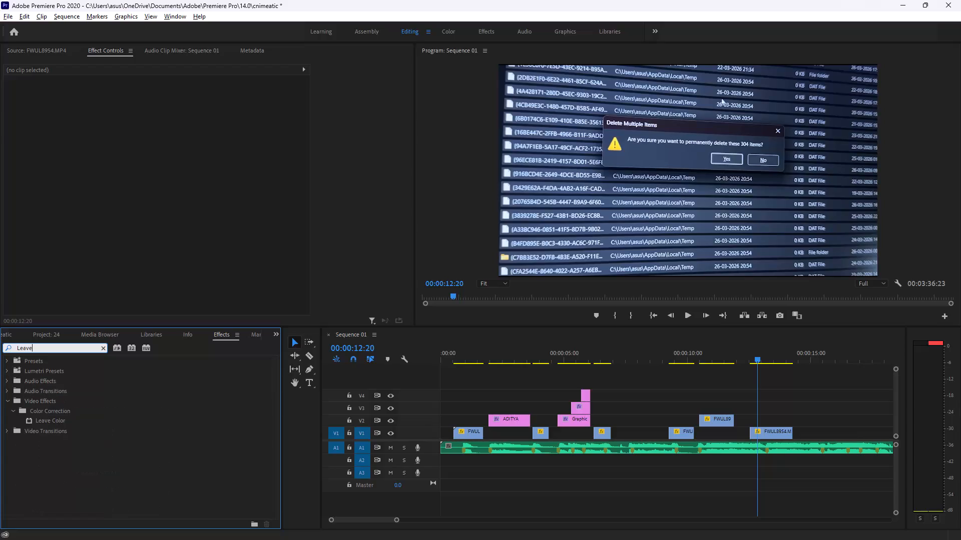
# Search the effects for "Leave" and apply Leave Color to the last FWUL8954.MP4 clip on V1.
pyautogui.press('BackSpace')
pyautogui.press('w')
pyautogui.press('BackSpace')
pyautogui.press('e')
pyautogui.moveTo(54, 418); pyautogui.dragTo(684, 424)
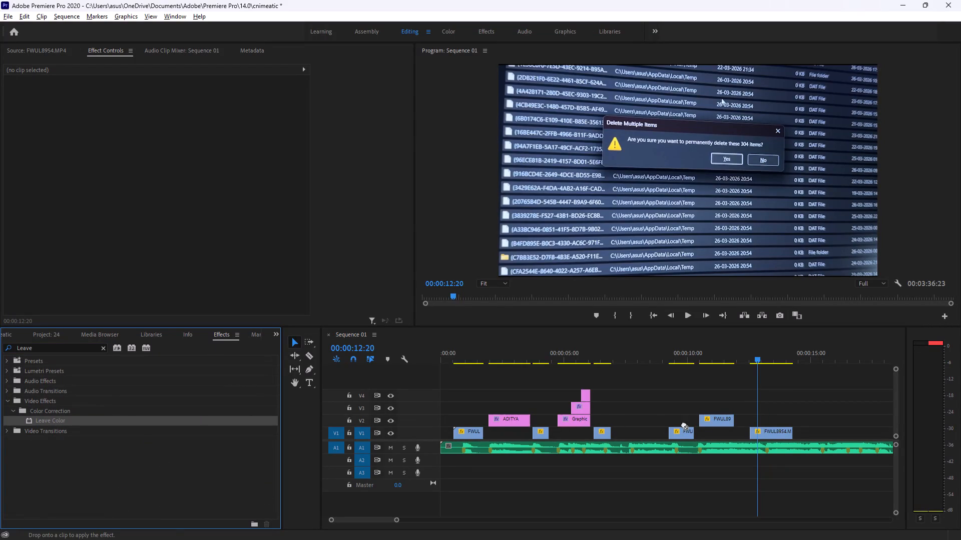
pyautogui.moveTo(684, 424); pyautogui.dragTo(765, 432)
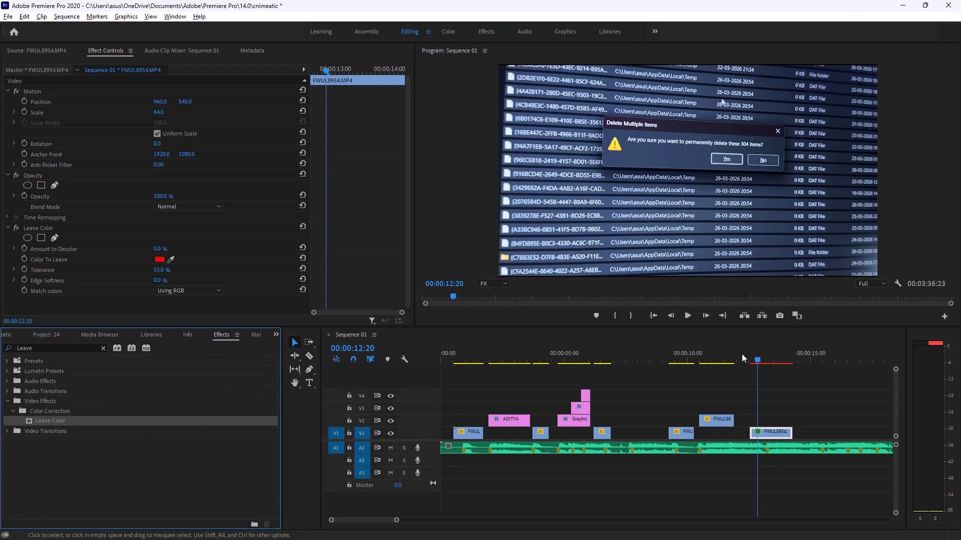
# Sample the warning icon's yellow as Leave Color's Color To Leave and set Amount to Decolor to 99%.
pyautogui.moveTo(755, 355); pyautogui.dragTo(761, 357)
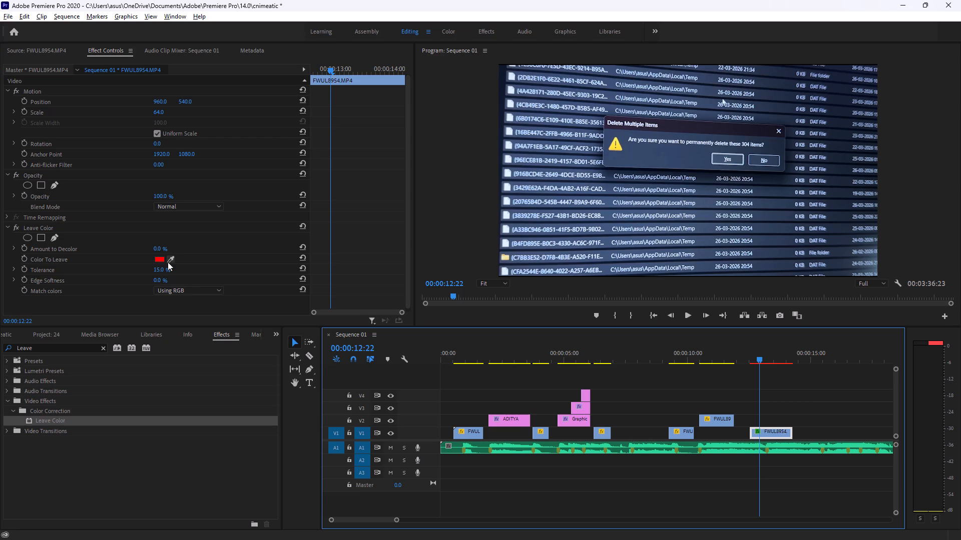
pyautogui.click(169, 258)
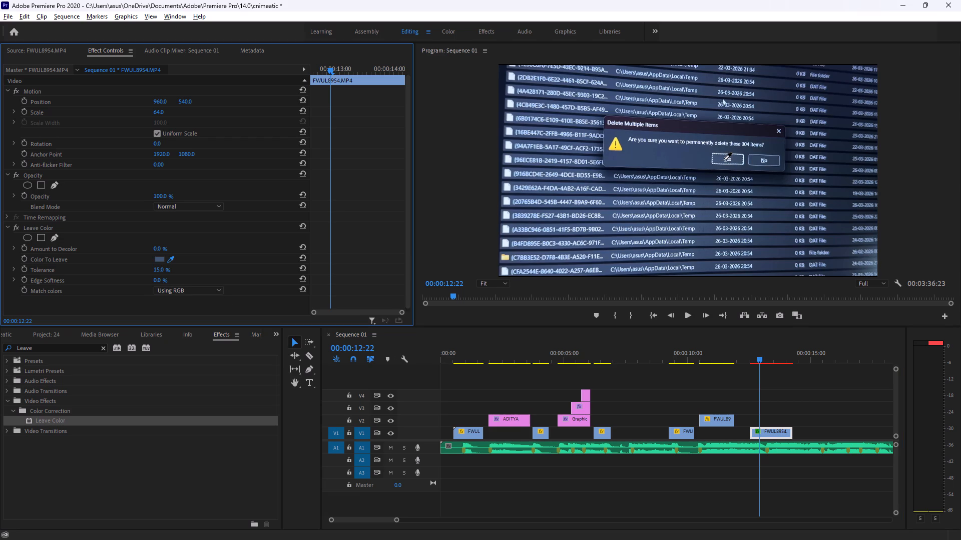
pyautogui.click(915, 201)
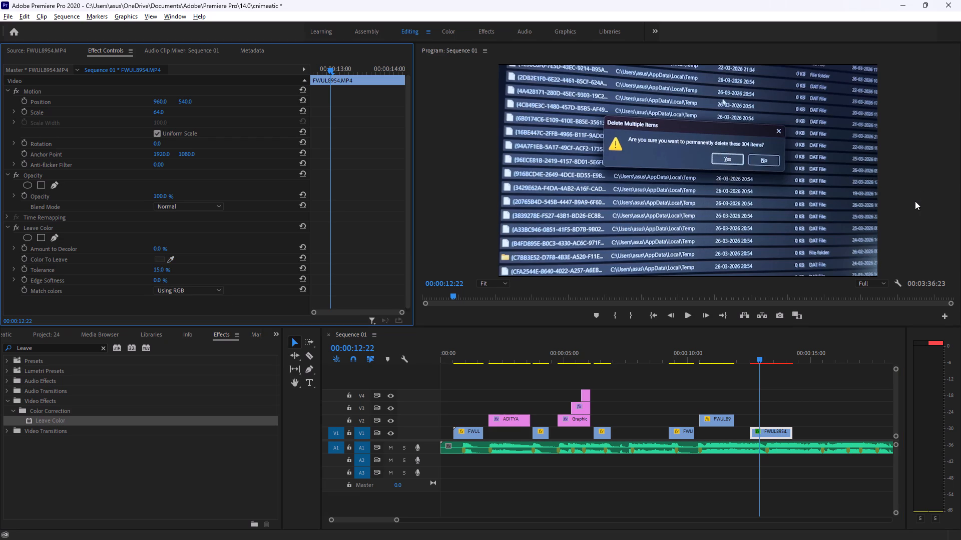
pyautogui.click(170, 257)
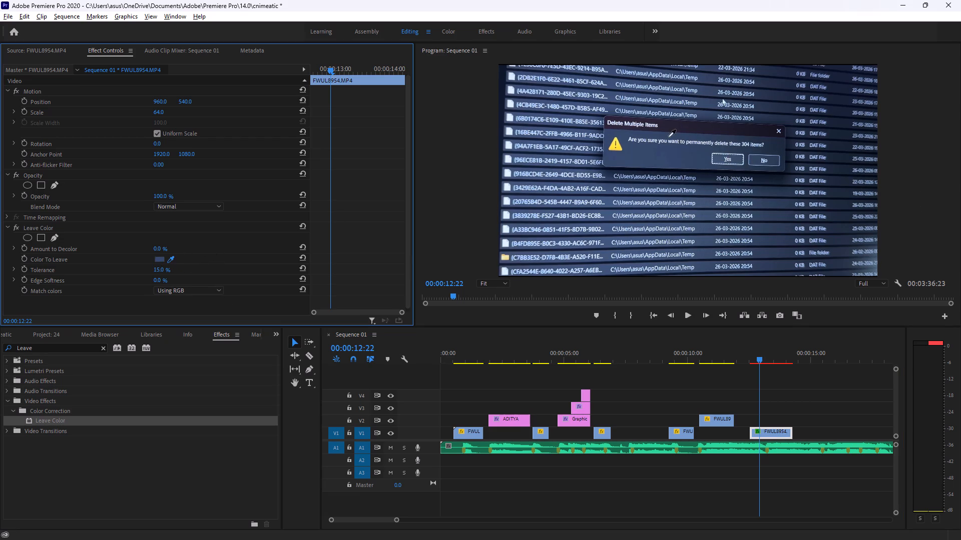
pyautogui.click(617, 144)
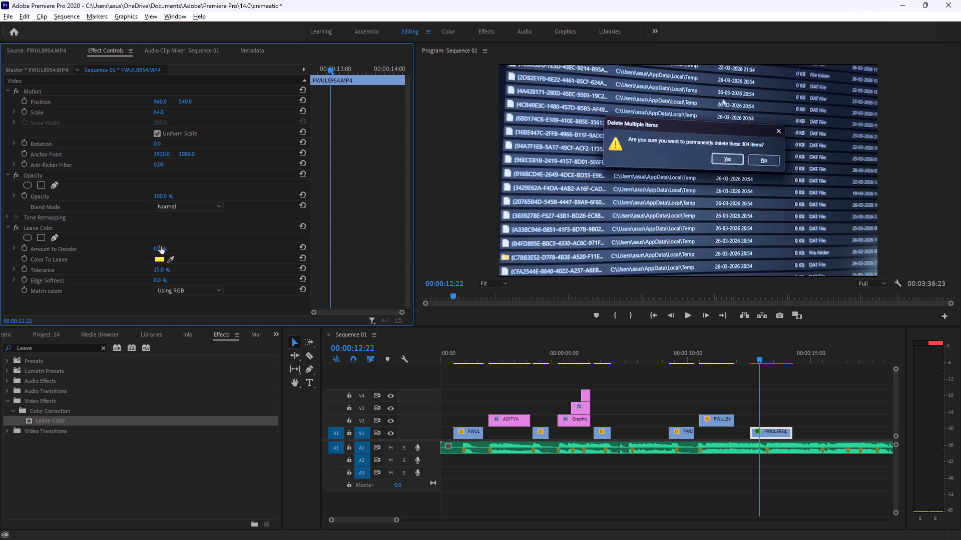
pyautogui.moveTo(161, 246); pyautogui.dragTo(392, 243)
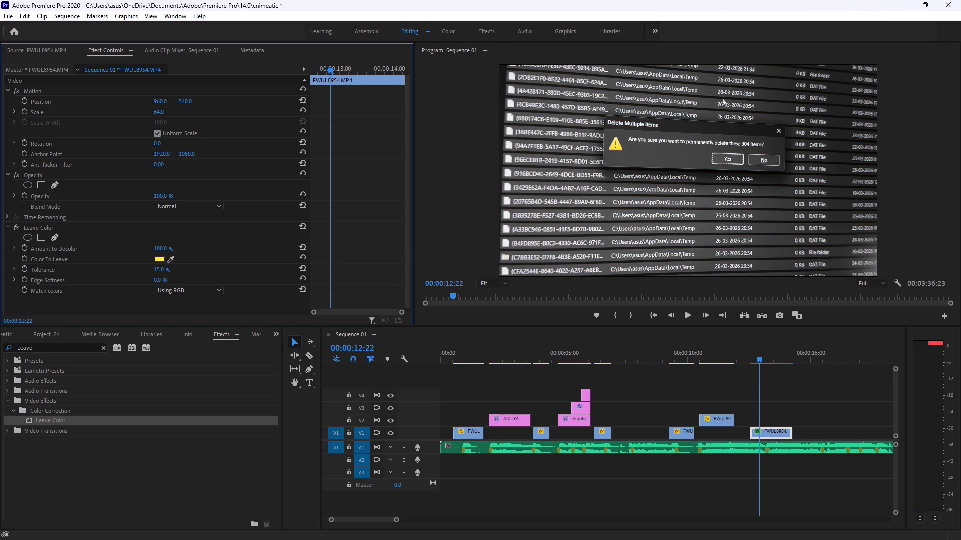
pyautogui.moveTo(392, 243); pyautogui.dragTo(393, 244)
# Sample the dialog's dark blue as Color To Leave and set Amount to Decolor to 100%.
pyautogui.click(170, 259)
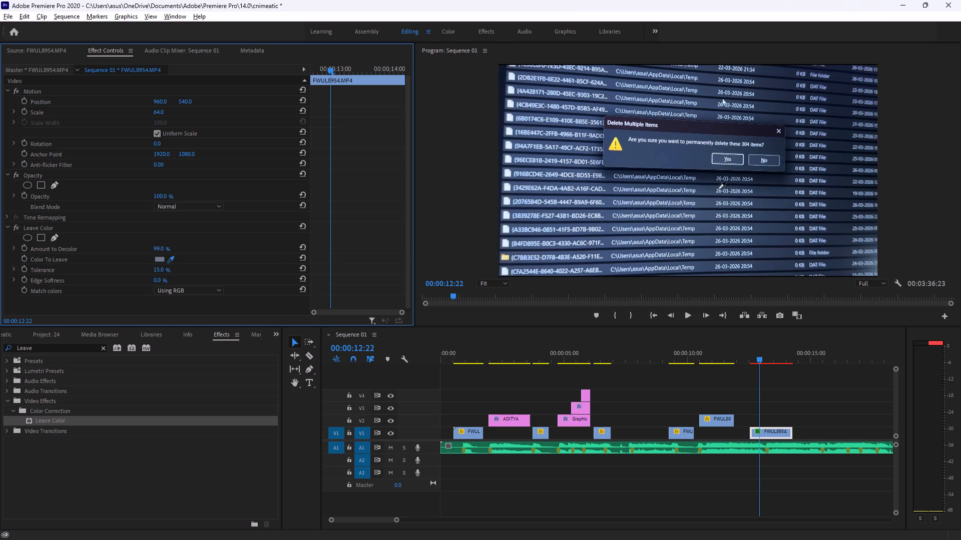
pyautogui.click(773, 148)
pyautogui.moveTo(158, 247); pyautogui.dragTo(265, 247)
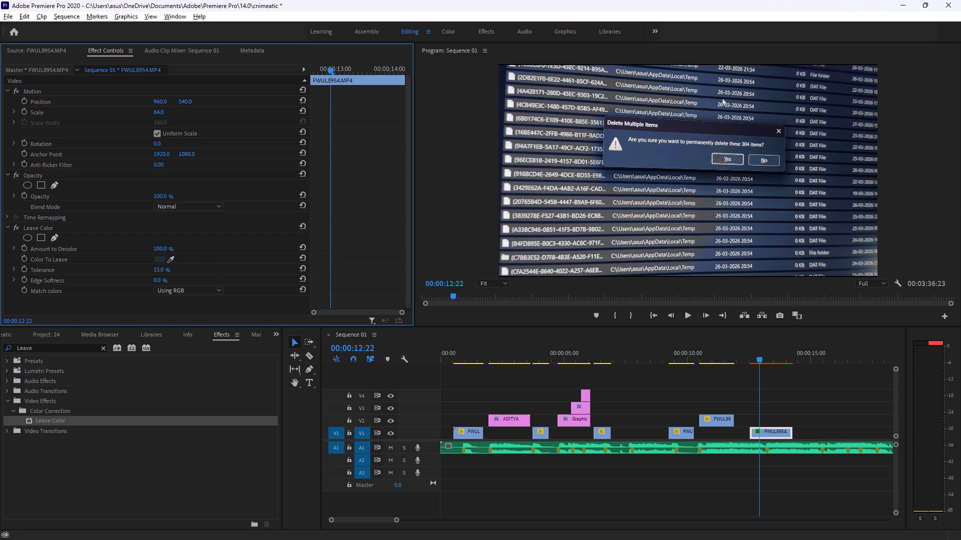
pyautogui.moveTo(265, 247); pyautogui.dragTo(333, 247)
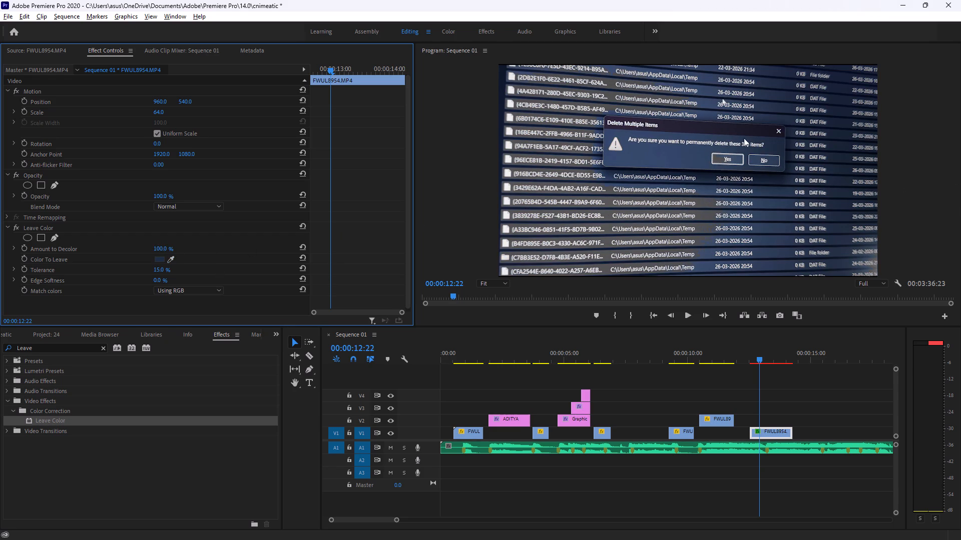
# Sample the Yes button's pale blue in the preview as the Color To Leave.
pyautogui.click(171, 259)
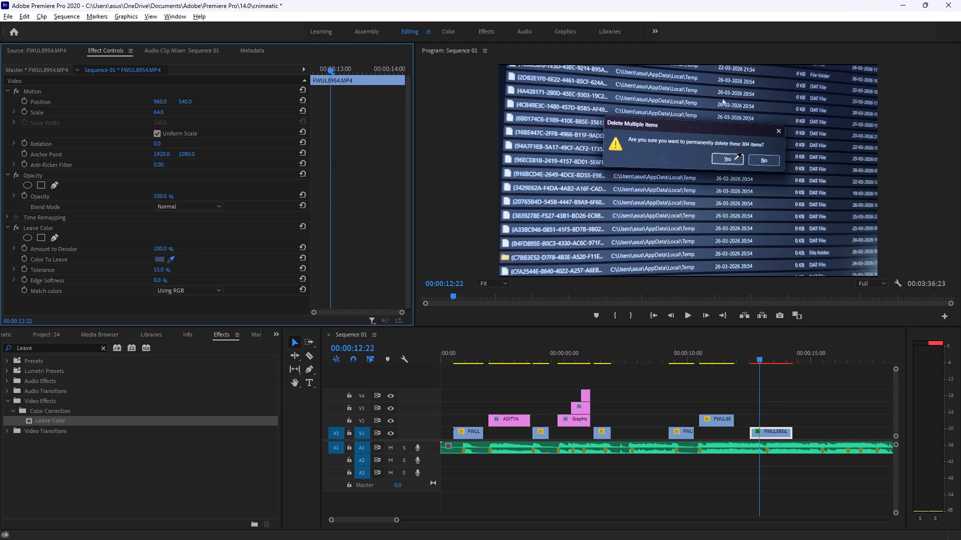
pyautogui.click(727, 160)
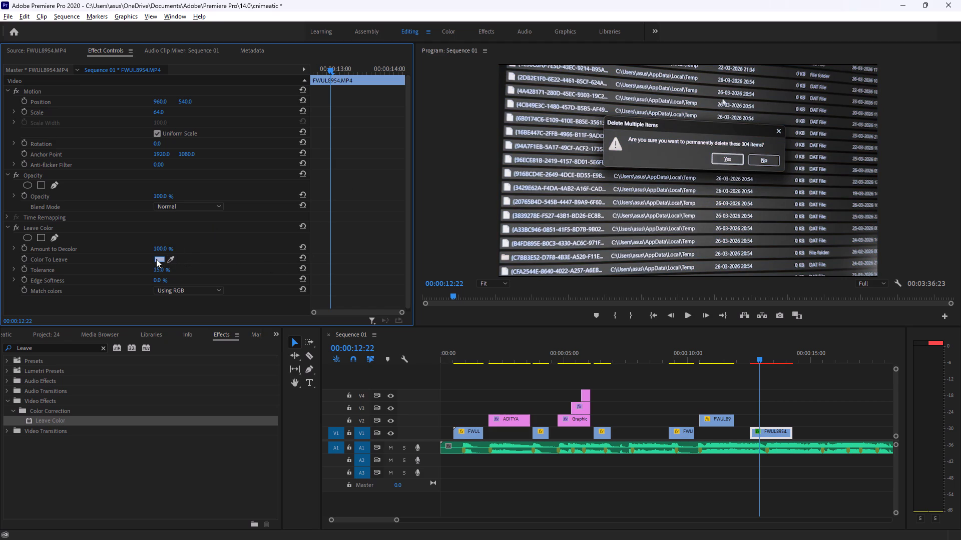
# Change Leave Color's Color To Leave swatch to yellow.
pyautogui.click(156, 259)
pyautogui.click(572, 164)
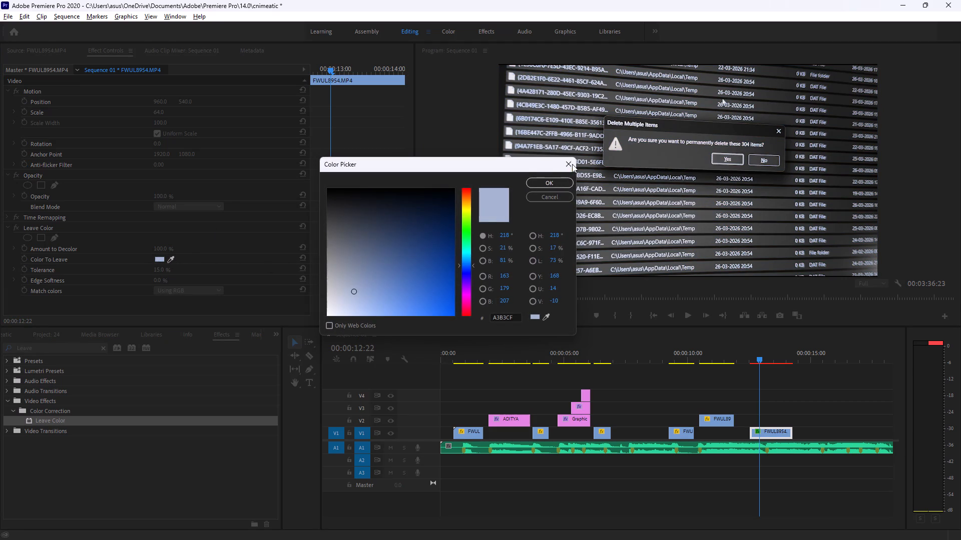
# Sample the warning icon's yellow in the preview as Leave Color's Color To Leave, with Amount to Decolor at 100%.
pyautogui.click(172, 256)
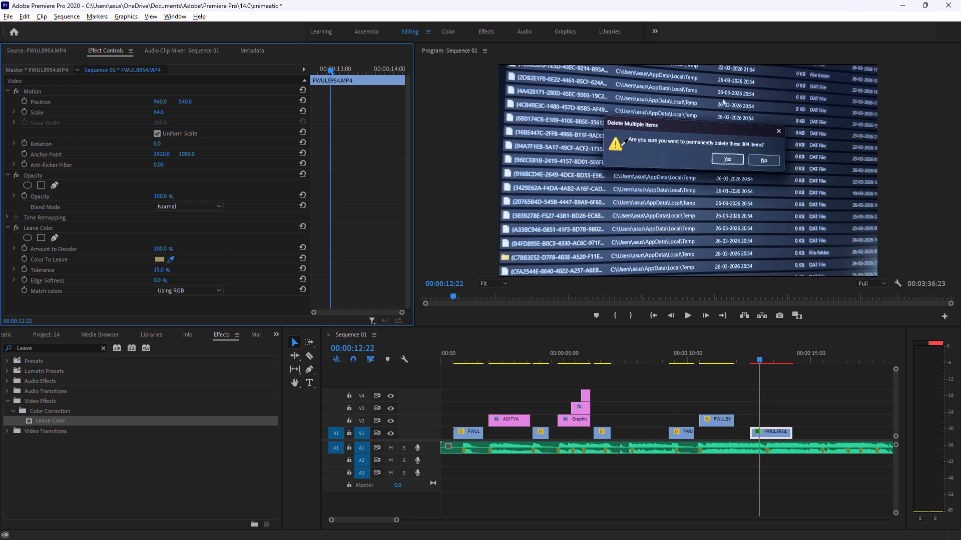
pyautogui.click(617, 146)
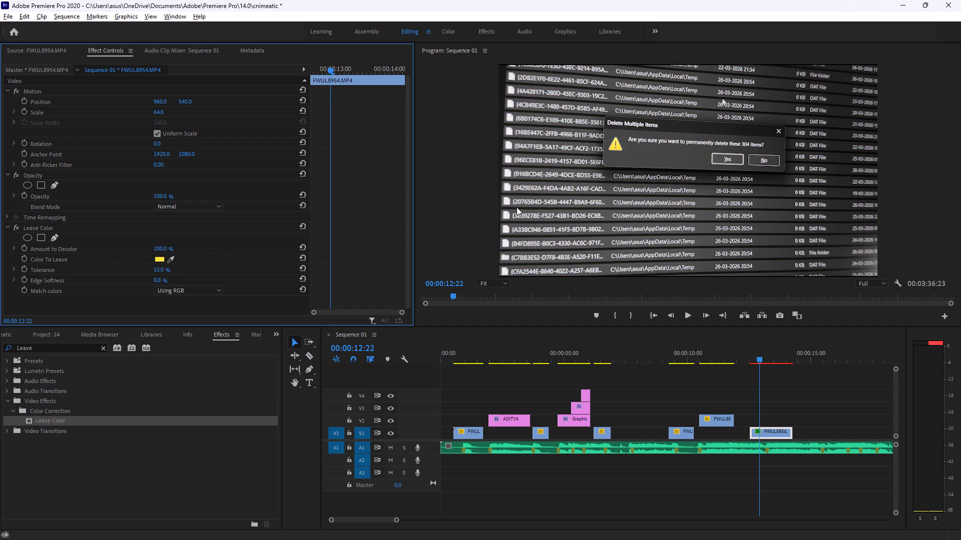
pyautogui.moveTo(161, 251); pyautogui.dragTo(229, 248)
# Step through the frames of the last FWUL8954 clip to check the Leave Color effect on the delete dialog.
pyautogui.scroll(7, 643, 208)
pyautogui.scroll(-8, 644, 207)
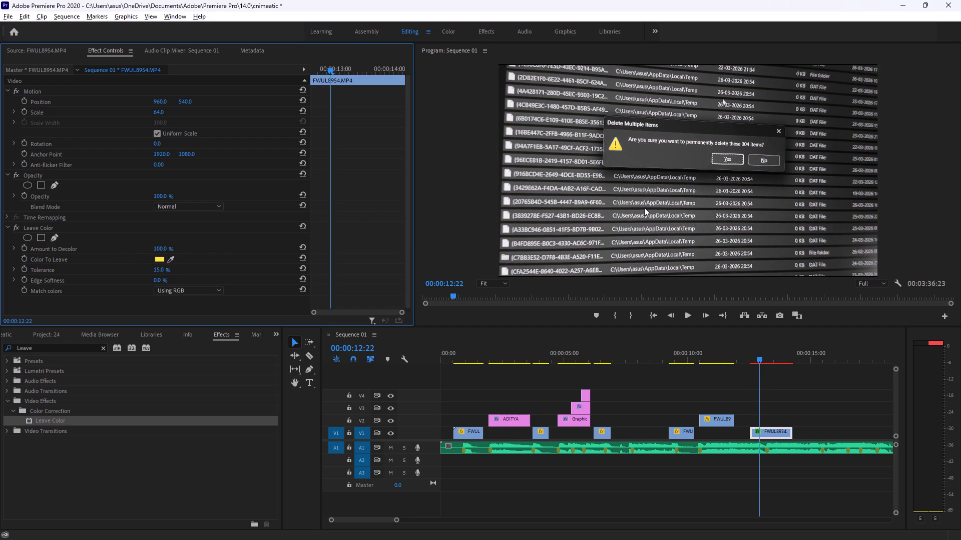
pyautogui.scroll(-18, 644, 207)
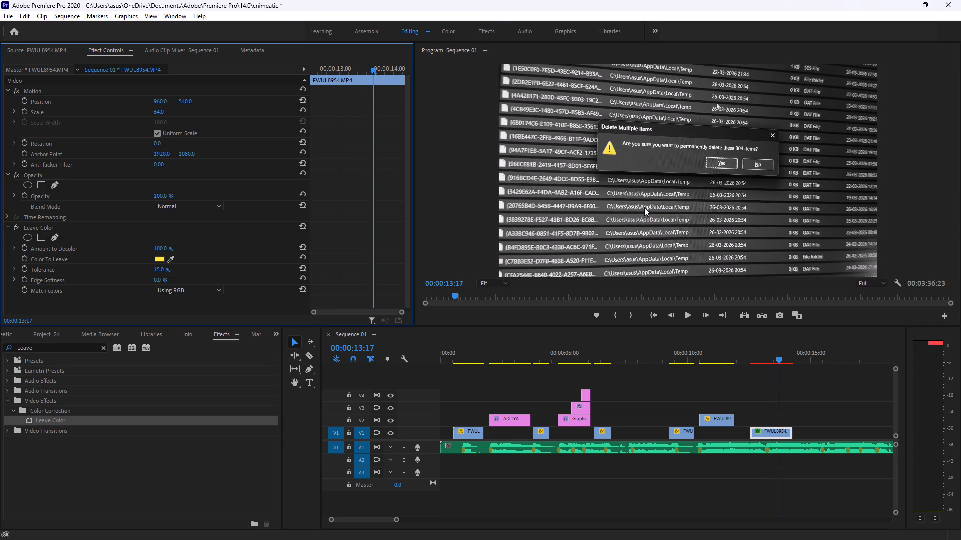
pyautogui.scroll(-11, 644, 207)
pyautogui.scroll(12, 644, 207)
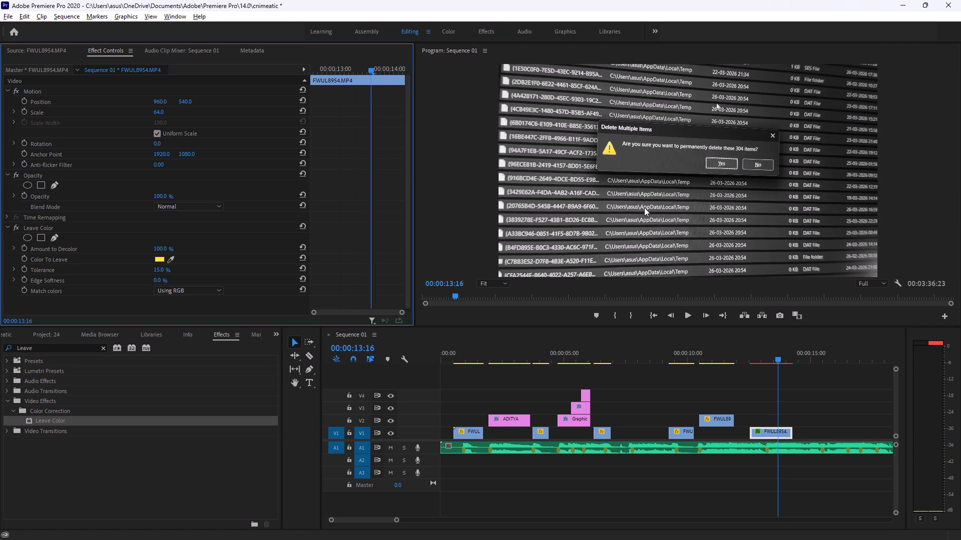
pyautogui.scroll(10, 644, 207)
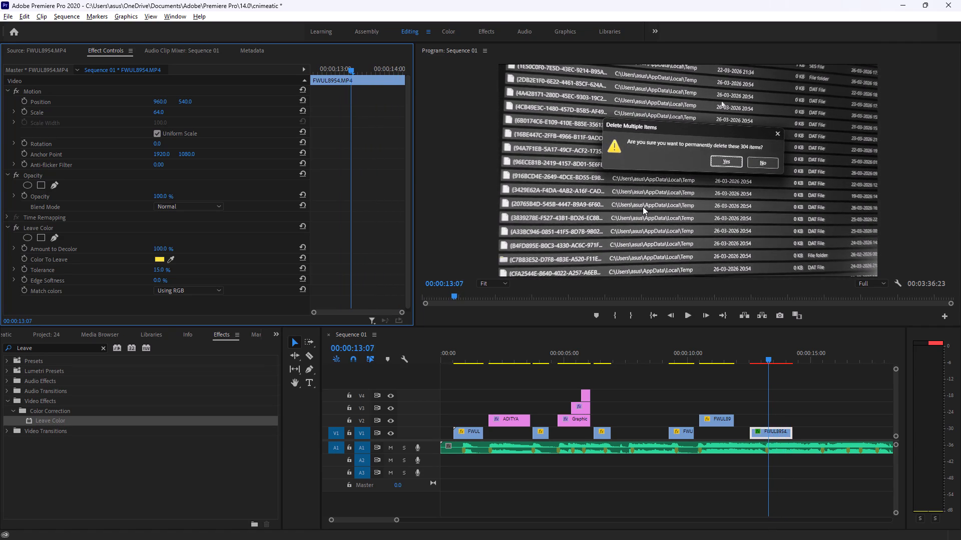
pyautogui.scroll(20, 643, 206)
pyautogui.scroll(14, 643, 206)
pyautogui.scroll(7, 695, 246)
pyautogui.scroll(-7, 639, 276)
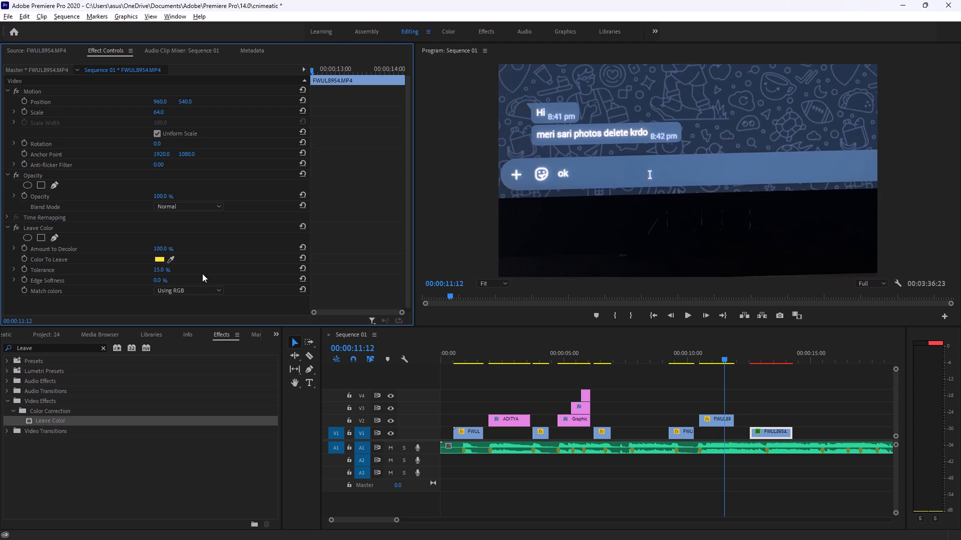
# Split the last FWUL8954 clip on V1 at 00:00:13:07 with the Razor tool.
pyautogui.scroll(-13, 734, 409)
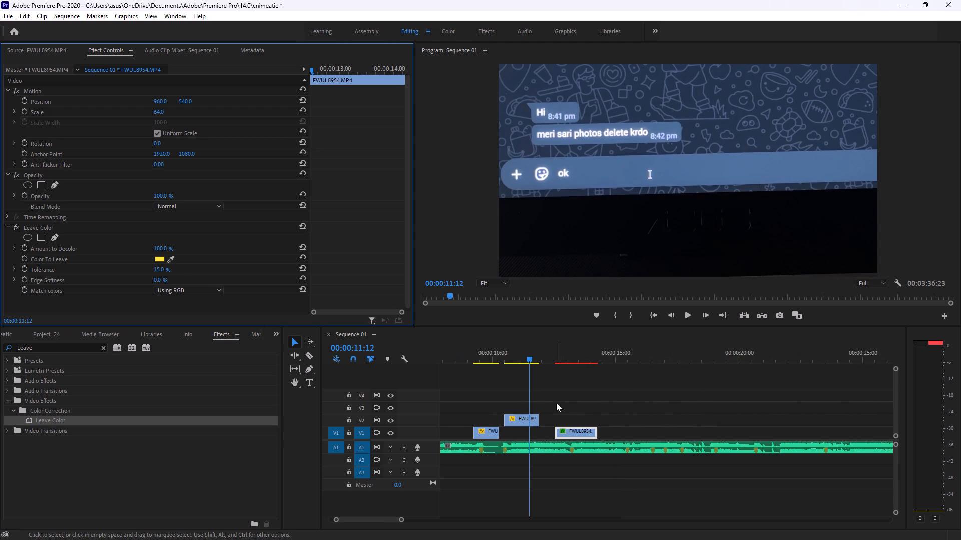
pyautogui.scroll(-1, 555, 379)
pyautogui.click(555, 346)
pyautogui.moveTo(551, 357); pyautogui.dragTo(537, 354)
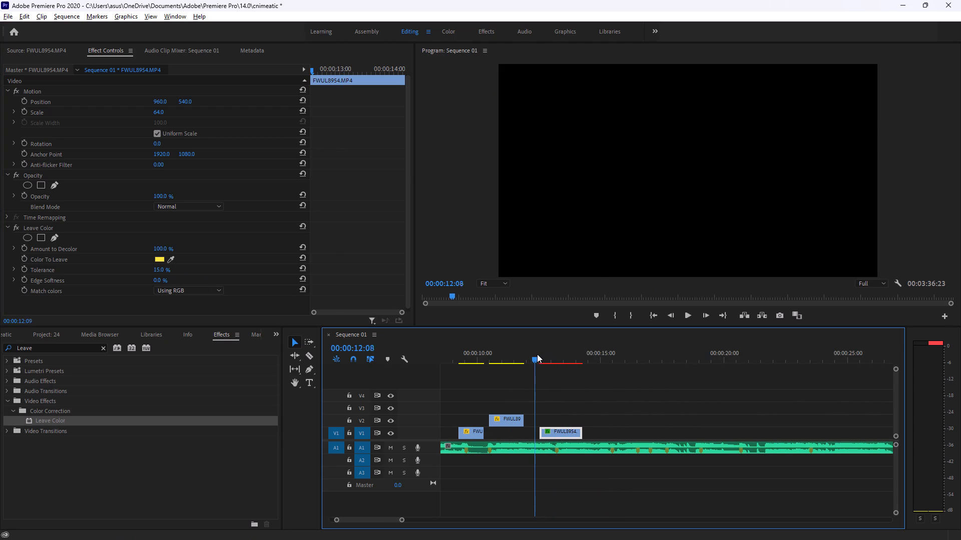
pyautogui.moveTo(537, 354); pyautogui.dragTo(579, 353)
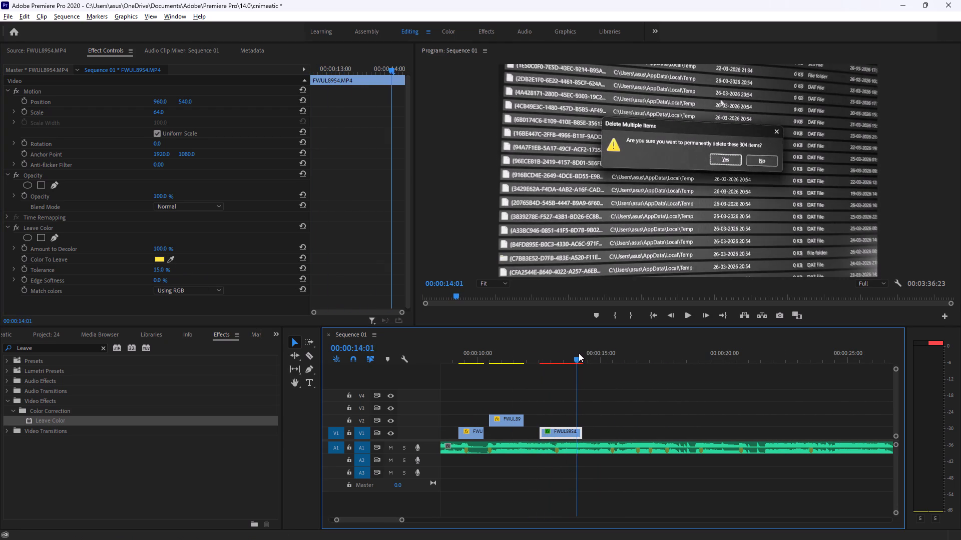
pyautogui.moveTo(579, 353); pyautogui.dragTo(570, 358)
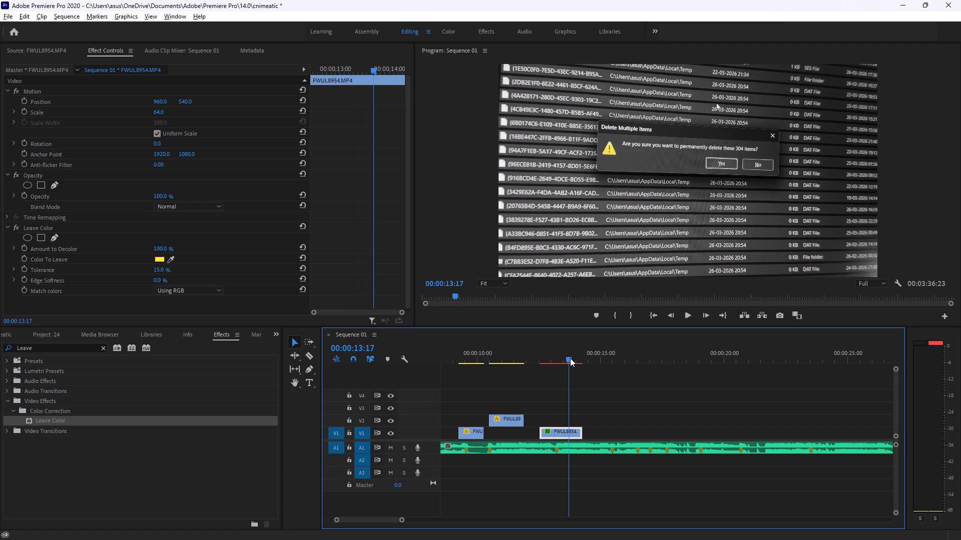
pyautogui.moveTo(570, 358); pyautogui.dragTo(560, 358)
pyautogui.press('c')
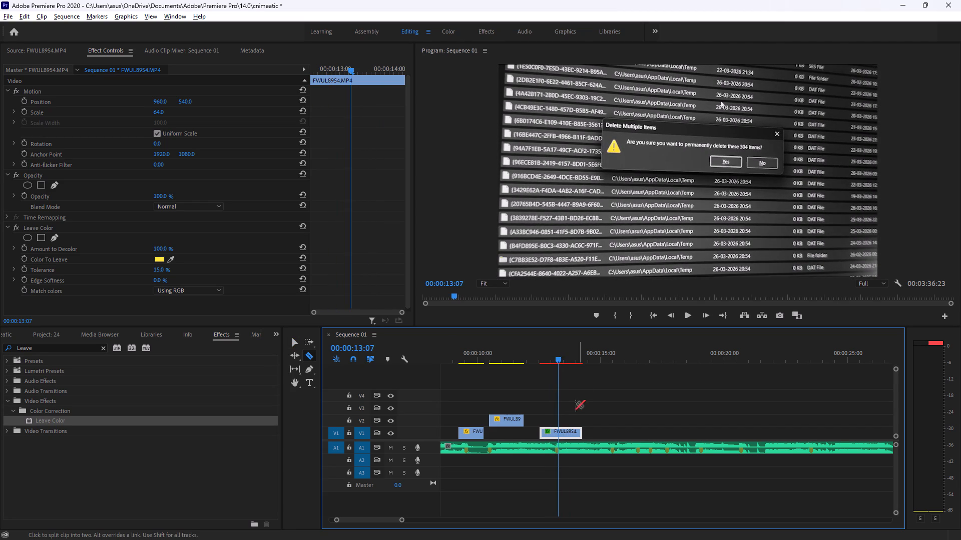
# Split the FWUL8954.MP4 clip with the Leave Color effect on V1 at 00:00:13:07.
pyautogui.click(562, 430)
pyautogui.press('v')
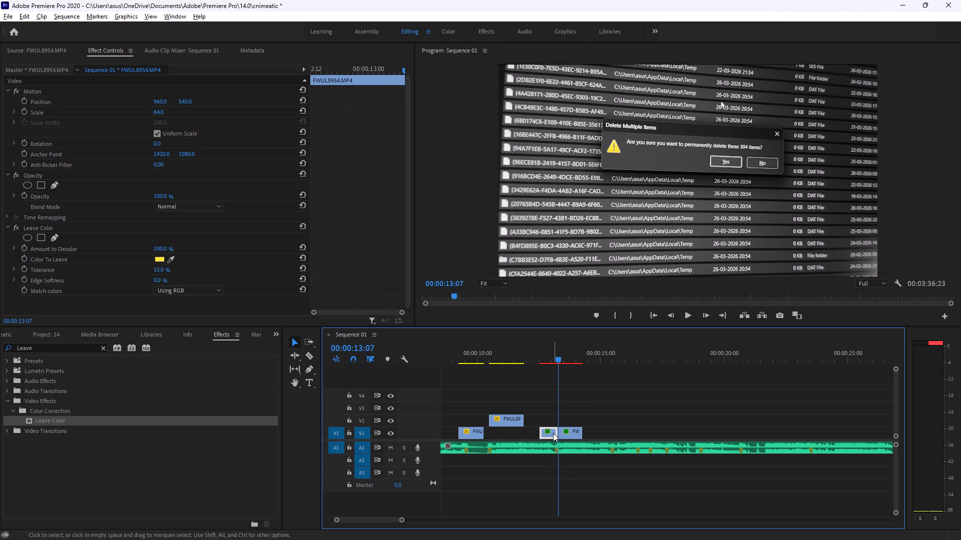
# On the clip's second half, sample the file list's dark blue as Color To Leave and set Amount to Decolor to 0%.
pyautogui.moveTo(554, 358); pyautogui.dragTo(554, 357)
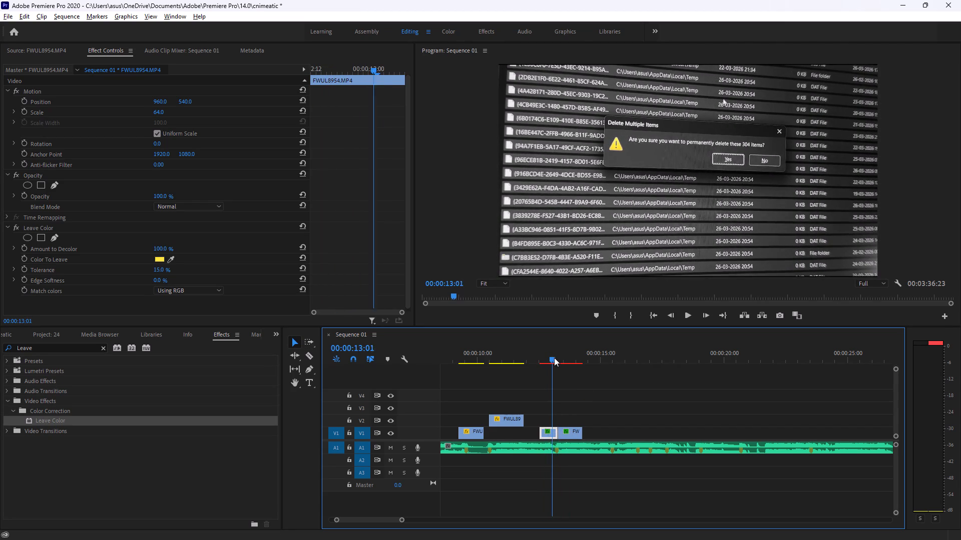
pyautogui.moveTo(554, 357); pyautogui.dragTo(559, 357)
pyautogui.click(573, 431)
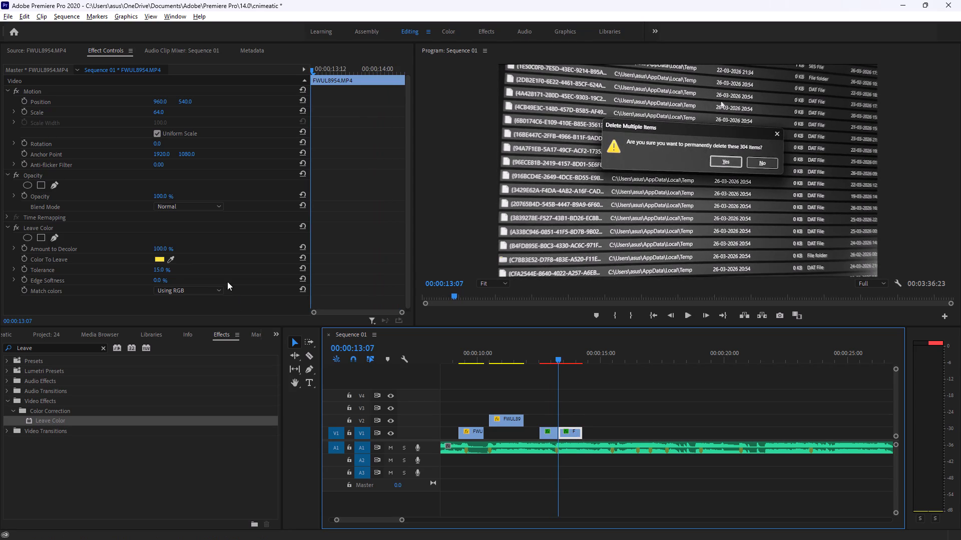
pyautogui.click(170, 260)
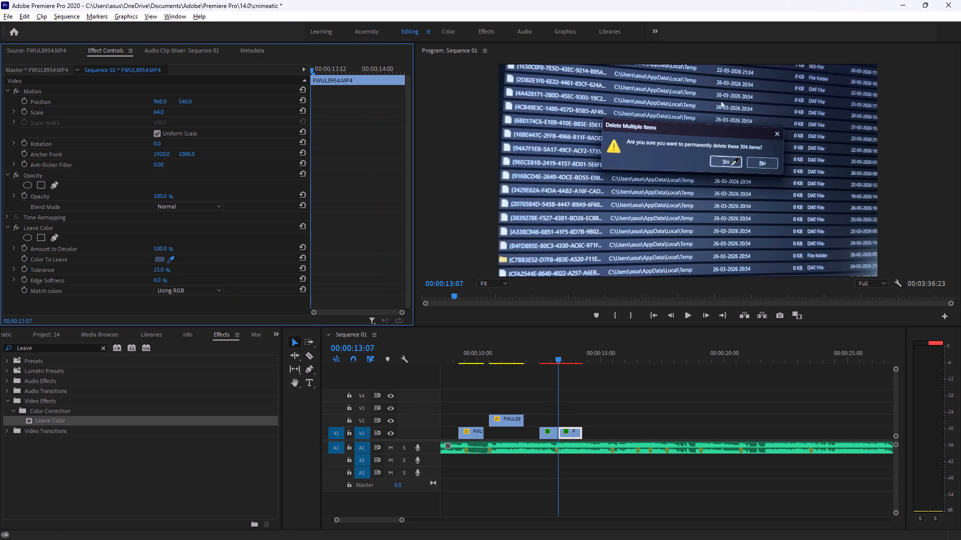
pyautogui.click(775, 110)
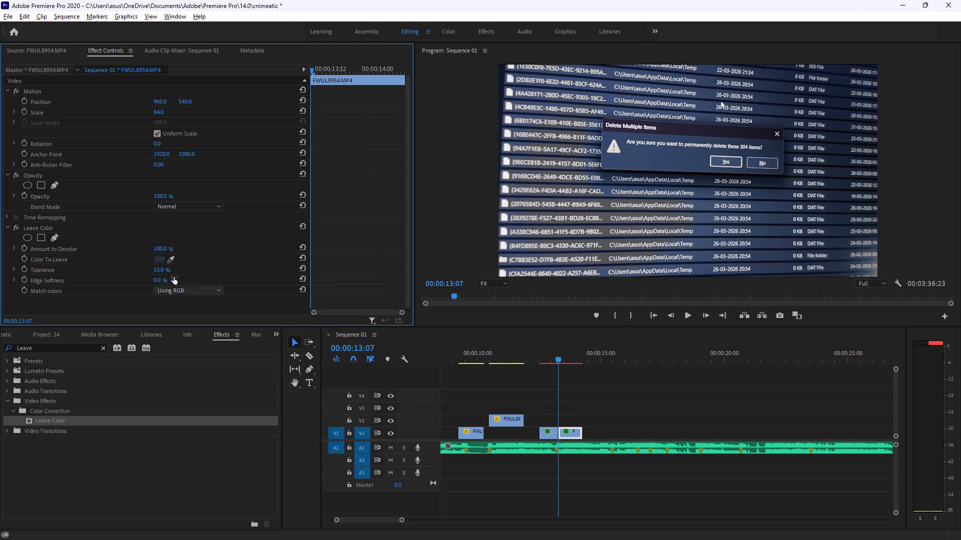
pyautogui.moveTo(163, 245); pyautogui.dragTo(96, 252)
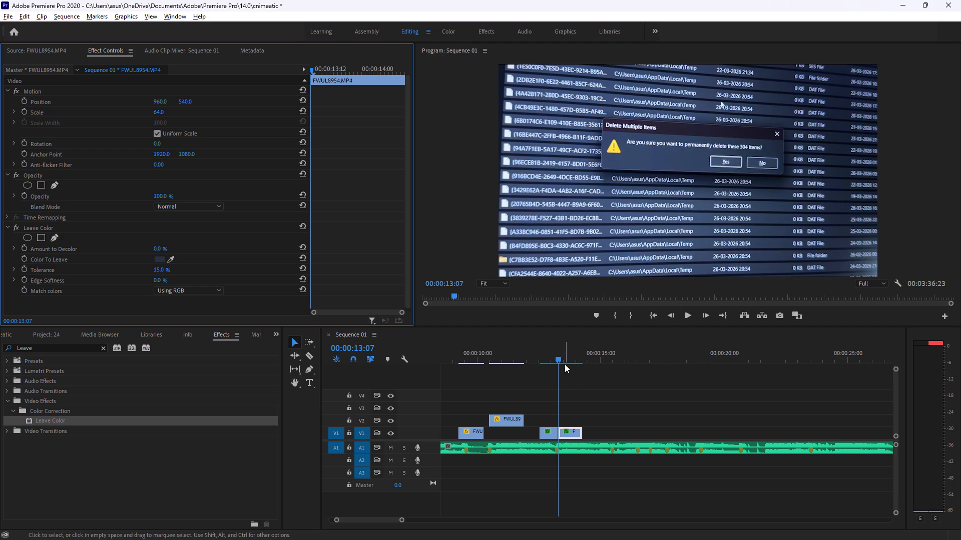
# Play the sequence across the two clip halves to review the change from decolored to full color.
pyautogui.moveTo(557, 353); pyautogui.dragTo(560, 345)
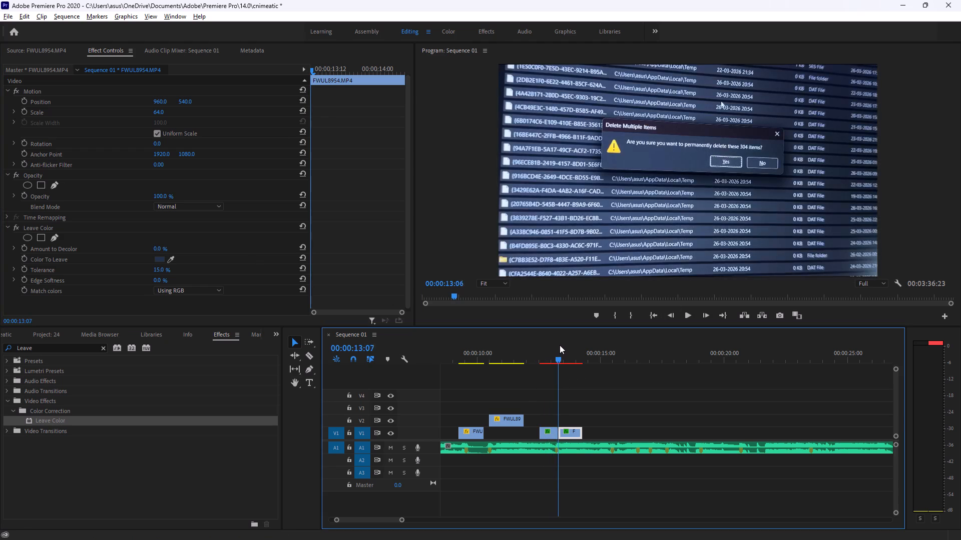
pyautogui.moveTo(560, 345); pyautogui.dragTo(535, 336)
pyautogui.press('space')
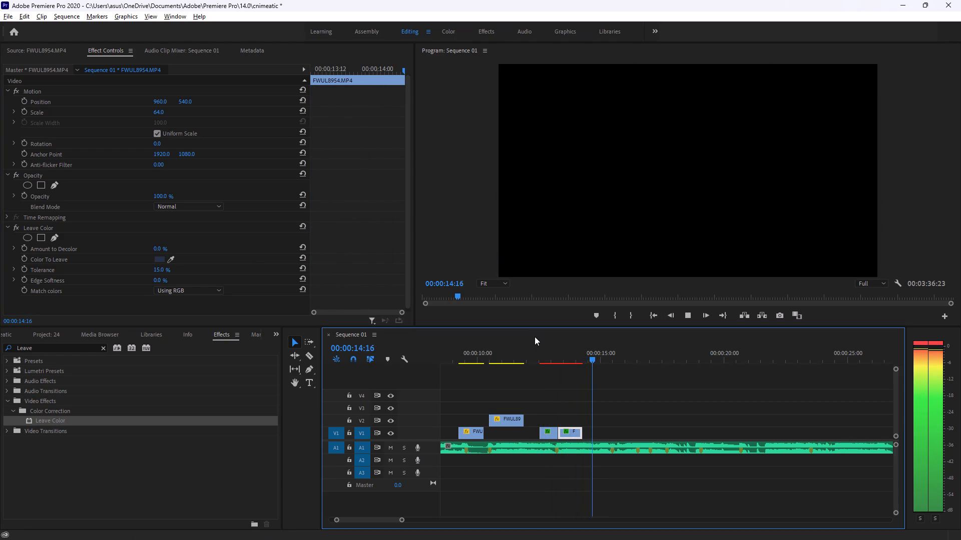
pyautogui.press('space')
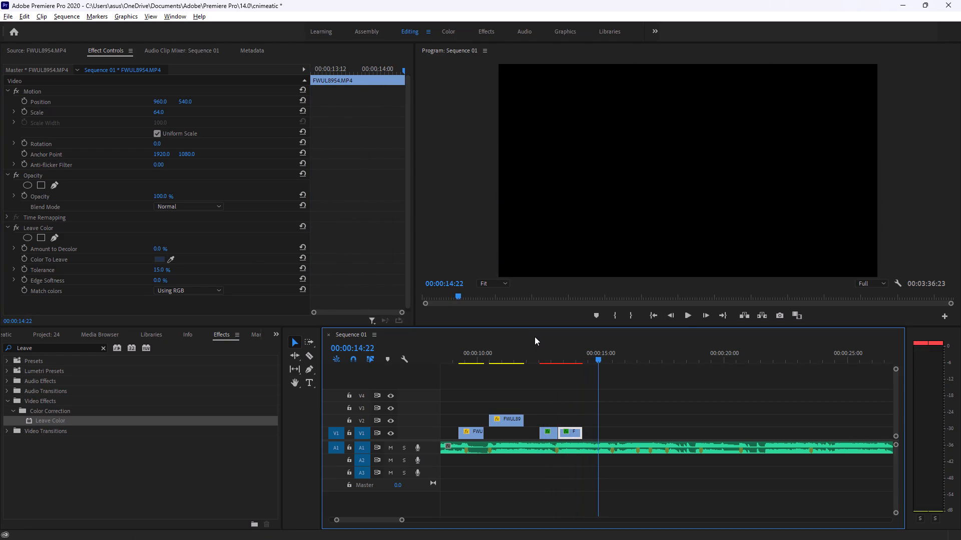
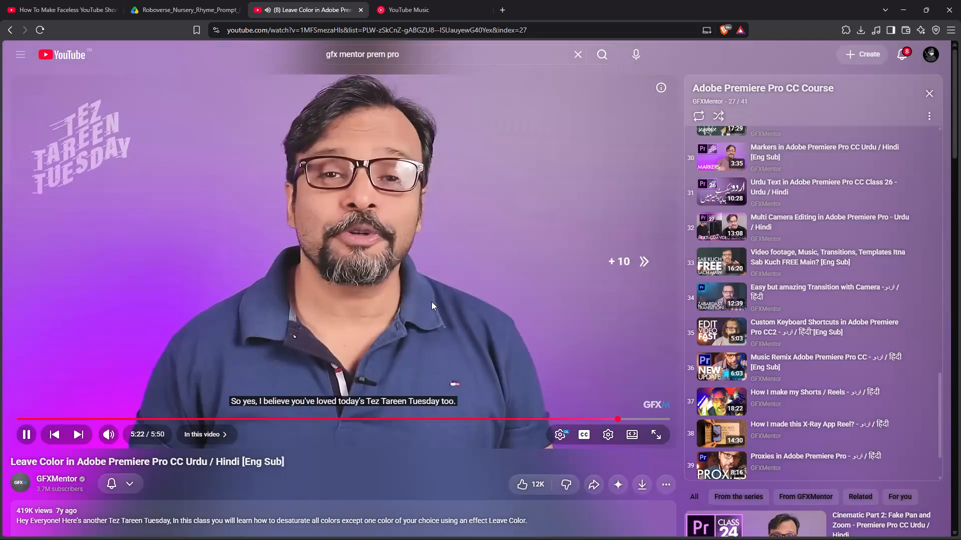
# Skip forward through the closing remarks of the Leave Color lesson to its end screen.
pyautogui.press('Right')
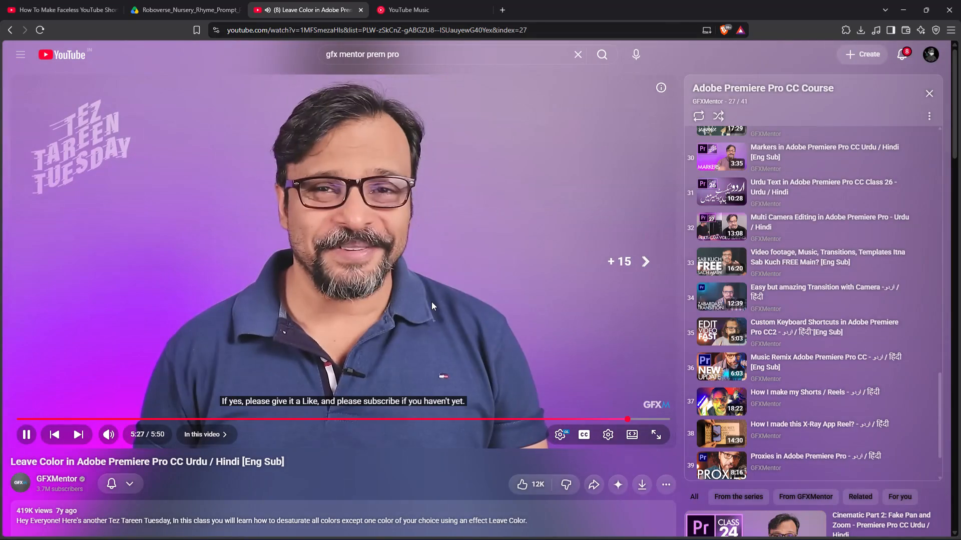
pyautogui.press('Right')
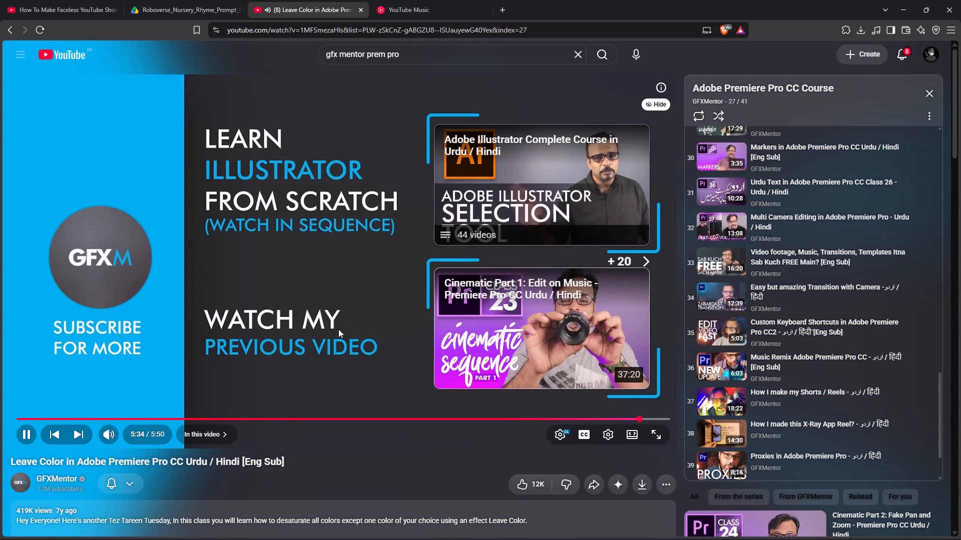
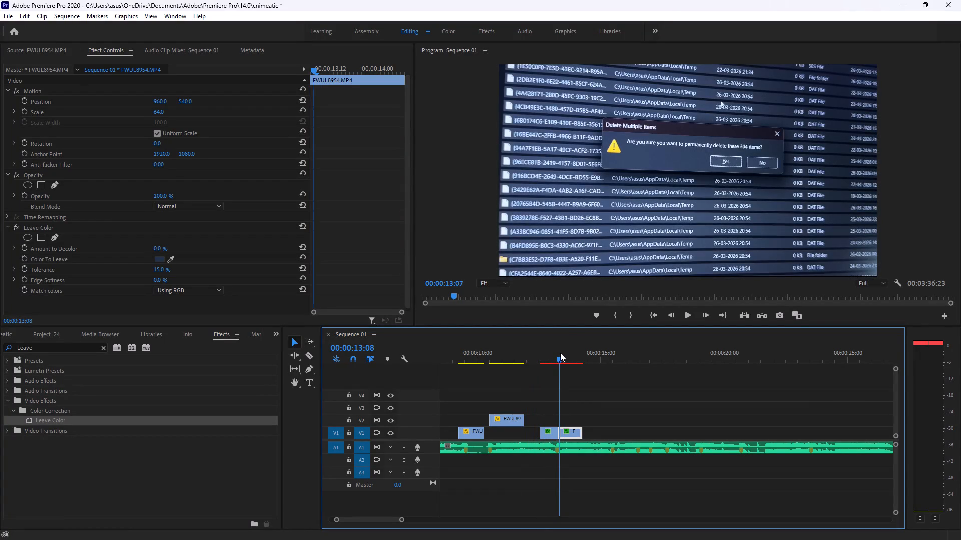
# Play back the split FWUL8954.MP4 clip with the Leave Color effect and render the sequence preview.
pyautogui.press('space')
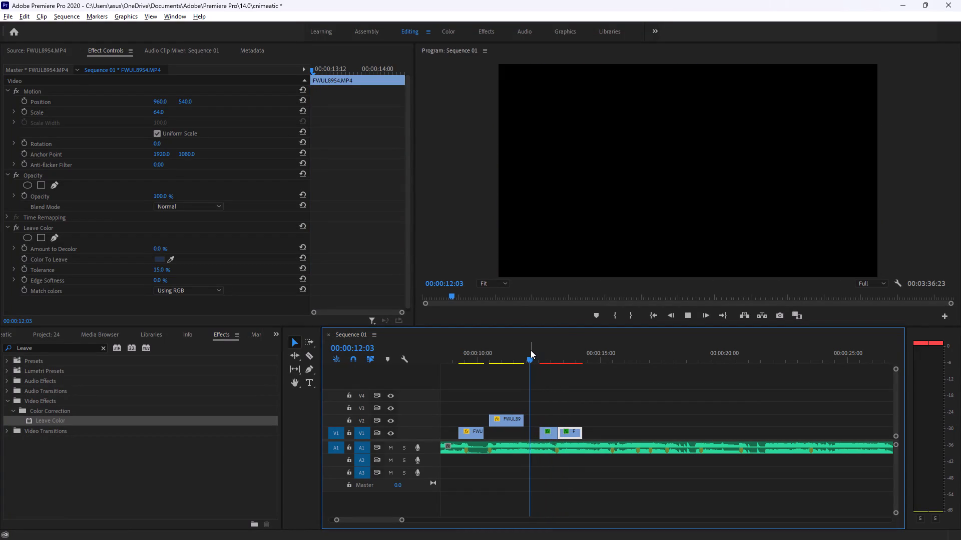
pyautogui.press('space')
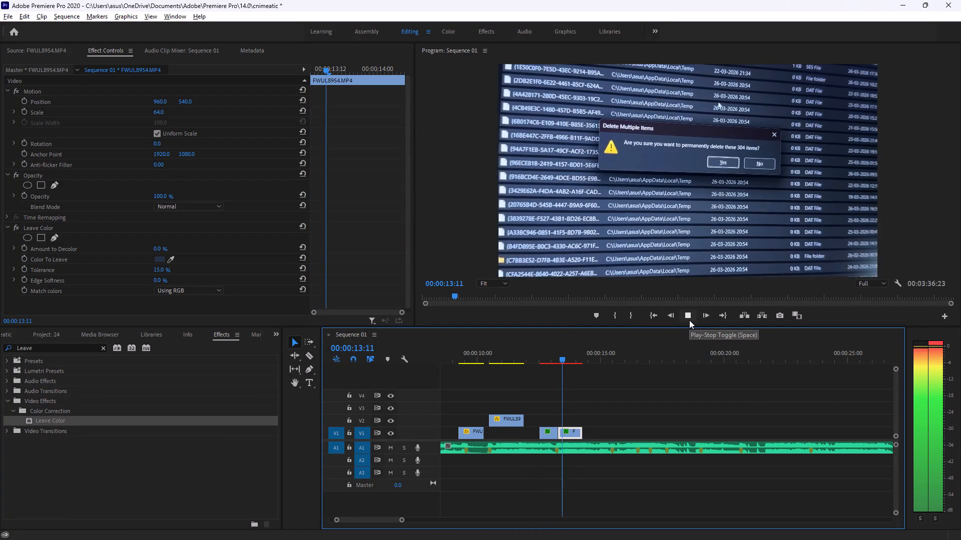
pyautogui.press('space')
pyautogui.press('Return')
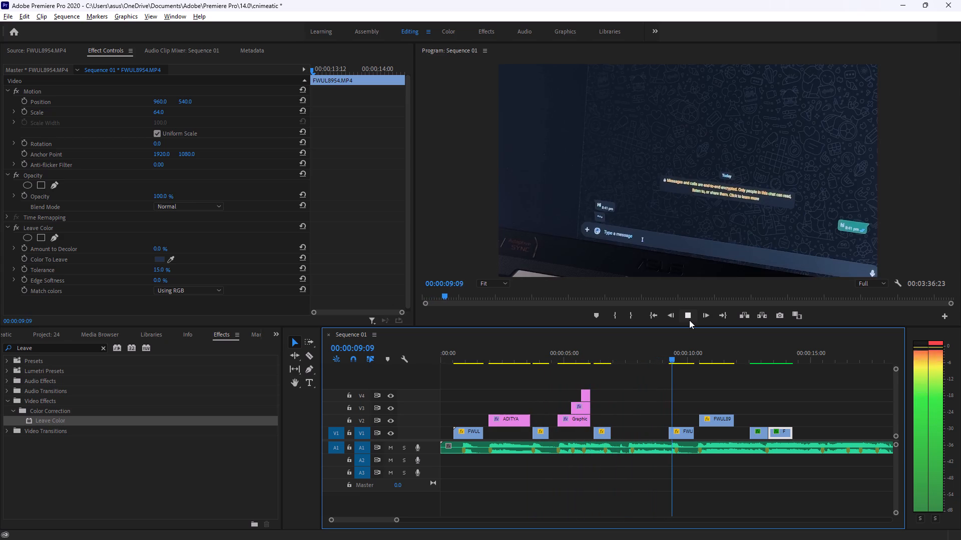
# Replay the music from the WhatsApp search shot into the empty gap and stop on the beat at 00:00:07:17.
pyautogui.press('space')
pyautogui.scroll(3, 725, 434)
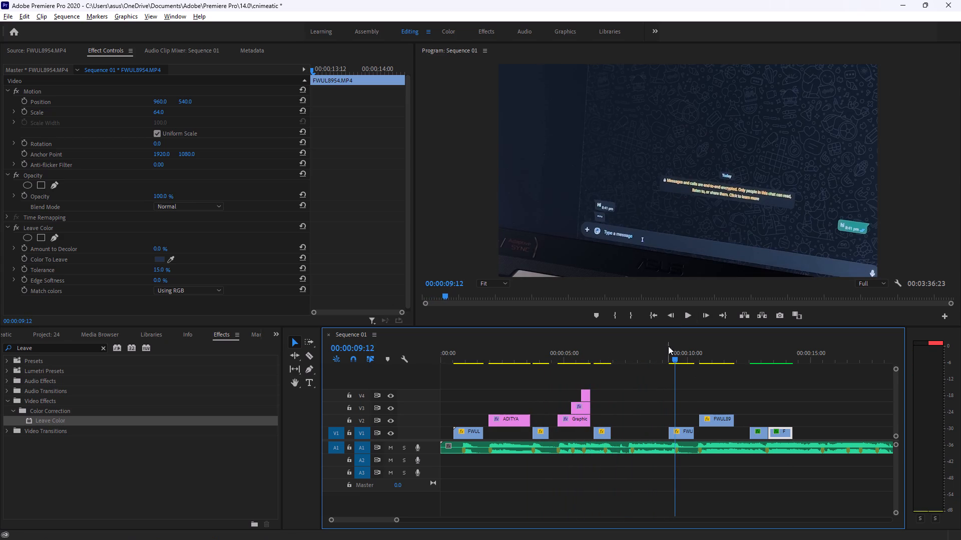
pyautogui.moveTo(675, 358); pyautogui.dragTo(639, 362)
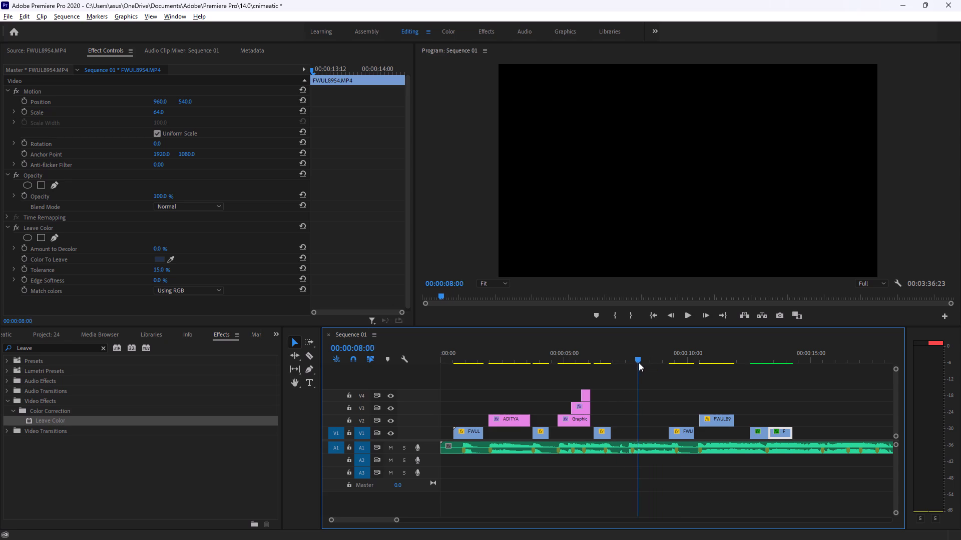
pyautogui.moveTo(639, 362); pyautogui.dragTo(607, 360)
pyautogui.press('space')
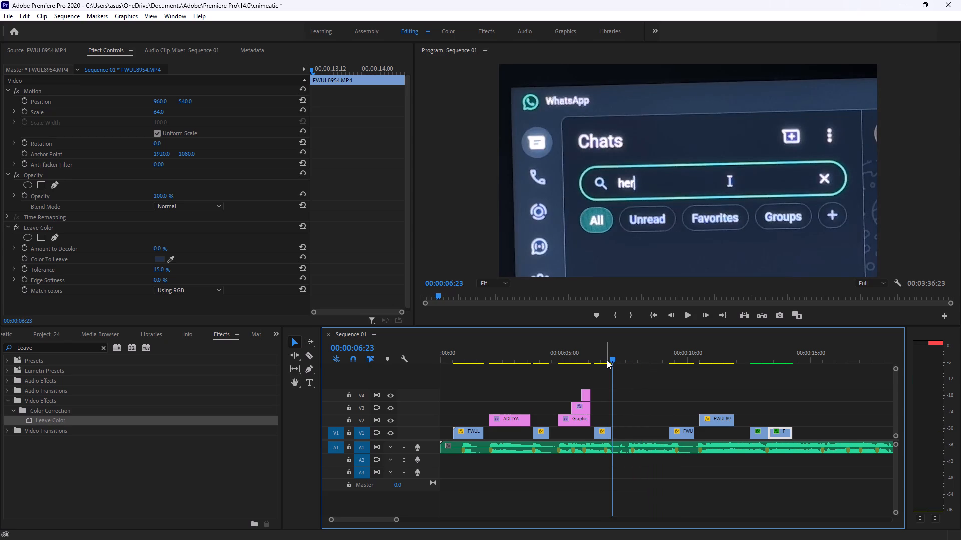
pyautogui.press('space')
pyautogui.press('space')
pyautogui.moveTo(642, 353); pyautogui.dragTo(631, 351)
pyautogui.moveTo(631, 351); pyautogui.dragTo(612, 349)
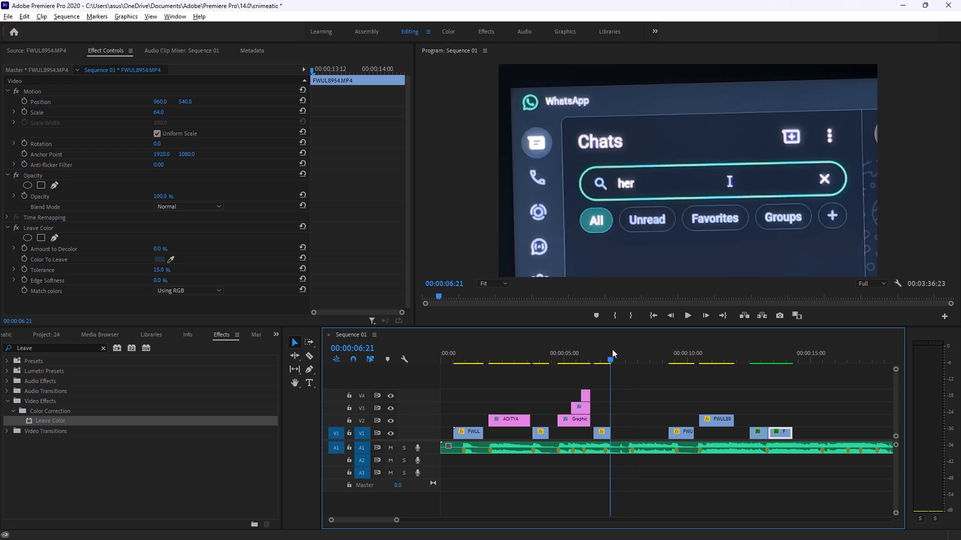
pyautogui.moveTo(612, 349); pyautogui.dragTo(597, 346)
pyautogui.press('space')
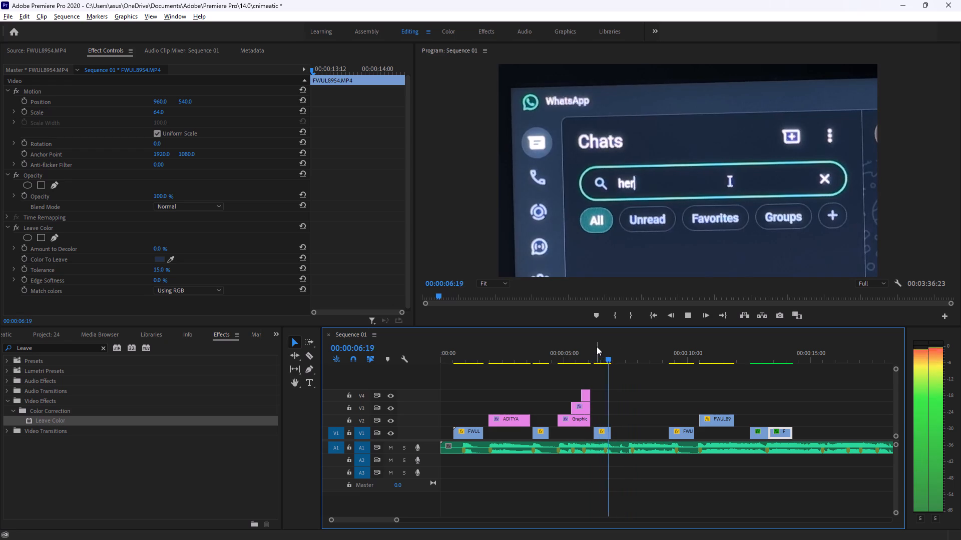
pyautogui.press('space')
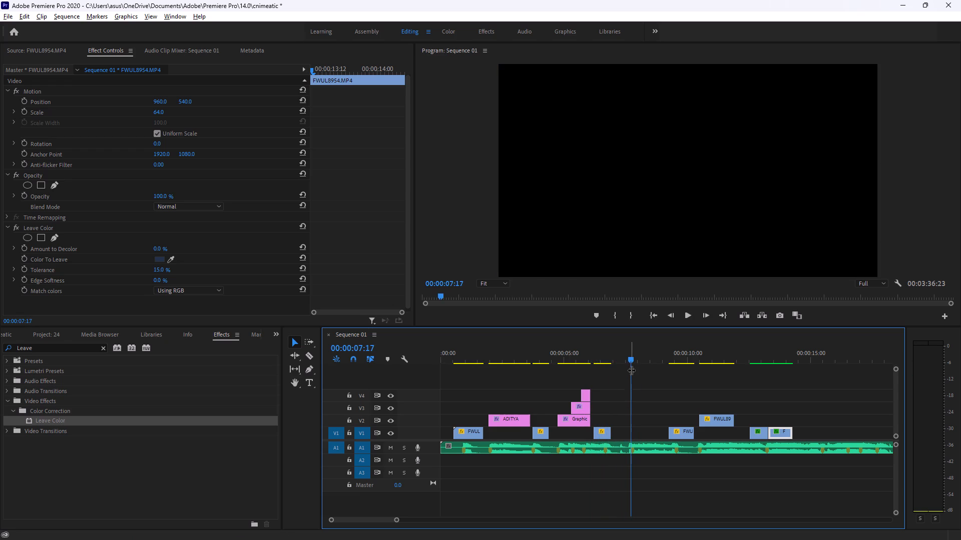
# Add a text title reading "SHOOT" in the upper middle of the frame at 00:00:07:17 in the black gap.
pyautogui.click(306, 383)
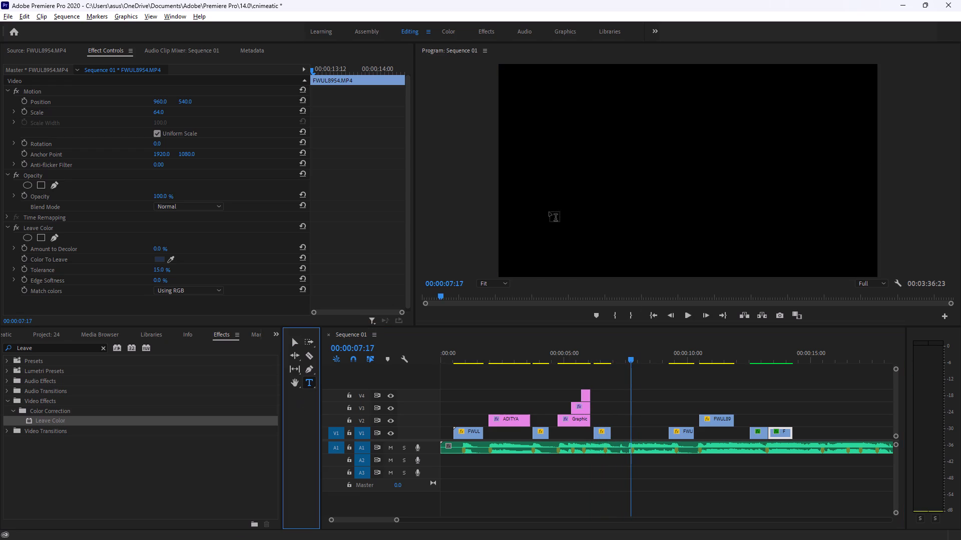
pyautogui.click(612, 135)
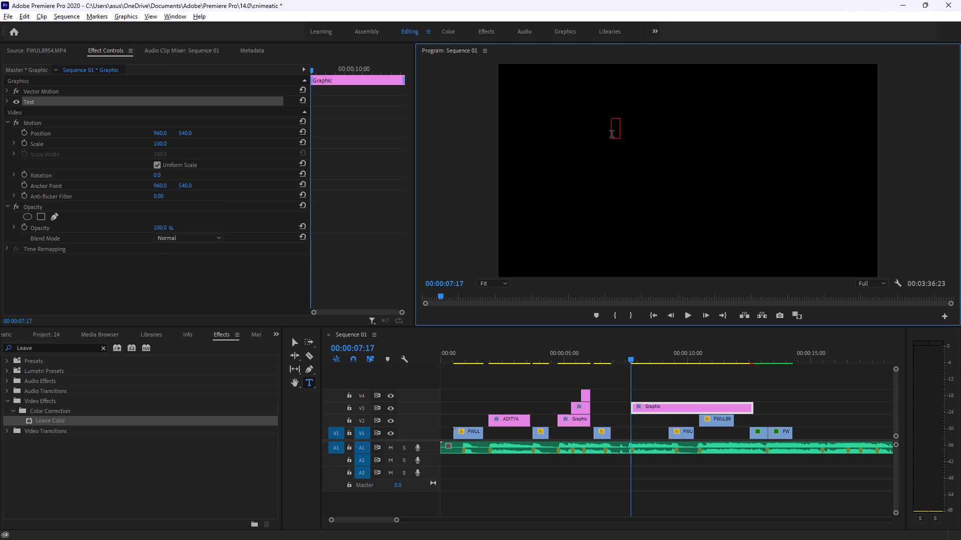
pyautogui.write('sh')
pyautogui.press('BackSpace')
# Enter the text SHOOT ON in capitals in the new title at 00:00:07:17.
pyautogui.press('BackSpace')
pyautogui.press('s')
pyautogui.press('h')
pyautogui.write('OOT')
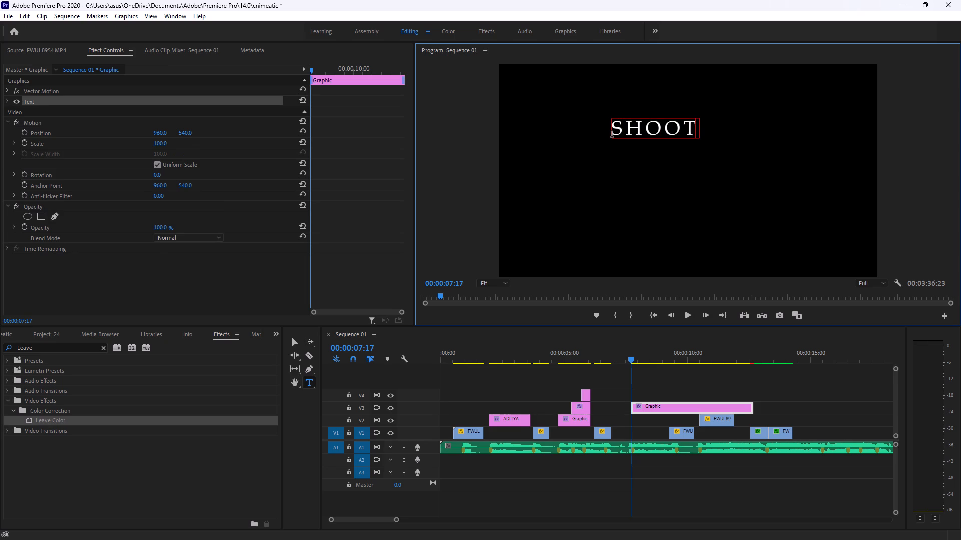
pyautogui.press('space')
pyautogui.write('BT')
pyautogui.press('BackSpace')
pyautogui.press('BackSpace')
pyautogui.press('BackSpace')
pyautogui.press('space')
pyautogui.write('ON')
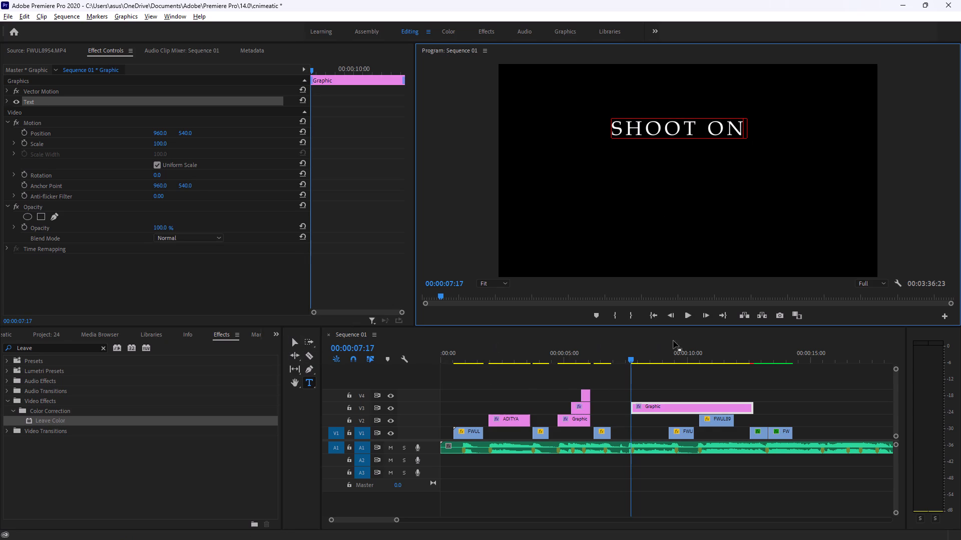
# Cut the SHOOT ON title clip at 00:00:09:03 and delete the part after the cut.
pyautogui.moveTo(631, 355); pyautogui.dragTo(662, 355)
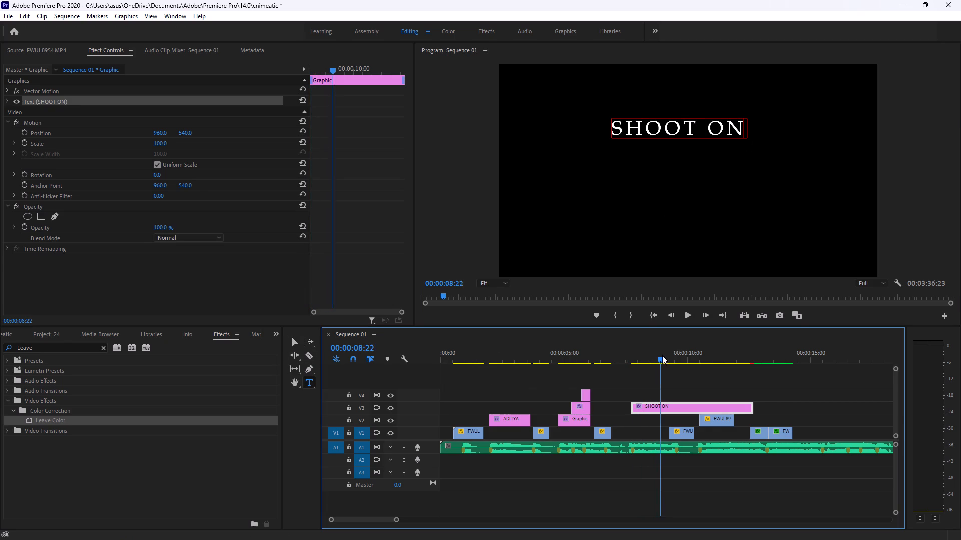
pyautogui.moveTo(662, 355); pyautogui.dragTo(667, 354)
pyautogui.press('c')
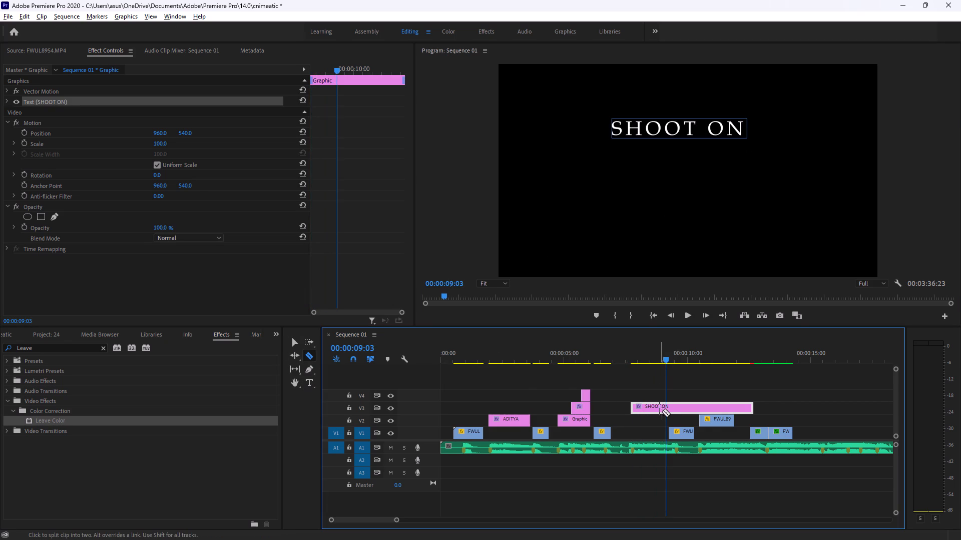
pyautogui.click(666, 407)
pyautogui.press('v')
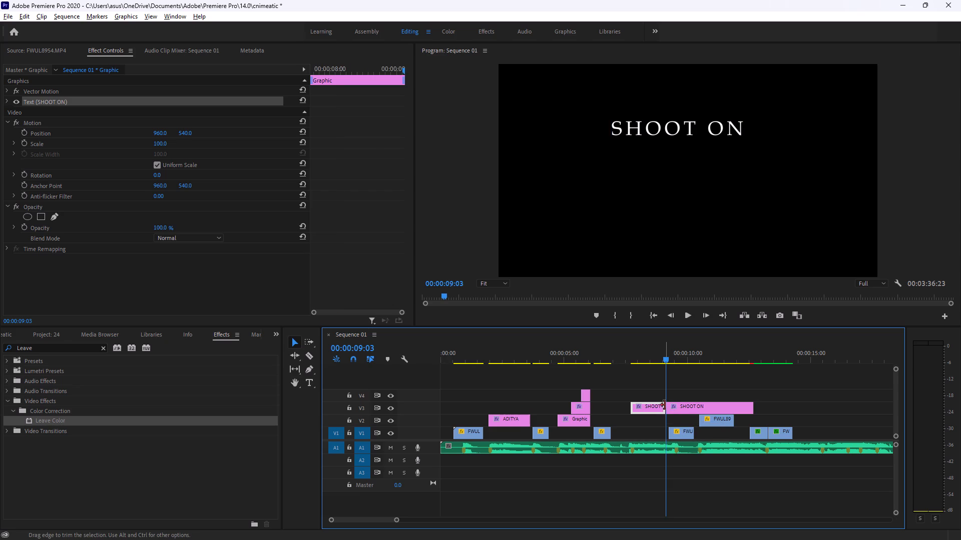
pyautogui.click(676, 405)
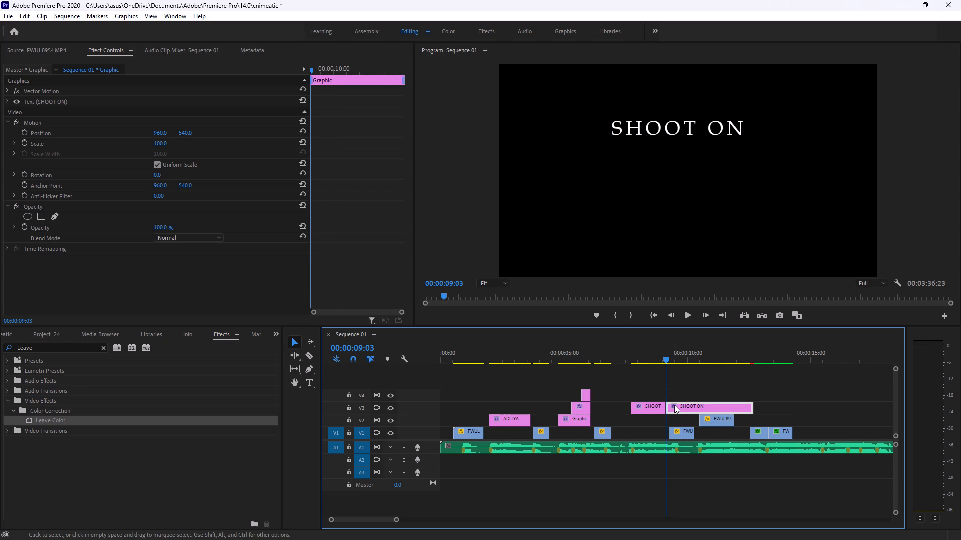
pyautogui.press('Delete')
# Add a second title reading IPHONE 14 PRO MAX below SHOOT ON in the frame, starting at 00:00:08:07.
pyautogui.click(311, 381)
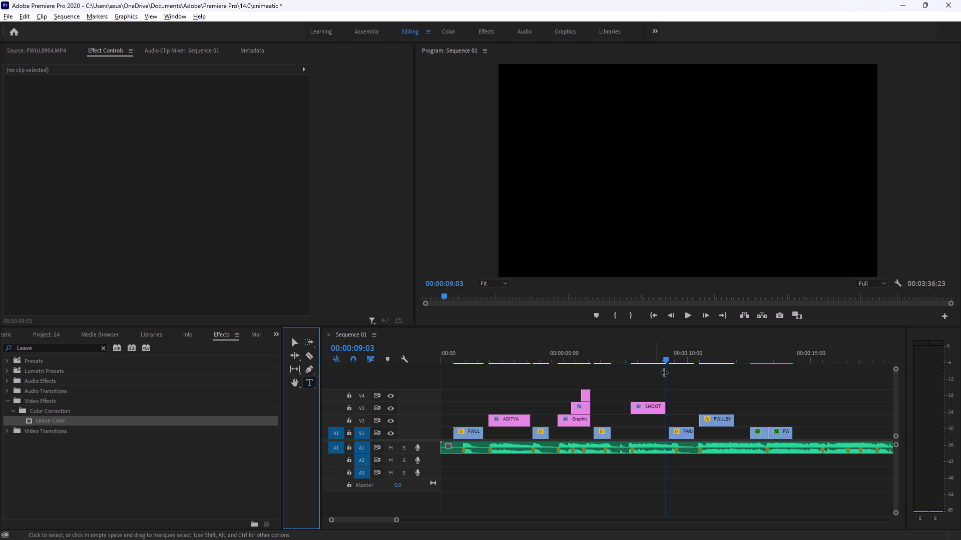
pyautogui.moveTo(665, 357); pyautogui.dragTo(655, 352)
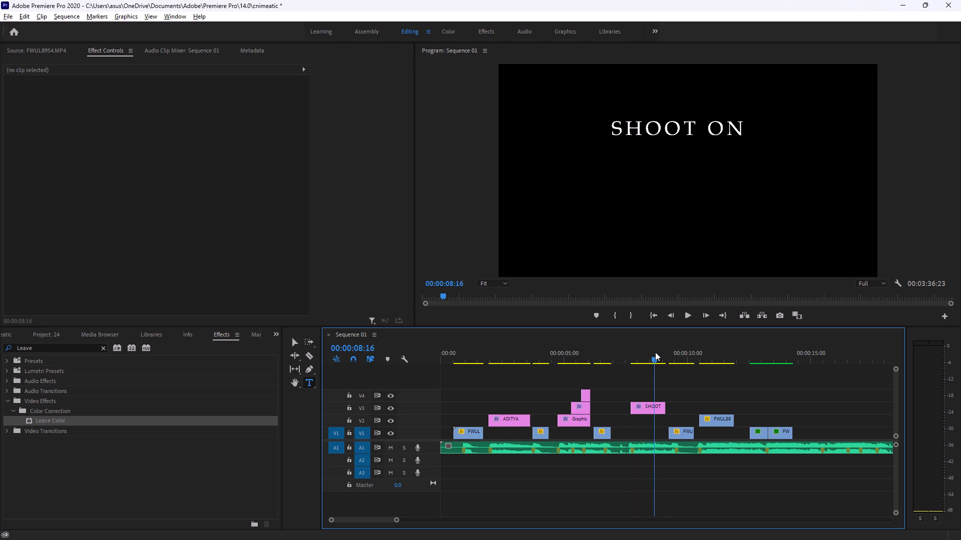
pyautogui.moveTo(655, 352); pyautogui.dragTo(645, 351)
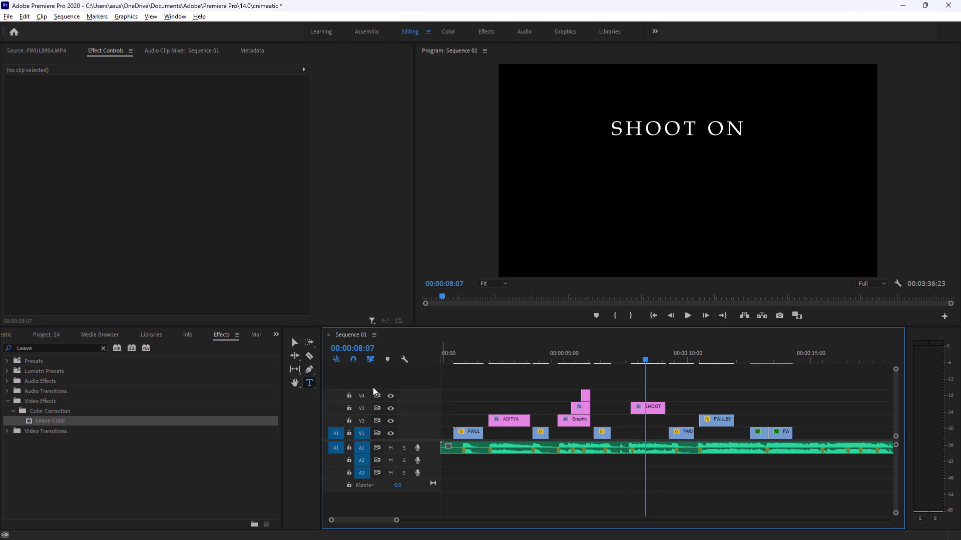
pyautogui.click(307, 380)
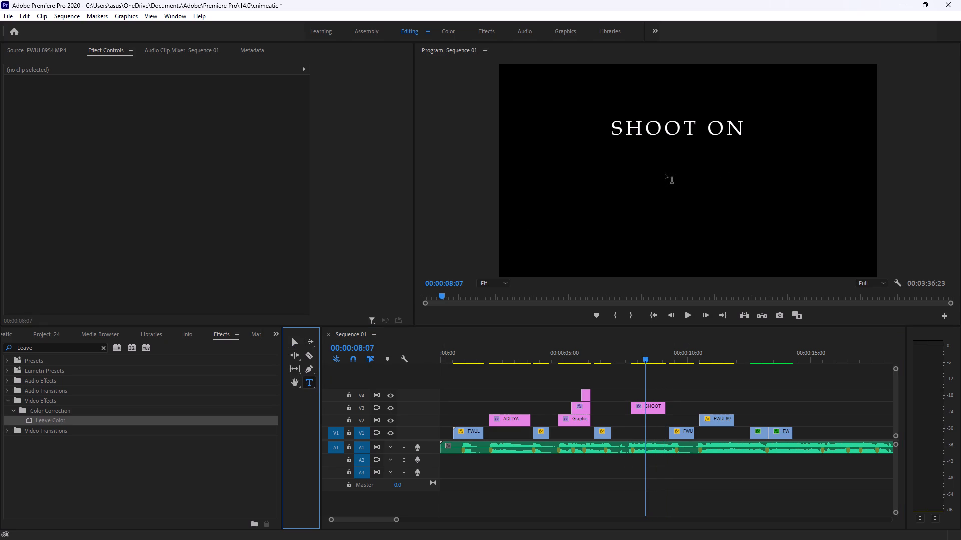
pyautogui.click(668, 170)
pyautogui.write('IPHONE')
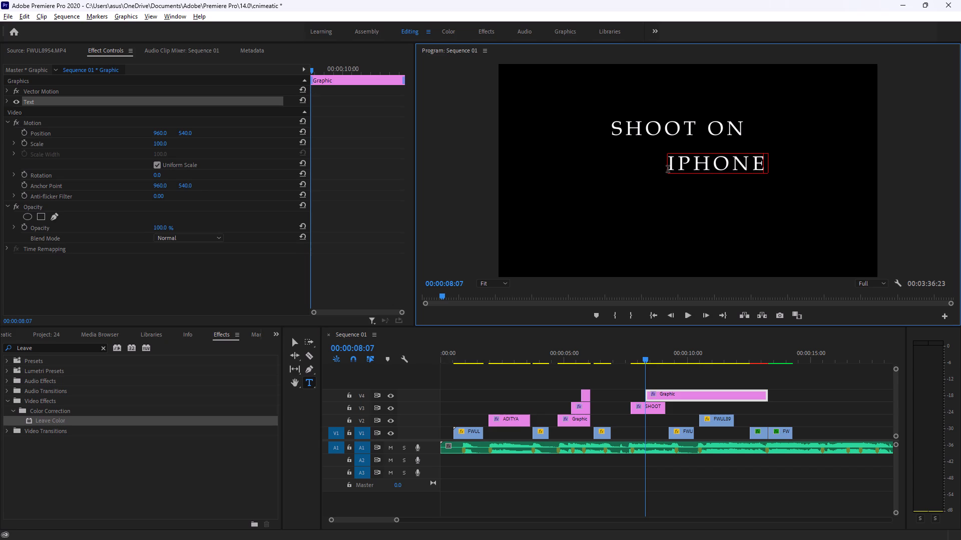
pyautogui.press('space')
pyautogui.write('14 P')
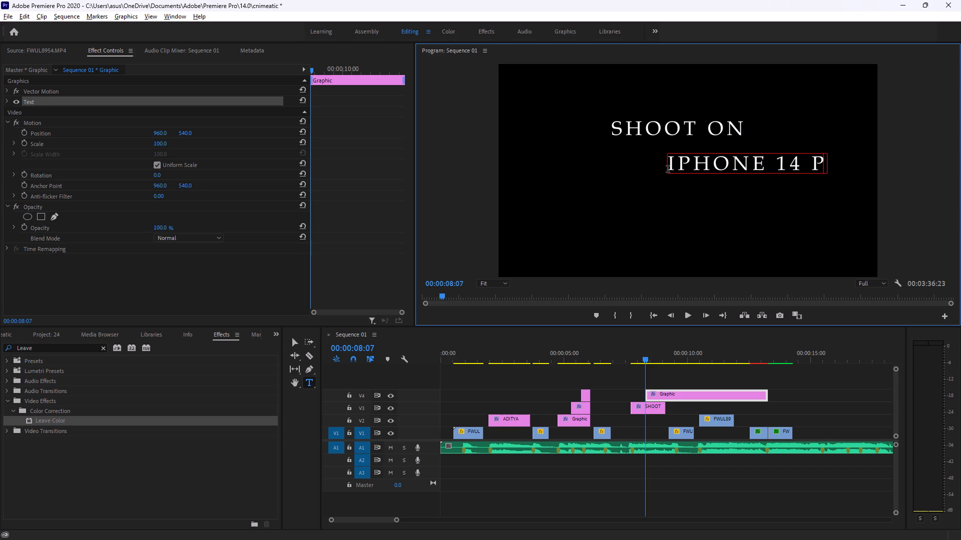
pyautogui.write('RO')
pyautogui.press('space')
pyautogui.write('MAX')
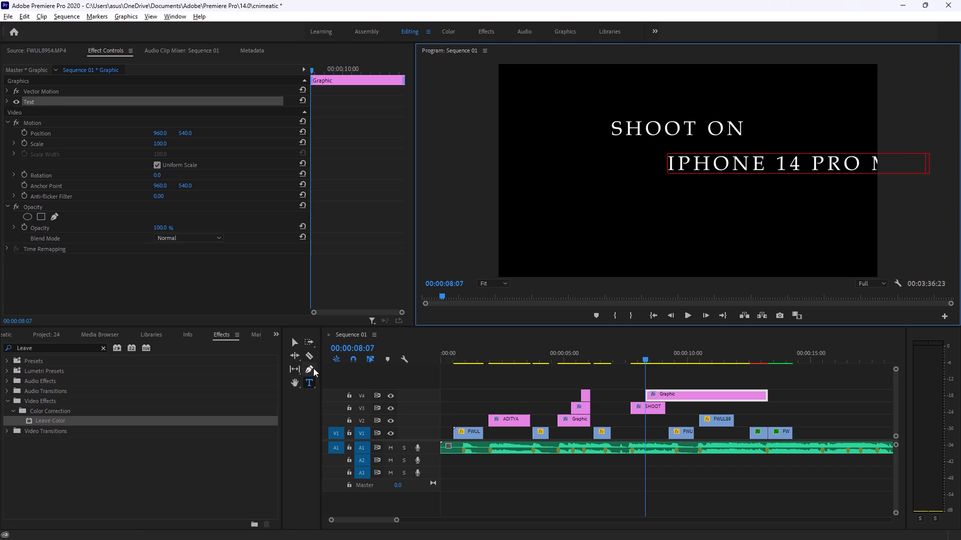
# Arrange the titles as two closely stacked lines near mid-frame, SHOOT ON above IPHONE 14 PRO MAX, narrowing SHOOT ON slightly.
pyautogui.click(291, 344)
pyautogui.moveTo(859, 164); pyautogui.dragTo(763, 165)
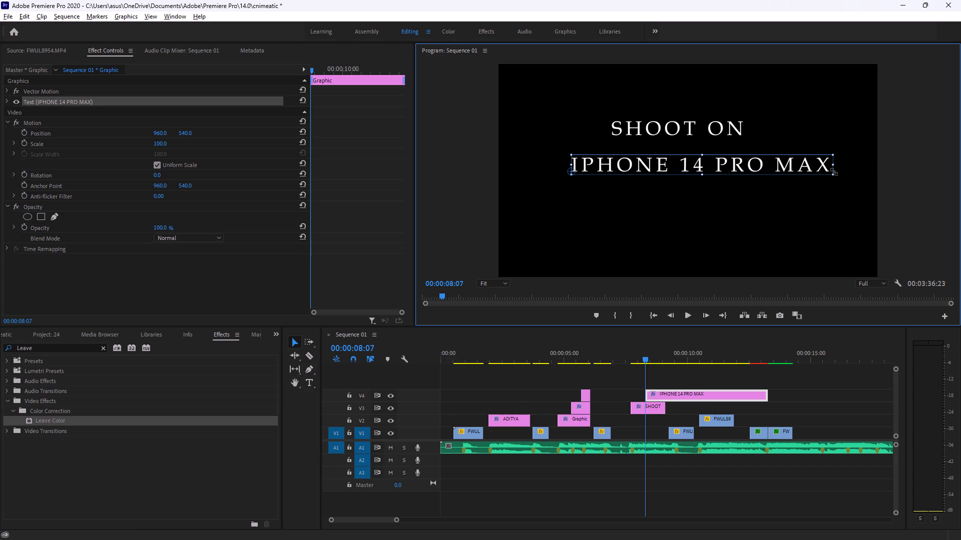
pyautogui.click(714, 123)
pyautogui.moveTo(719, 126); pyautogui.dragTo(723, 126)
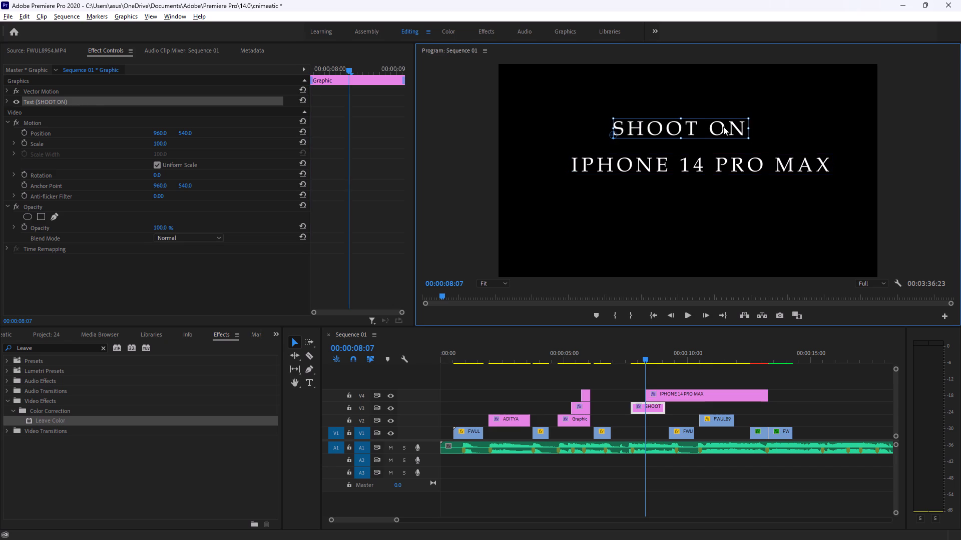
pyautogui.moveTo(723, 126); pyautogui.dragTo(728, 130)
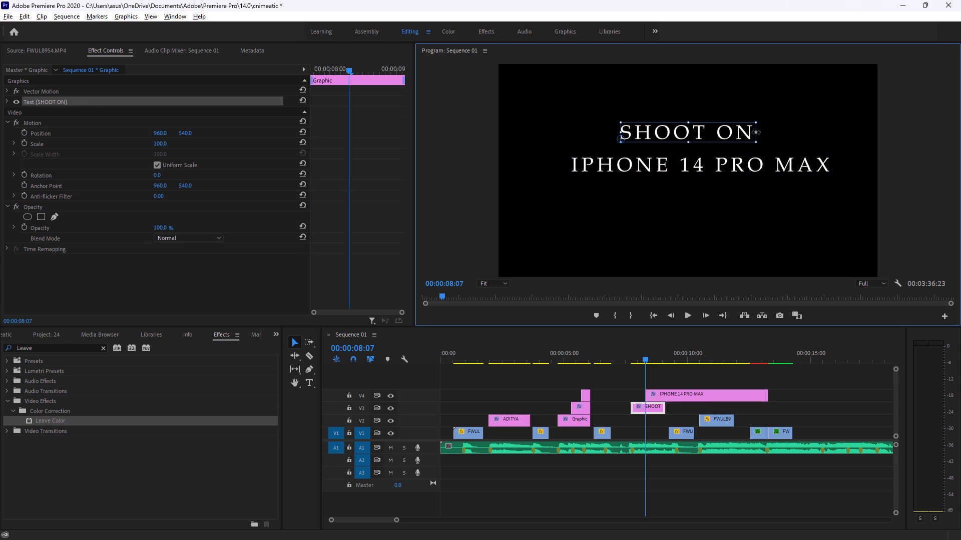
pyautogui.moveTo(759, 131); pyautogui.dragTo(753, 132)
pyautogui.click(735, 166)
pyautogui.moveTo(734, 164); pyautogui.dragTo(726, 174)
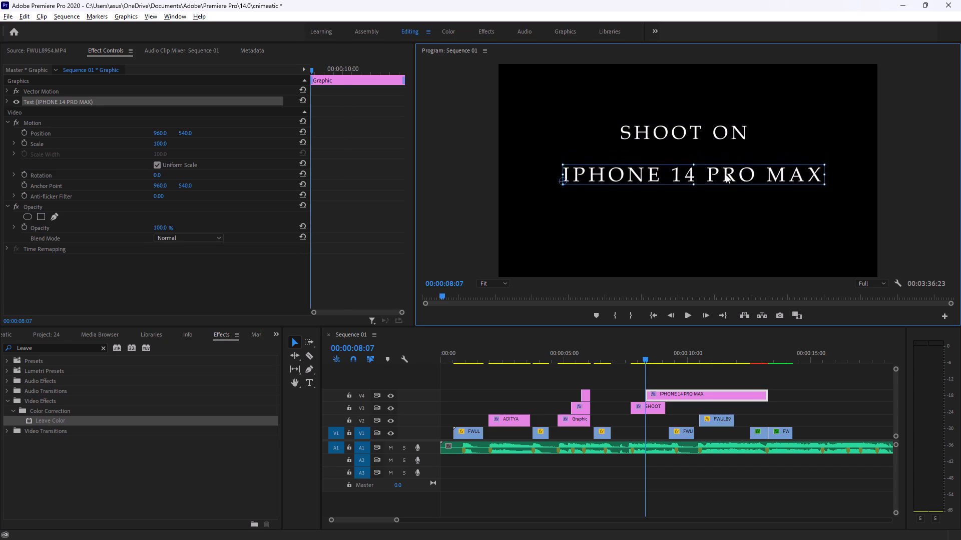
pyautogui.moveTo(726, 174); pyautogui.dragTo(728, 178)
pyautogui.click(729, 132)
pyautogui.moveTo(727, 131); pyautogui.dragTo(728, 152)
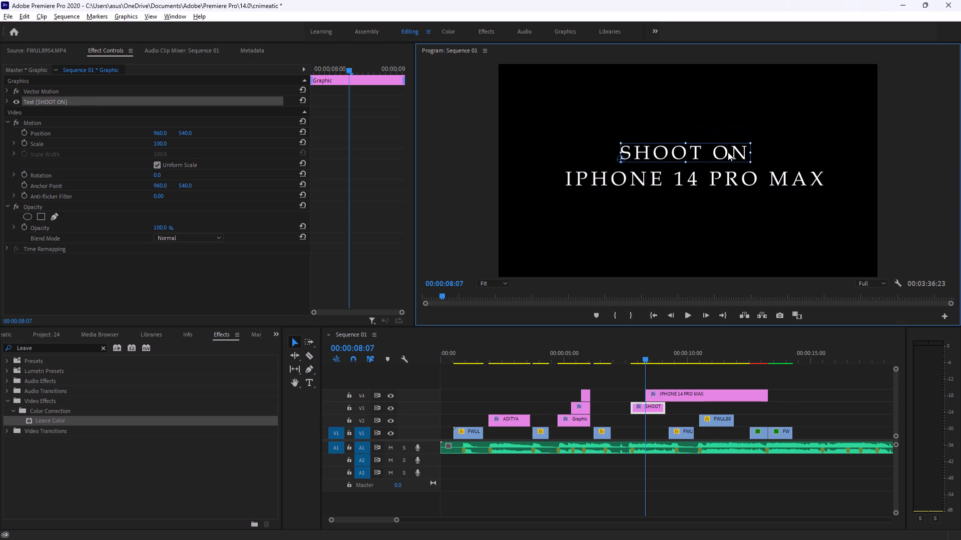
pyautogui.moveTo(728, 152); pyautogui.dragTo(728, 145)
pyautogui.moveTo(730, 172); pyautogui.dragTo(732, 168)
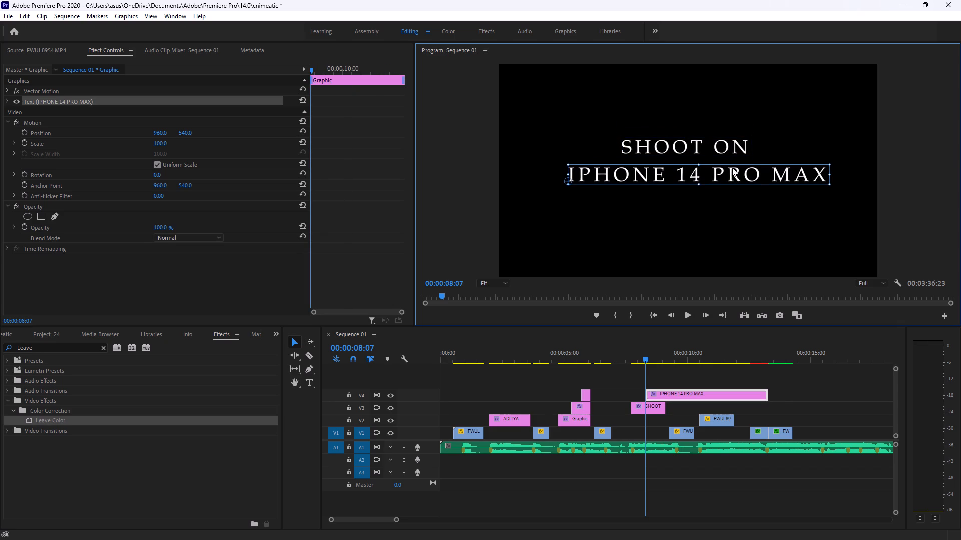
pyautogui.moveTo(732, 168); pyautogui.dragTo(731, 167)
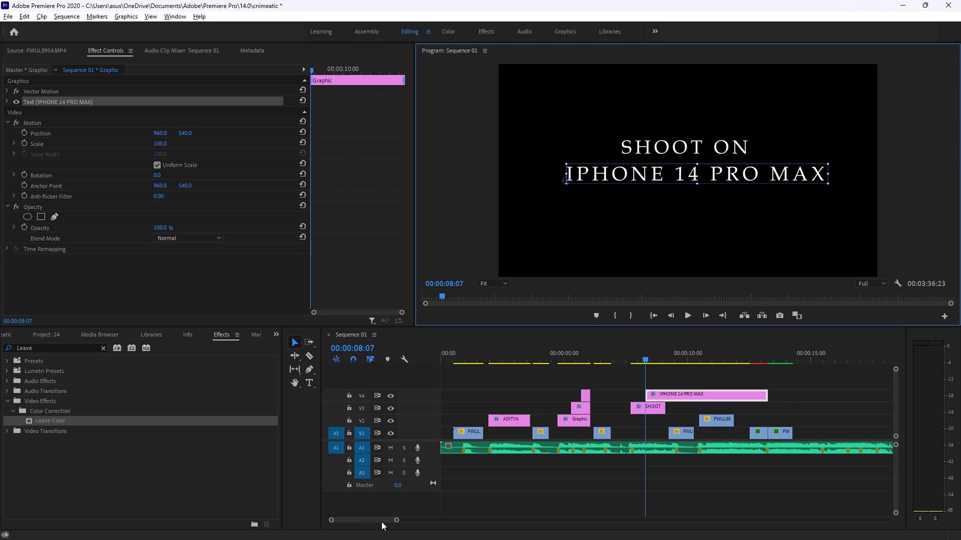
# Move the SHOOT ON clip down to track V2 so that it starts at 00:00:07:07.
pyautogui.moveTo(395, 520); pyautogui.dragTo(369, 516)
pyautogui.scroll(5, 509, 464)
pyautogui.scroll(-3, 541, 427)
pyautogui.scroll(5, 588, 422)
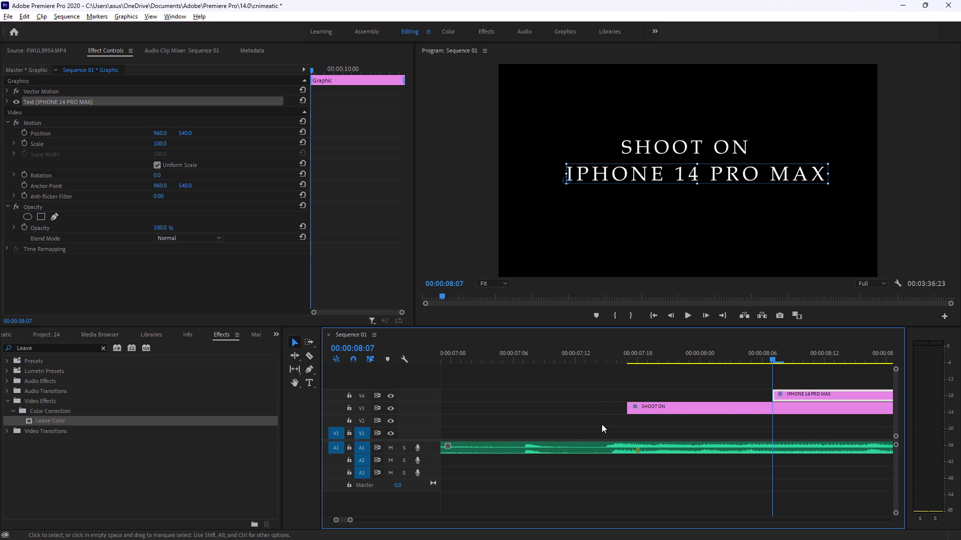
pyautogui.scroll(4, 713, 427)
pyautogui.scroll(4, 663, 431)
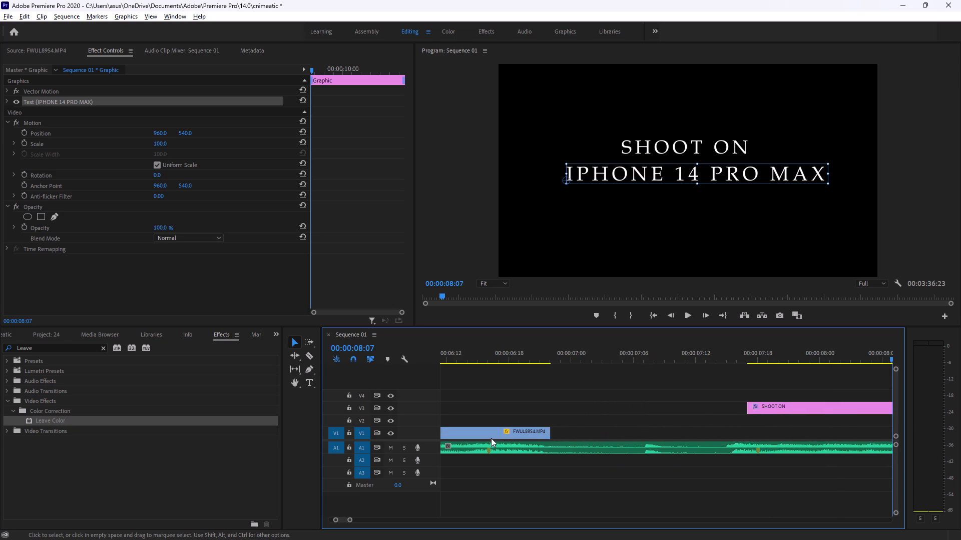
pyautogui.scroll(2, 535, 441)
pyautogui.scroll(-3, 559, 441)
pyautogui.moveTo(764, 405); pyautogui.dragTo(709, 417)
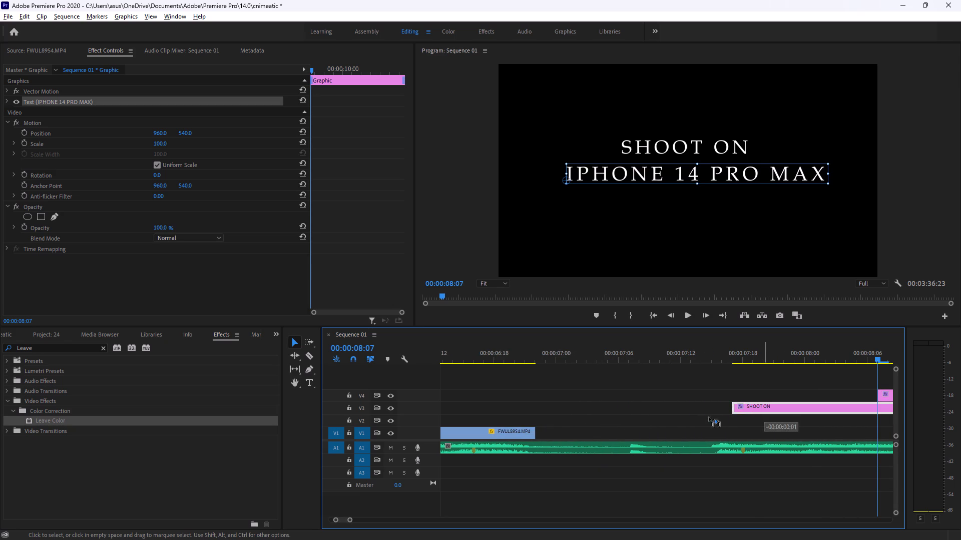
pyautogui.moveTo(709, 417); pyautogui.dragTo(663, 414)
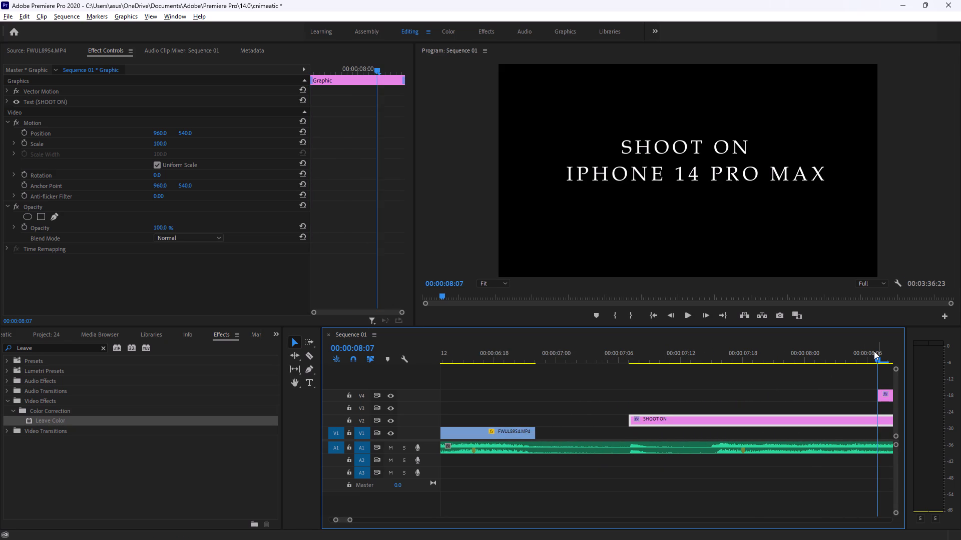
pyautogui.moveTo(874, 351); pyautogui.dragTo(630, 348)
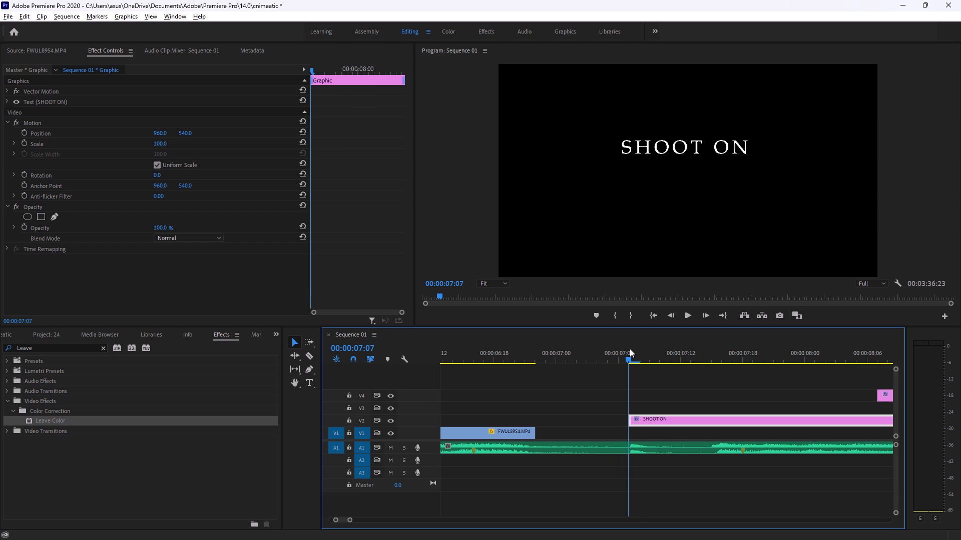
pyautogui.moveTo(630, 348); pyautogui.dragTo(626, 349)
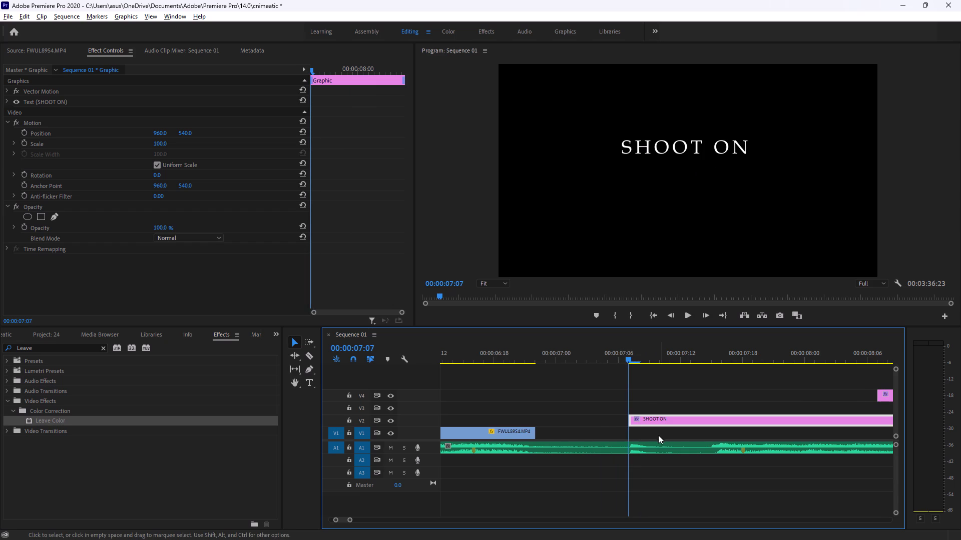
# Extend the end of the SHOOT ON clip on V2 to where the following FWUL8954.MP4 clip on V1 starts.
pyautogui.scroll(-16, 631, 440)
pyautogui.scroll(2, 686, 421)
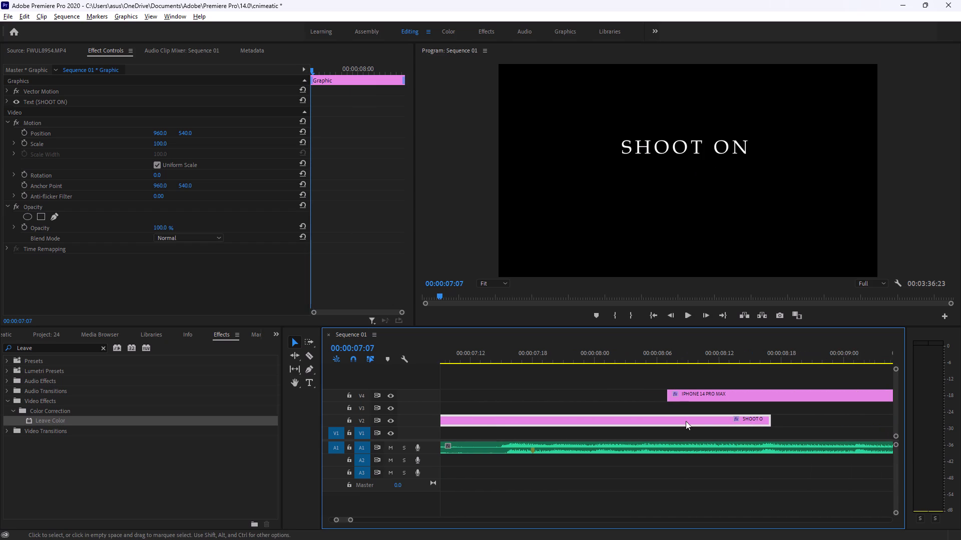
pyautogui.scroll(2, 686, 421)
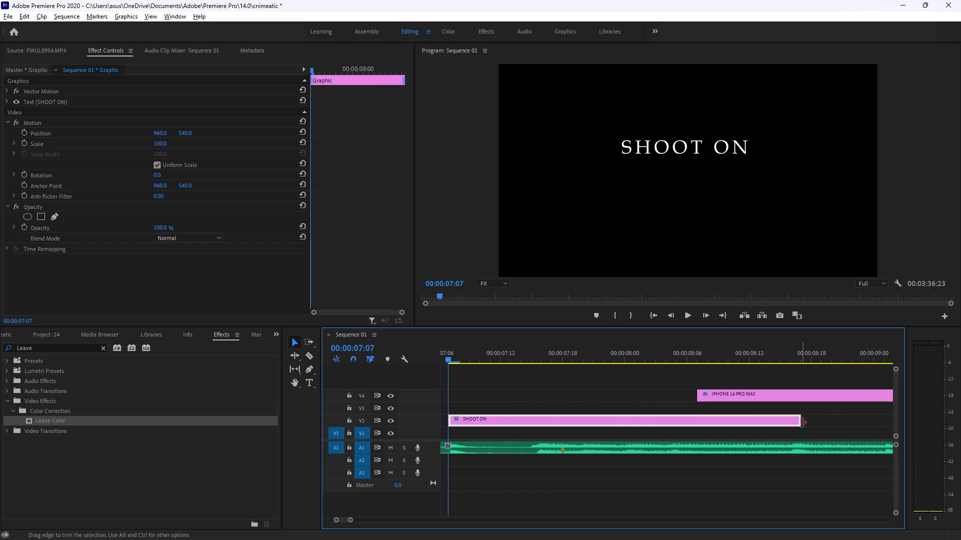
pyautogui.scroll(4, 672, 456)
pyautogui.scroll(-16, 672, 456)
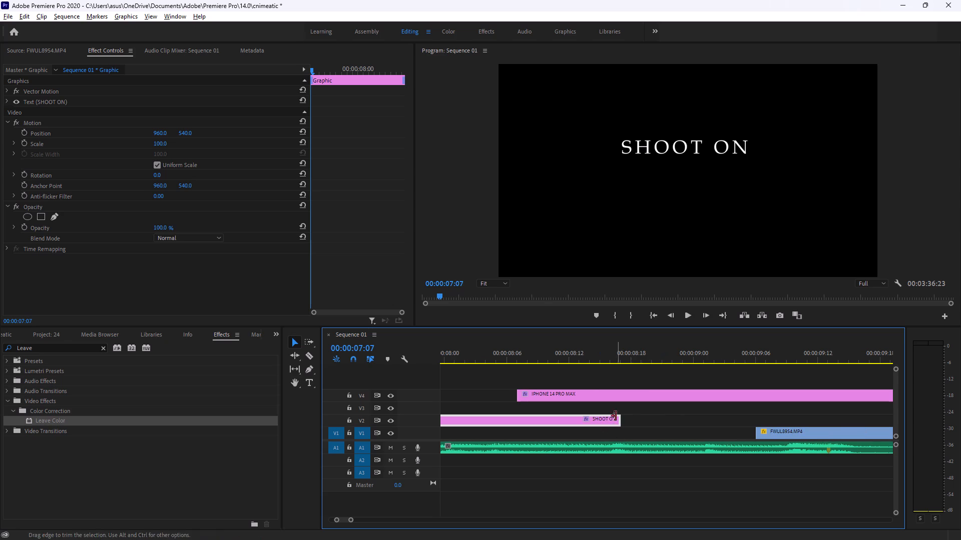
pyautogui.moveTo(621, 421); pyautogui.dragTo(707, 429)
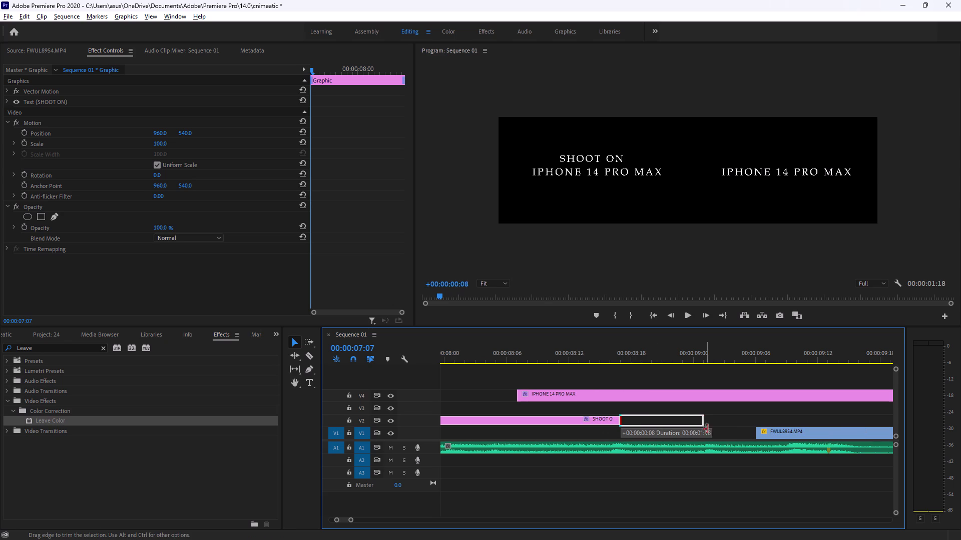
pyautogui.moveTo(707, 429); pyautogui.dragTo(752, 446)
pyautogui.scroll(2, 694, 414)
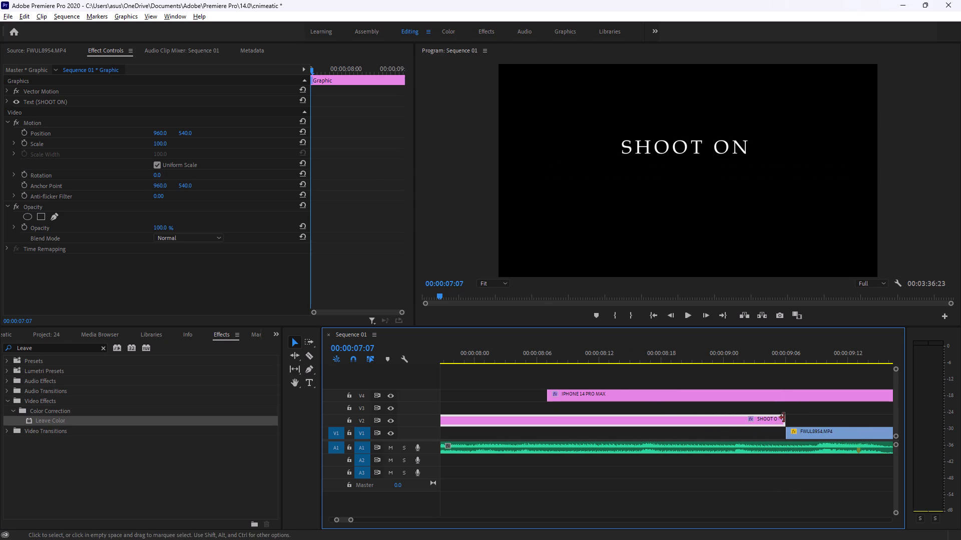
pyautogui.click(786, 418)
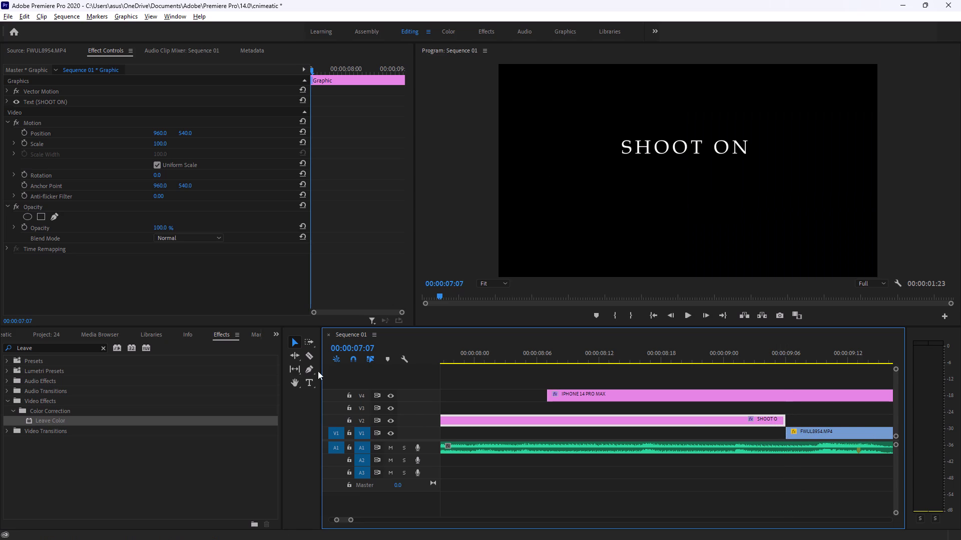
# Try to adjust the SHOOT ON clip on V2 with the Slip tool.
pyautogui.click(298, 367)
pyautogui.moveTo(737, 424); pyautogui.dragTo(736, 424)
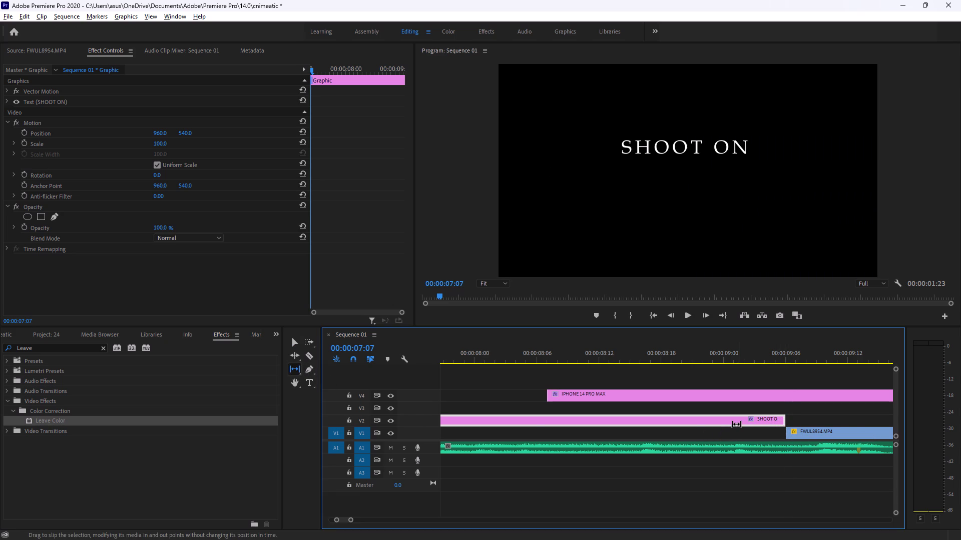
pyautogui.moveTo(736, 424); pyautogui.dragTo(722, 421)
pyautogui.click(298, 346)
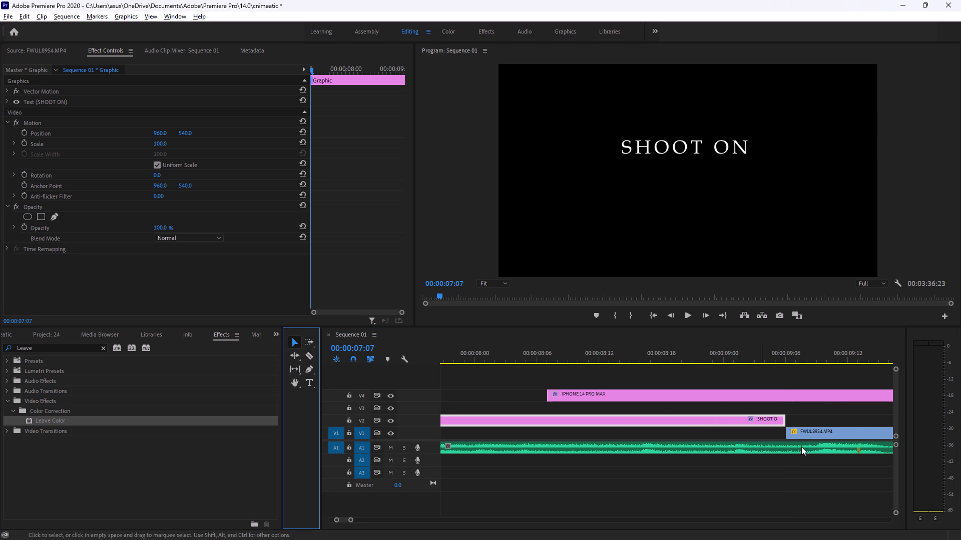
# Trim the end of the SHOOT ON clip back by one frame to a duration of 00:00:01:22.
pyautogui.moveTo(783, 415); pyautogui.dragTo(778, 415)
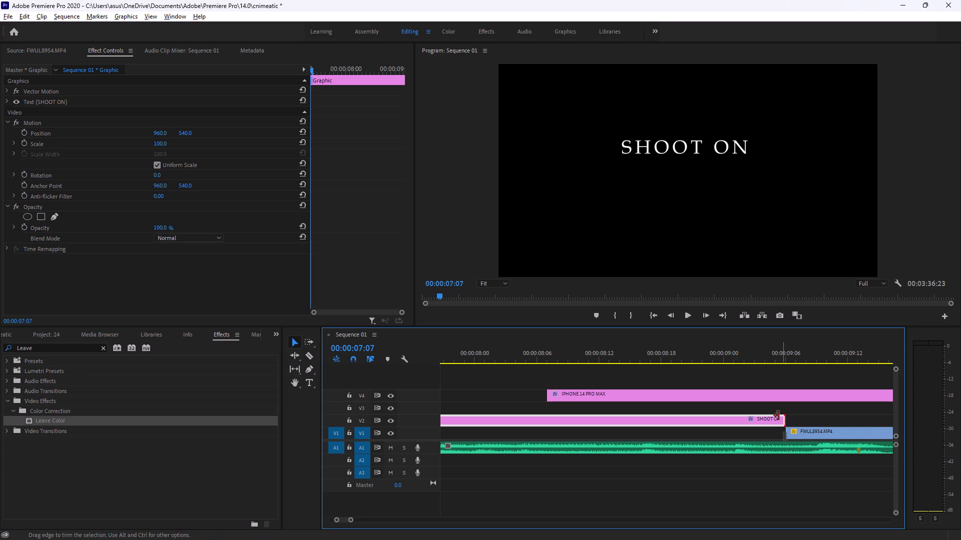
pyautogui.moveTo(778, 415); pyautogui.dragTo(774, 415)
pyautogui.click(774, 415)
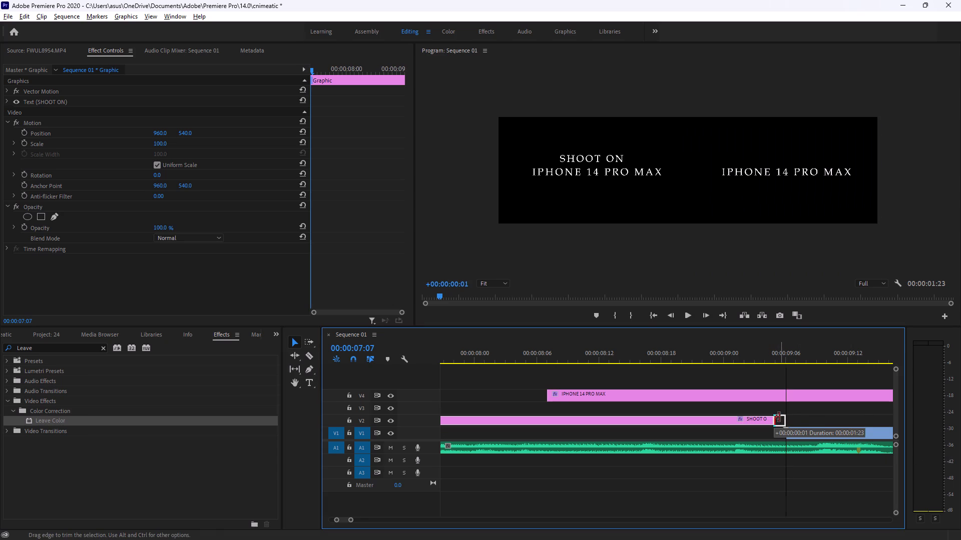
pyautogui.click(777, 421)
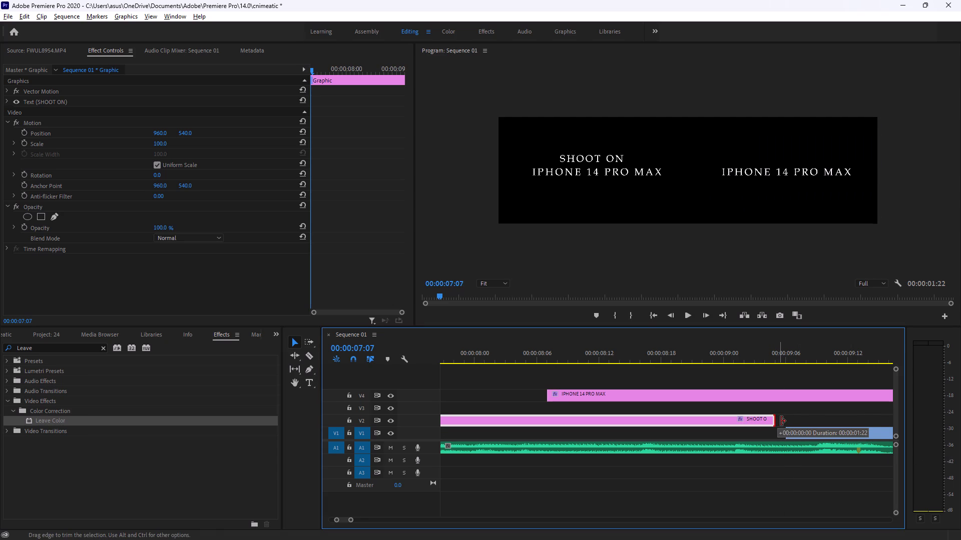
pyautogui.moveTo(781, 420); pyautogui.dragTo(785, 420)
pyautogui.moveTo(774, 418); pyautogui.dragTo(778, 418)
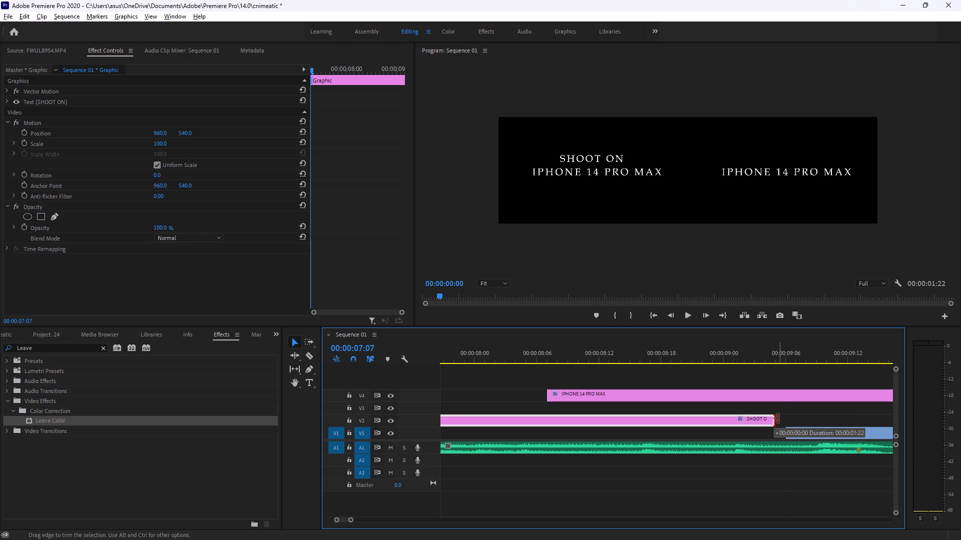
pyautogui.moveTo(778, 418); pyautogui.dragTo(779, 419)
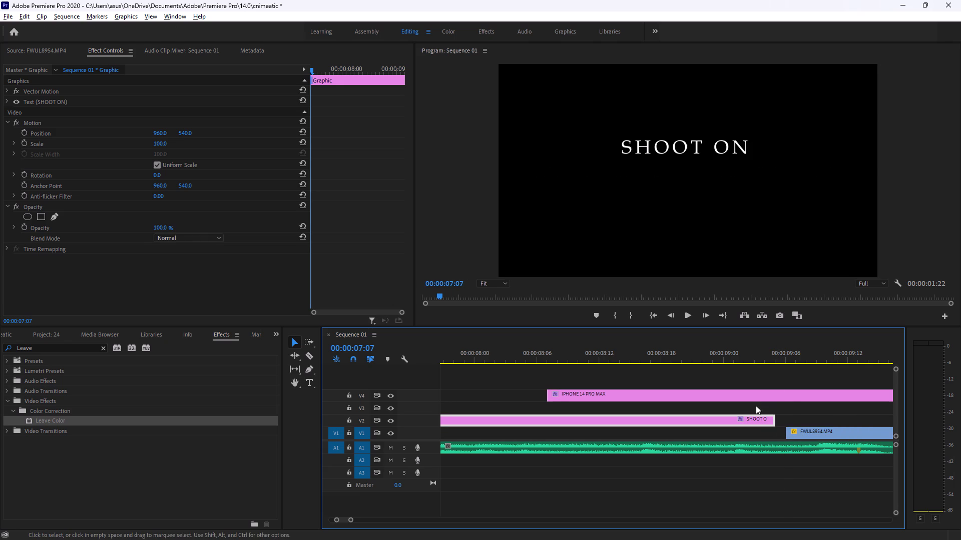
# Move the IPHONE 14 PRO MAX clip down to track V3 so that it starts at 00:00:07:18.
pyautogui.scroll(4, 646, 453)
pyautogui.scroll(3, 558, 450)
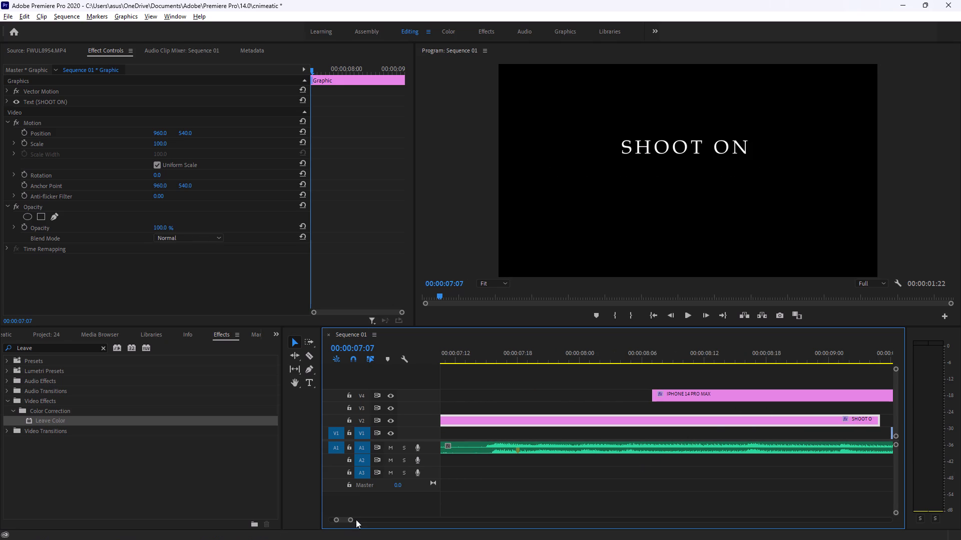
pyautogui.click(352, 520)
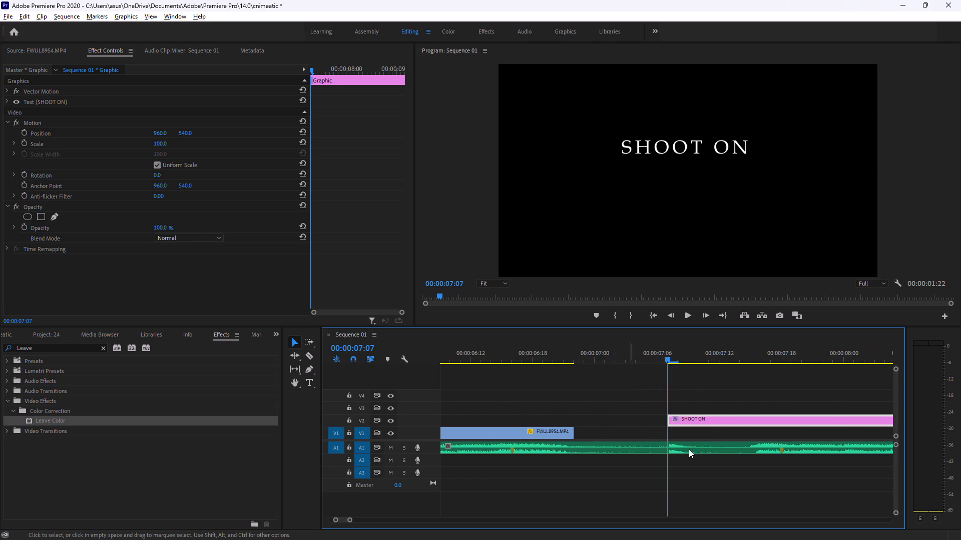
pyautogui.scroll(2, 745, 436)
pyautogui.scroll(-5, 745, 436)
pyautogui.scroll(7, 730, 444)
pyautogui.scroll(-20, 683, 453)
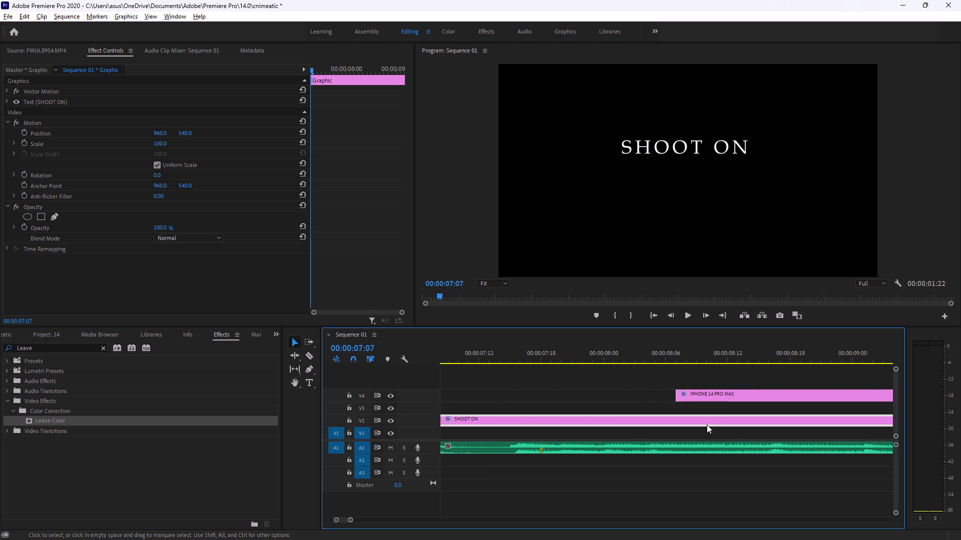
pyautogui.moveTo(734, 394); pyautogui.dragTo(568, 398)
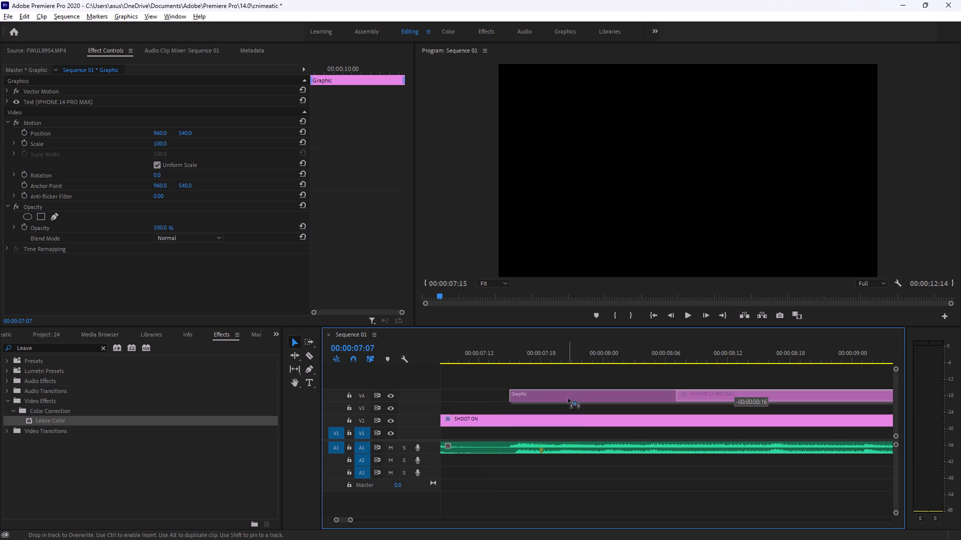
pyautogui.moveTo(568, 398); pyautogui.dragTo(571, 394)
pyautogui.moveTo(514, 361); pyautogui.dragTo(534, 360)
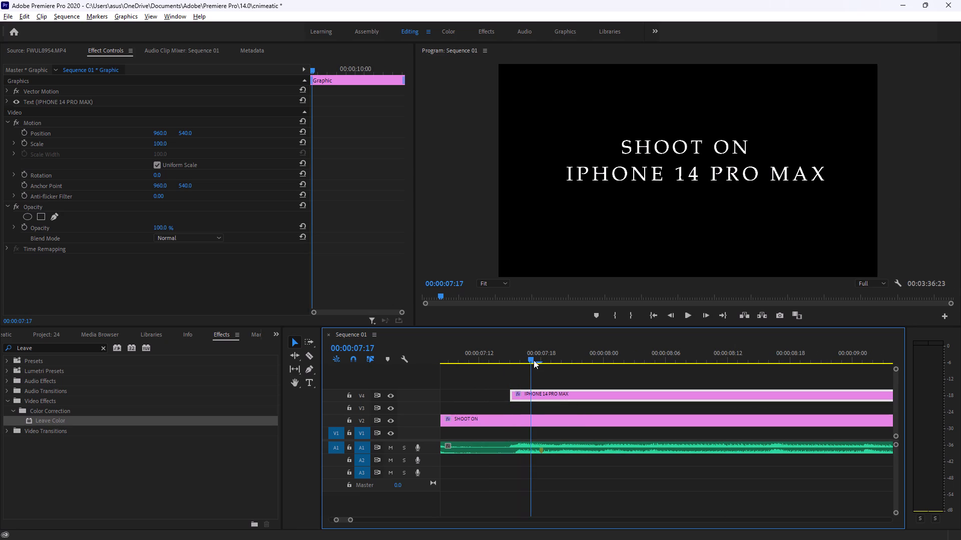
pyautogui.moveTo(534, 360); pyautogui.dragTo(543, 362)
pyautogui.moveTo(559, 395); pyautogui.dragTo(564, 395)
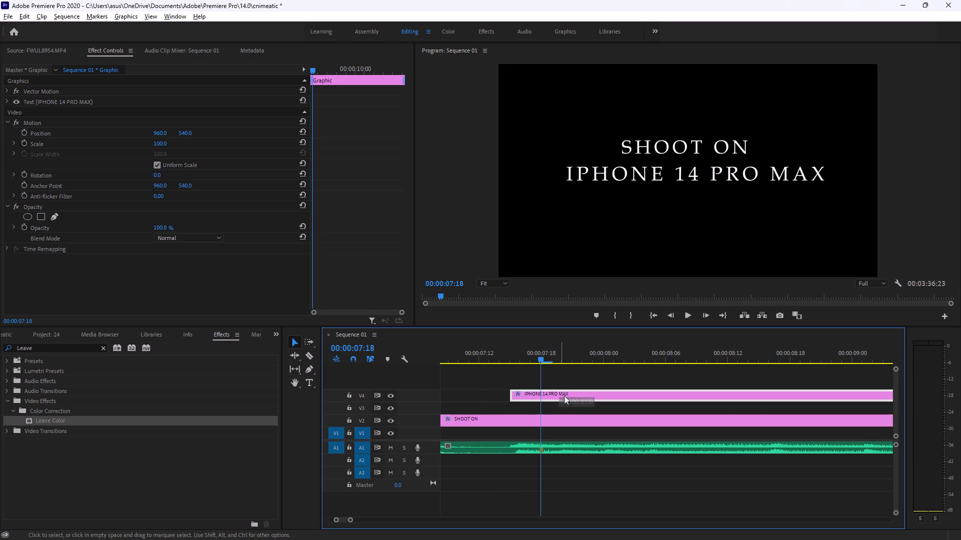
pyautogui.moveTo(564, 395); pyautogui.dragTo(593, 403)
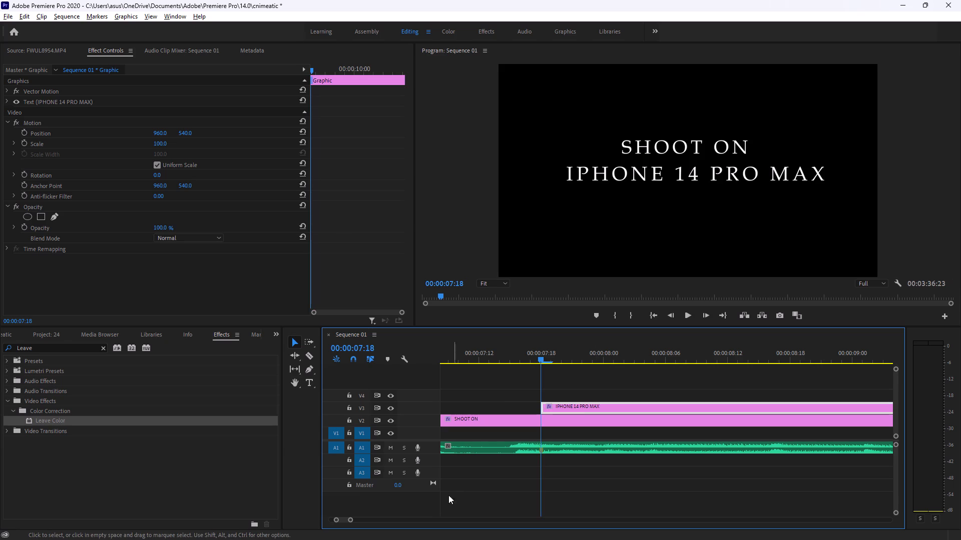
# Cut the IPHONE 14 PRO MAX clip at 00:00:09:05, level with the end of SHOOT ON, and delete the part after the cut.
pyautogui.moveTo(350, 519); pyautogui.dragTo(367, 525)
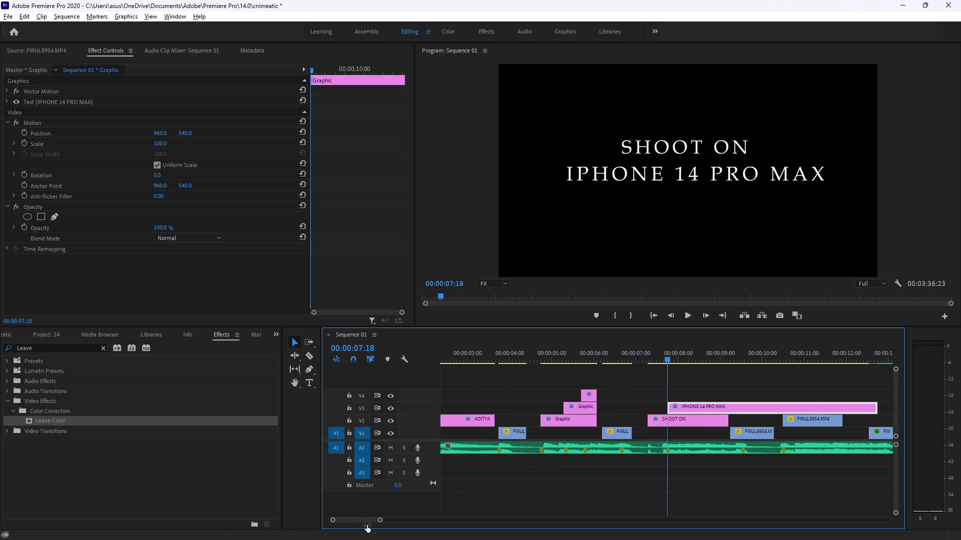
pyautogui.moveTo(367, 525); pyautogui.dragTo(367, 525)
pyautogui.scroll(-1, 708, 460)
pyautogui.scroll(3, 708, 460)
pyautogui.moveTo(697, 354); pyautogui.dragTo(687, 350)
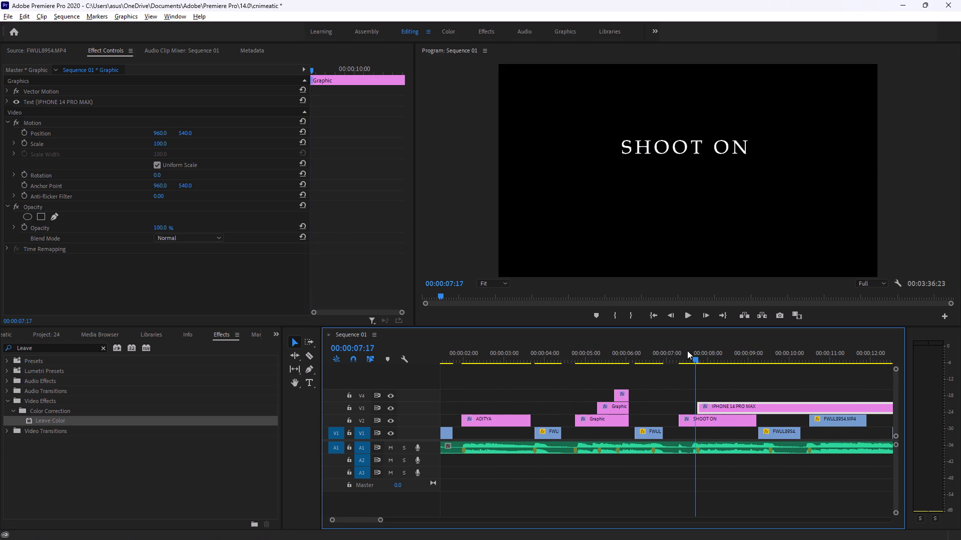
pyautogui.moveTo(687, 350); pyautogui.dragTo(700, 347)
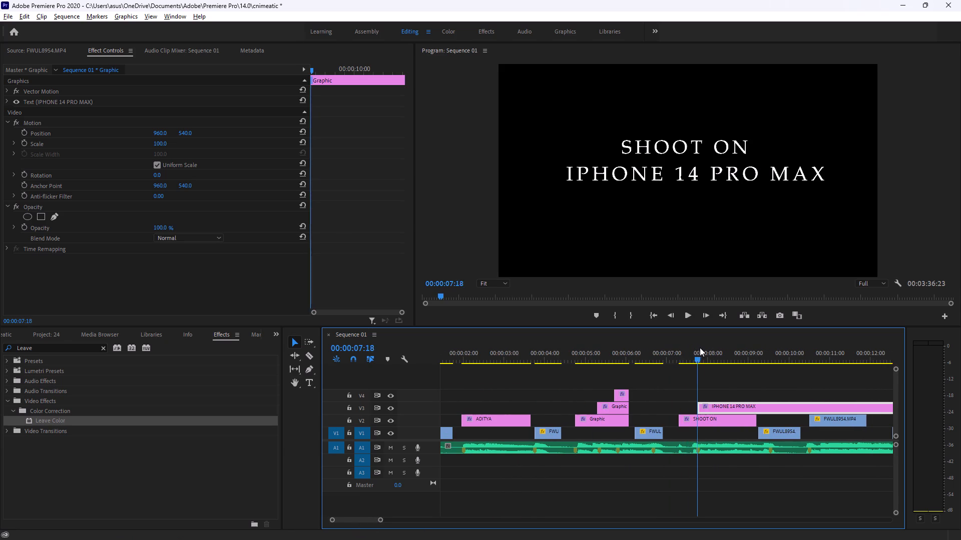
pyautogui.moveTo(700, 347); pyautogui.dragTo(758, 353)
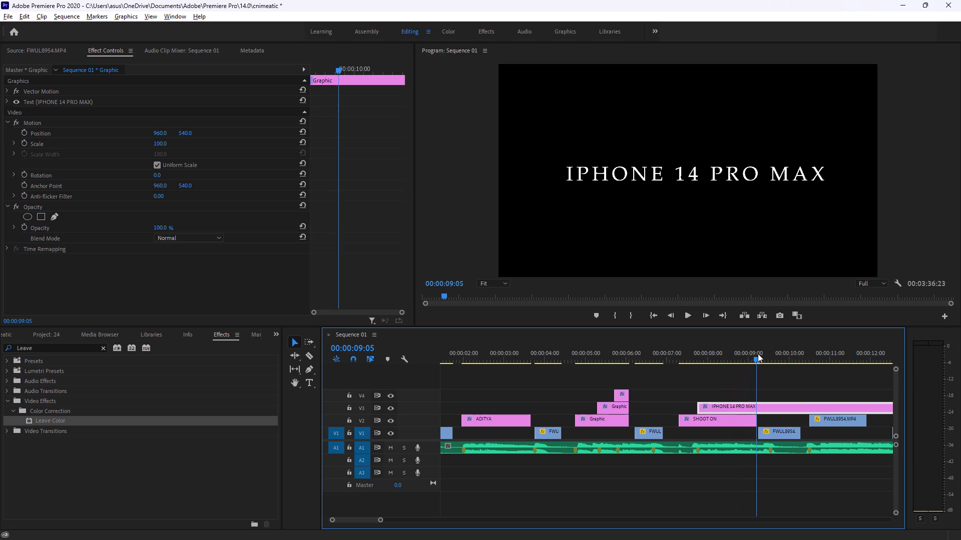
pyautogui.moveTo(758, 353); pyautogui.dragTo(759, 353)
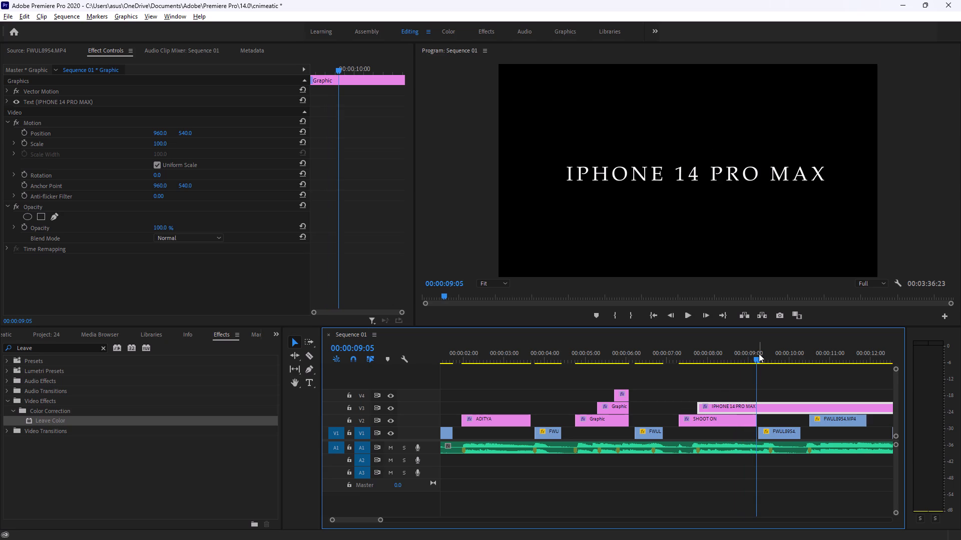
pyautogui.press('c')
pyautogui.click(757, 405)
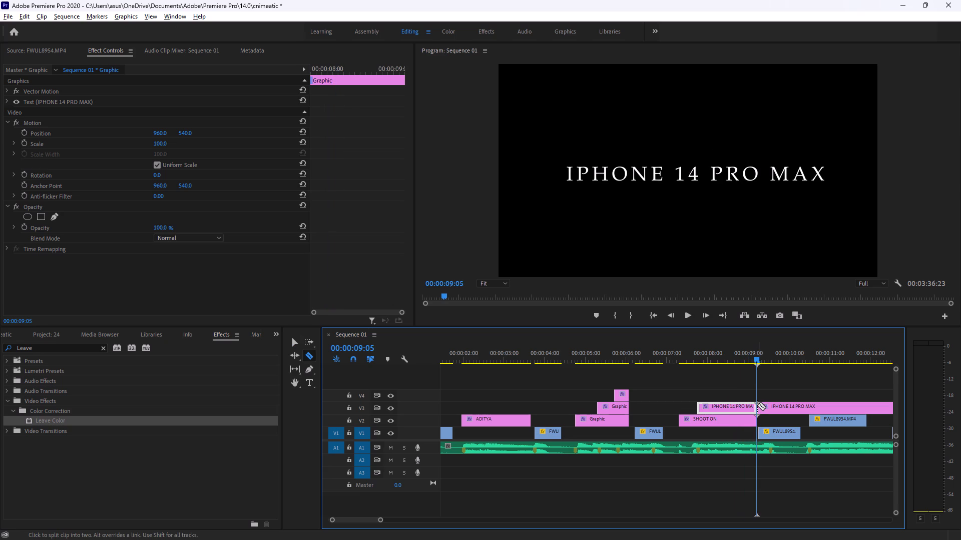
pyautogui.press('v')
pyautogui.press('v')
pyautogui.click(769, 408)
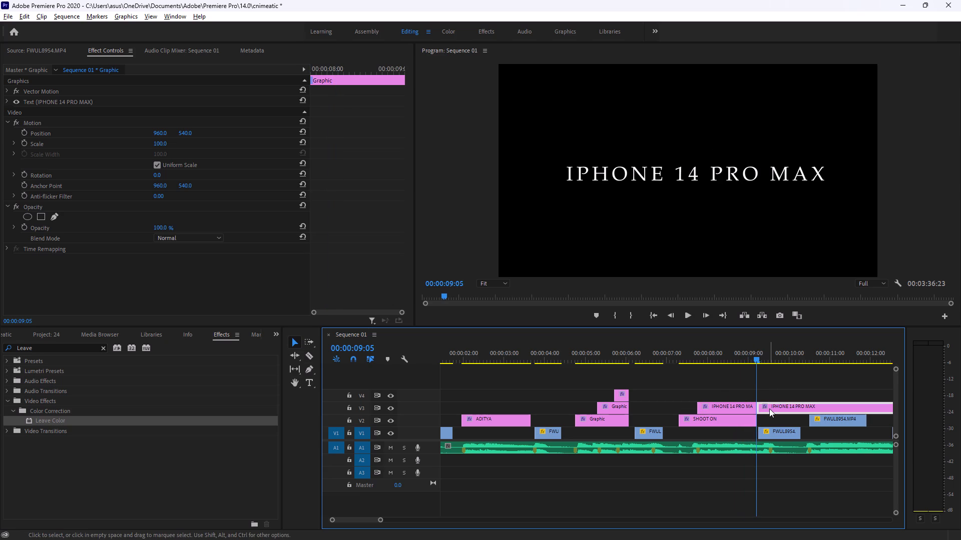
pyautogui.press('Delete')
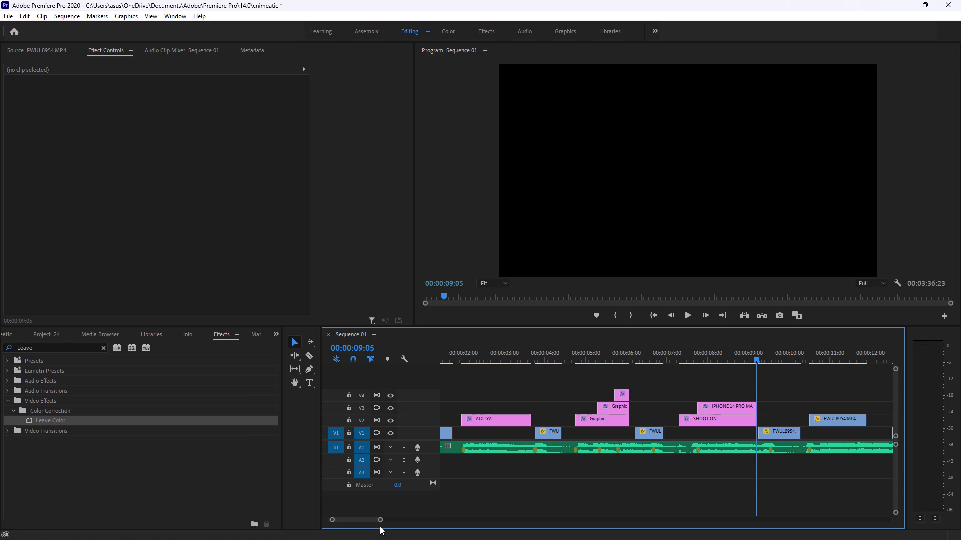
# Play back the sequence from 00:00:07:02 to review the title timing and the clips that follow.
pyautogui.moveTo(380, 521); pyautogui.dragTo(396, 523)
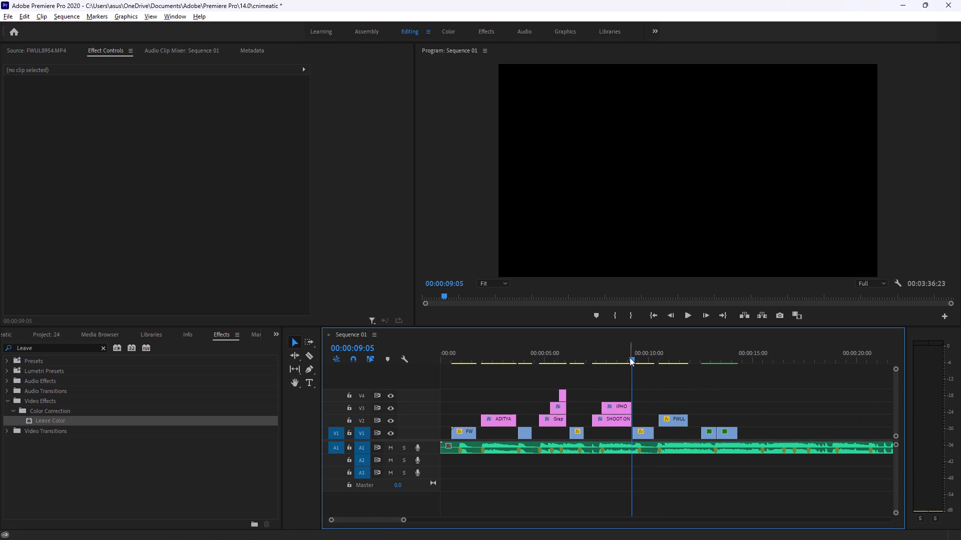
pyautogui.moveTo(630, 357); pyautogui.dragTo(586, 354)
pyautogui.press('space')
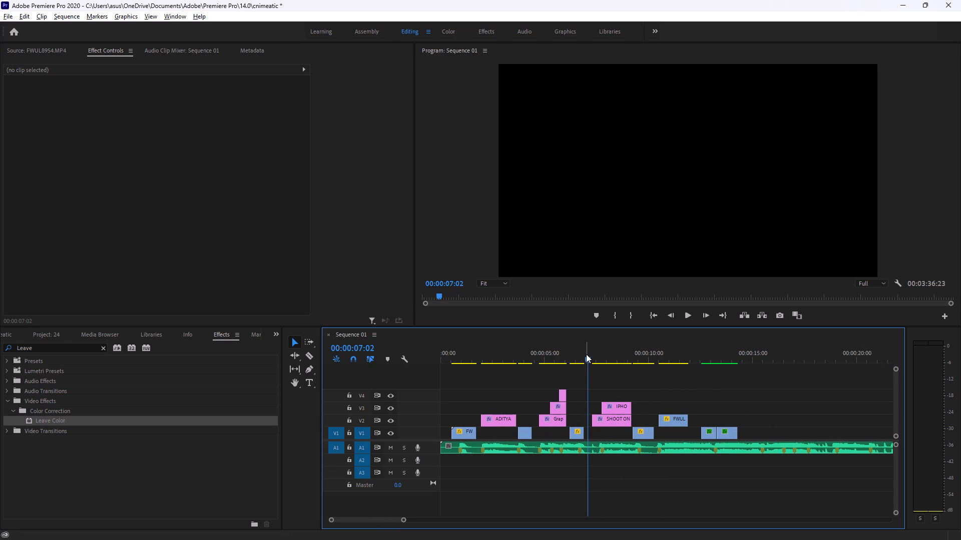
pyautogui.press('space')
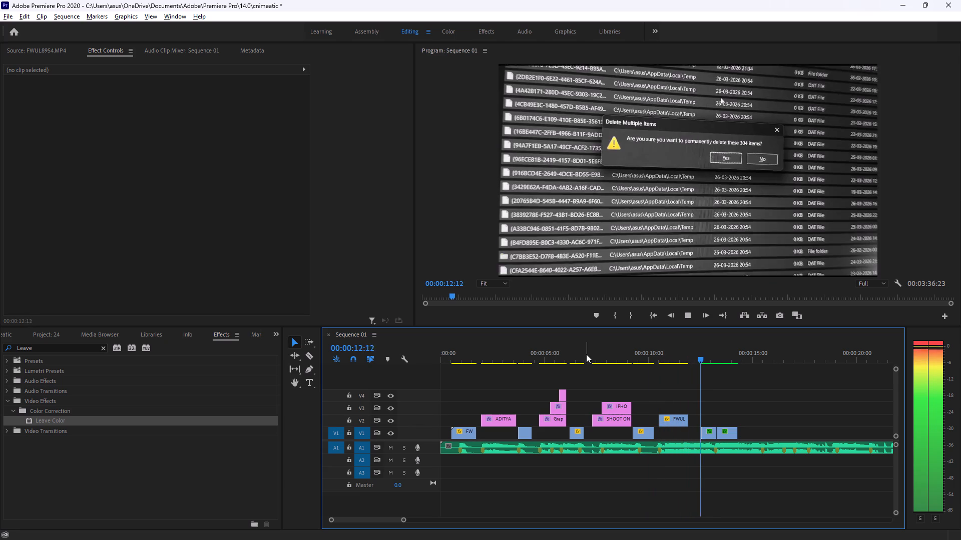
pyautogui.press('space')
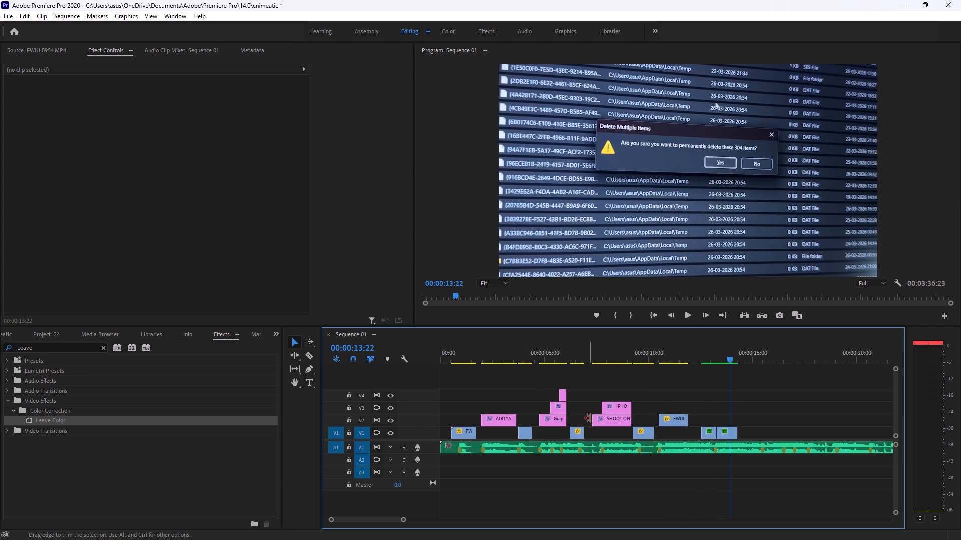
# Replace the text of the IPHONE 14 PRO MAX title with REAMLE X7.
pyautogui.click(618, 407)
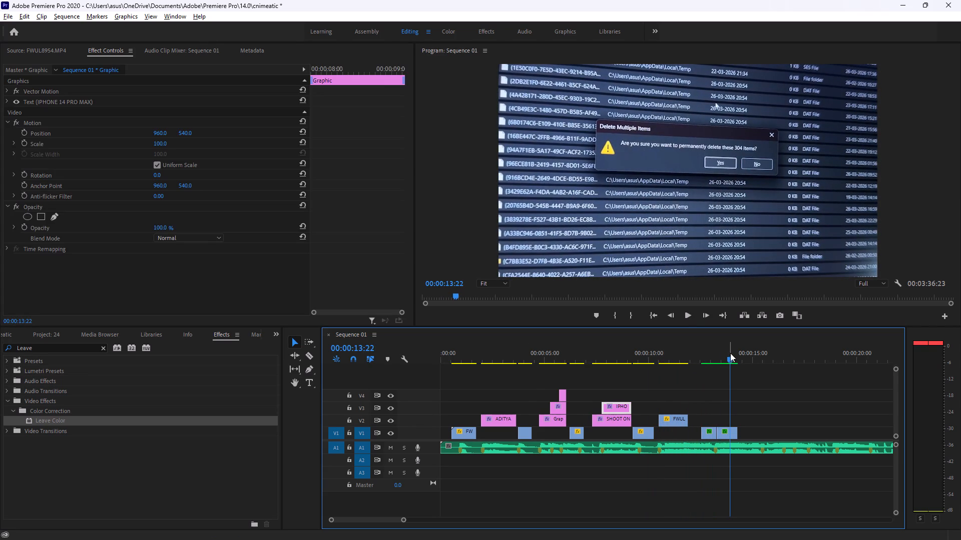
pyautogui.moveTo(730, 352); pyautogui.dragTo(621, 348)
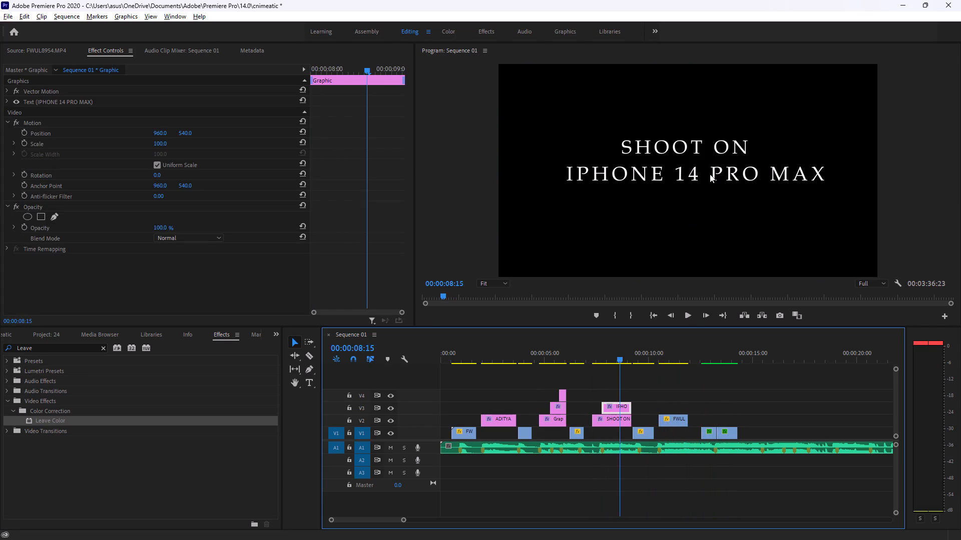
pyautogui.doubleClick(709, 175)
pyautogui.press('BackSpace')
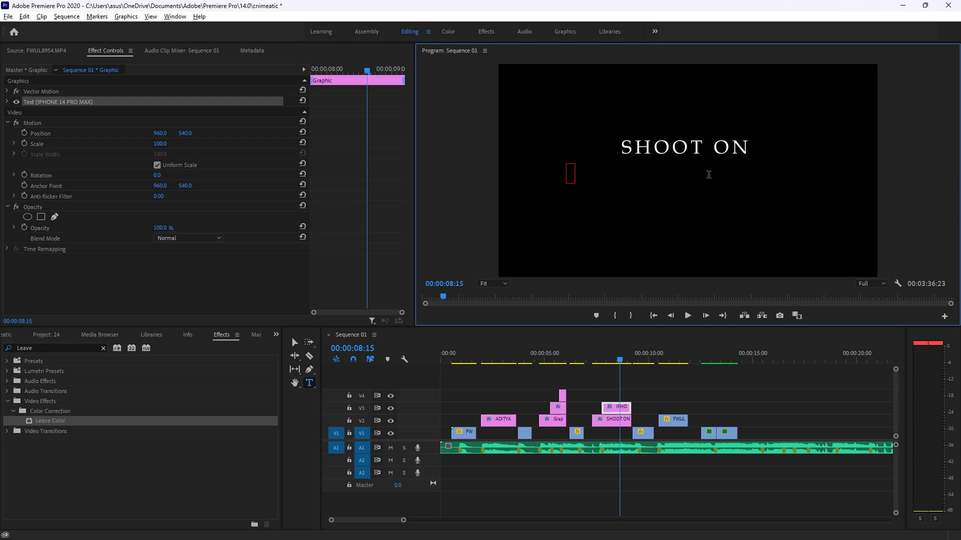
pyautogui.write('RE')
pyautogui.write('AMLE')
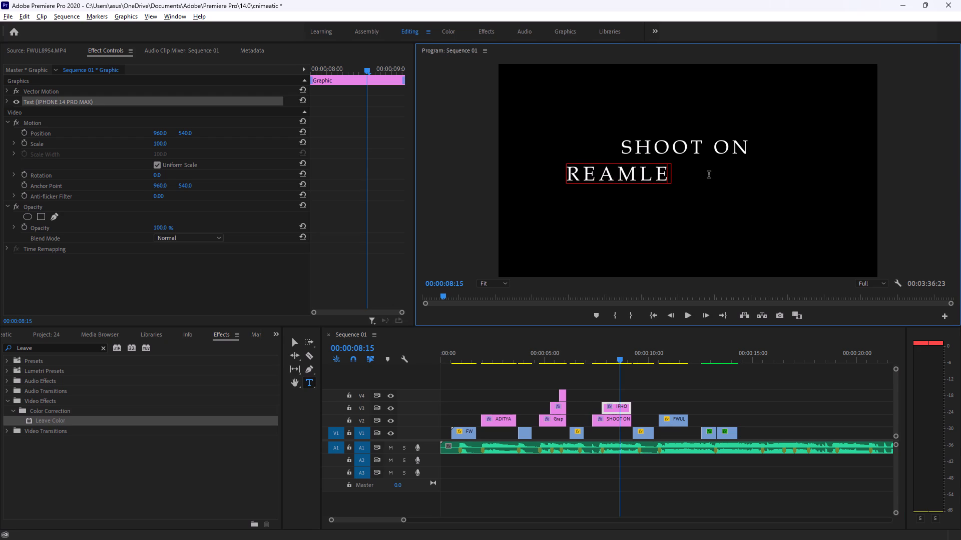
pyautogui.press('space')
pyautogui.write('X')
pyautogui.press('7')
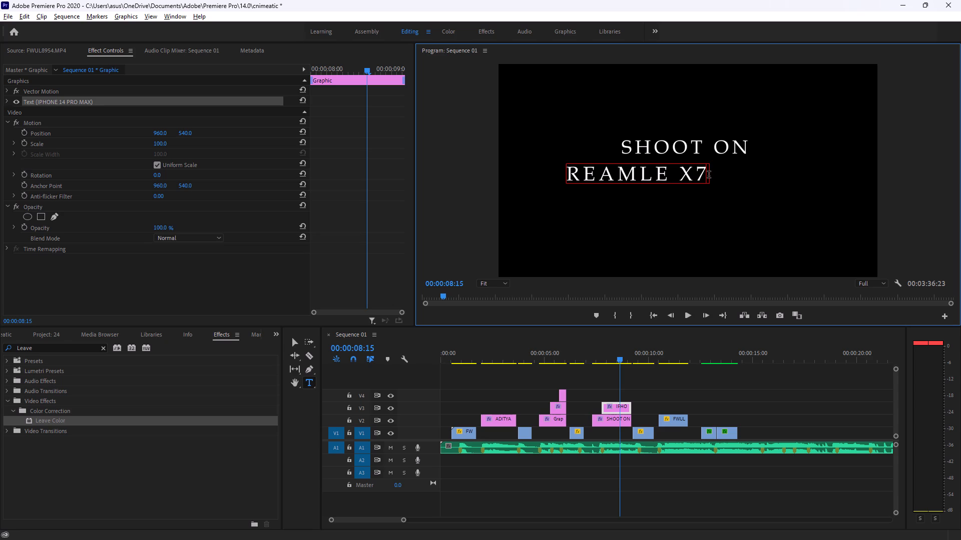
pyautogui.click(294, 337)
# Scale down the REAMLE X7 text and centre it beneath SHOOT ON, leaving a wider gap between the lines.
pyautogui.moveTo(674, 174); pyautogui.dragTo(722, 175)
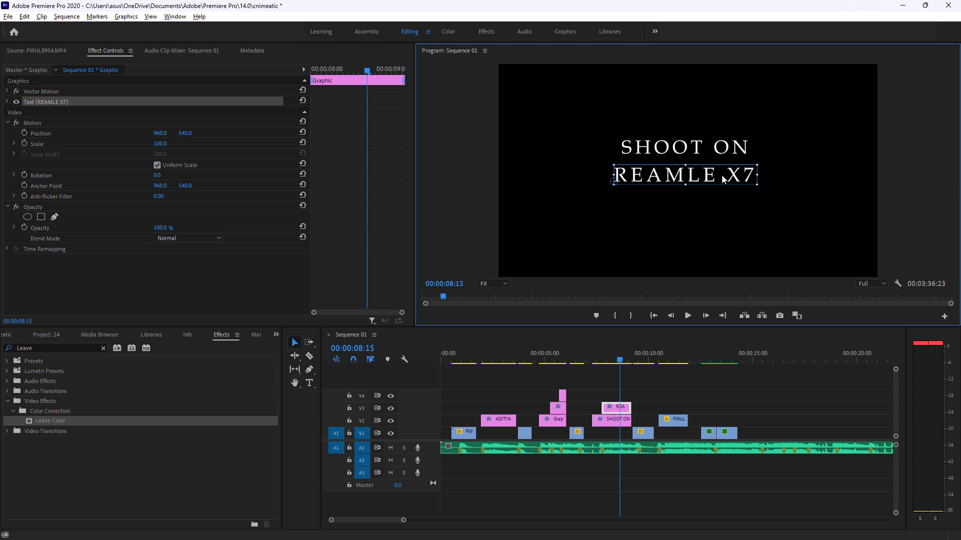
pyautogui.moveTo(722, 175); pyautogui.dragTo(719, 172)
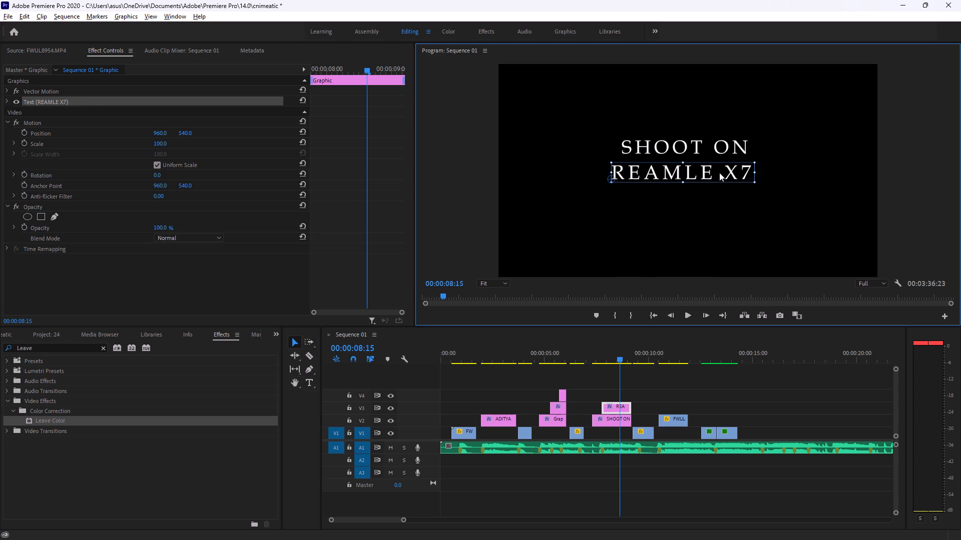
pyautogui.moveTo(719, 172); pyautogui.dragTo(721, 172)
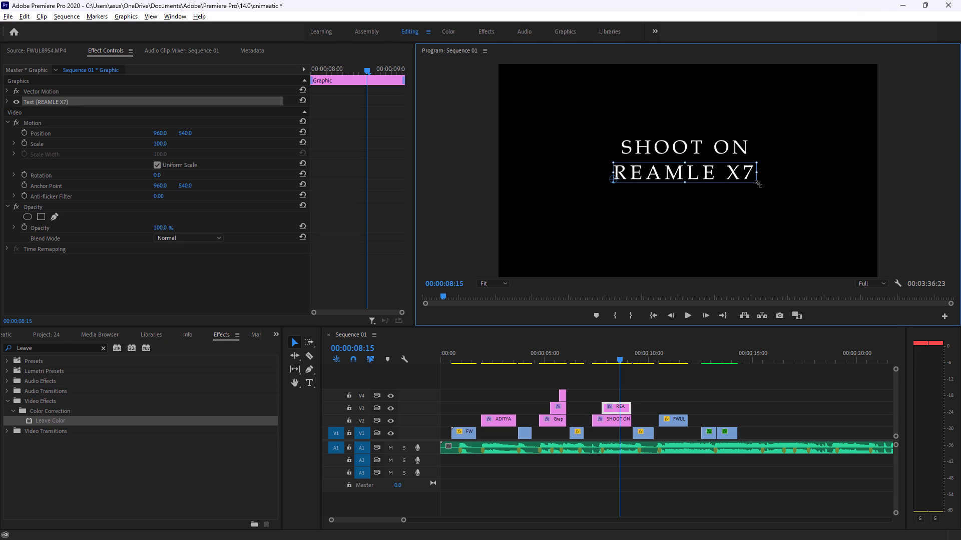
pyautogui.moveTo(758, 183); pyautogui.dragTo(750, 178)
pyautogui.moveTo(702, 173); pyautogui.dragTo(719, 173)
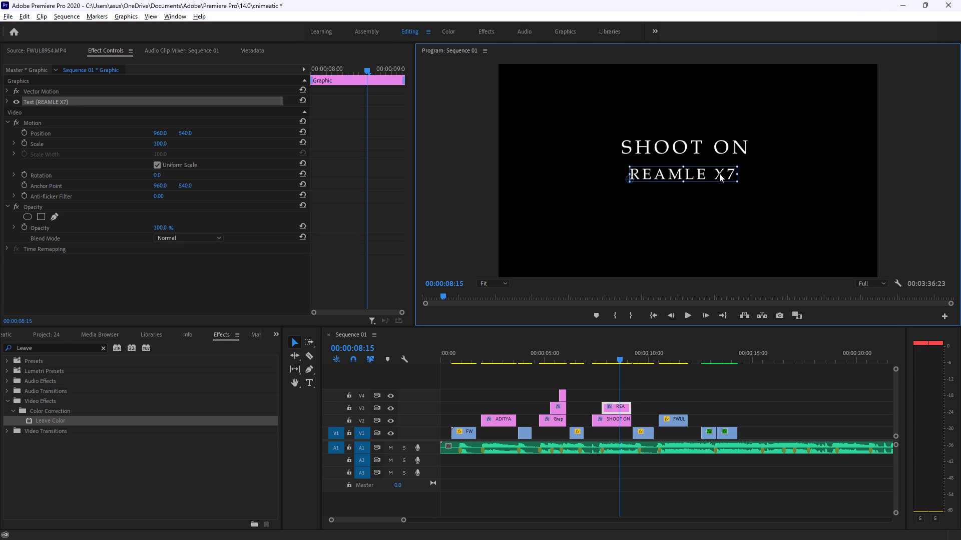
pyautogui.moveTo(719, 173); pyautogui.dragTo(721, 181)
# Enlarge the SHOOT ON text and recentre it above REAMLE X7.
pyautogui.click(711, 154)
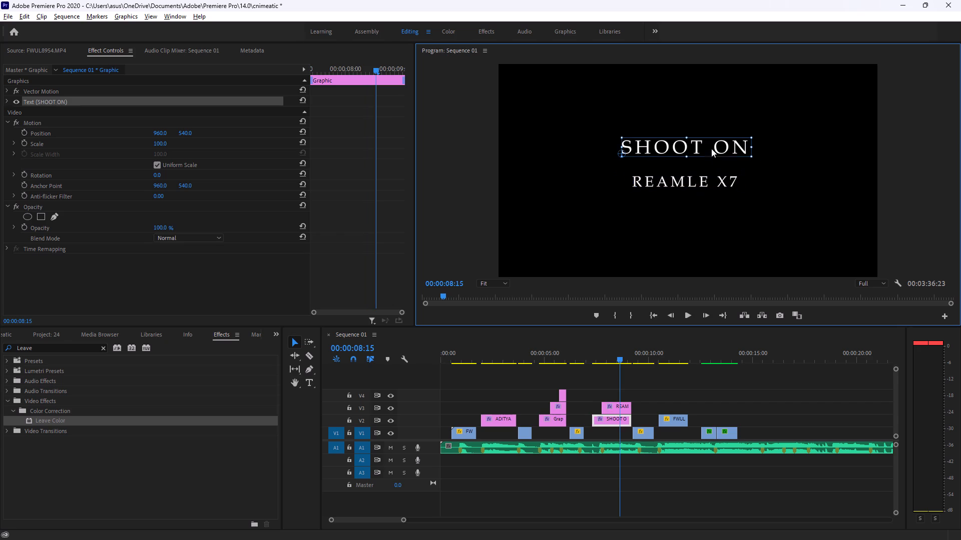
pyautogui.moveTo(755, 155); pyautogui.dragTo(762, 162)
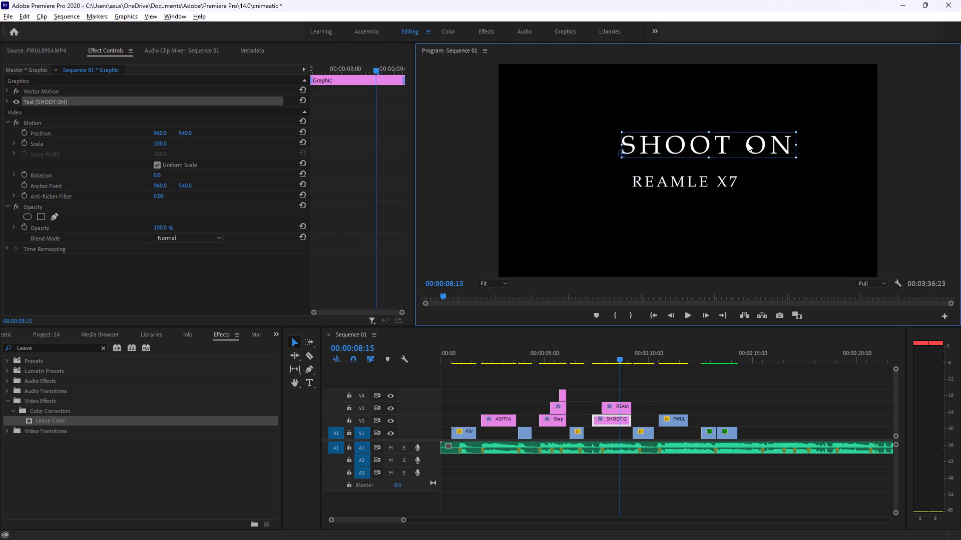
pyautogui.moveTo(748, 143); pyautogui.dragTo(723, 149)
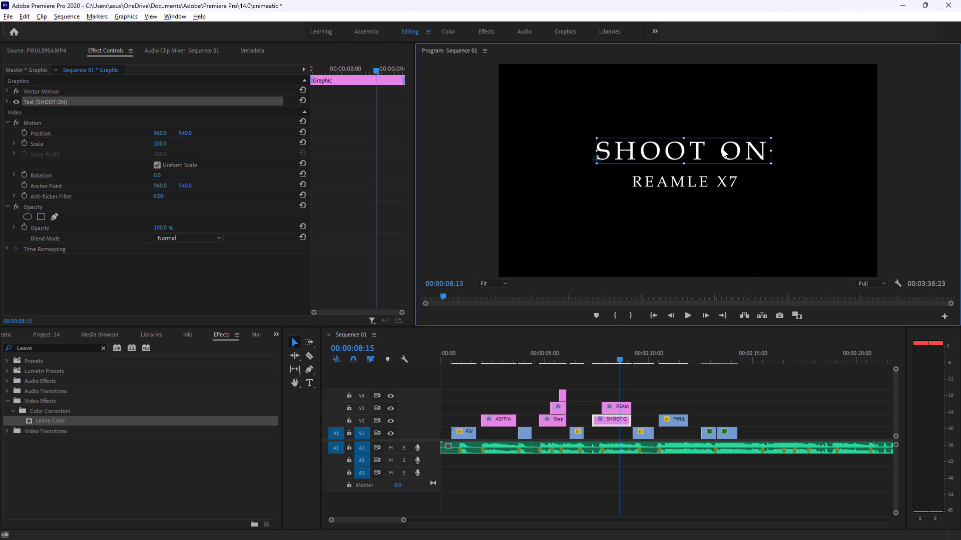
pyautogui.moveTo(723, 149); pyautogui.dragTo(722, 148)
# Enlarge the REAMLE X7 text slightly and recentre it under SHOOT ON.
pyautogui.click(720, 180)
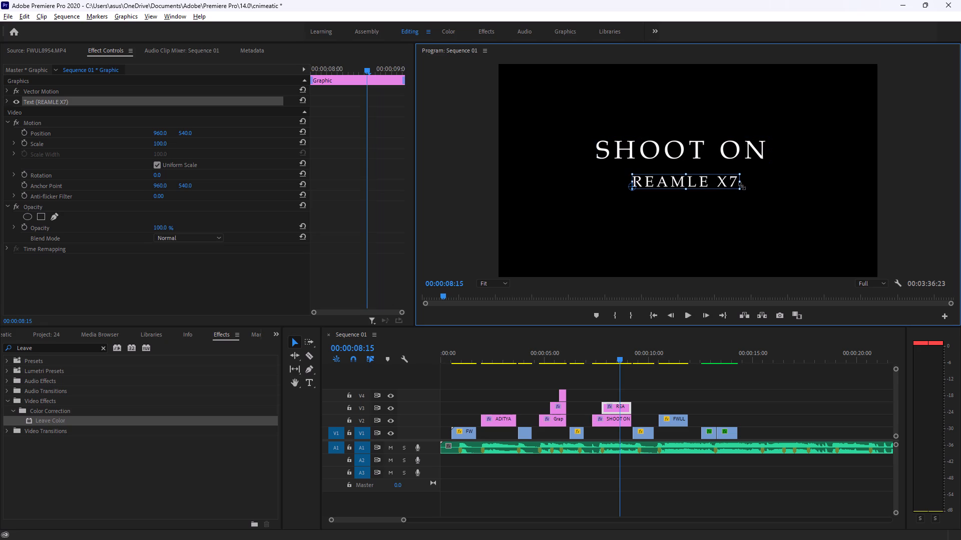
pyautogui.moveTo(742, 186); pyautogui.dragTo(755, 188)
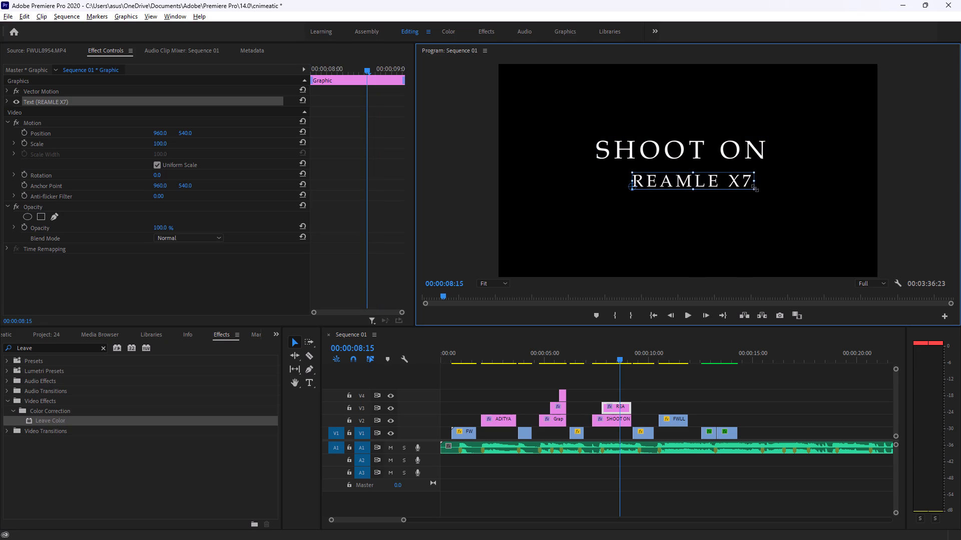
pyautogui.moveTo(755, 188); pyautogui.dragTo(756, 188)
pyautogui.moveTo(727, 179); pyautogui.dragTo(718, 180)
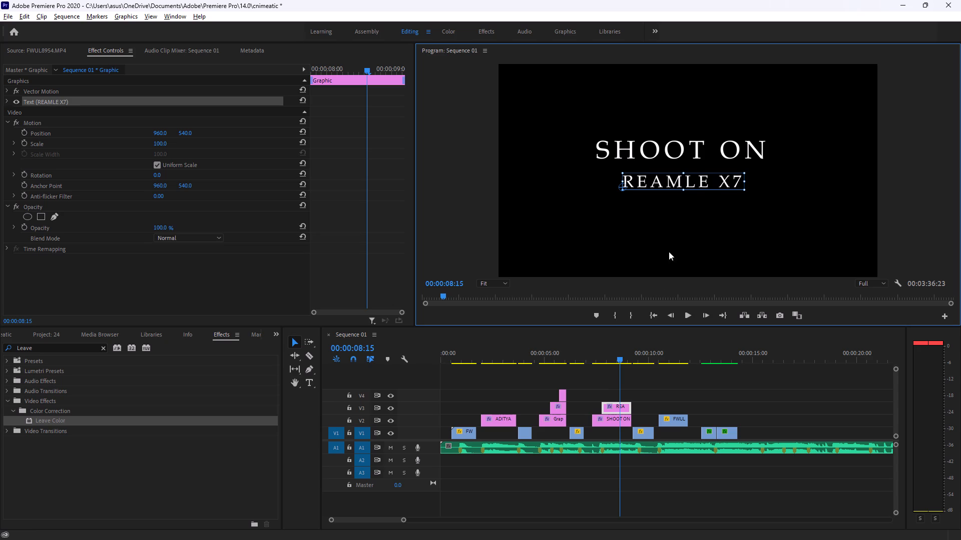
# Scrub the REAMLE X7 title and play back the sequence from its end through the final V1 clips.
pyautogui.moveTo(615, 355); pyautogui.dragTo(608, 352)
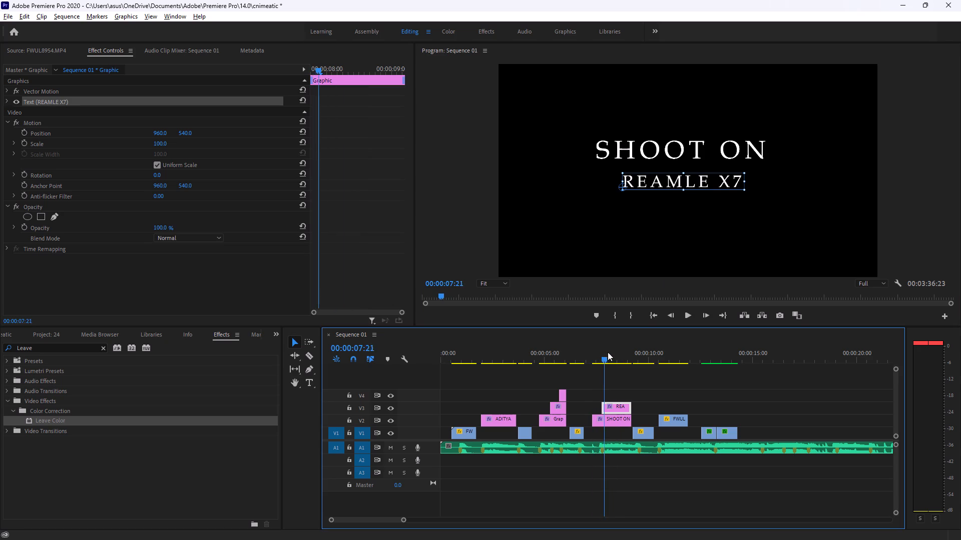
pyautogui.moveTo(608, 352); pyautogui.dragTo(632, 356)
pyautogui.press('space')
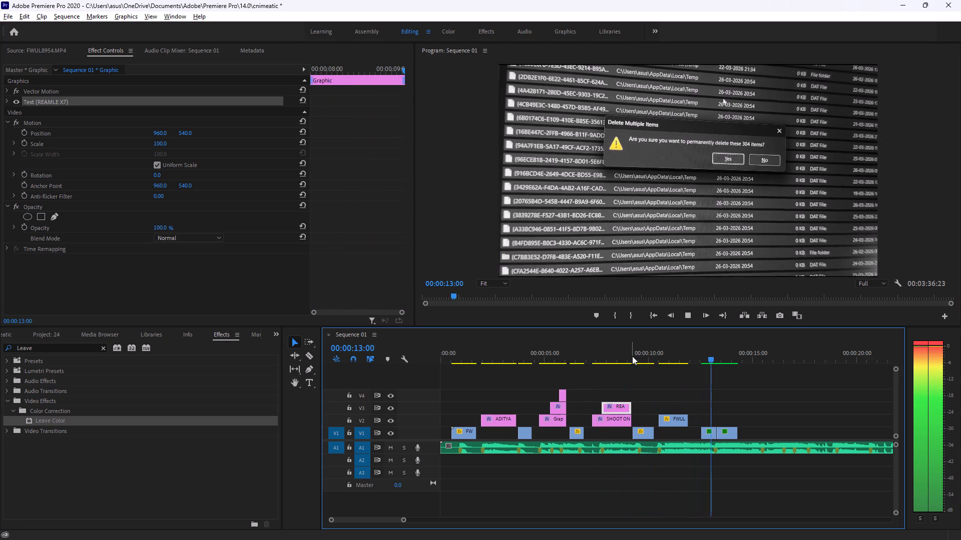
pyautogui.press('space')
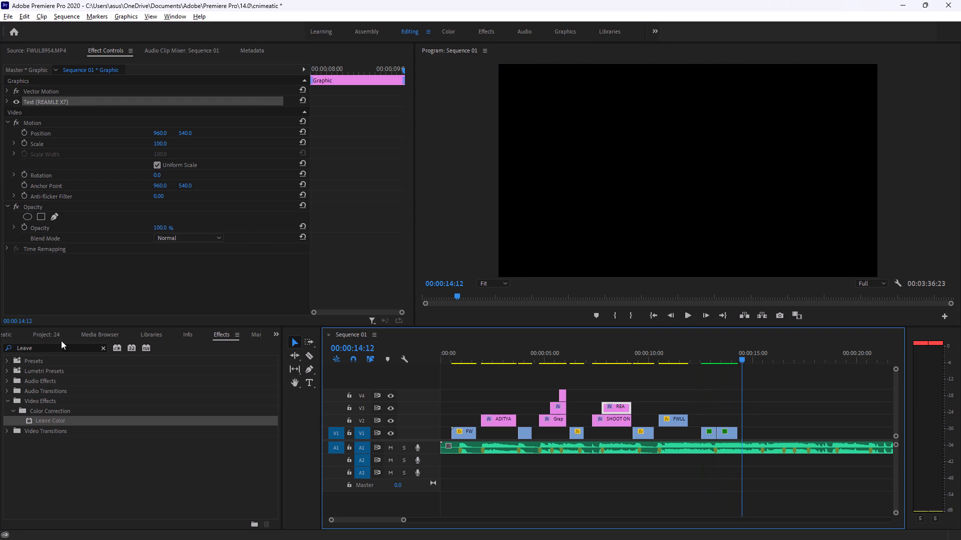
# Open AMFL2005.MOV as the source clip and mark its In point at 17;19;23;26 and Out point at 17;19;31;02.
pyautogui.scroll(11, 56, 336)
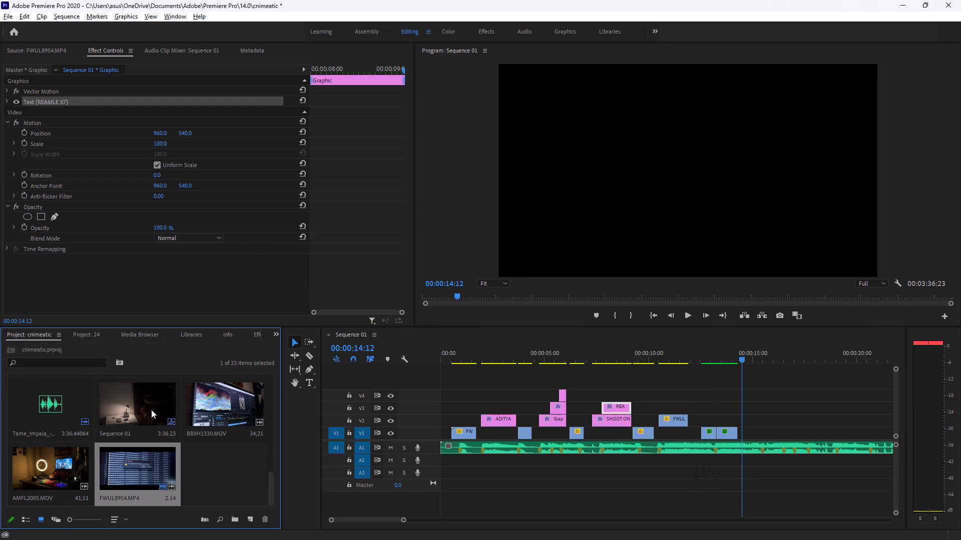
pyautogui.doubleClick(49, 475)
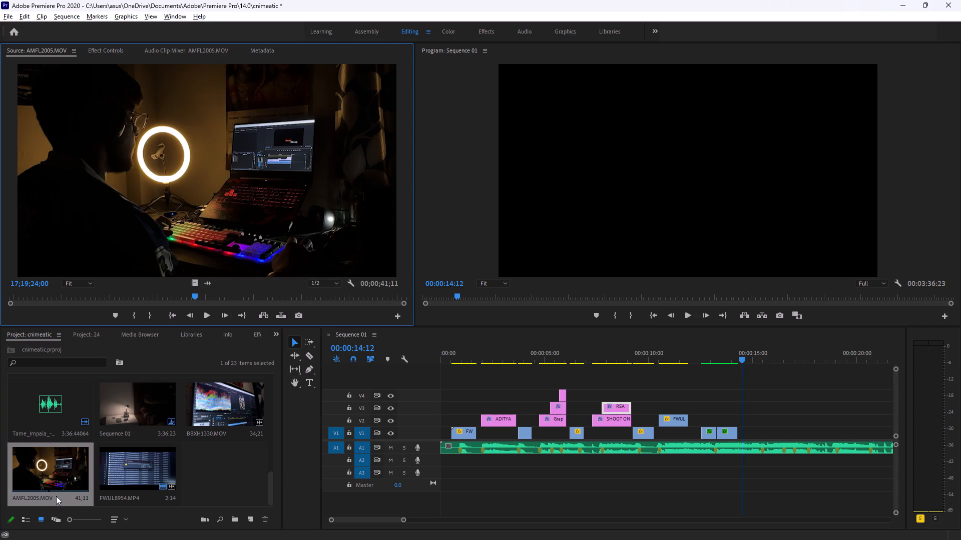
pyautogui.moveTo(199, 295); pyautogui.dragTo(153, 295)
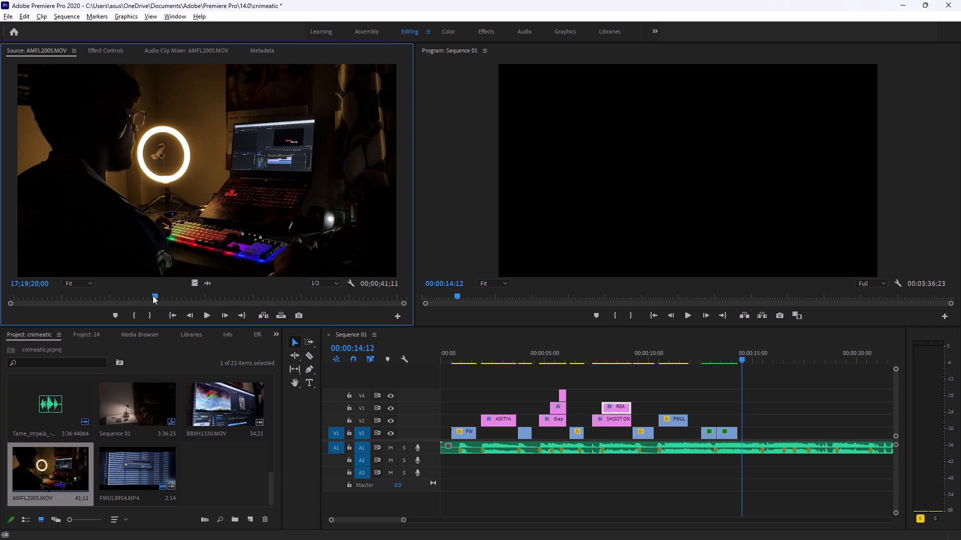
pyautogui.moveTo(153, 295); pyautogui.dragTo(241, 314)
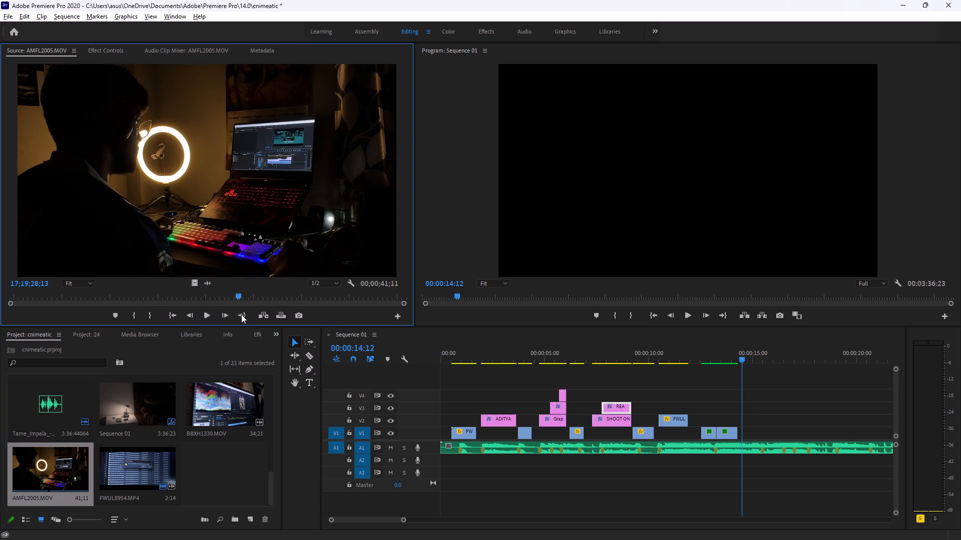
pyautogui.moveTo(241, 314); pyautogui.dragTo(372, 333)
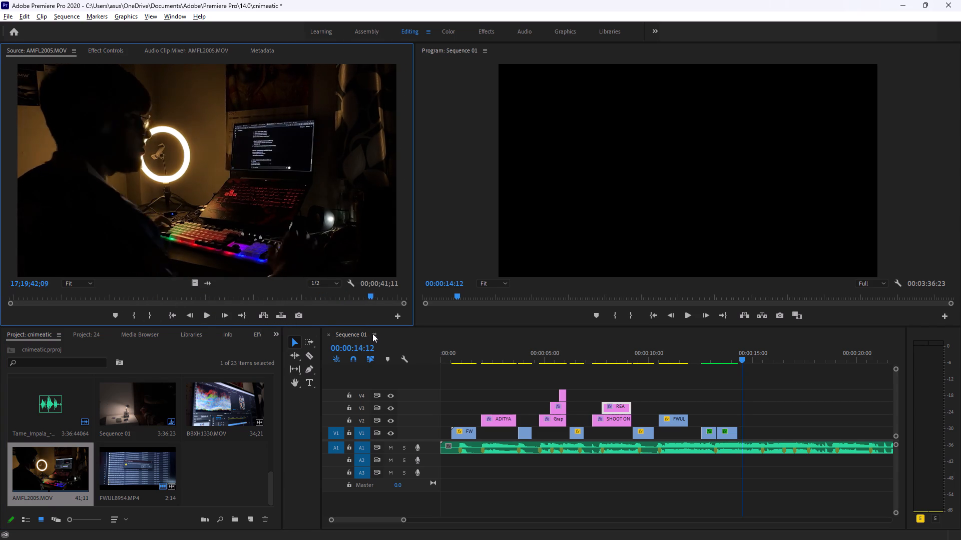
pyautogui.moveTo(372, 333); pyautogui.dragTo(179, 334)
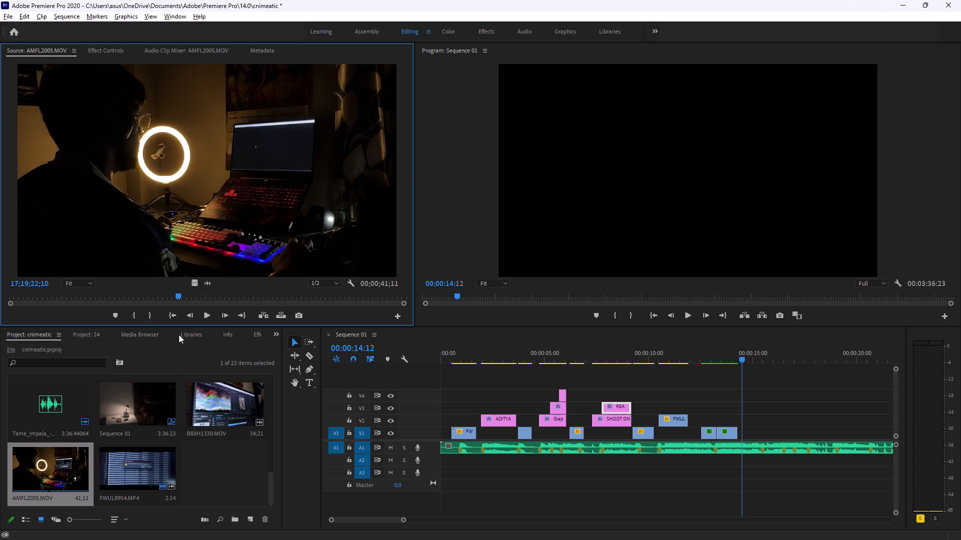
pyautogui.moveTo(179, 334); pyautogui.dragTo(195, 338)
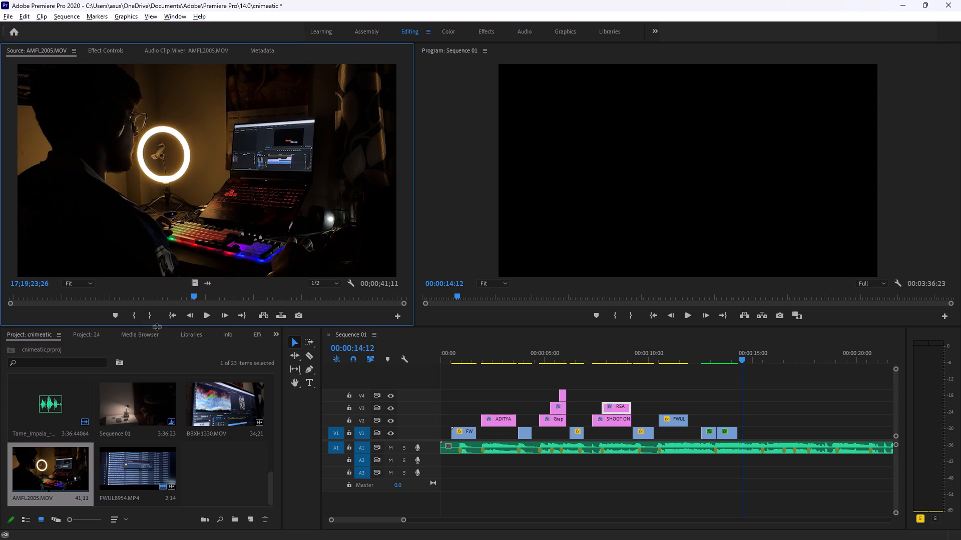
pyautogui.click(137, 315)
pyautogui.moveTo(193, 294); pyautogui.dragTo(222, 298)
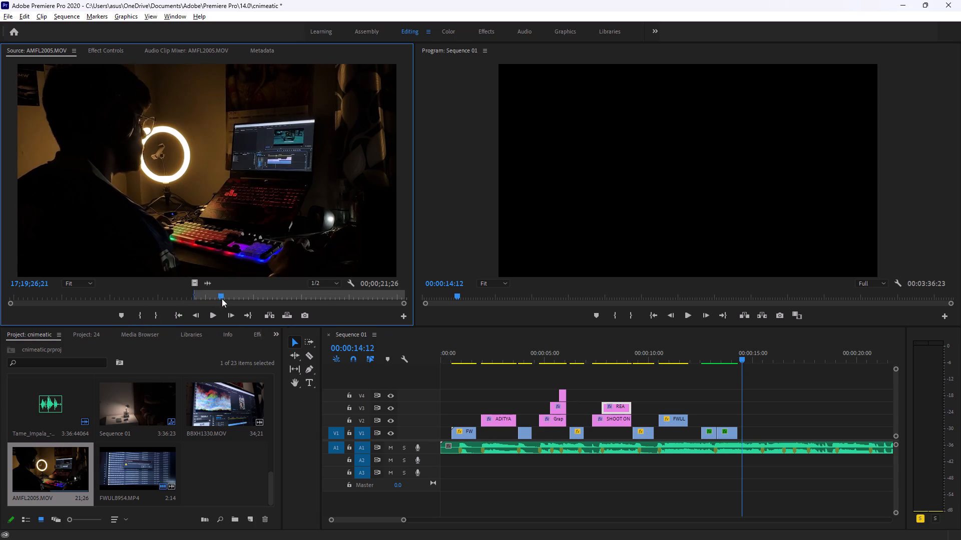
pyautogui.moveTo(222, 298); pyautogui.dragTo(262, 308)
pyautogui.click(156, 319)
# Place only the video of the marked AMFL2005.MOV range on V1 just after 00:00:15:00, and preview it in the sequence.
pyautogui.scroll(-3, 733, 470)
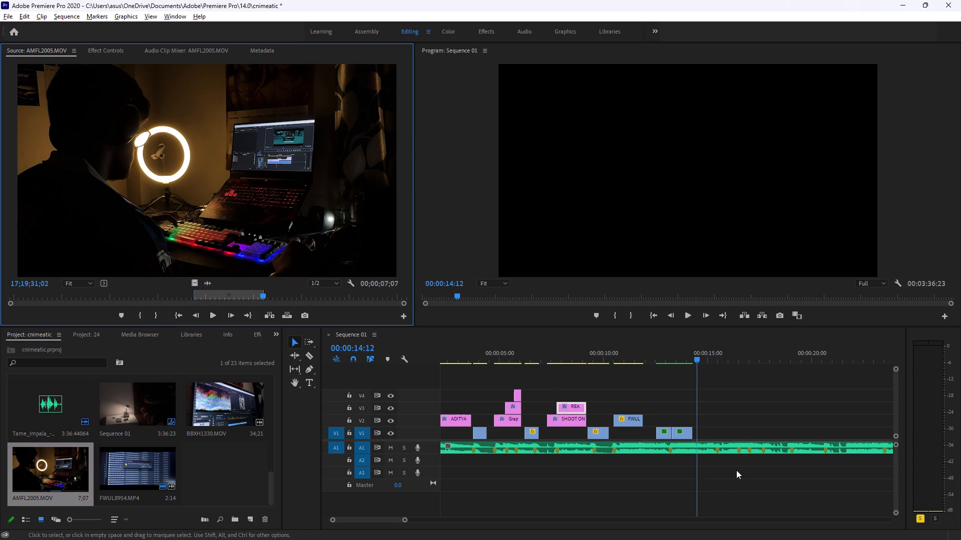
pyautogui.scroll(-1, 736, 470)
pyautogui.scroll(-9, 650, 473)
pyautogui.moveTo(193, 283); pyautogui.dragTo(218, 294)
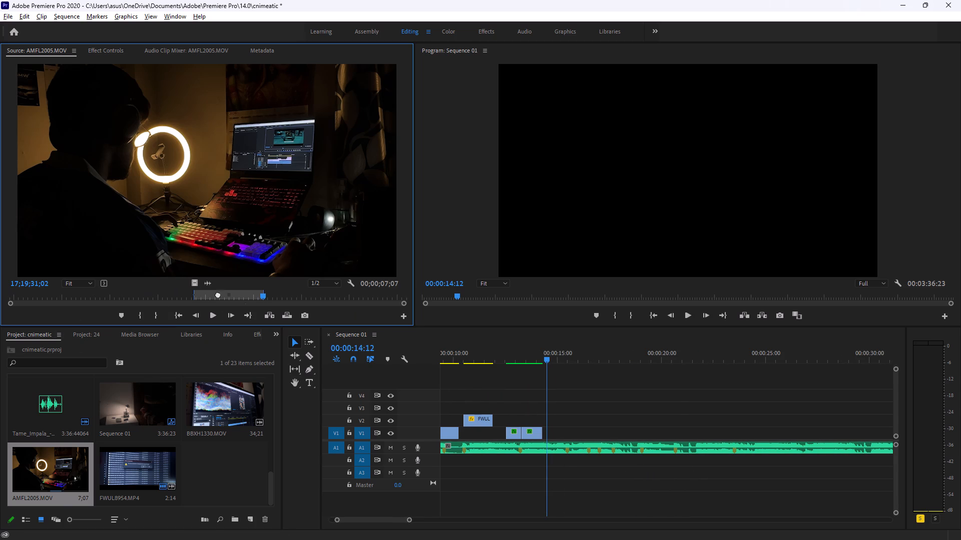
pyautogui.moveTo(218, 294); pyautogui.dragTo(565, 432)
pyautogui.press('space')
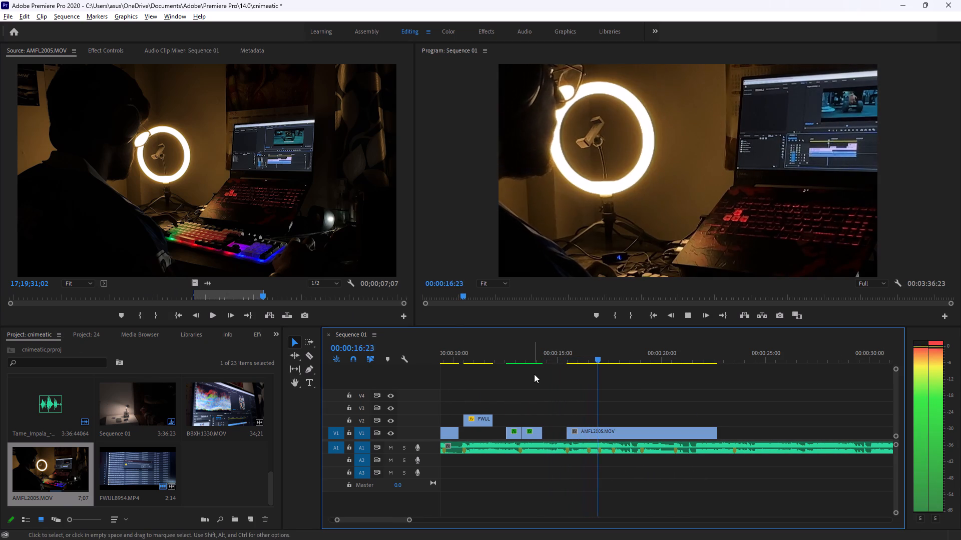
pyautogui.press('space')
# Set the AMFL2005.MOV clip on V1 to 2% speed with Optical Flow time interpolation.
pyautogui.click(596, 430)
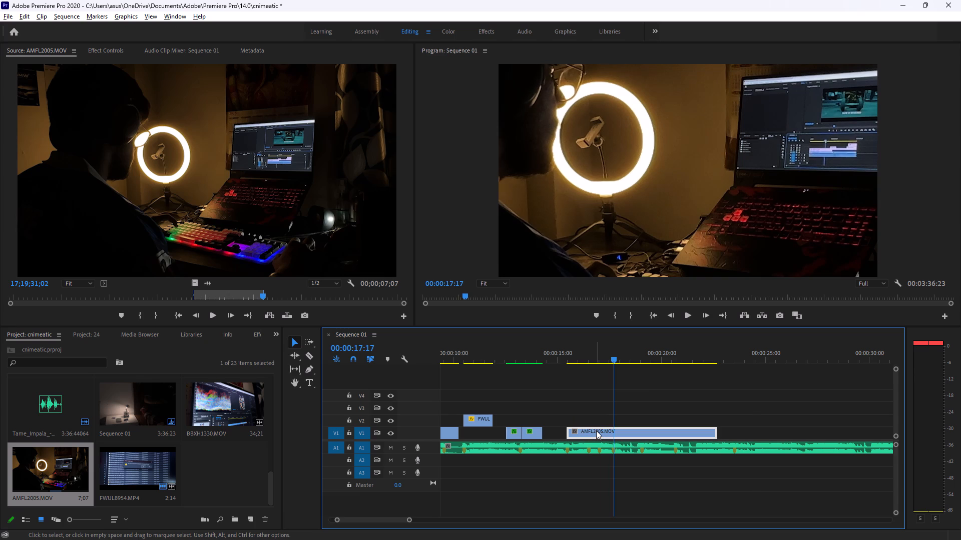
pyautogui.rightClick(596, 430)
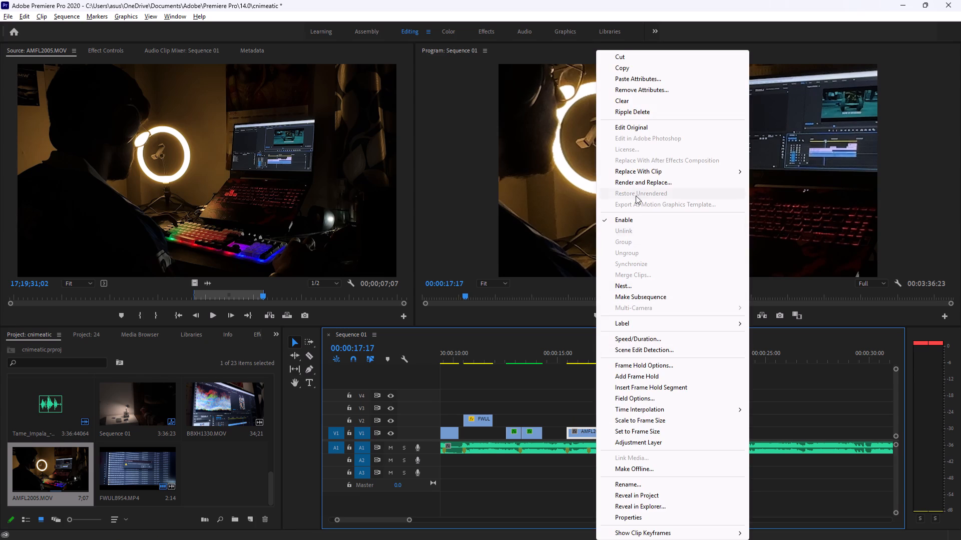
pyautogui.click(643, 336)
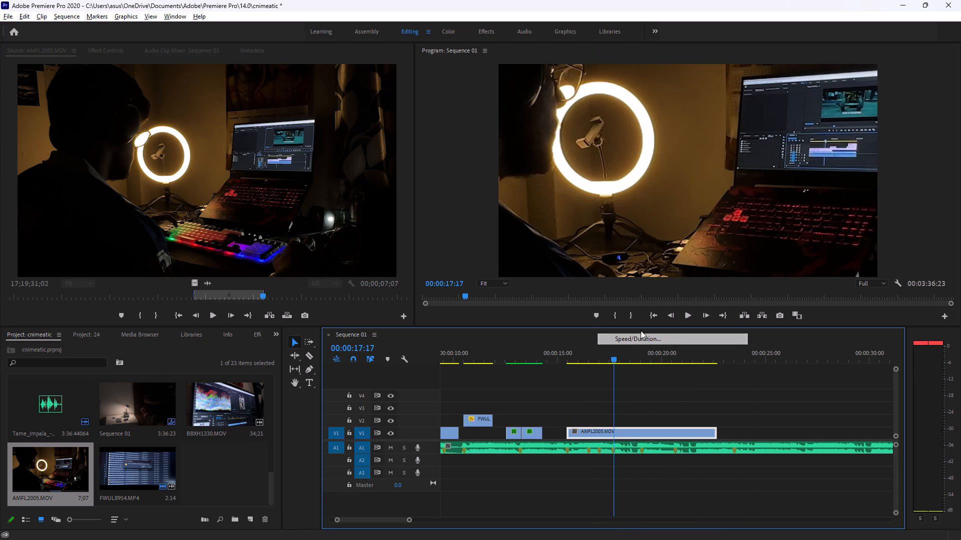
pyautogui.press('BackSpace')
pyautogui.write('200')
pyautogui.press('BackSpace')
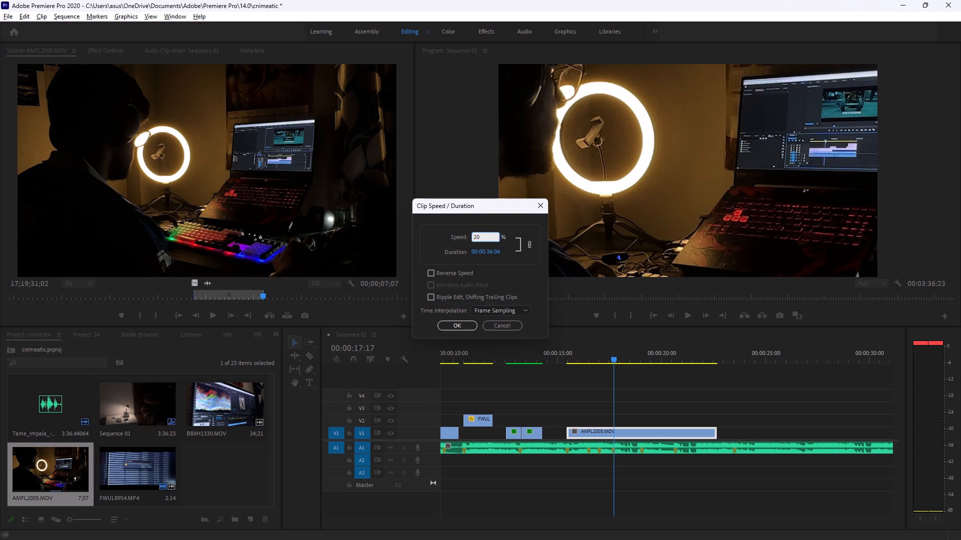
pyautogui.press('BackSpace')
pyautogui.press('x')
pyautogui.click(489, 312)
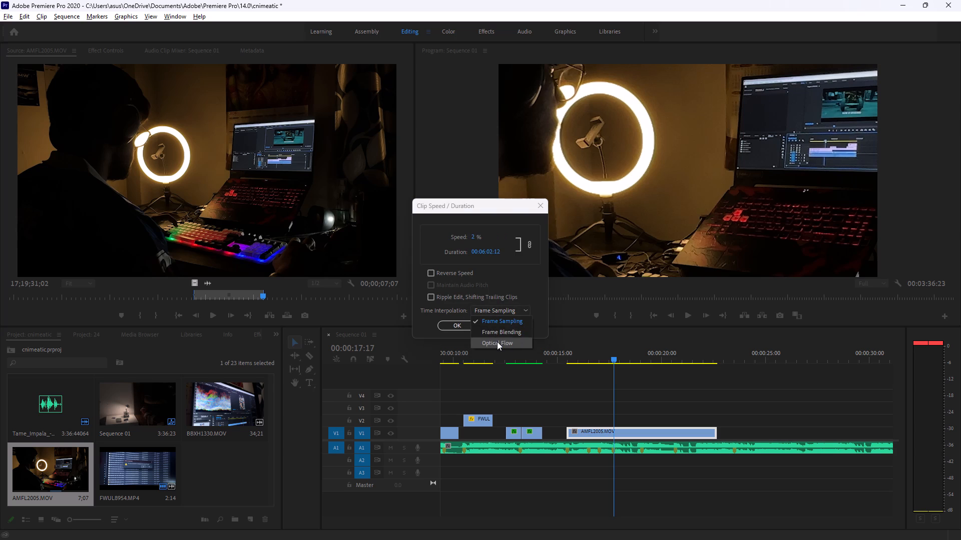
pyautogui.click(497, 341)
pyautogui.click(464, 323)
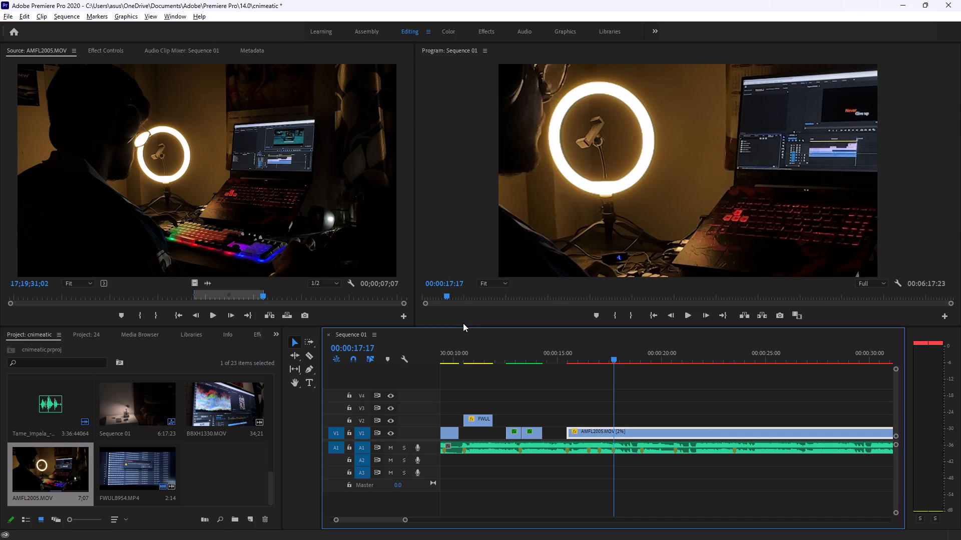
# Render the sequence previews with the slowed AMFL2005.MOV clip.
pyautogui.press('Return')
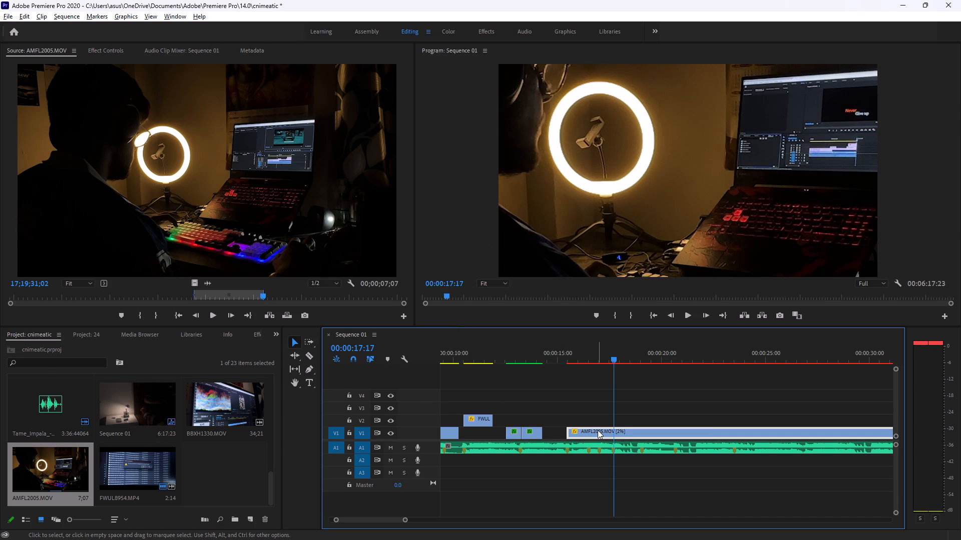
pyautogui.press('Return')
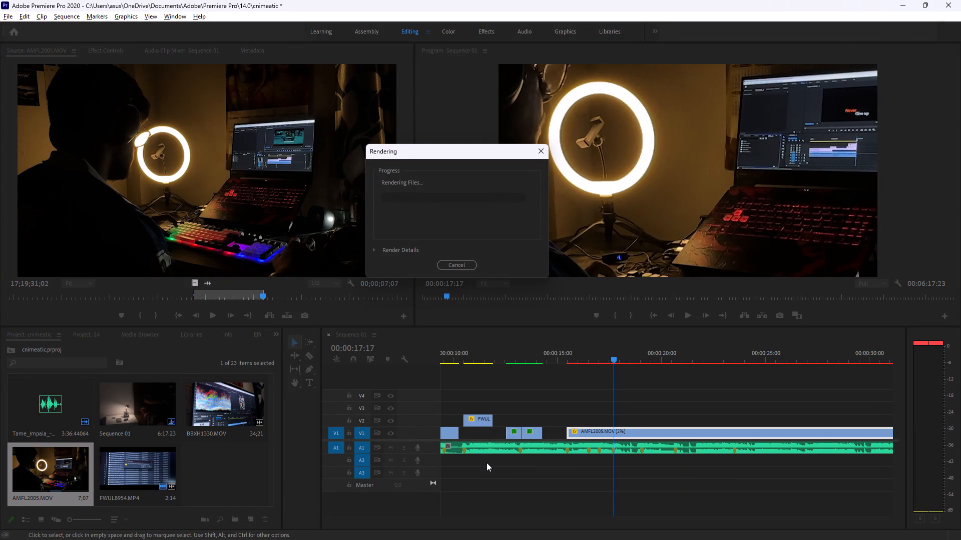
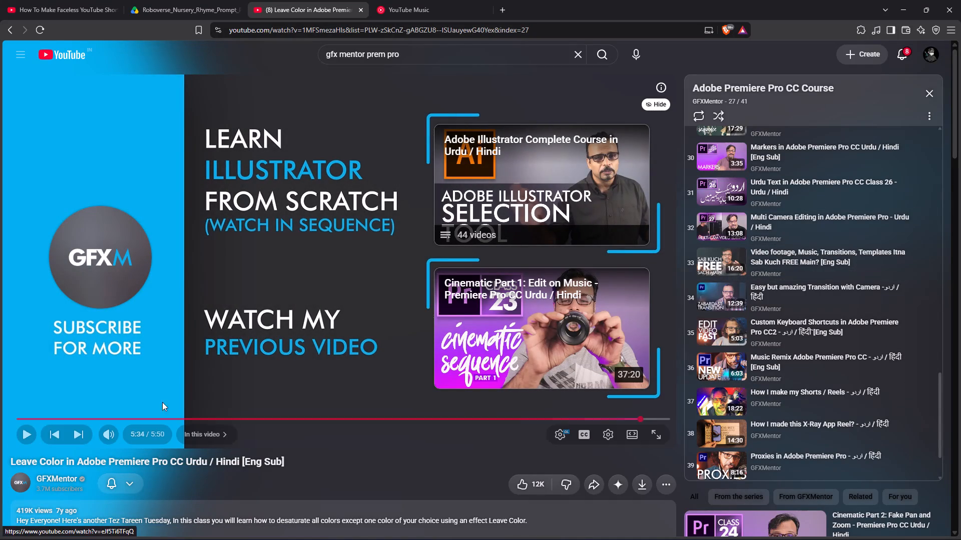
# Play the course's next lesson, Cinematic Part 2: Fake Pan and Zoom, and skip past its intro to the Premiere Pro demonstration.
pyautogui.click(85, 433)
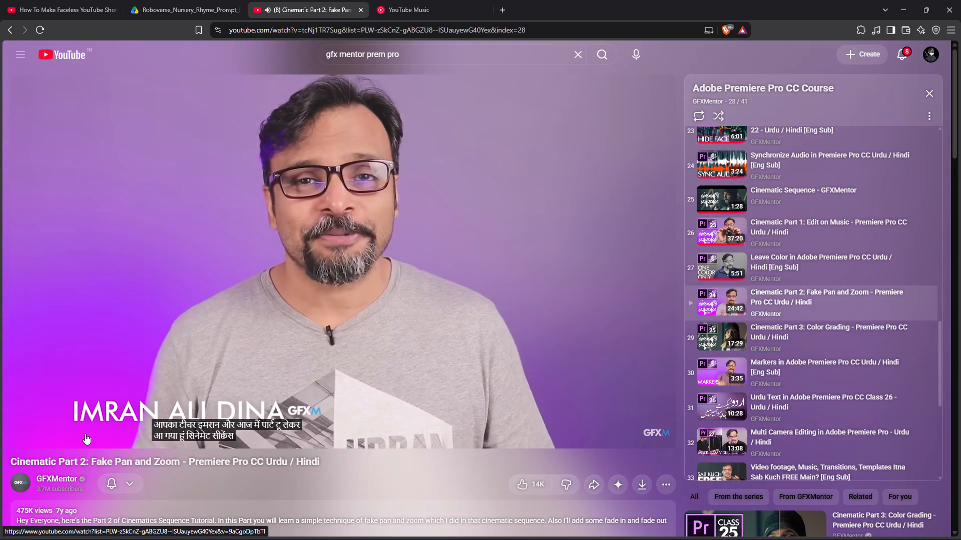
pyautogui.press('Right')
pyautogui.press('Right')
pyautogui.press('Right')
pyautogui.press('Right')
pyautogui.press('Right')
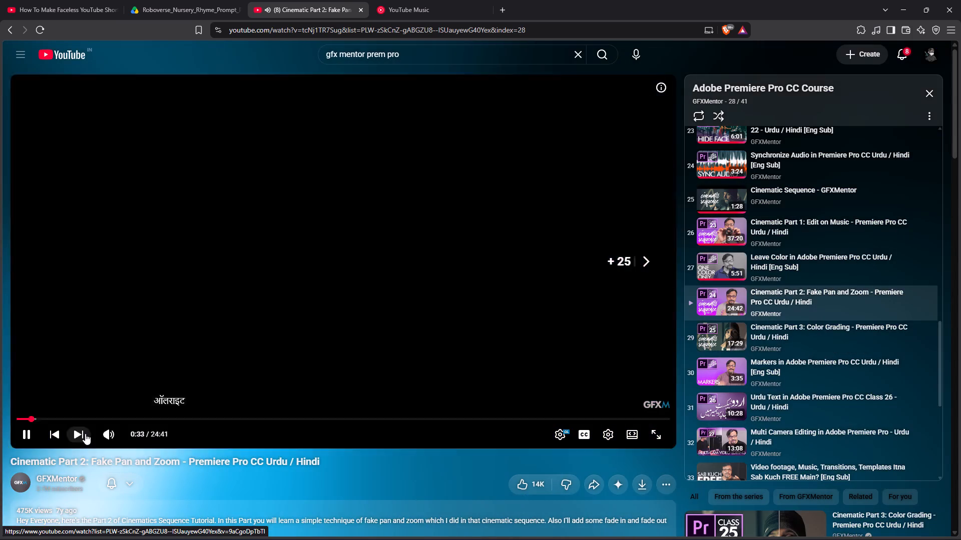
pyautogui.press('Right')
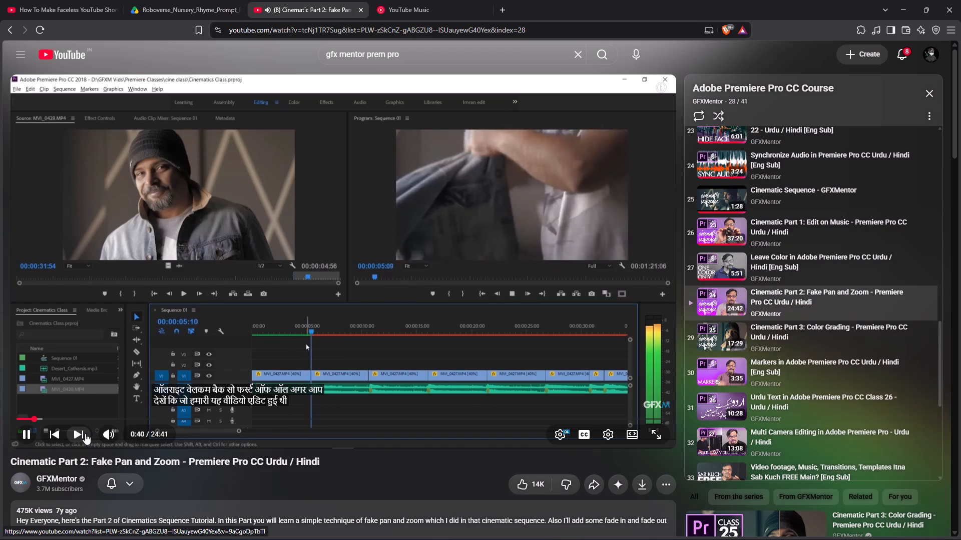
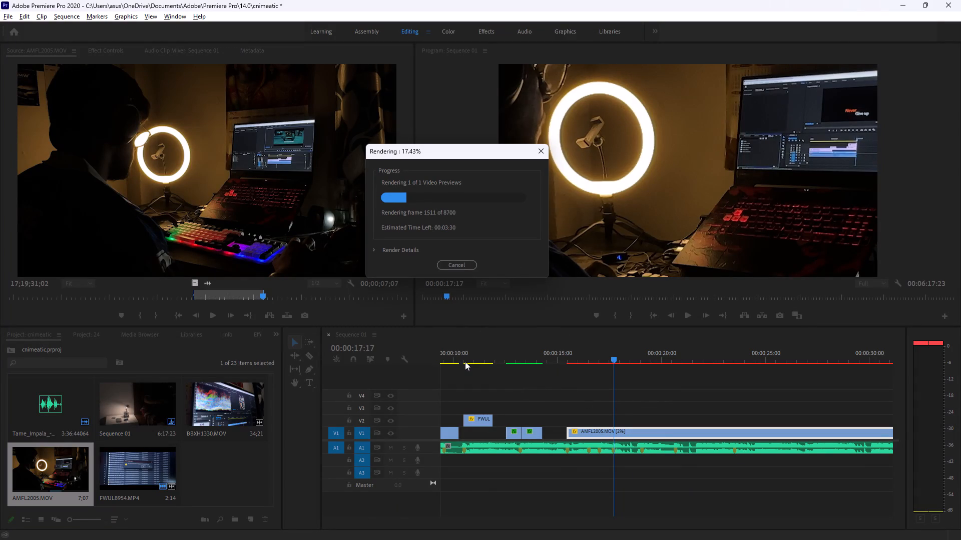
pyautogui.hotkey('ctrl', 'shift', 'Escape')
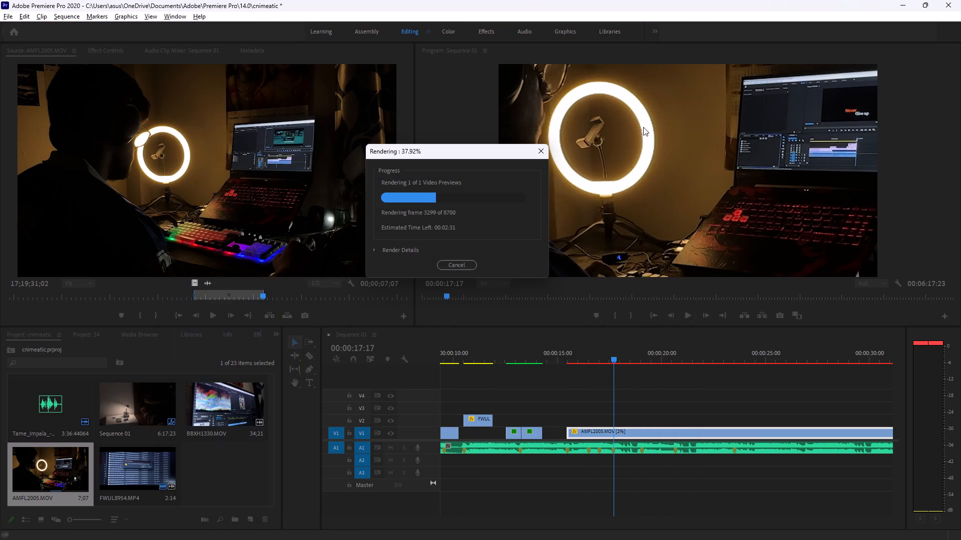
# Switch to the Fake Pan and Zoom lesson in Brave and rewind the video 20 seconds to rewatch the clip scaling demonstration.
pyautogui.hotkey('alt', 'Tab')
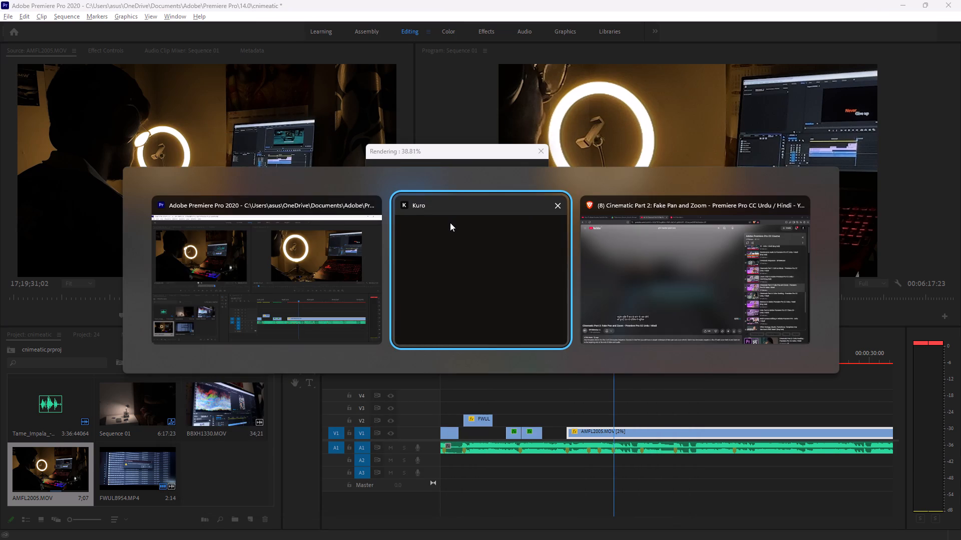
pyautogui.hotkey('alt', 'Tab')
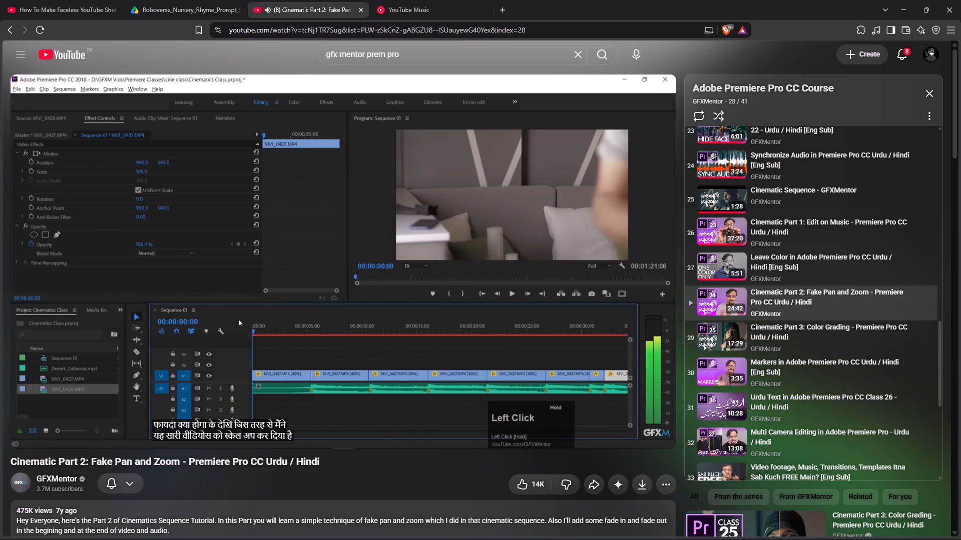
pyautogui.press('Left')
pyautogui.press('Left')
pyautogui.press('Left')
pyautogui.press('Left')
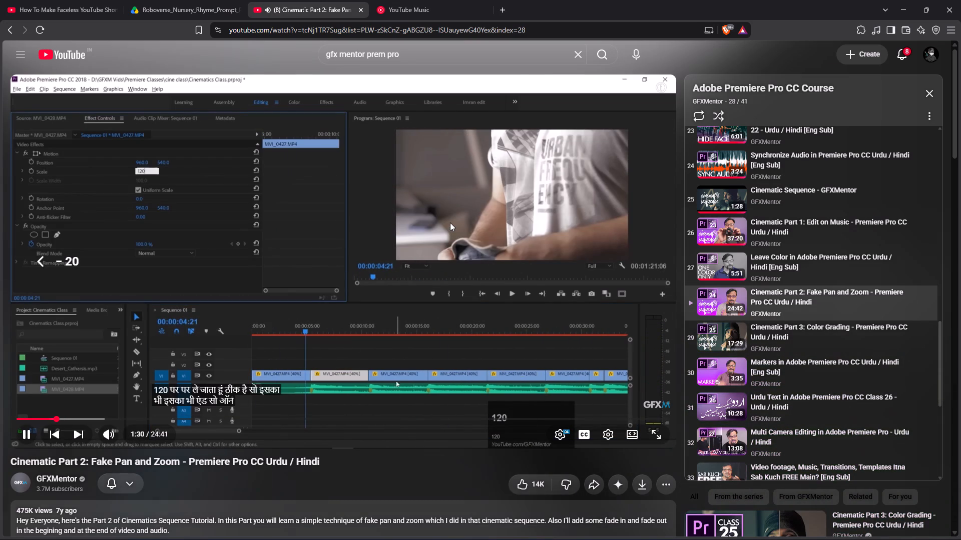
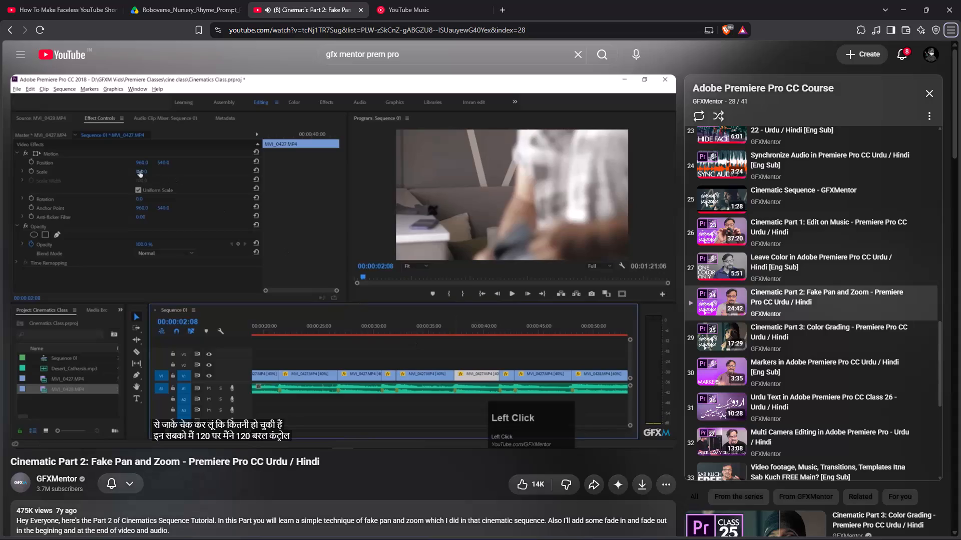
# Switch to Premiere Pro to check the preview rendering progress, glancing back at the Fake Pan and Zoom lesson in Brave between checks.
pyautogui.press('c')
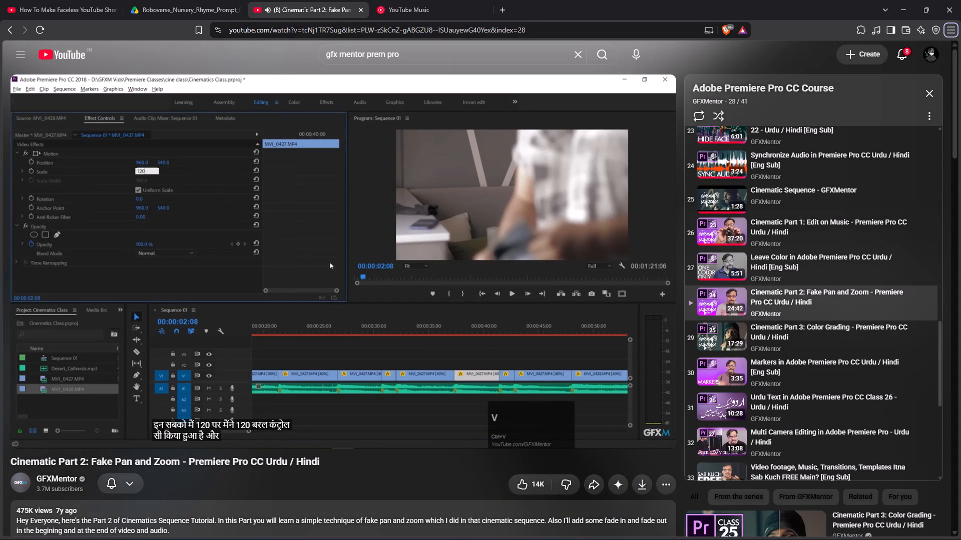
pyautogui.hotkey('alt', 'Tab')
pyautogui.hotkey('alt', 'Tab')
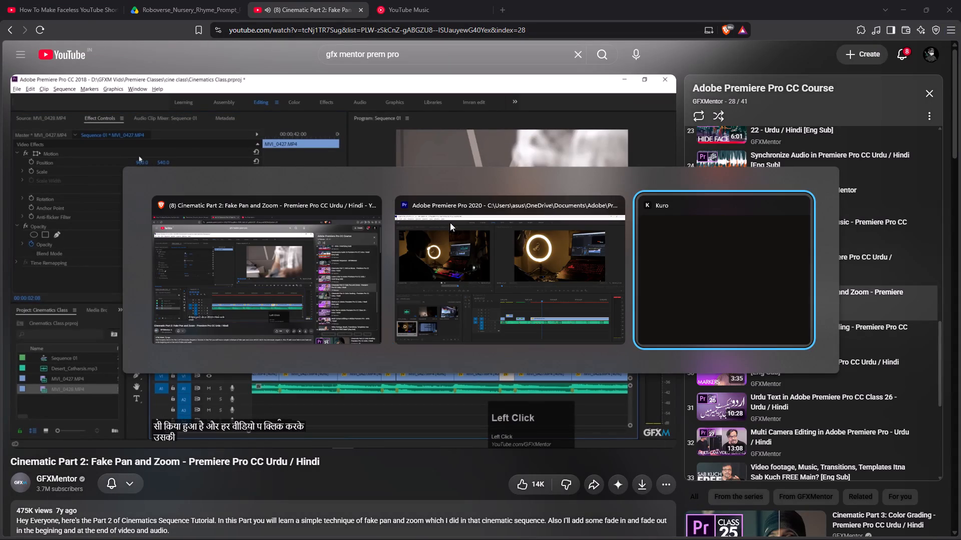
pyautogui.hotkey('alt', 'Tab')
pyautogui.hotkey('alt', 'Tab')
pyautogui.hotkey('alt', 'Tab')
pyautogui.hotkey('alt', 'Tab')
pyautogui.hotkey('alt', 'Tab')
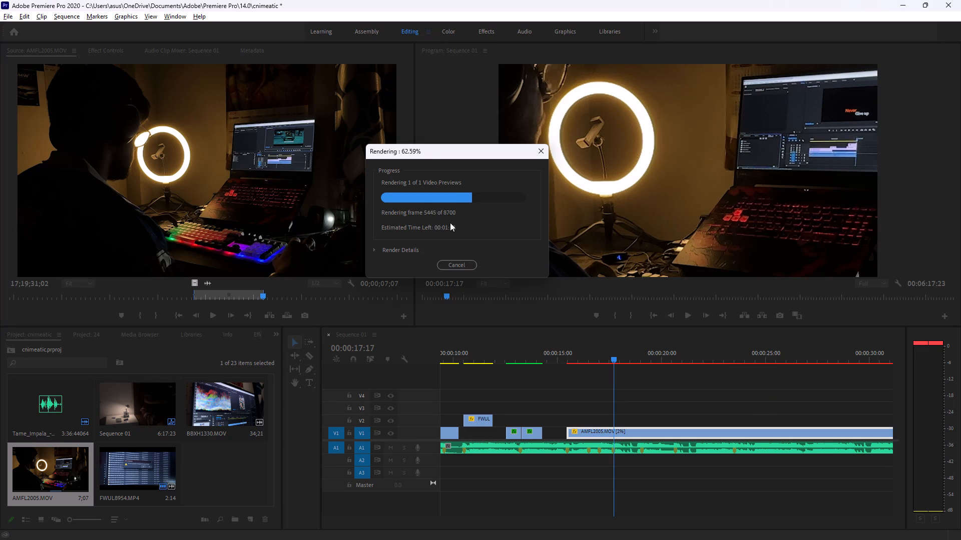
pyautogui.hotkey('alt', 'Tab')
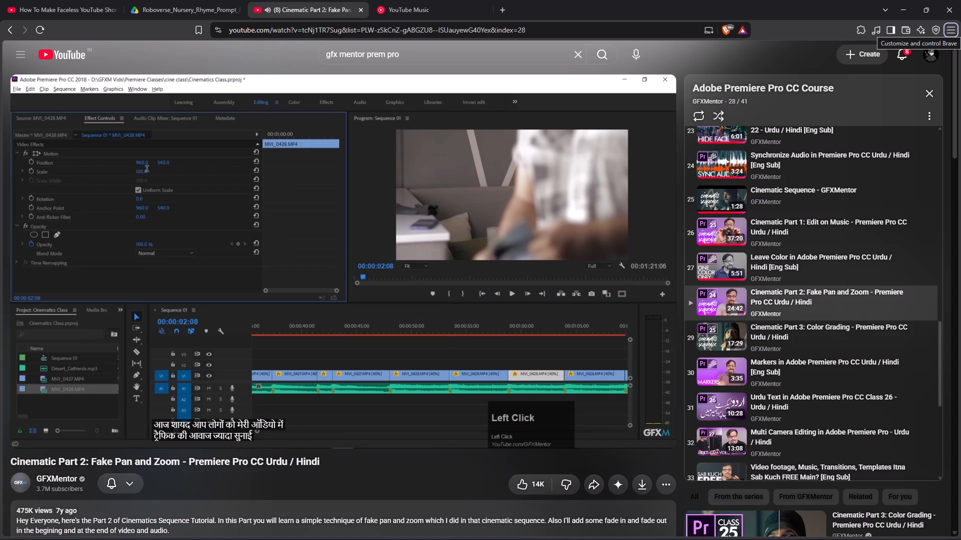
pyautogui.hotkey('alt', 'Tab')
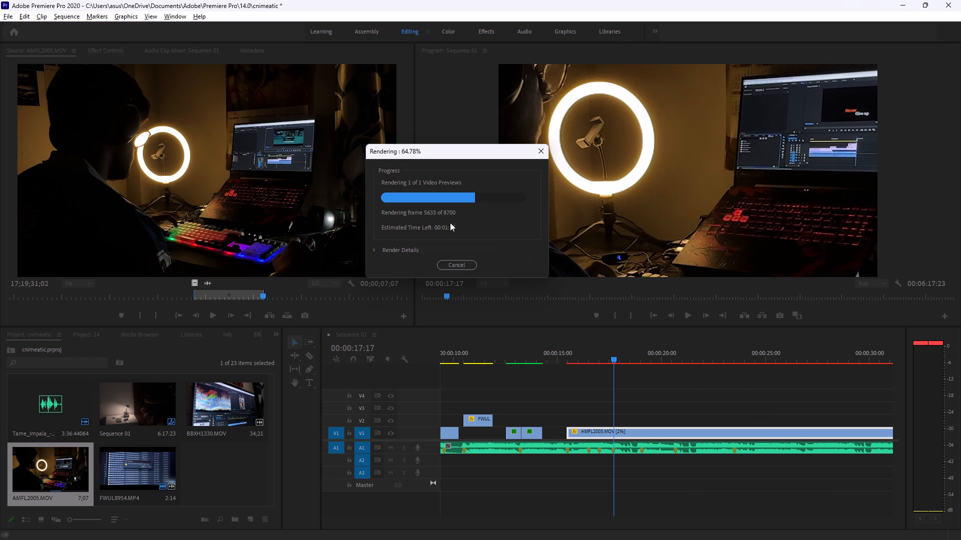
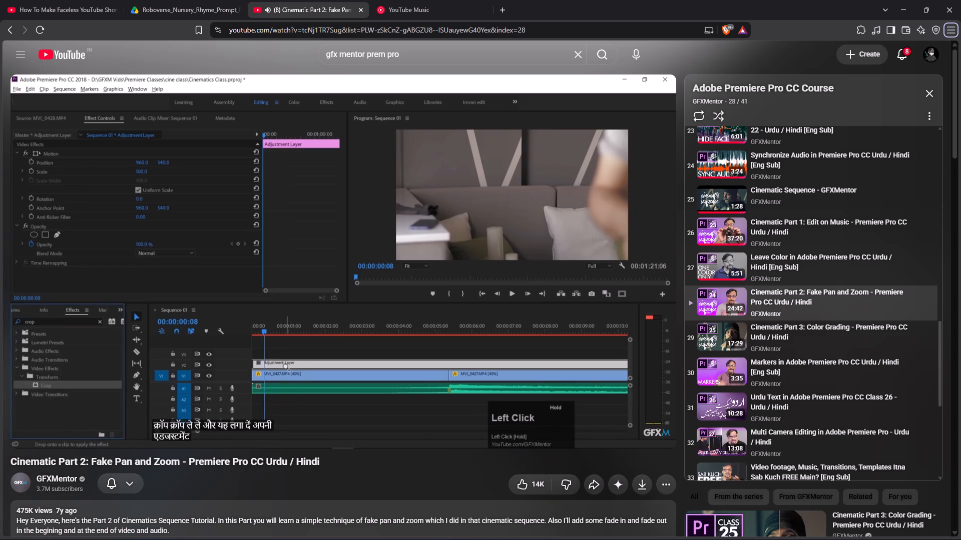
# Switch to Premiere Pro, pausing the lesson in Brave, and review the sequence's playback up to the AMFL2005.MOV clip's start.
pyautogui.press('space')
pyautogui.hotkey('alt', 'Tab')
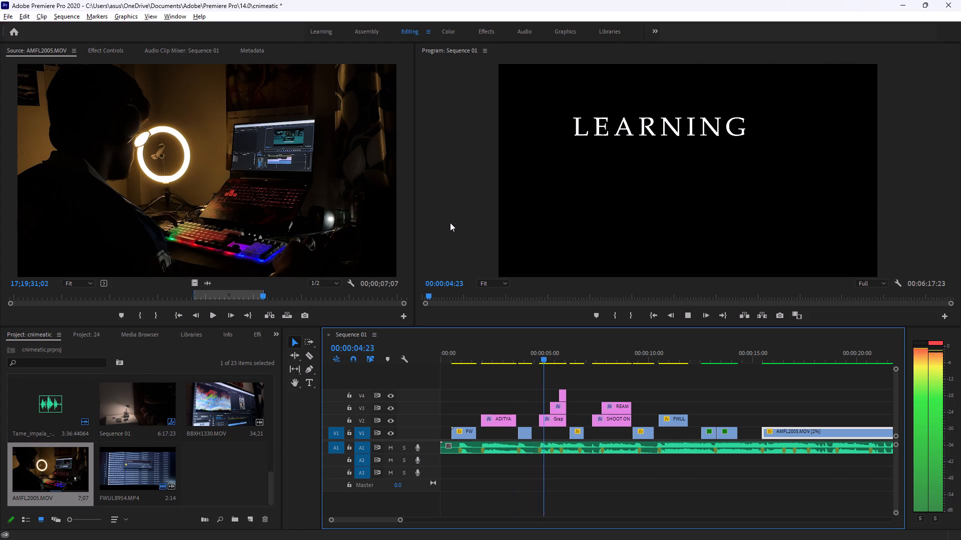
pyautogui.hotkey('alt', 'Tab')
pyautogui.click(380, 272)
pyautogui.hotkey('alt', 'Tab')
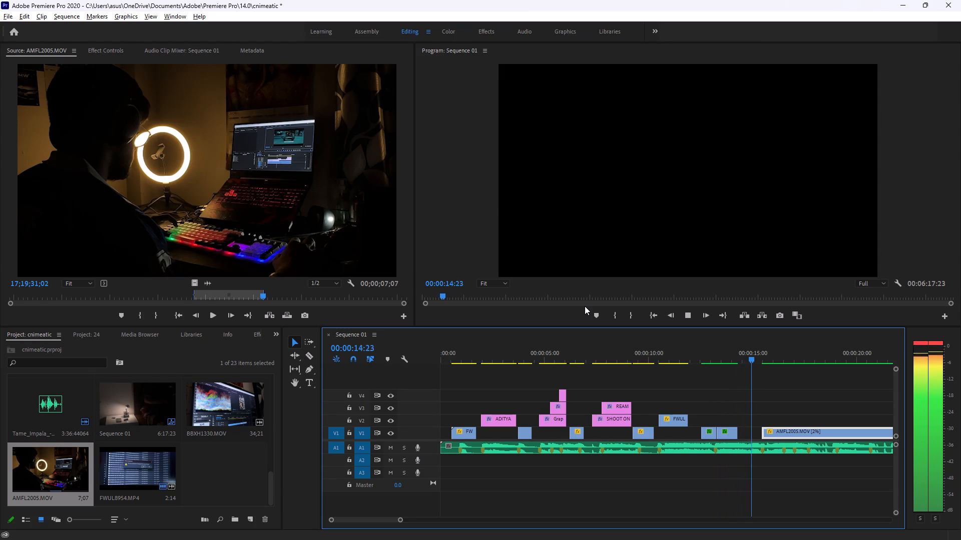
pyautogui.press('space')
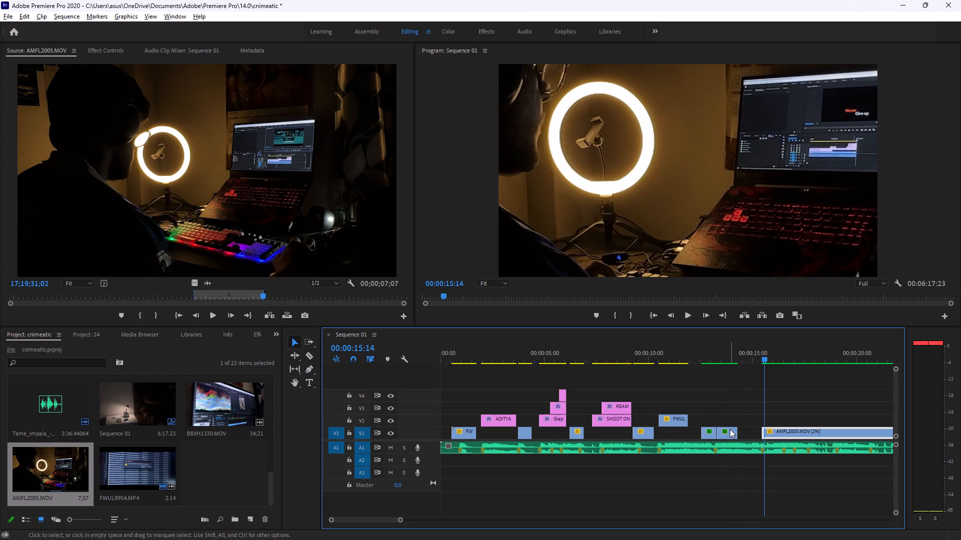
pyautogui.moveTo(761, 350); pyautogui.dragTo(748, 350)
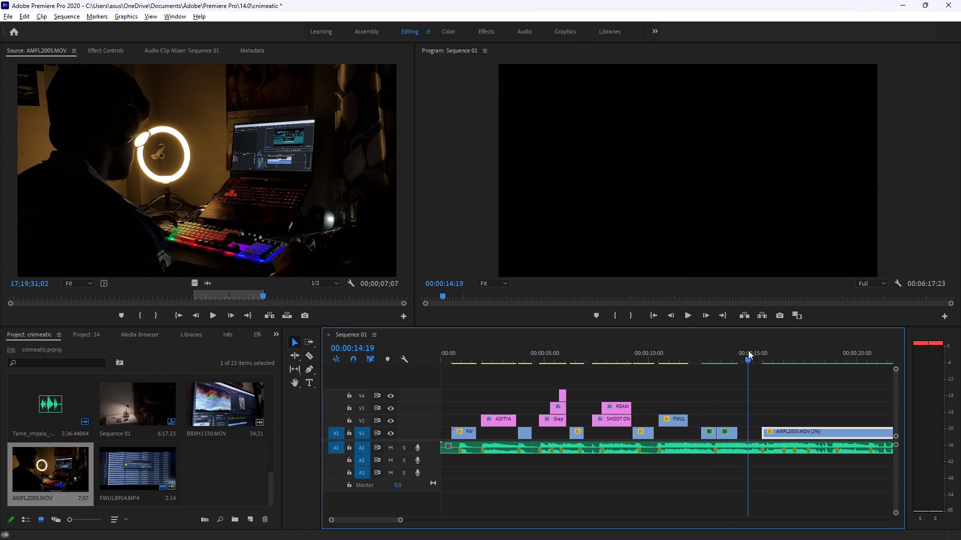
pyautogui.moveTo(748, 350); pyautogui.dragTo(740, 350)
pyautogui.press('space')
pyautogui.press('space')
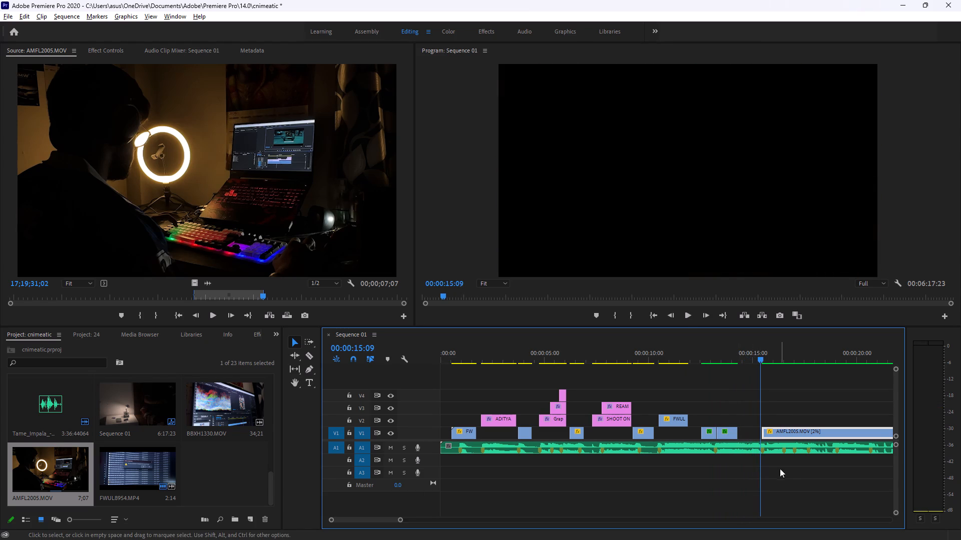
# Move the AMFL2005.MOV clip on V1 about 9 frames earlier and play back its start.
pyautogui.click(762, 449)
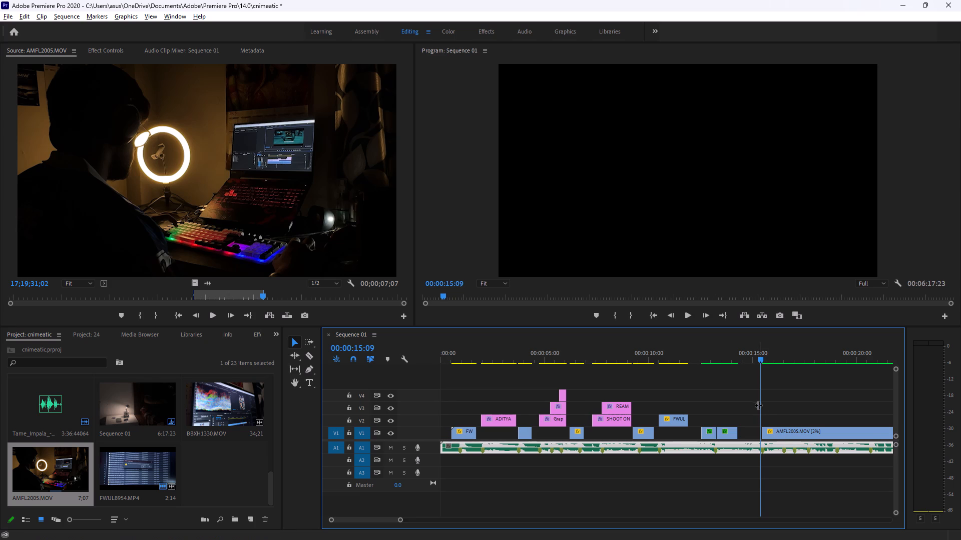
pyautogui.moveTo(759, 403); pyautogui.dragTo(754, 402)
pyautogui.moveTo(784, 428); pyautogui.dragTo(778, 427)
pyautogui.moveTo(751, 361); pyautogui.dragTo(742, 359)
pyautogui.press('space')
pyautogui.press('space')
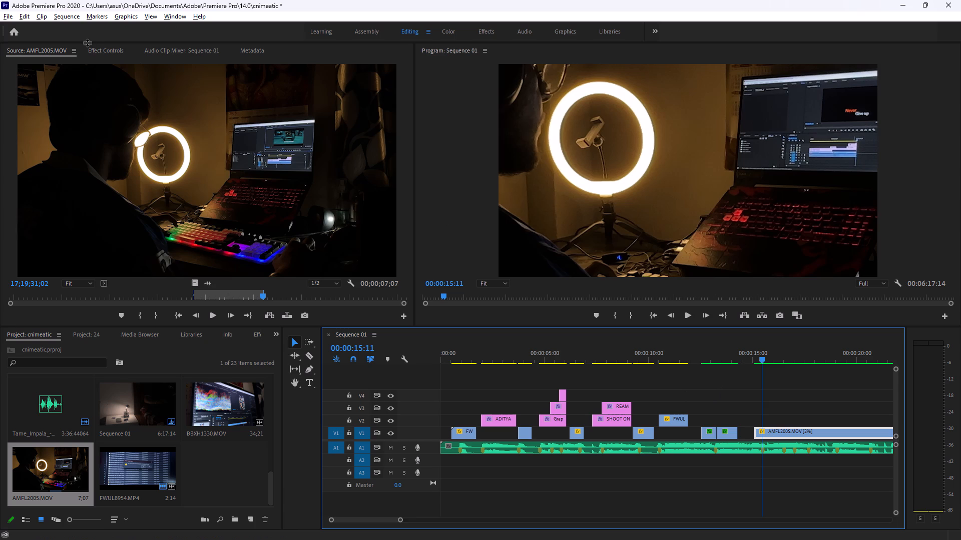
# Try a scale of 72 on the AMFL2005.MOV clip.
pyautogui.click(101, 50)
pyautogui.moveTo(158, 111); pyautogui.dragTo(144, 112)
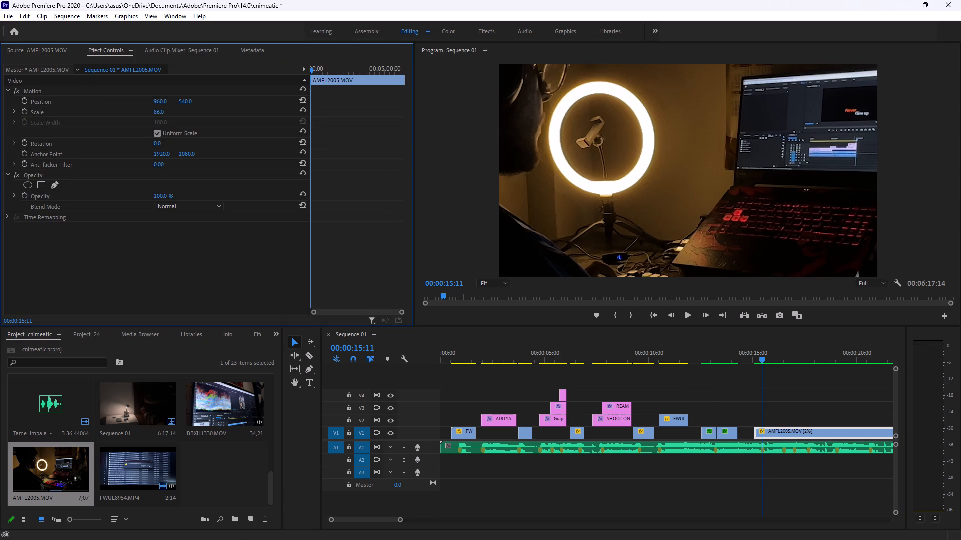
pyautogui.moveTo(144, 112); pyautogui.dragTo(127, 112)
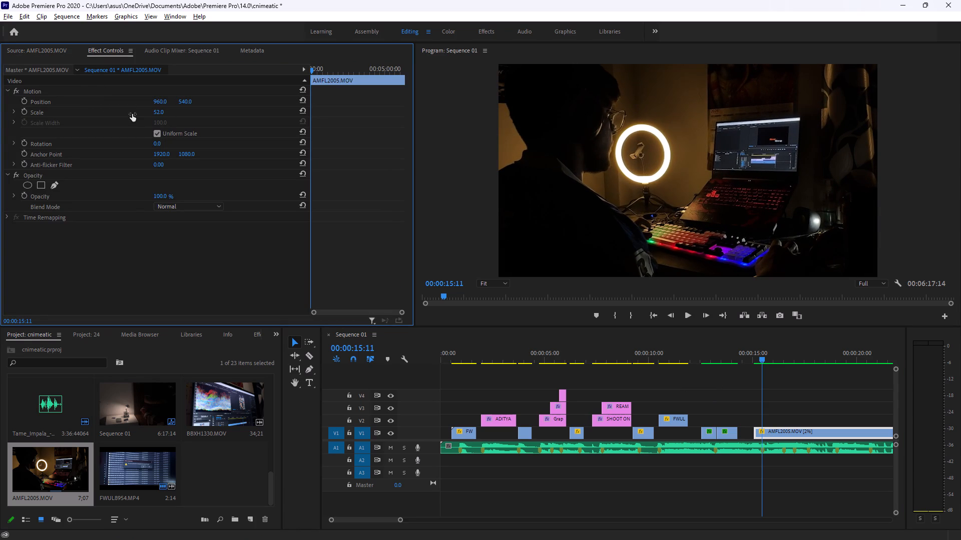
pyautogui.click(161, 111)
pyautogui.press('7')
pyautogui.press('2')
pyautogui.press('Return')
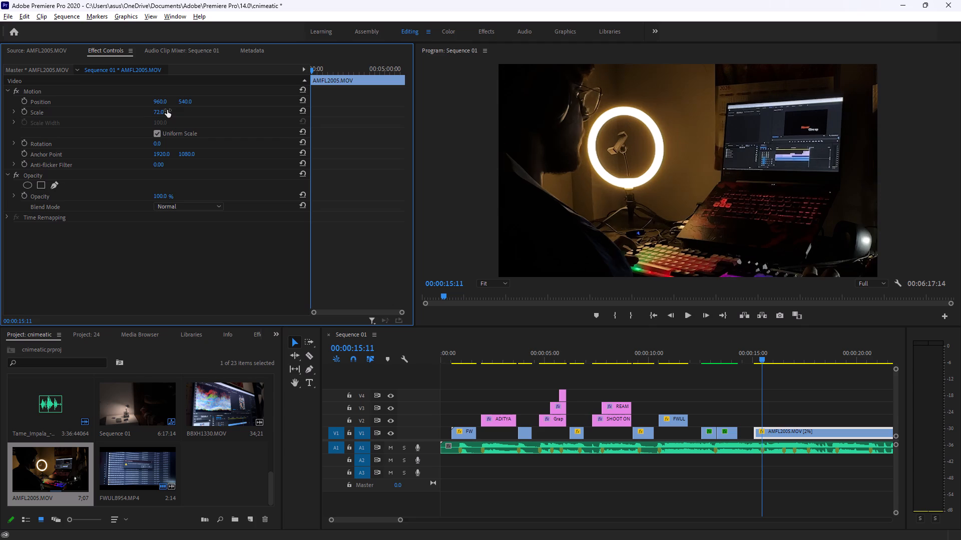
# Reframe the AMFL2005.MOV clip with a vertical position of 493 and a scale of 62.
pyautogui.moveTo(182, 100); pyautogui.dragTo(185, 100)
pyautogui.moveTo(185, 100); pyautogui.dragTo(169, 99)
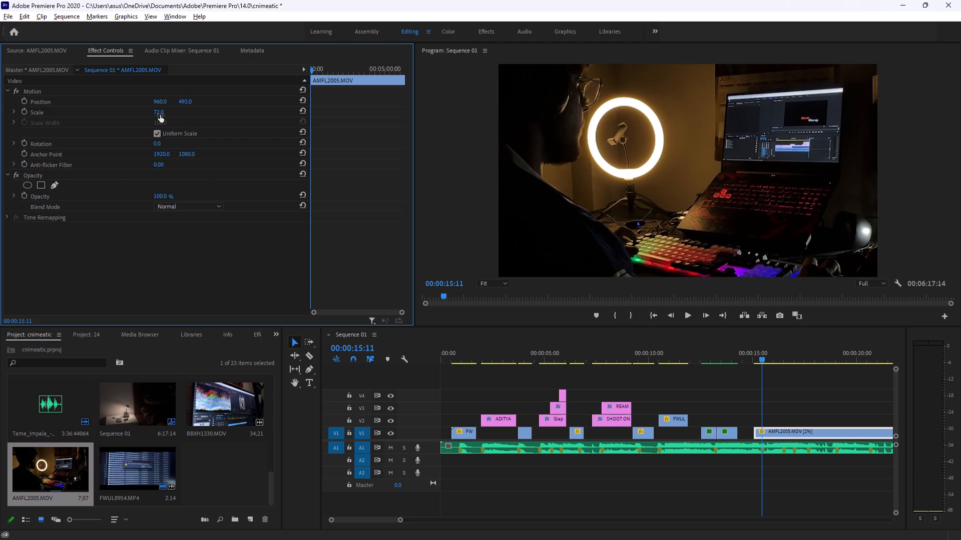
pyautogui.click(160, 112)
pyautogui.press('6')
pyautogui.press('2')
pyautogui.press('Return')
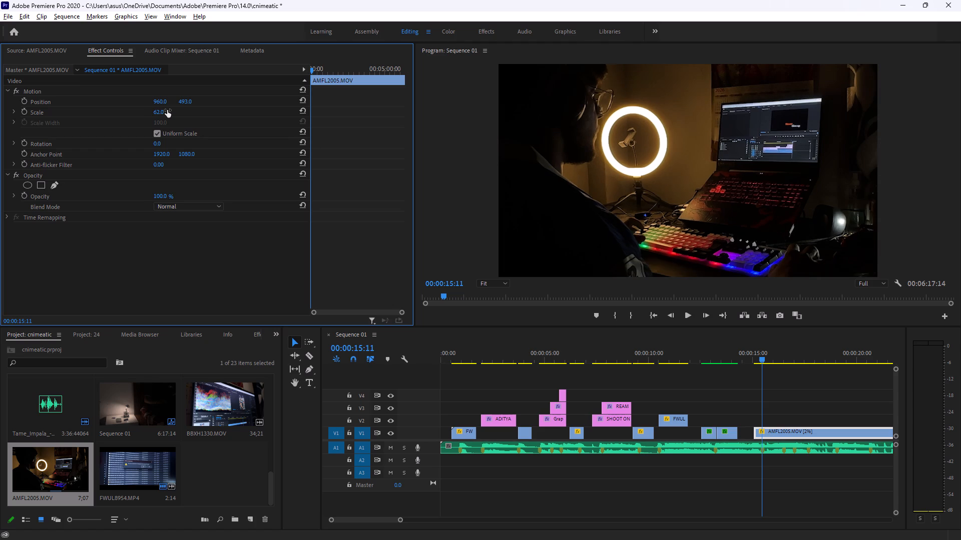
# Switch to Brave and rewatch, in full screen, how the lesson applies the Crop effect to an adjustment layer.
pyautogui.hotkey('alt', 'Tab')
pyautogui.click(340, 224)
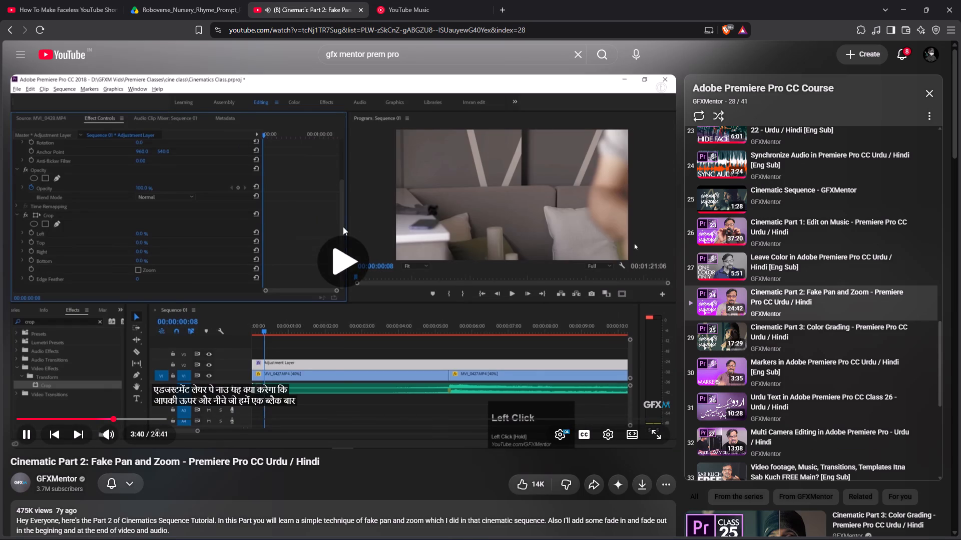
pyautogui.press('f')
pyautogui.press('Left')
pyautogui.press('Left')
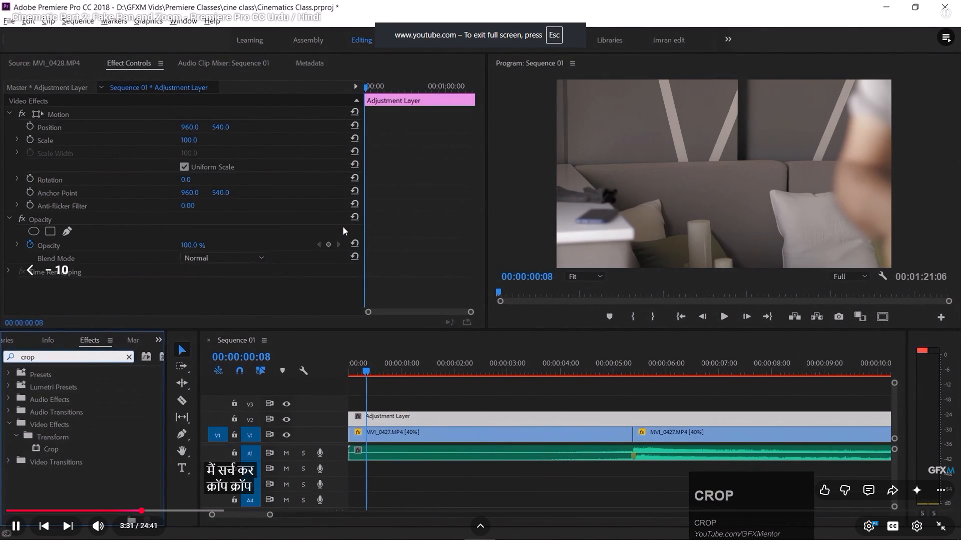
pyautogui.press('Up')
pyautogui.press('c')
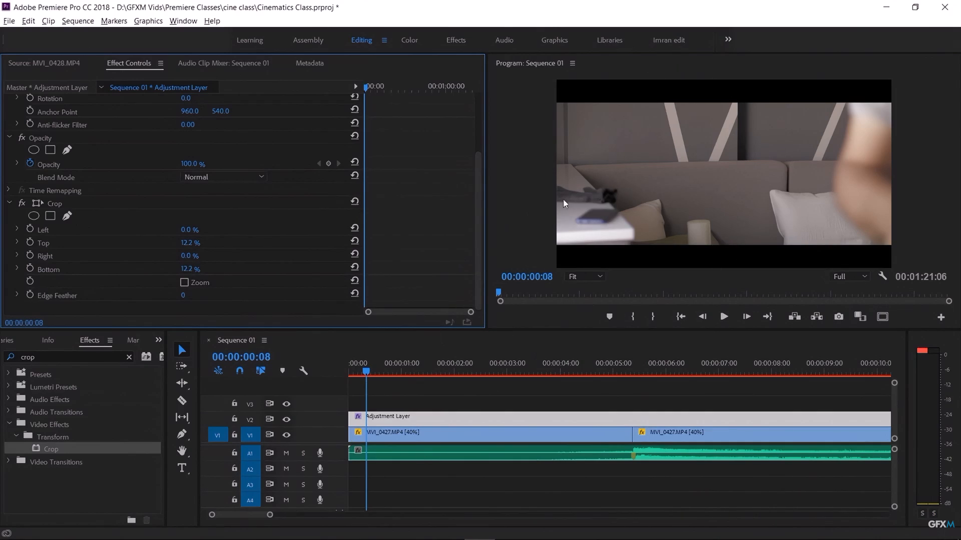
pyautogui.press('space')
# Switch to Premiere Pro and set the scale of the first FWUL8954.MP4 clip on V1 to 72, previewing at 00:00:00:20.
pyautogui.hotkey('alt', 'Tab')
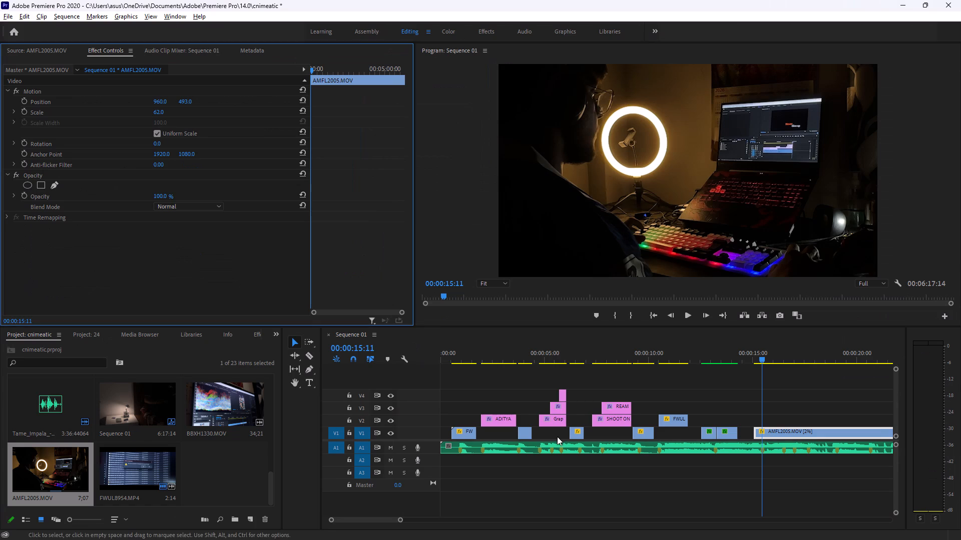
pyautogui.scroll(6, 592, 399)
pyautogui.press('Return')
pyautogui.press('space')
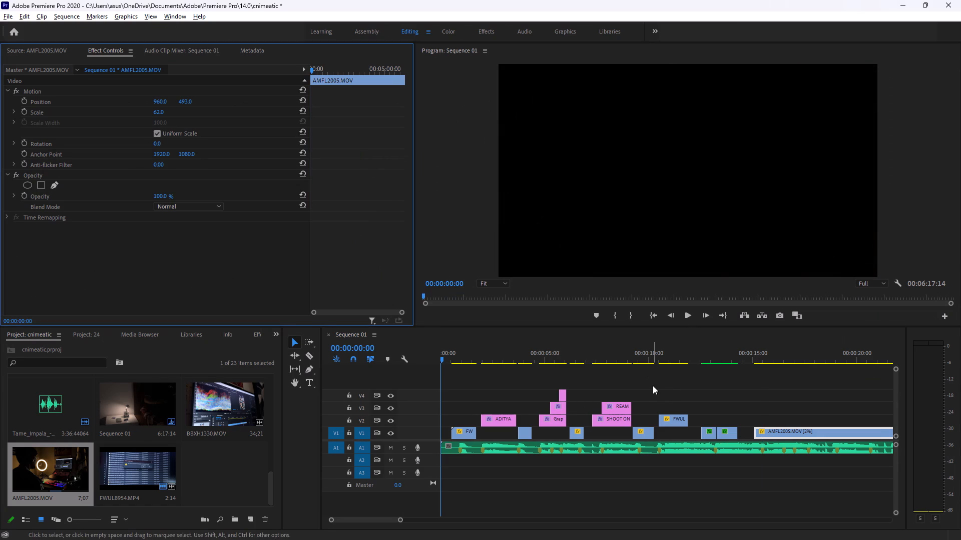
pyautogui.moveTo(439, 355); pyautogui.dragTo(459, 360)
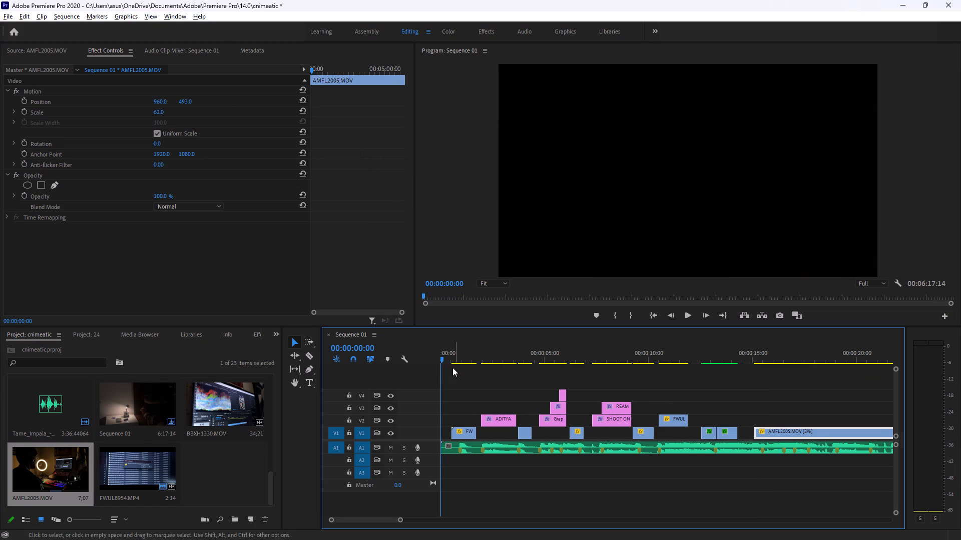
pyautogui.moveTo(454, 352); pyautogui.dragTo(459, 351)
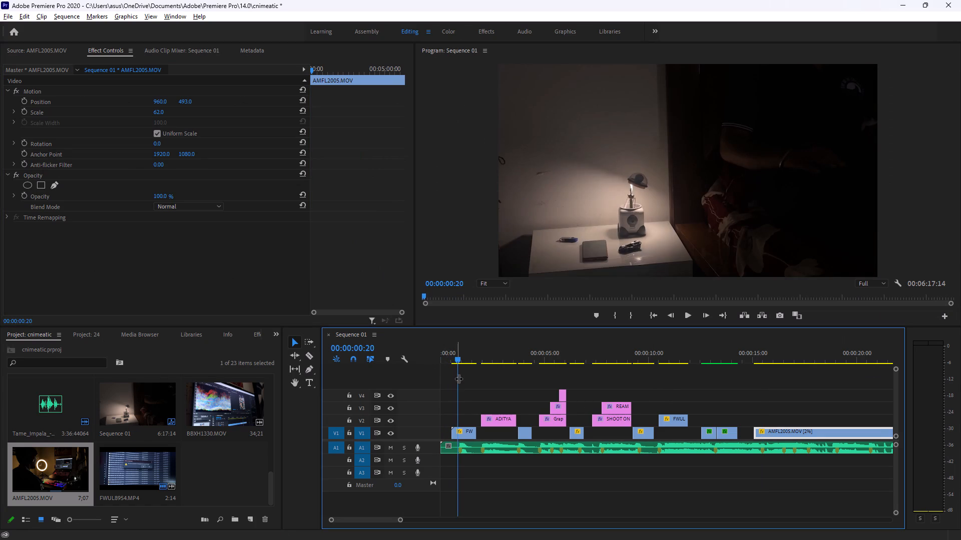
pyautogui.click(463, 431)
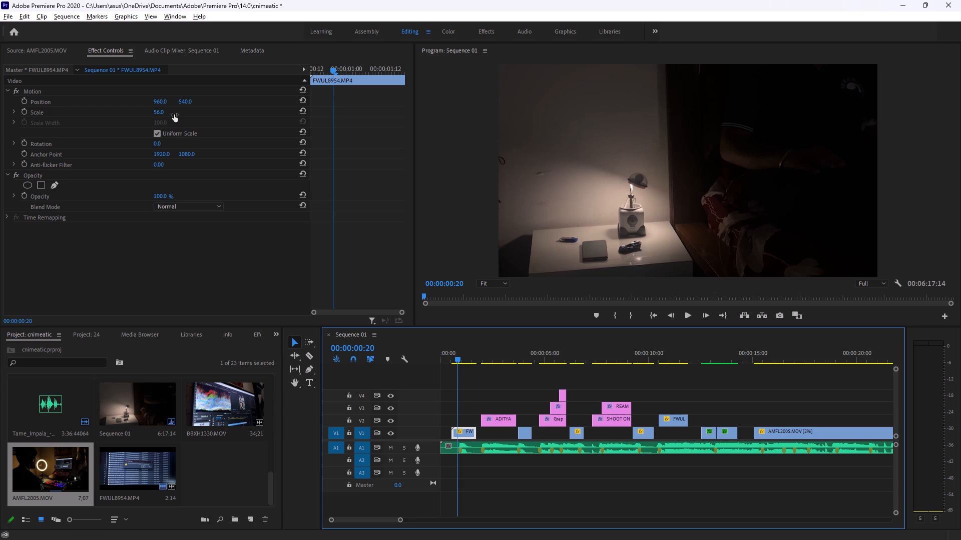
pyautogui.click(157, 109)
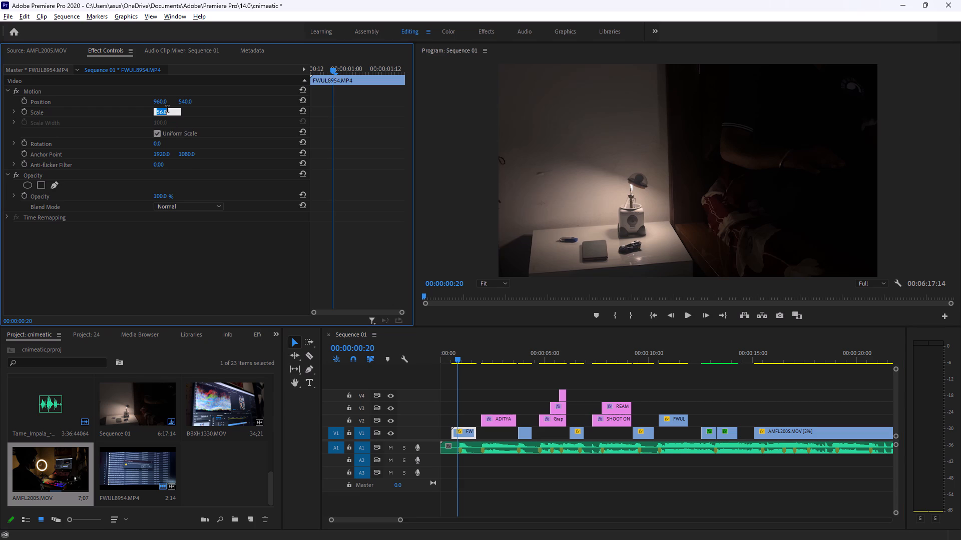
pyautogui.write('72')
pyautogui.press('Return')
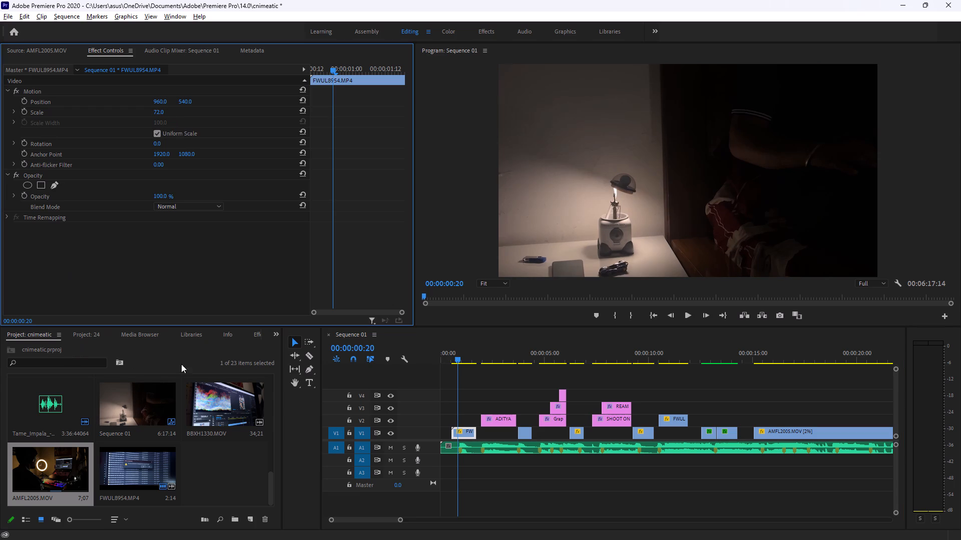
# Create an adjustment layer and place it on a new V5 track at the start of the sequence.
pyautogui.rightClick(228, 467)
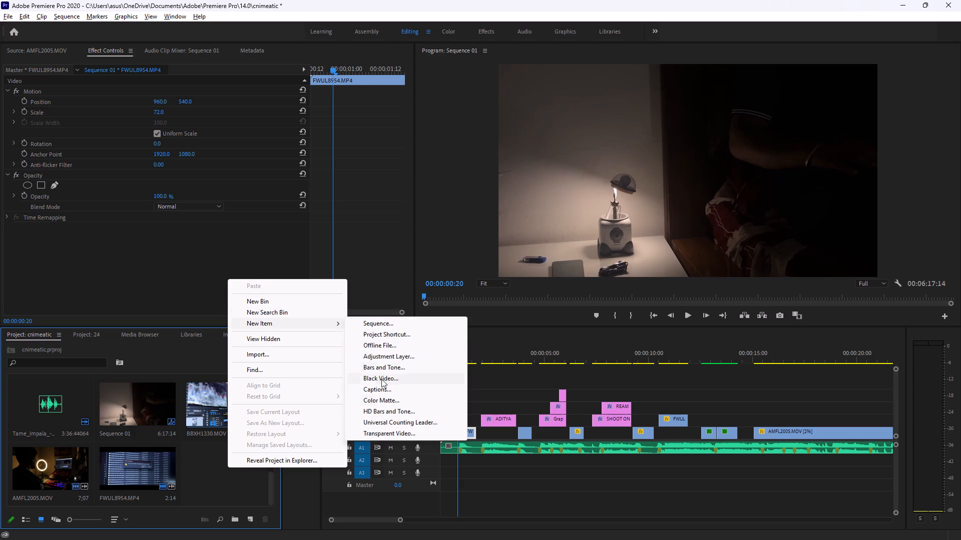
pyautogui.click(381, 358)
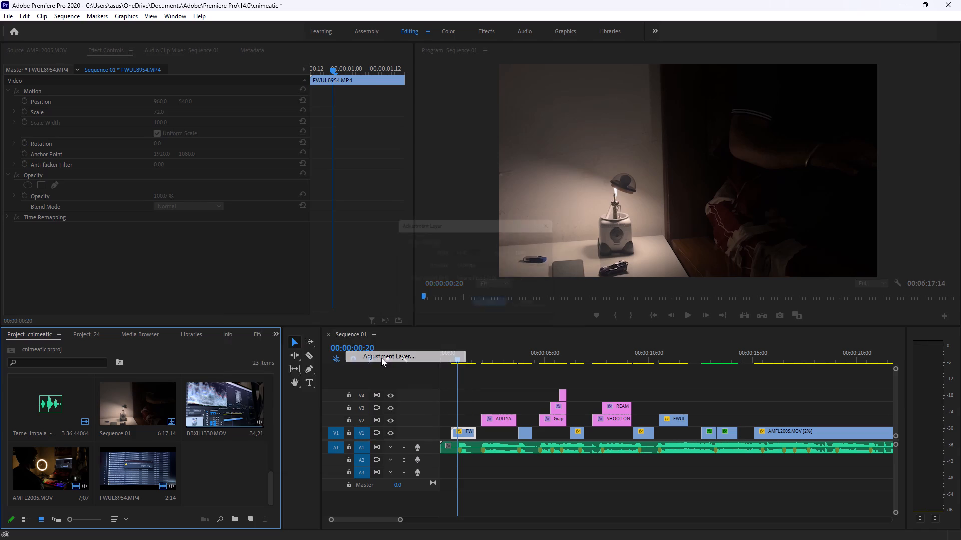
pyautogui.click(487, 307)
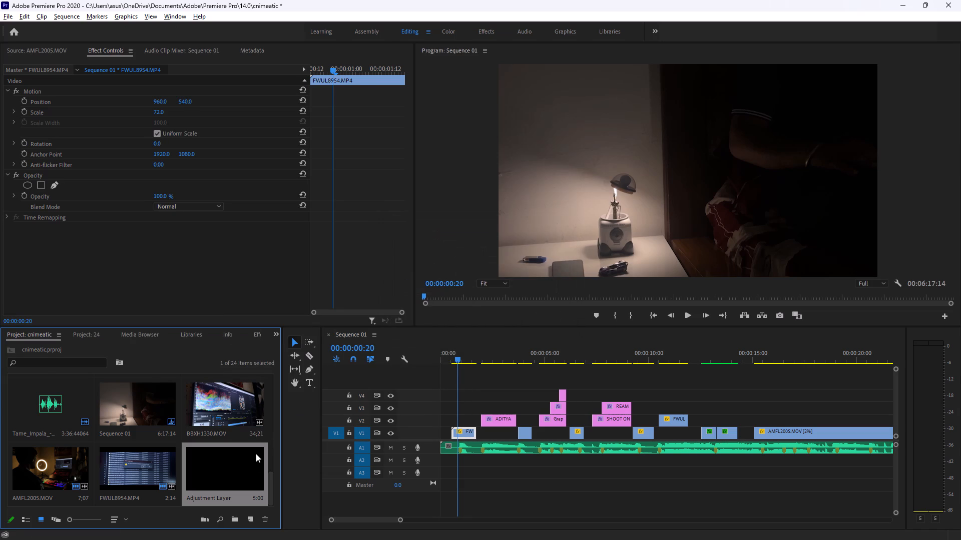
pyautogui.click(240, 470)
pyautogui.moveTo(240, 470); pyautogui.dragTo(432, 406)
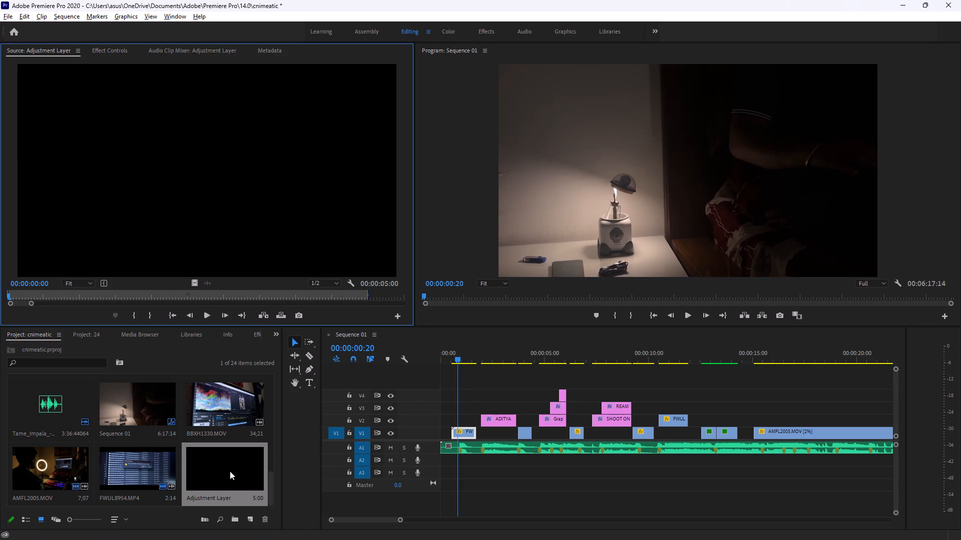
pyautogui.moveTo(230, 471); pyautogui.dragTo(442, 384)
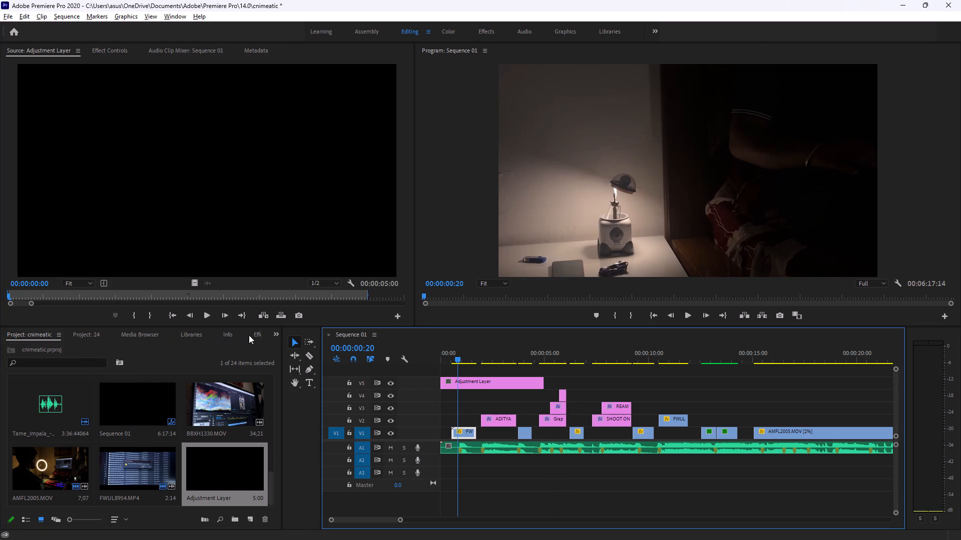
# Search the effects for CROP and apply the Crop video effect to the adjustment layer on V5.
pyautogui.click(260, 336)
pyautogui.click(61, 350)
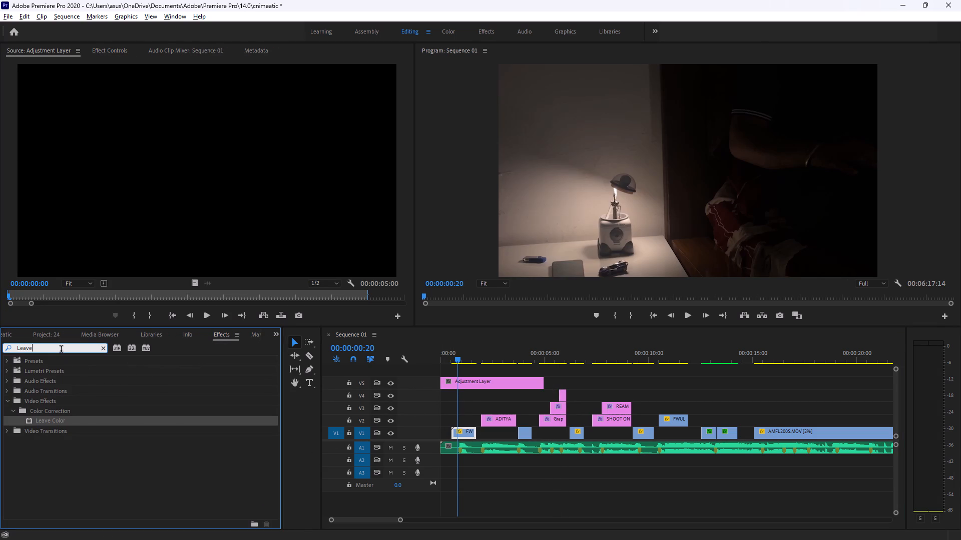
pyautogui.press('BackSpace')
pyautogui.press('BackSpace')
pyautogui.press('BackSpace')
pyautogui.press('BackSpace')
pyautogui.press('BackSpace')
pyautogui.press('BackSpace')
pyautogui.press('BackSpace')
pyautogui.press('BackSpace')
pyautogui.press('BackSpace')
pyautogui.press('BackSpace')
pyautogui.press('BackSpace')
pyautogui.press('BackSpace')
pyautogui.press('BackSpace')
pyautogui.press('BackSpace')
pyautogui.press('BackSpace')
pyautogui.write('CROP')
pyautogui.press('Return')
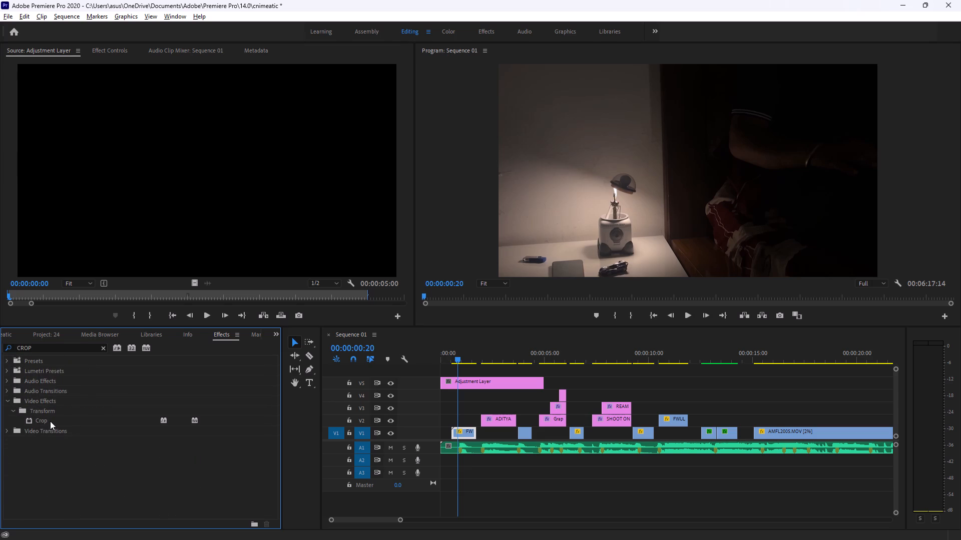
pyautogui.moveTo(50, 421); pyautogui.dragTo(488, 380)
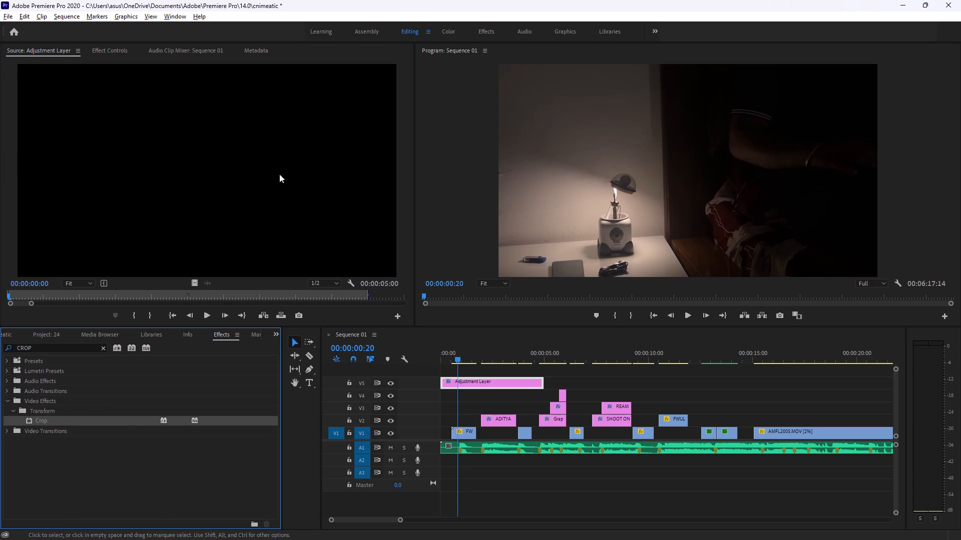
# Set the Crop effect's Bottom and Top values to 11% on the V5 adjustment layer.
pyautogui.click(106, 50)
pyautogui.click(162, 279)
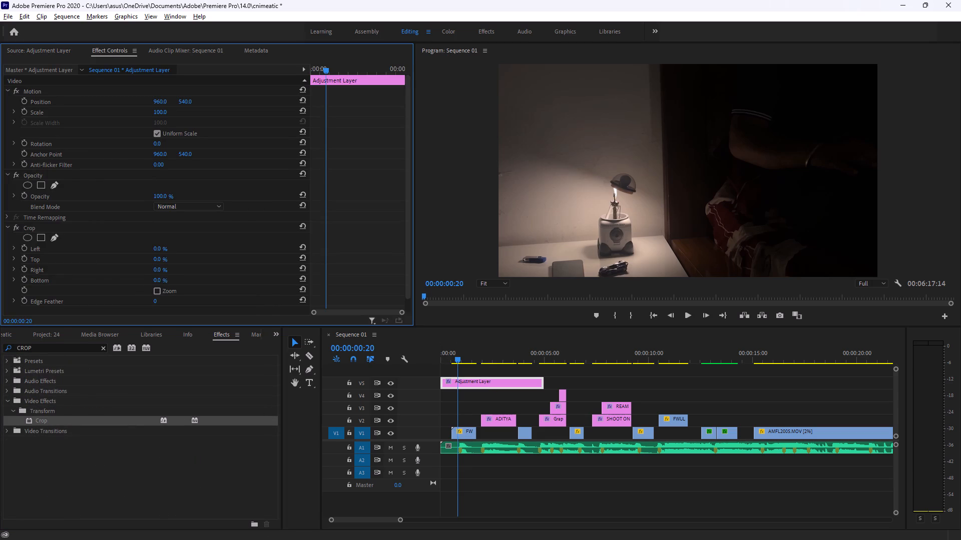
pyautogui.write('15')
pyautogui.press('Return')
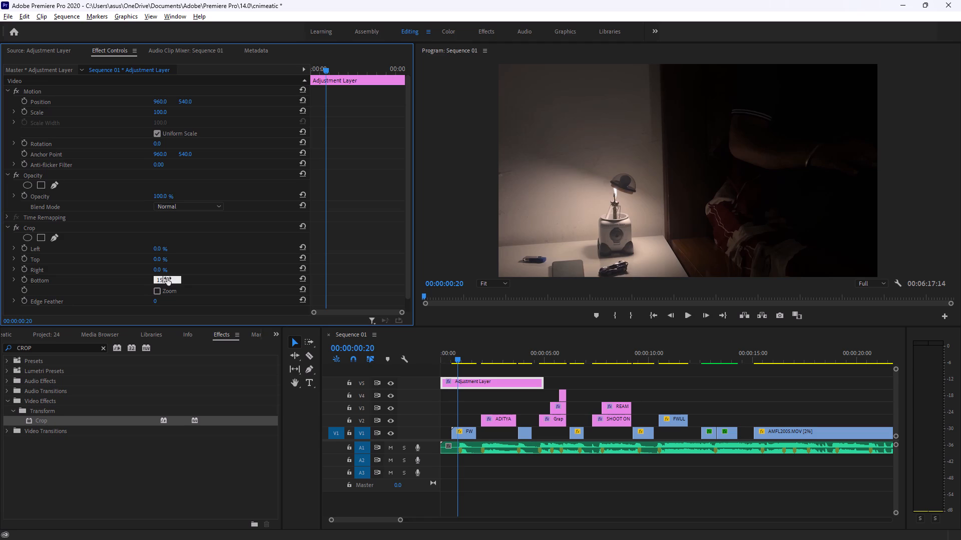
pyautogui.click(168, 278)
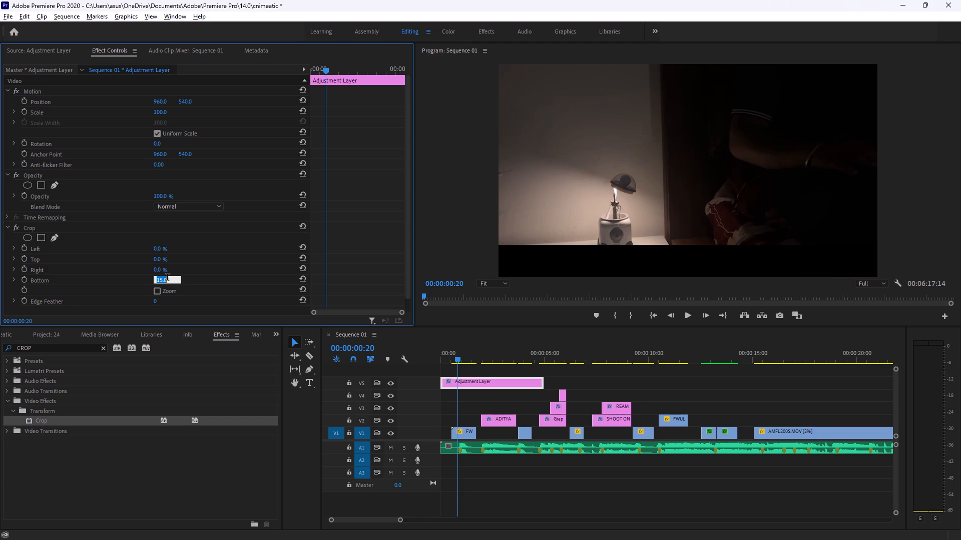
pyautogui.write('11')
pyautogui.press('Return')
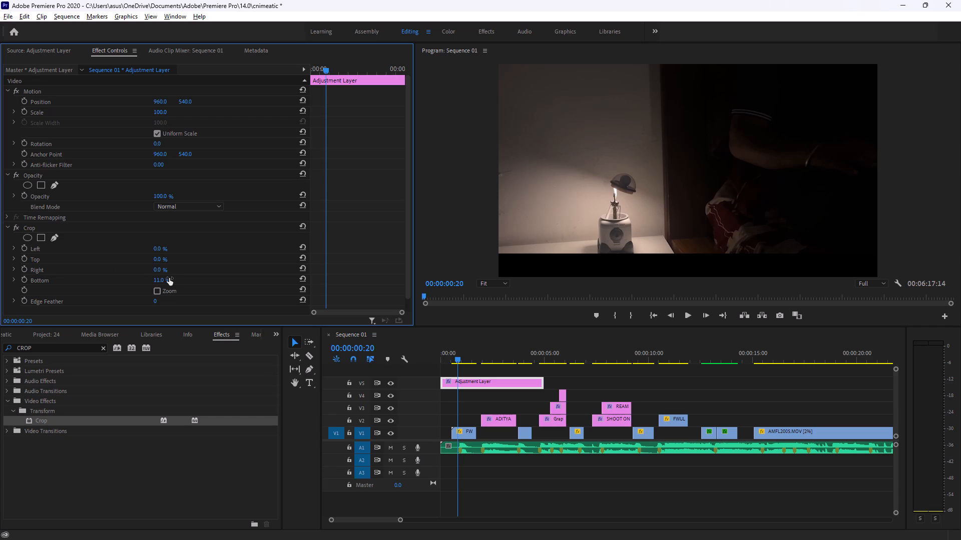
pyautogui.click(160, 258)
pyautogui.write('11')
pyautogui.press('Return')
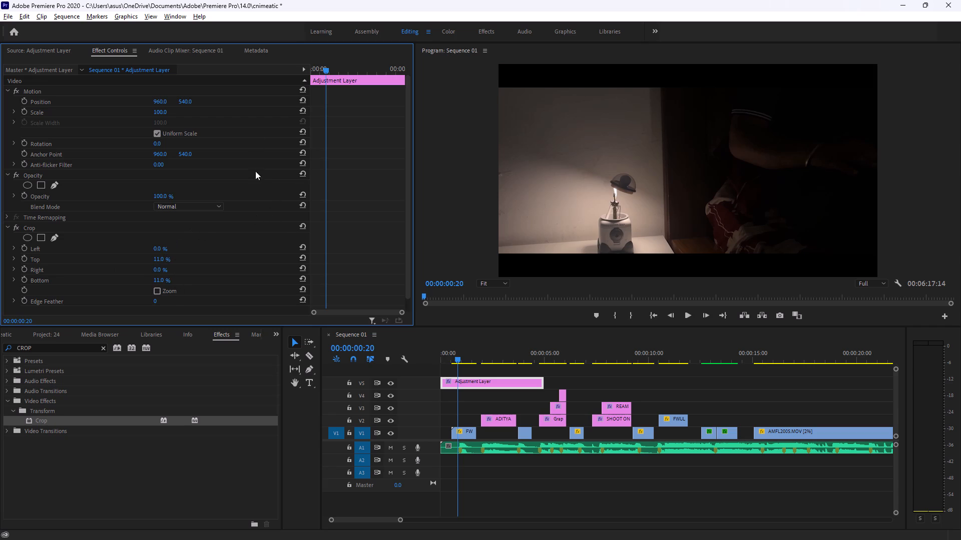
# Reposition the first FWUL8954.MP4 clip on V1 to 1086, 467 and play the sequence from its start.
pyautogui.click(466, 432)
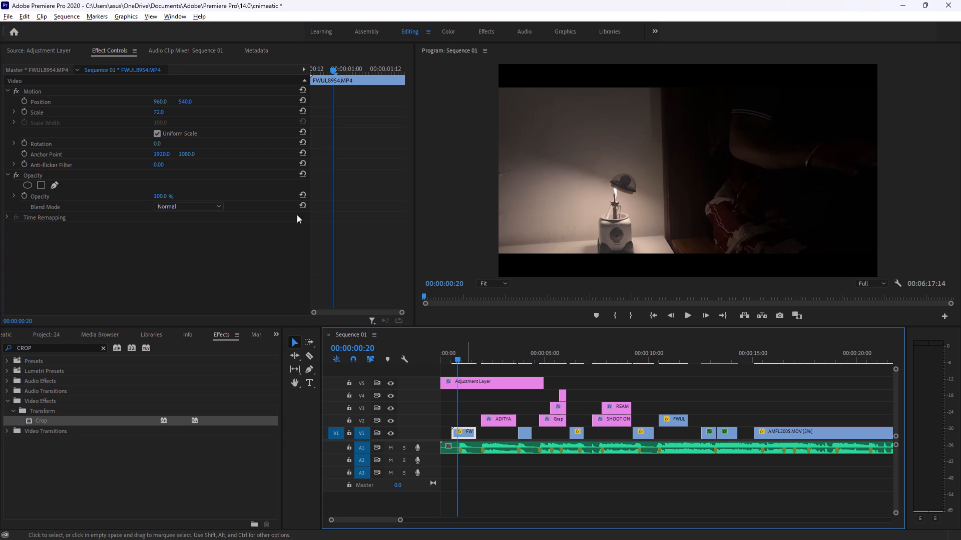
pyautogui.scroll(8, 208, 153)
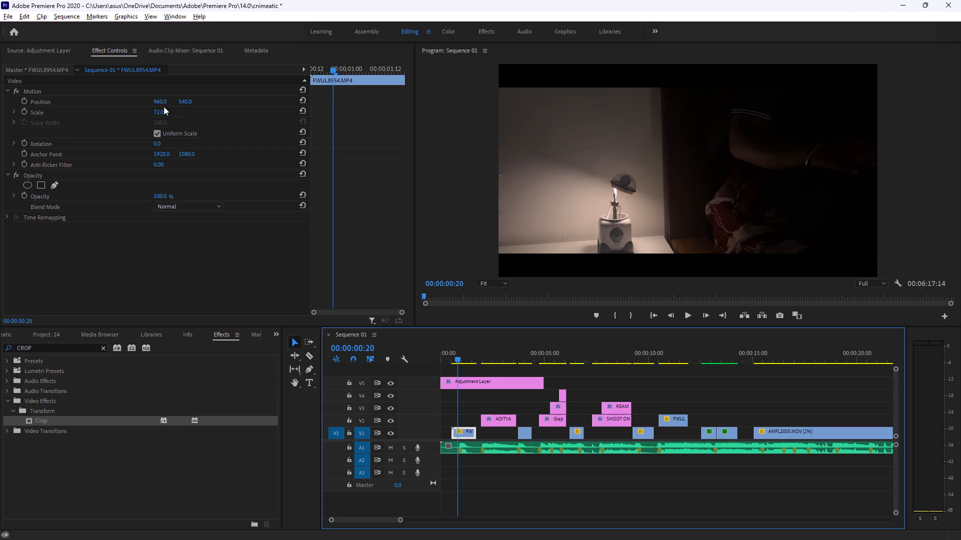
pyautogui.moveTo(163, 101); pyautogui.dragTo(143, 99)
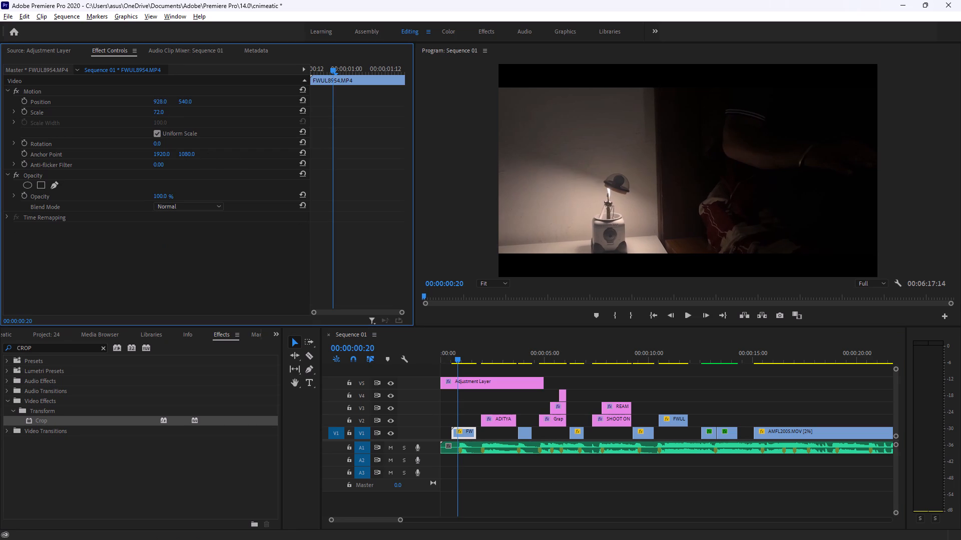
pyautogui.moveTo(143, 99); pyautogui.dragTo(344, 116)
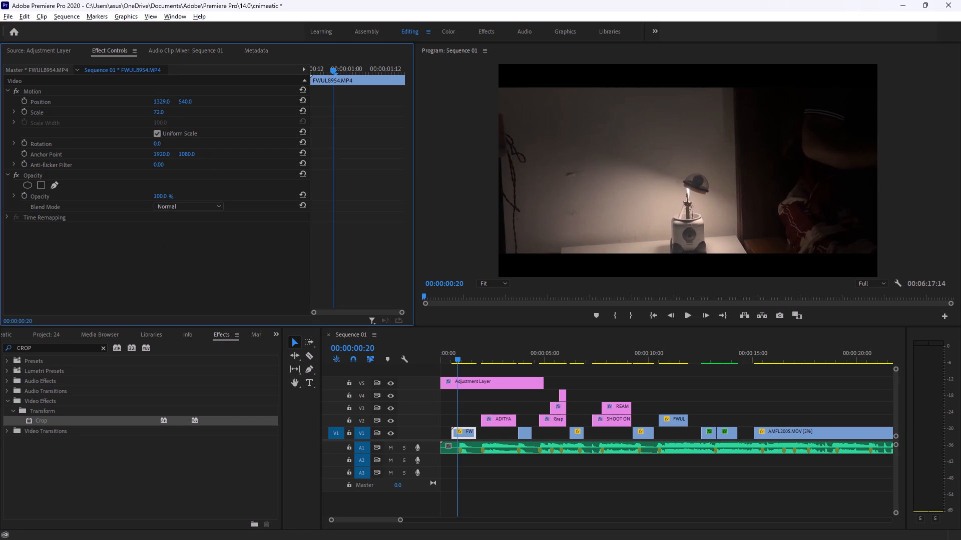
pyautogui.moveTo(344, 116); pyautogui.dragTo(126, 114)
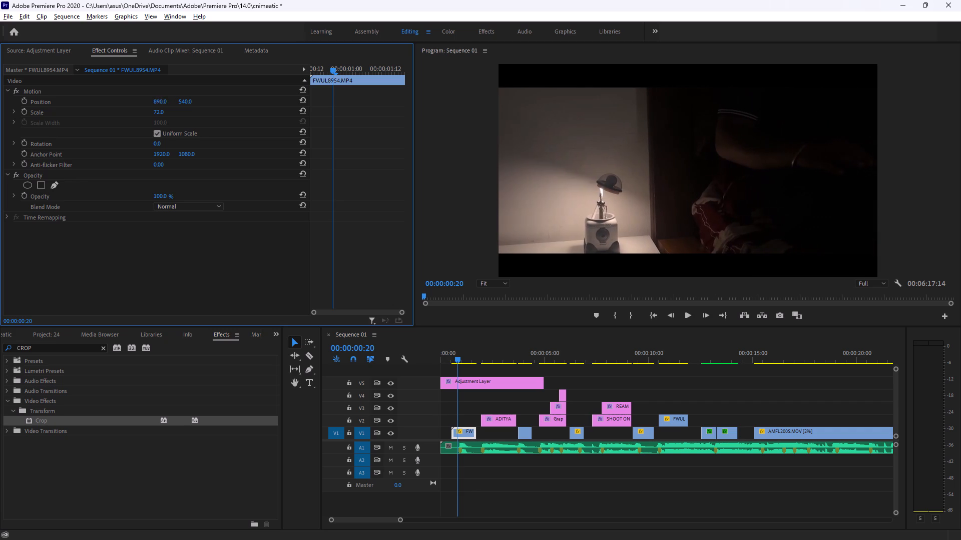
pyautogui.moveTo(126, 114); pyautogui.dragTo(234, 126)
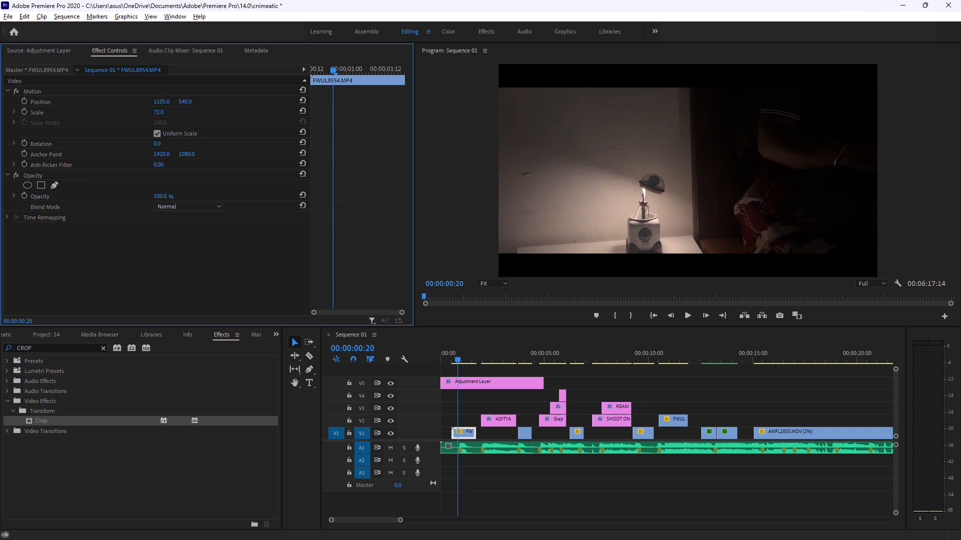
pyautogui.moveTo(234, 126); pyautogui.dragTo(225, 127)
pyautogui.moveTo(190, 100); pyautogui.dragTo(170, 101)
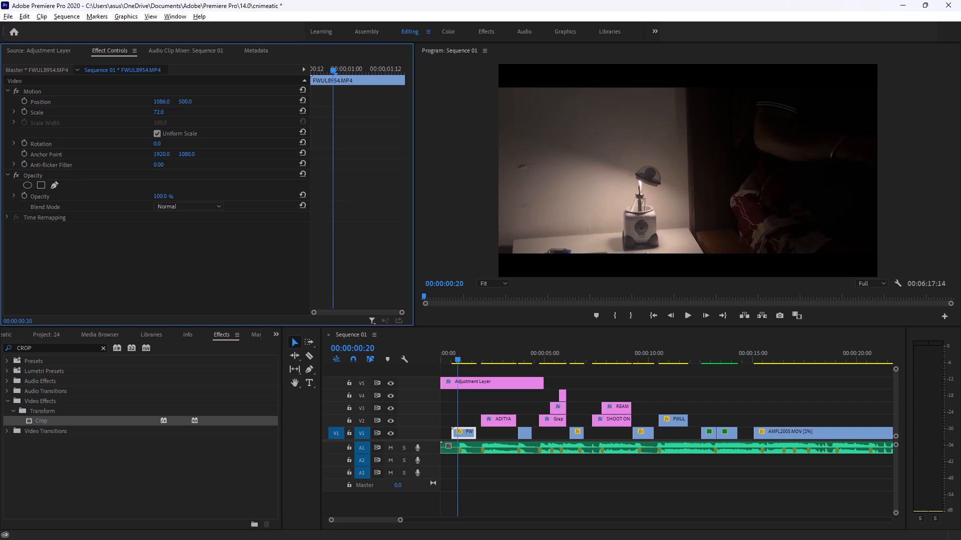
pyautogui.moveTo(170, 101); pyautogui.dragTo(154, 103)
pyautogui.moveTo(454, 359); pyautogui.dragTo(466, 359)
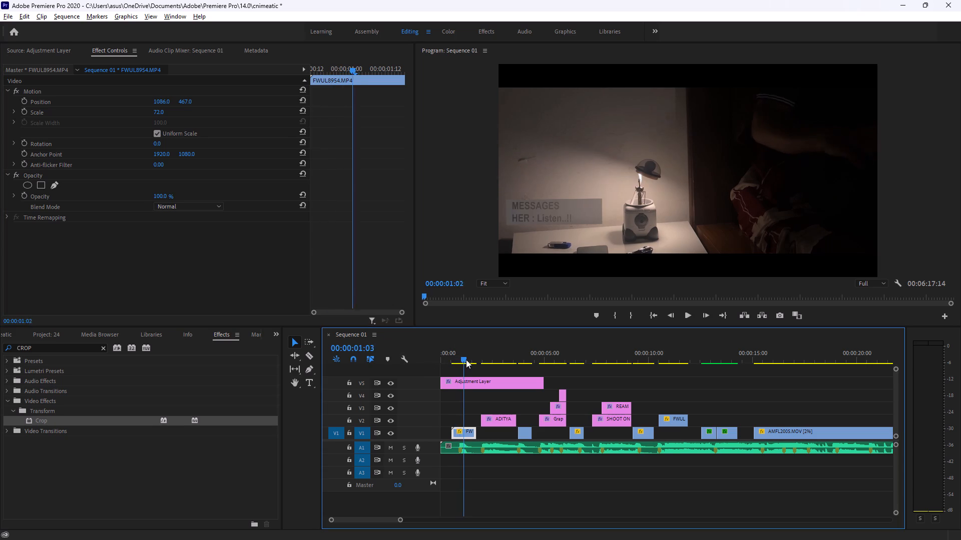
pyautogui.moveTo(466, 359); pyautogui.dragTo(444, 359)
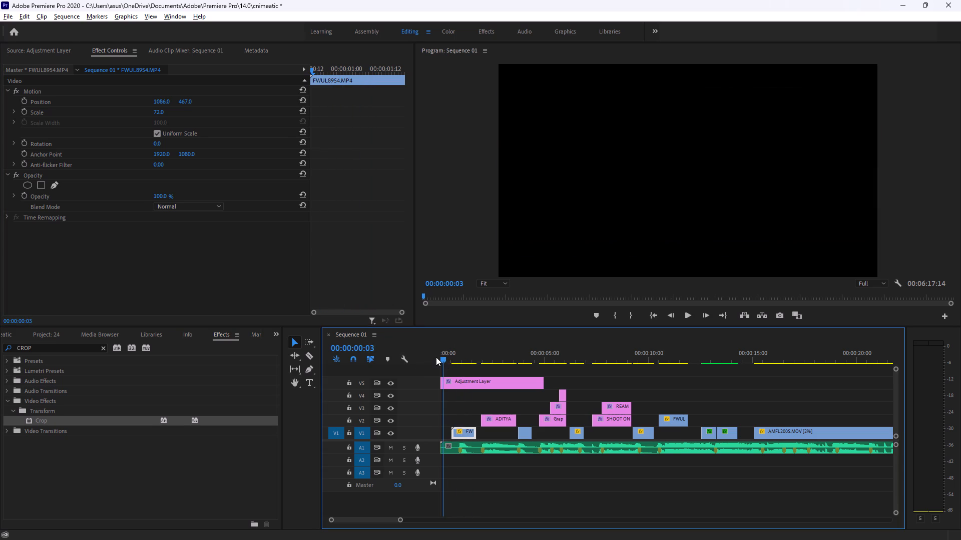
pyautogui.moveTo(441, 353); pyautogui.dragTo(427, 355)
pyautogui.press('space')
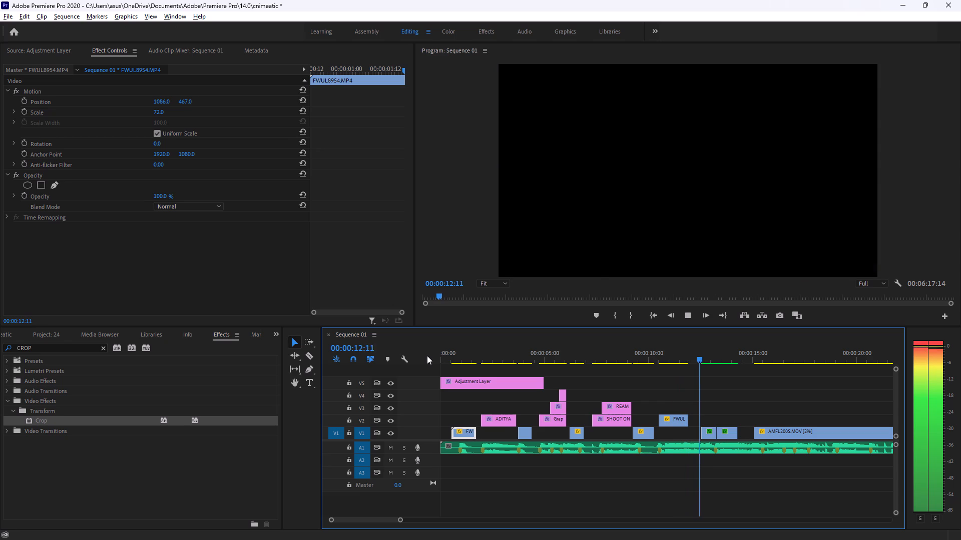
pyautogui.press('space')
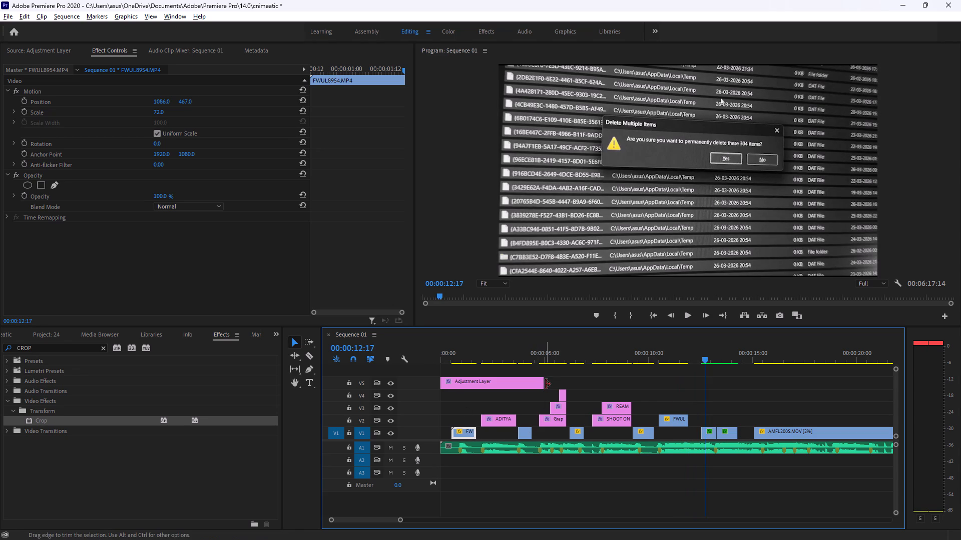
# Extend the V5 adjustment layer's end to about 20 seconds, over the AMFL2005.MOV clip, and preview the cropped bars from about 4 seconds.
pyautogui.moveTo(544, 383); pyautogui.dragTo(873, 362)
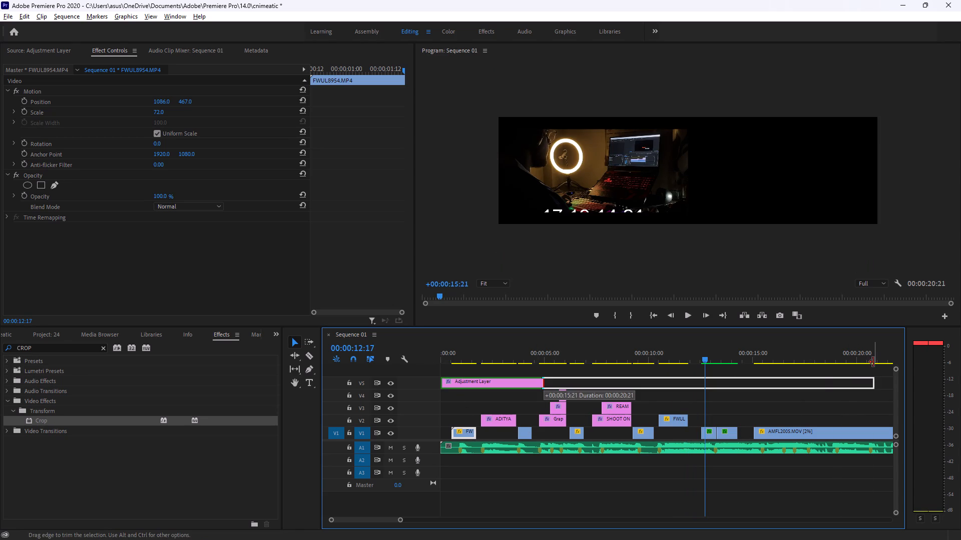
pyautogui.moveTo(873, 362); pyautogui.dragTo(867, 363)
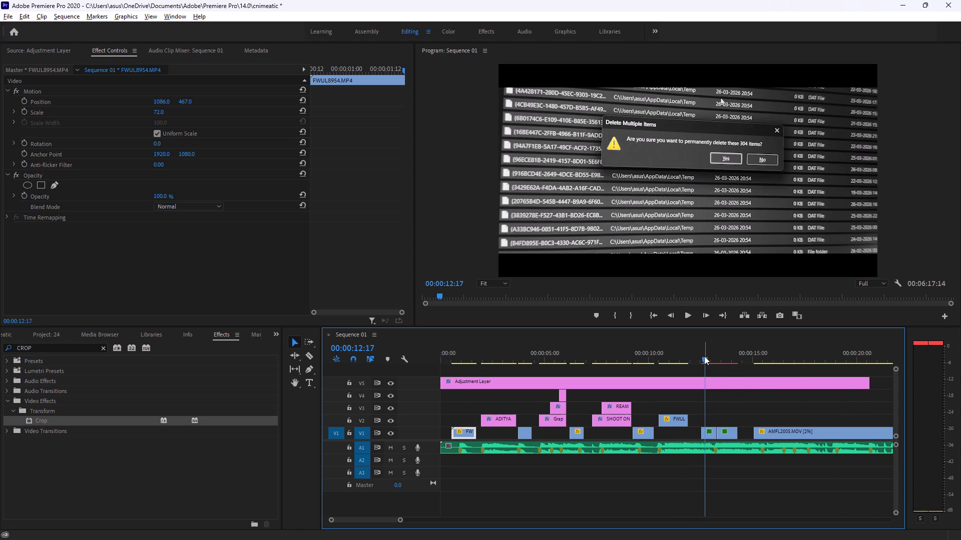
pyautogui.moveTo(702, 356); pyautogui.dragTo(530, 359)
pyautogui.press('space')
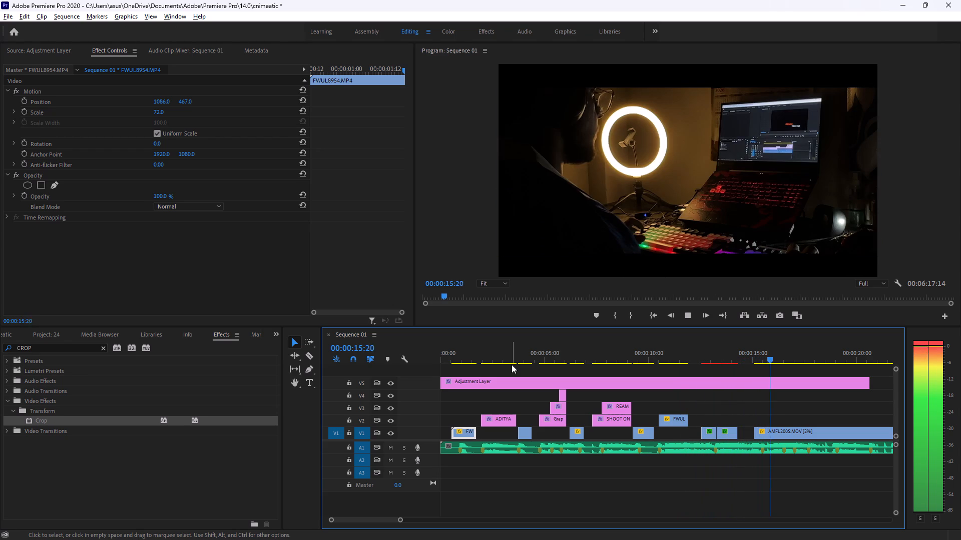
pyautogui.press('space')
# Switch to Brave and resume the Fake Pan and Zoom lesson after its adjustment layer crop section.
pyautogui.hotkey('alt', 'Tab')
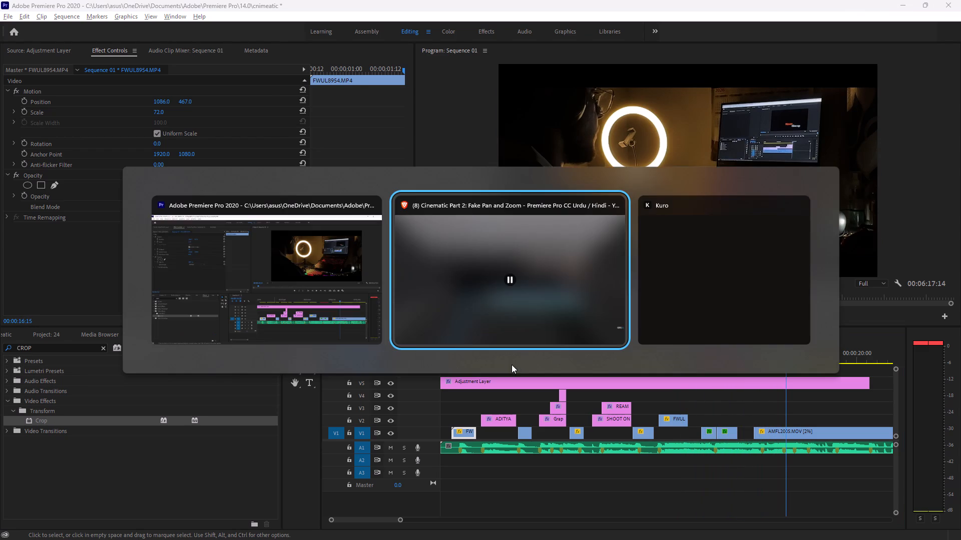
pyautogui.click(311, 308)
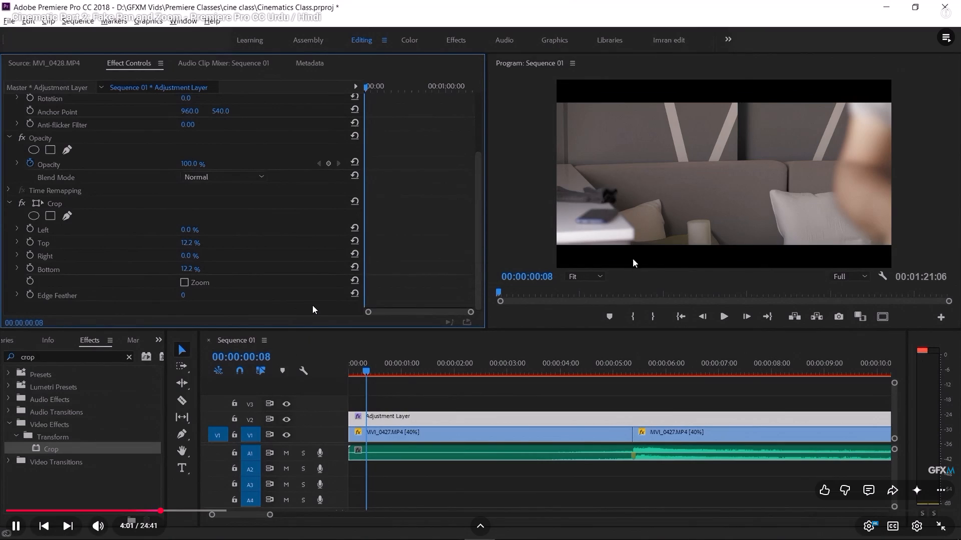
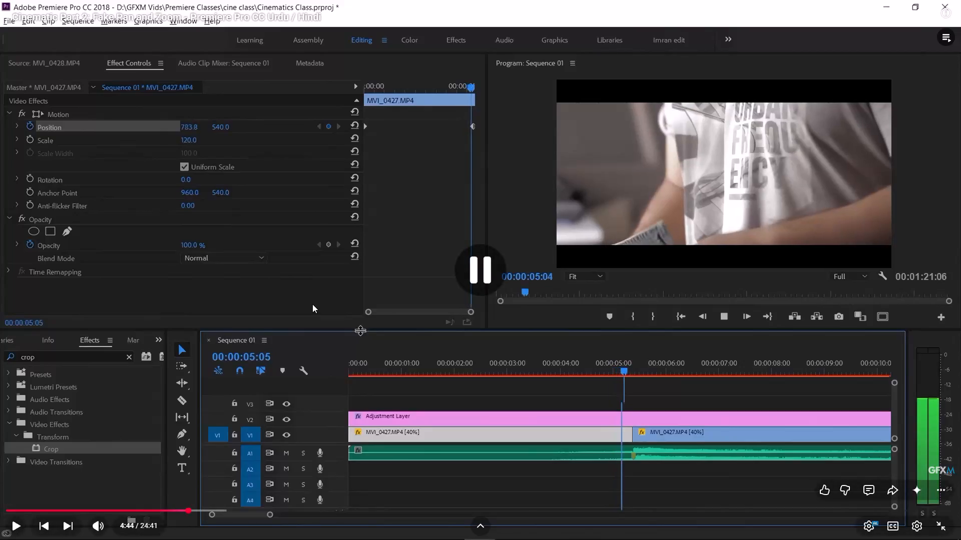
# Switch to Premiere Pro and keyframe the first FWUL8954.MP4 clip's Position at 1382, 467 at its start, 00:00:00:13.
pyautogui.hotkey('alt', 'Tab')
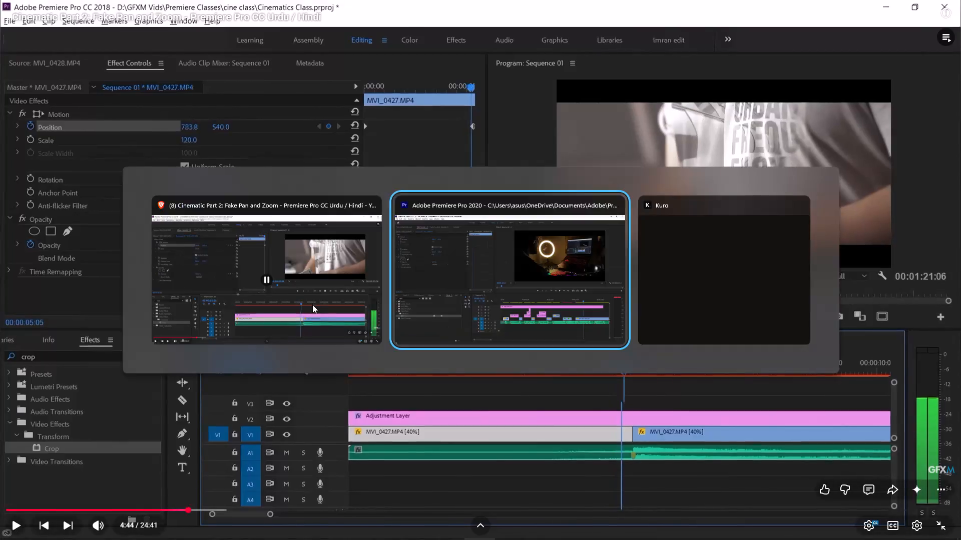
pyautogui.scroll(5, 773, 360)
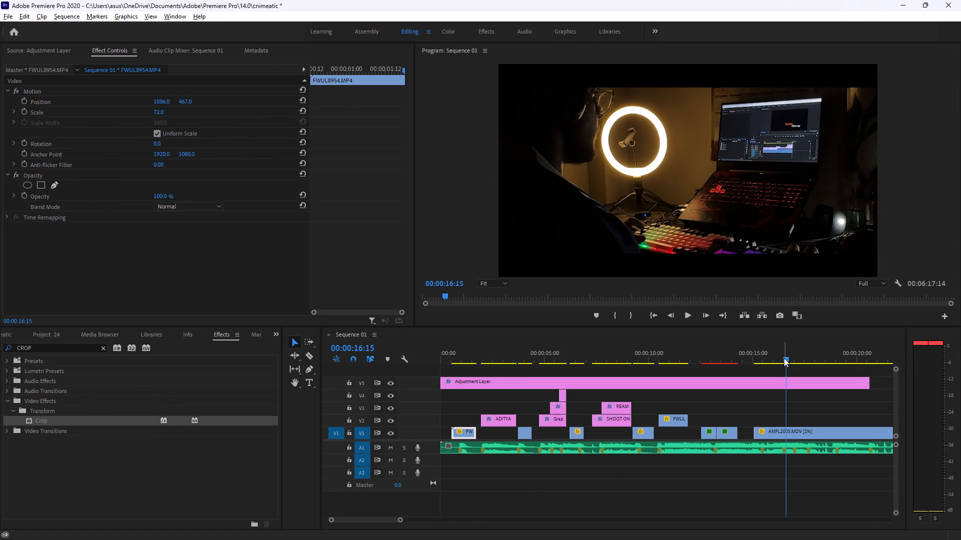
pyautogui.moveTo(783, 357); pyautogui.dragTo(417, 358)
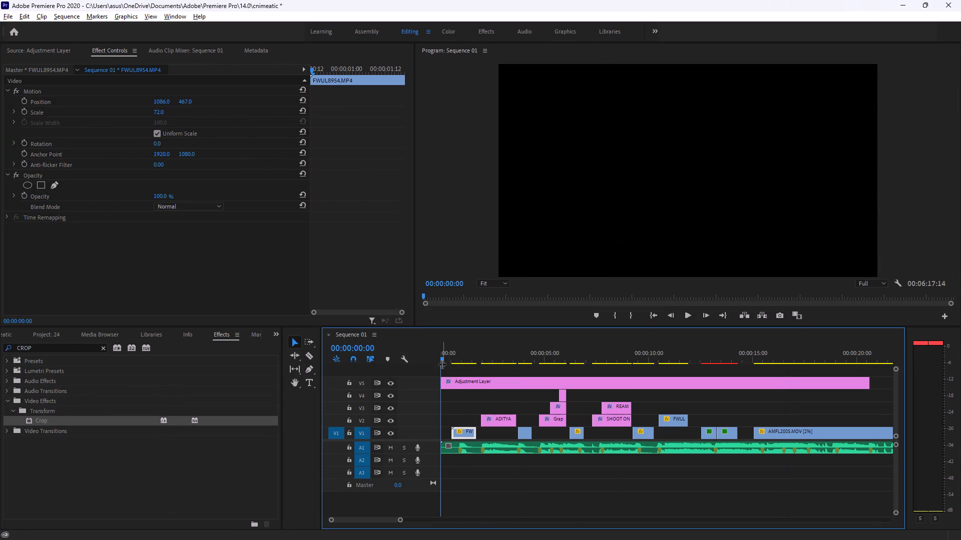
pyautogui.moveTo(441, 356); pyautogui.dragTo(453, 359)
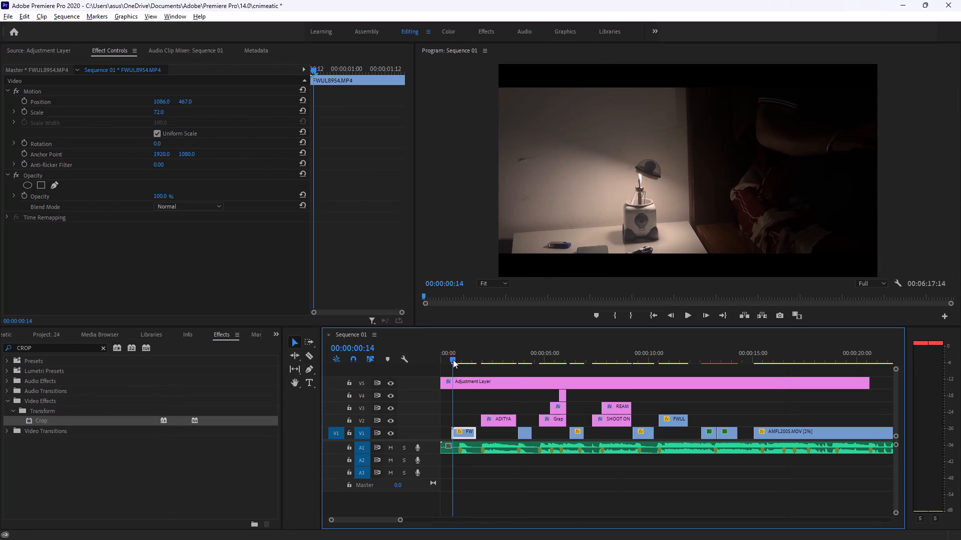
pyautogui.moveTo(453, 359); pyautogui.dragTo(452, 359)
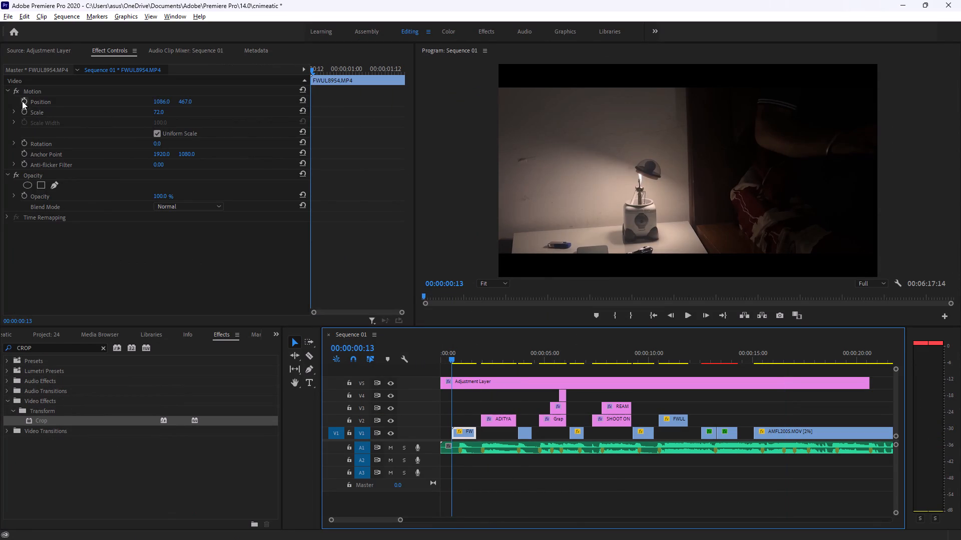
pyautogui.click(23, 102)
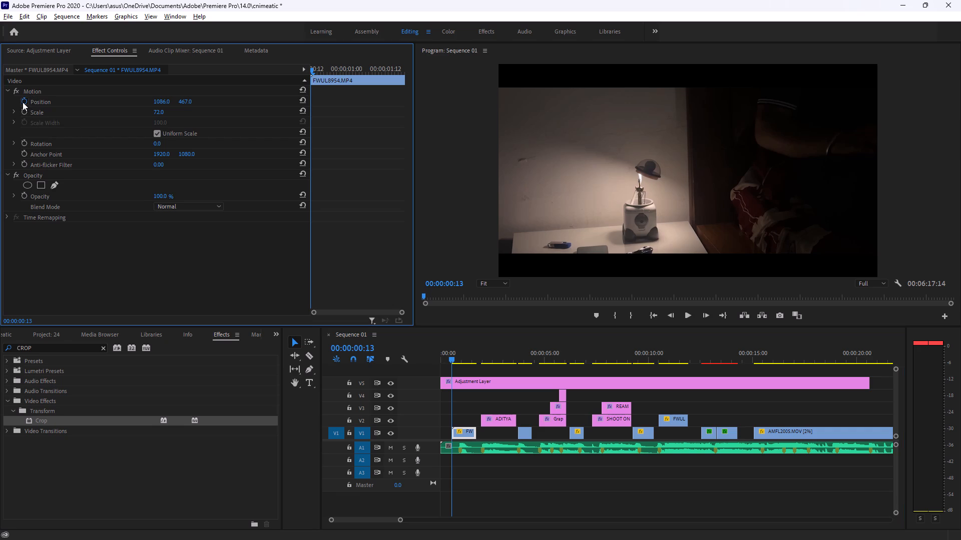
pyautogui.moveTo(161, 101); pyautogui.dragTo(177, 102)
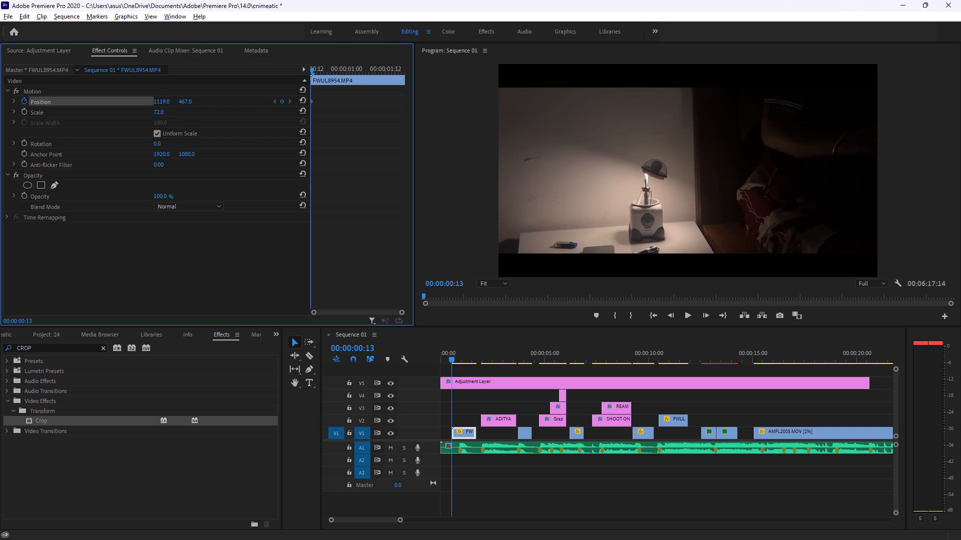
pyautogui.moveTo(177, 102); pyautogui.dragTo(313, 121)
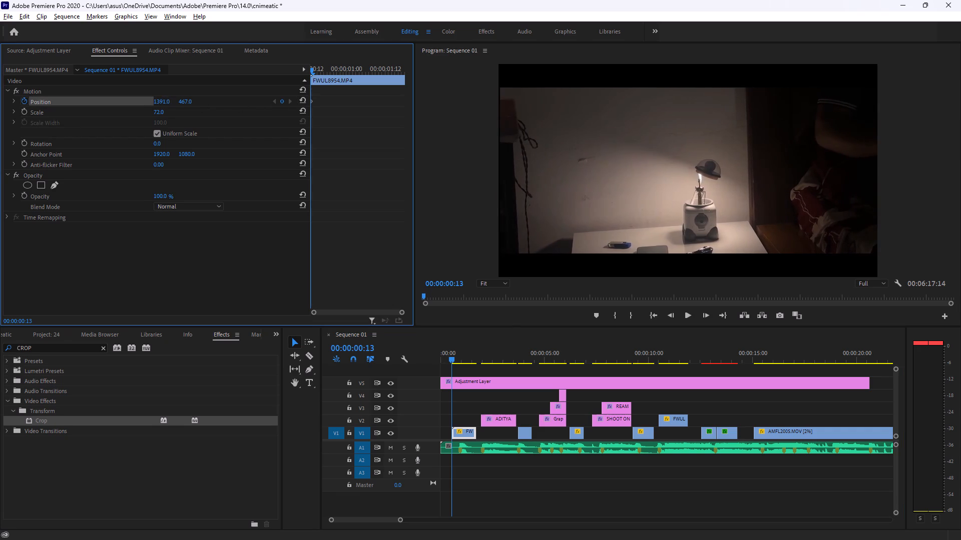
pyautogui.moveTo(313, 121); pyautogui.dragTo(310, 121)
# Add a second Position keyframe of 531, 467 near the clip's end at 00:00:01:16.
pyautogui.moveTo(452, 359); pyautogui.dragTo(475, 357)
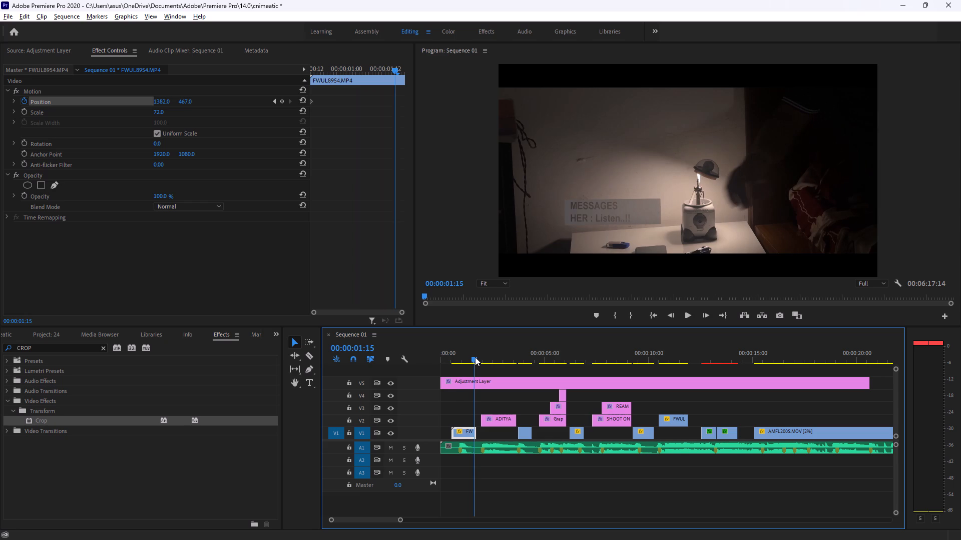
pyautogui.moveTo(475, 357); pyautogui.dragTo(476, 357)
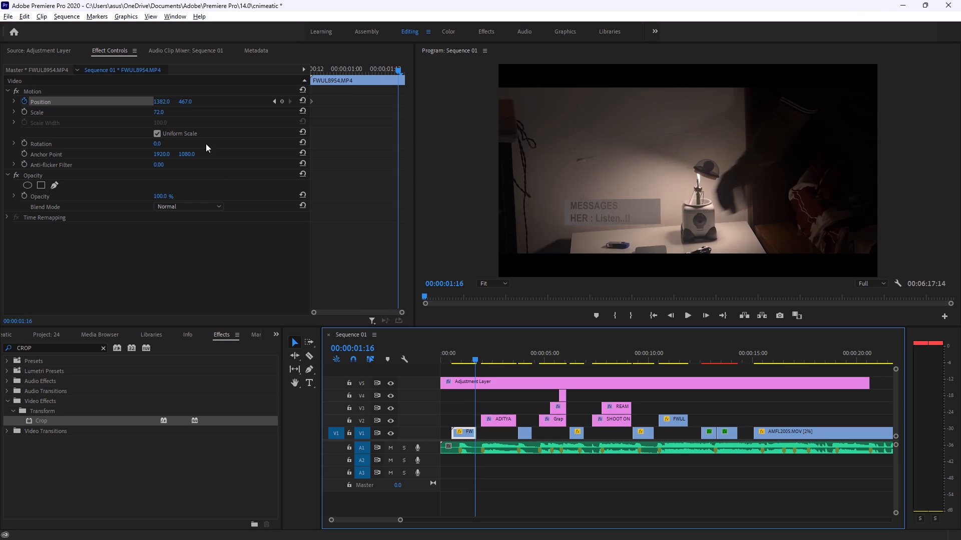
pyautogui.moveTo(165, 102); pyautogui.dragTo(85, 100)
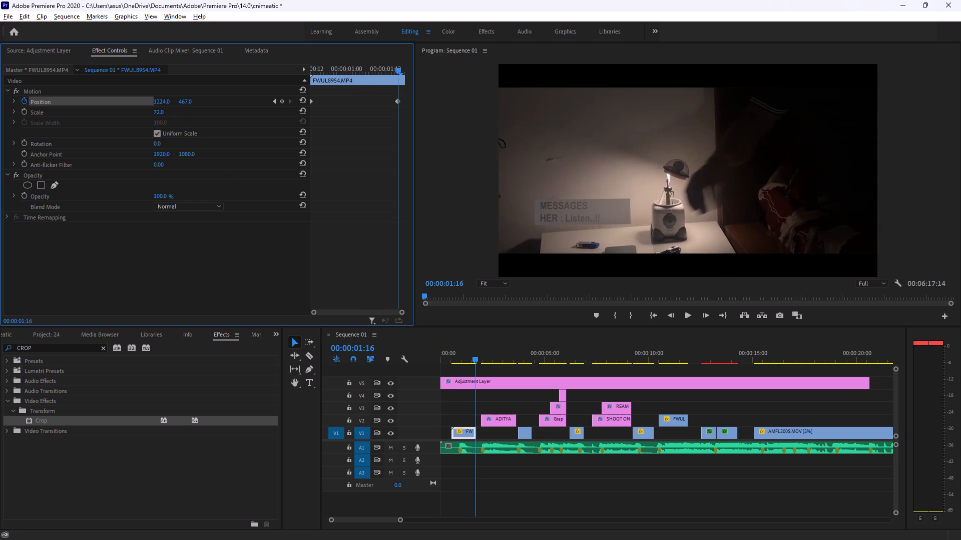
pyautogui.moveTo(85, 100); pyautogui.dragTo(100, 102)
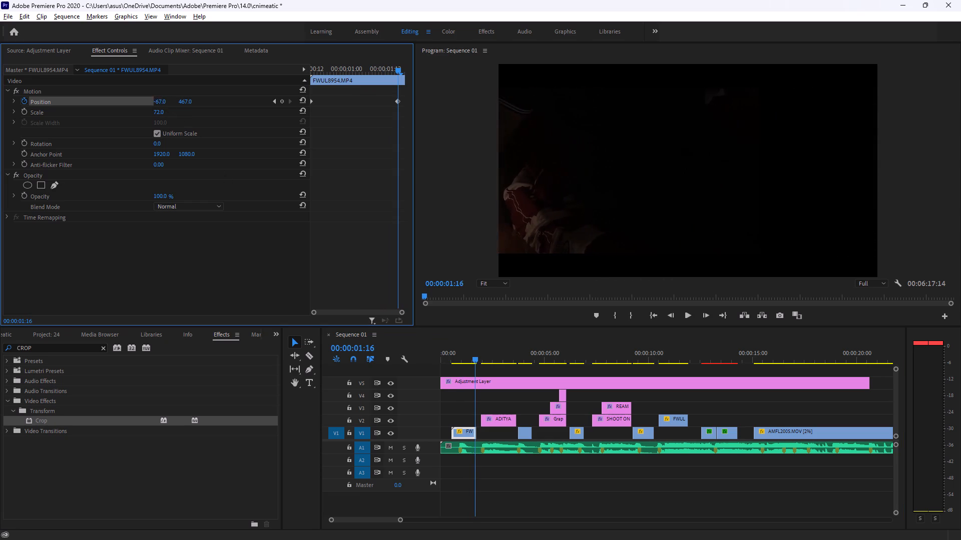
pyautogui.moveTo(100, 102); pyautogui.dragTo(505, 141)
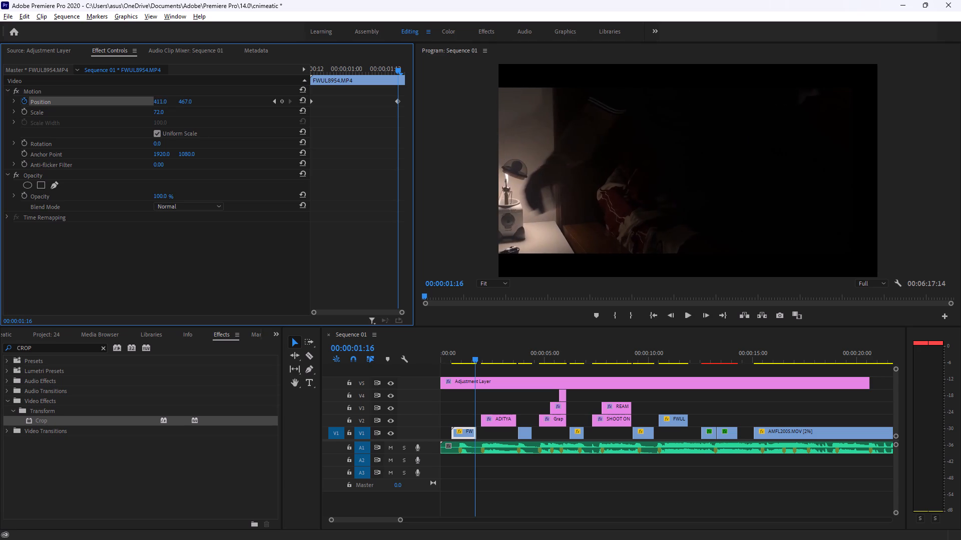
pyautogui.moveTo(505, 141); pyautogui.dragTo(577, 156)
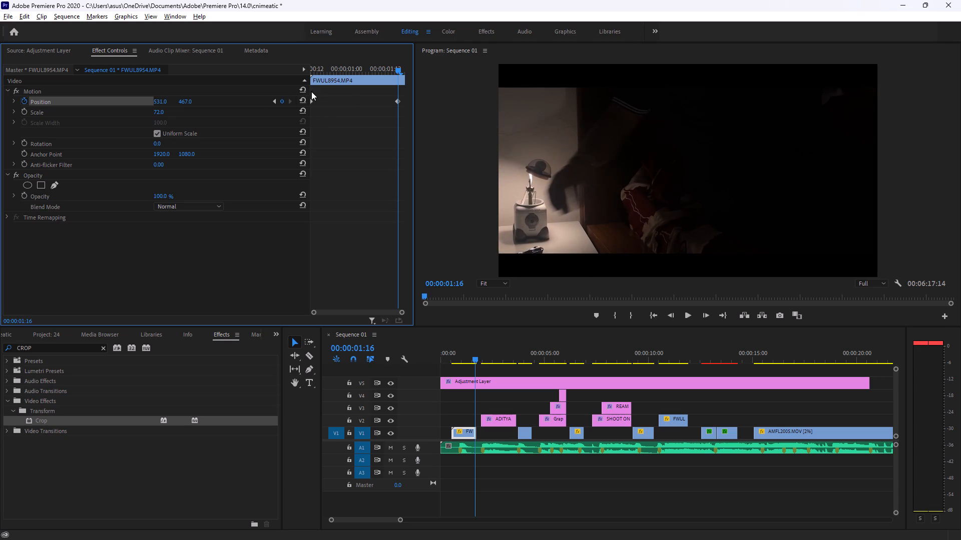
# Select both Position keyframes of the FWUL8954.MP4 clip and apply Ease In temporal interpolation.
pyautogui.moveTo(314, 89); pyautogui.dragTo(416, 120)
pyautogui.moveTo(416, 120); pyautogui.dragTo(411, 124)
pyautogui.moveTo(405, 118); pyautogui.dragTo(286, 87)
pyautogui.moveTo(286, 87); pyautogui.dragTo(262, 81)
pyautogui.moveTo(316, 125); pyautogui.dragTo(518, 107)
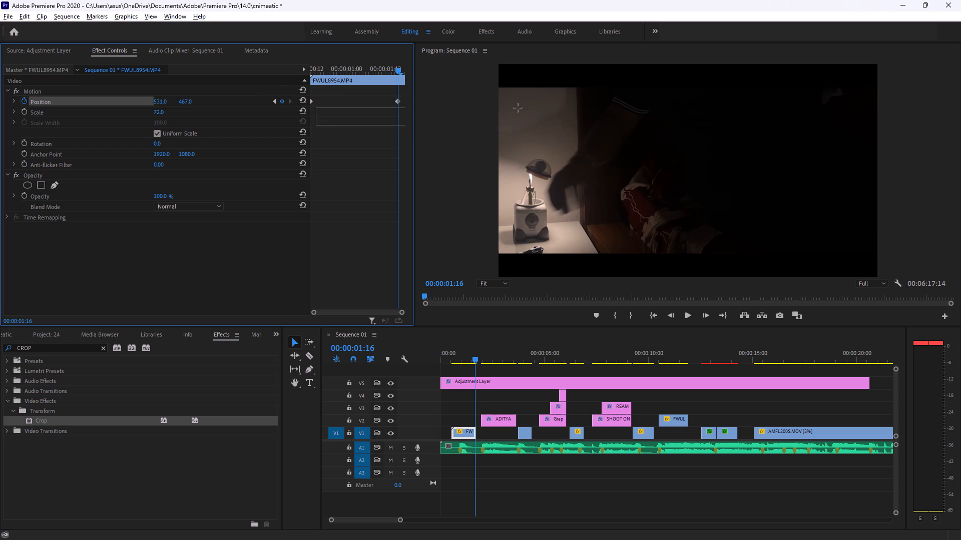
pyautogui.moveTo(518, 107); pyautogui.dragTo(456, 152)
pyautogui.moveTo(313, 89); pyautogui.dragTo(311, 91)
pyautogui.moveTo(311, 91); pyautogui.dragTo(304, 147)
pyautogui.moveTo(304, 147); pyautogui.dragTo(363, 169)
pyautogui.moveTo(318, 154); pyautogui.dragTo(457, 62)
pyautogui.moveTo(404, 89); pyautogui.dragTo(407, 97)
pyautogui.moveTo(407, 97); pyautogui.dragTo(282, 119)
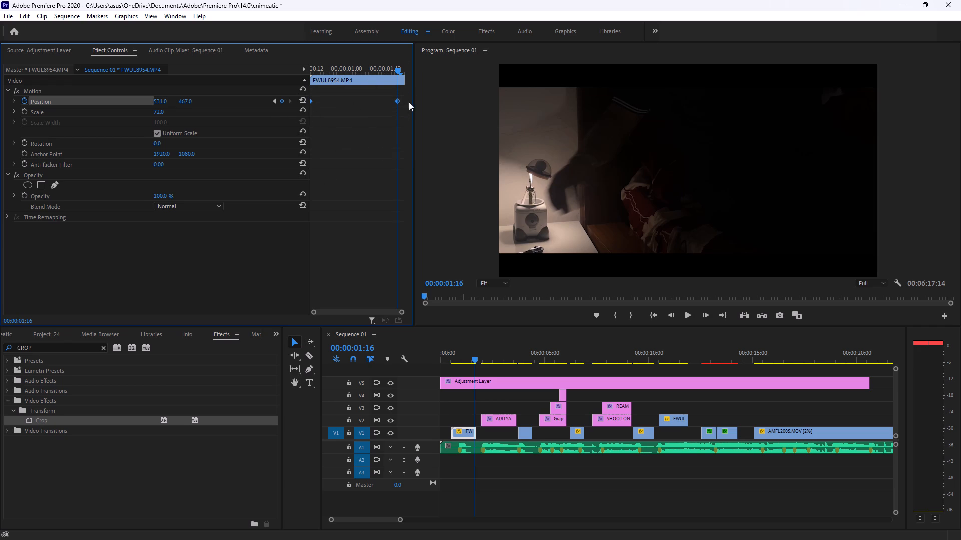
pyautogui.rightClick(397, 98)
pyautogui.click(429, 187)
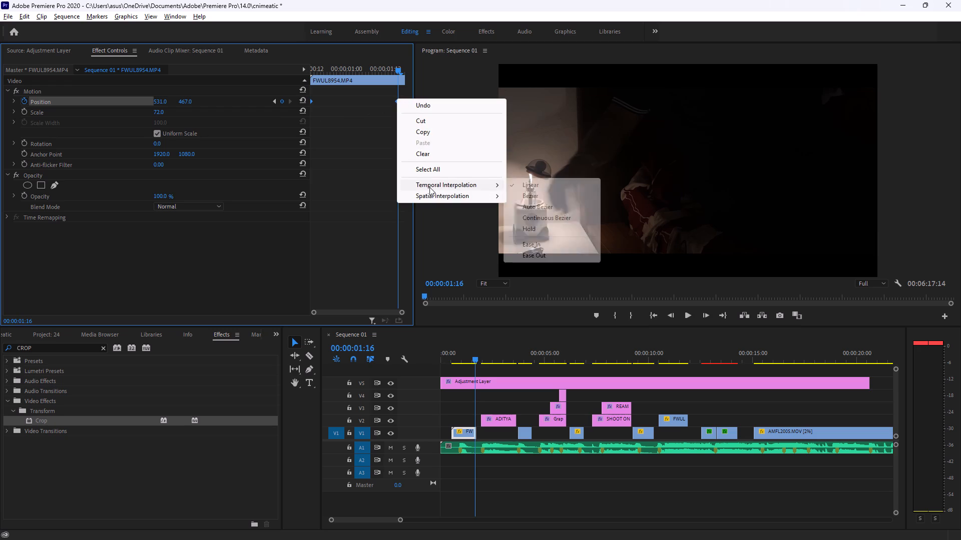
pyautogui.click(530, 242)
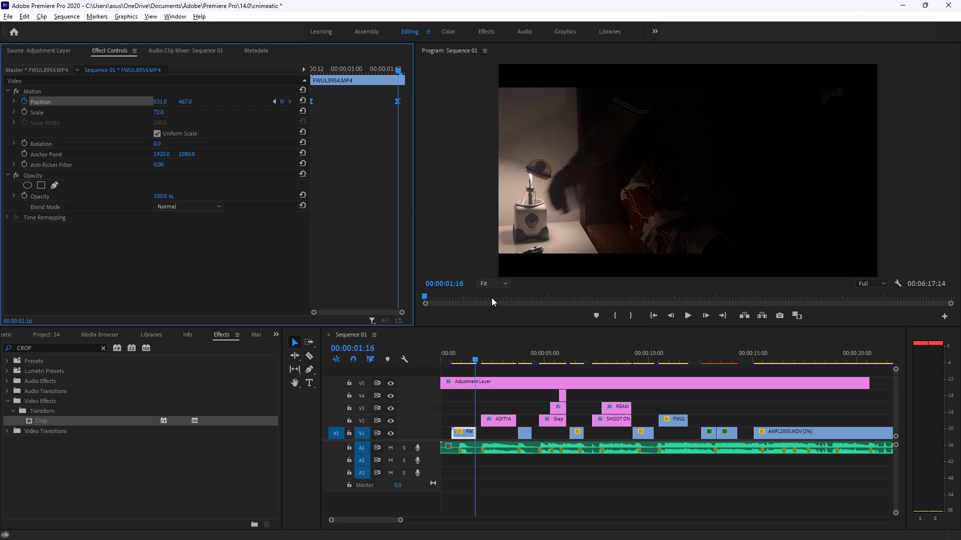
# Play the eased pan from just before the FWUL8954.MP4 clip and scrub through it to examine the motion.
pyautogui.moveTo(473, 355); pyautogui.dragTo(449, 349)
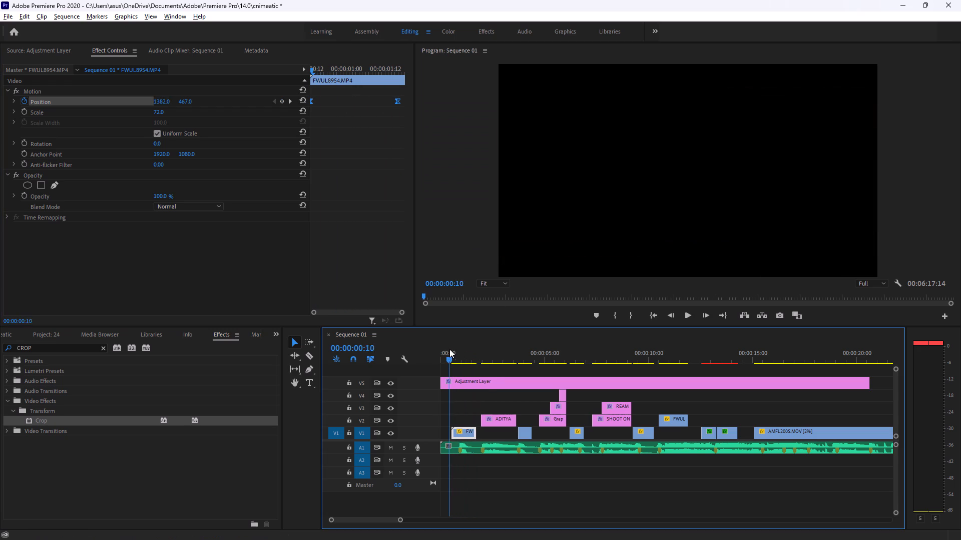
pyautogui.moveTo(449, 349); pyautogui.dragTo(447, 348)
pyautogui.press('space')
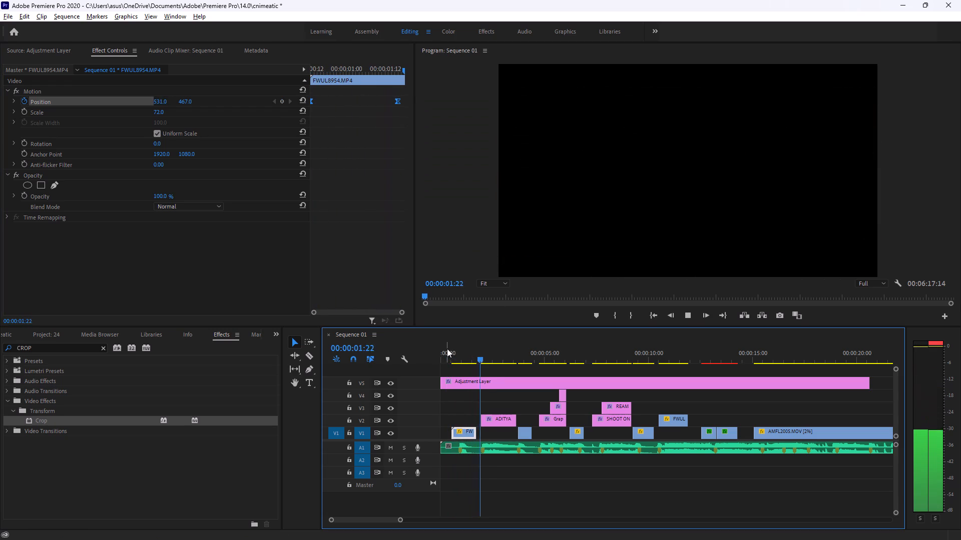
pyautogui.press('space')
pyautogui.moveTo(484, 356); pyautogui.dragTo(451, 353)
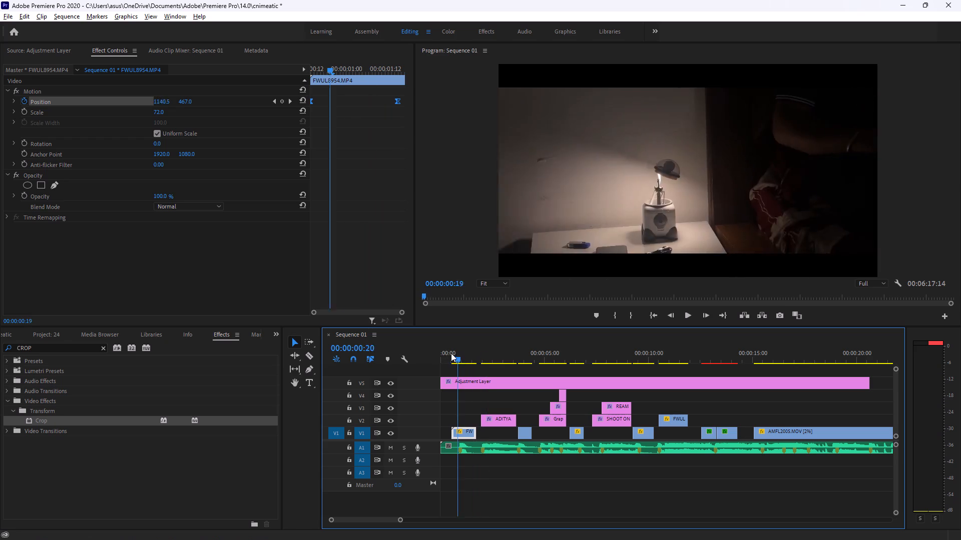
pyautogui.moveTo(451, 353); pyautogui.dragTo(466, 352)
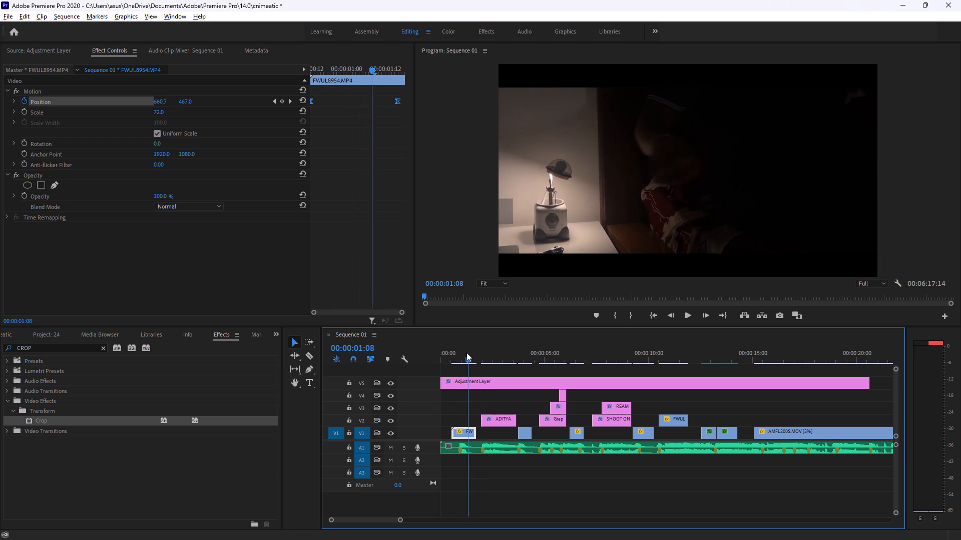
pyautogui.moveTo(466, 352); pyautogui.dragTo(469, 352)
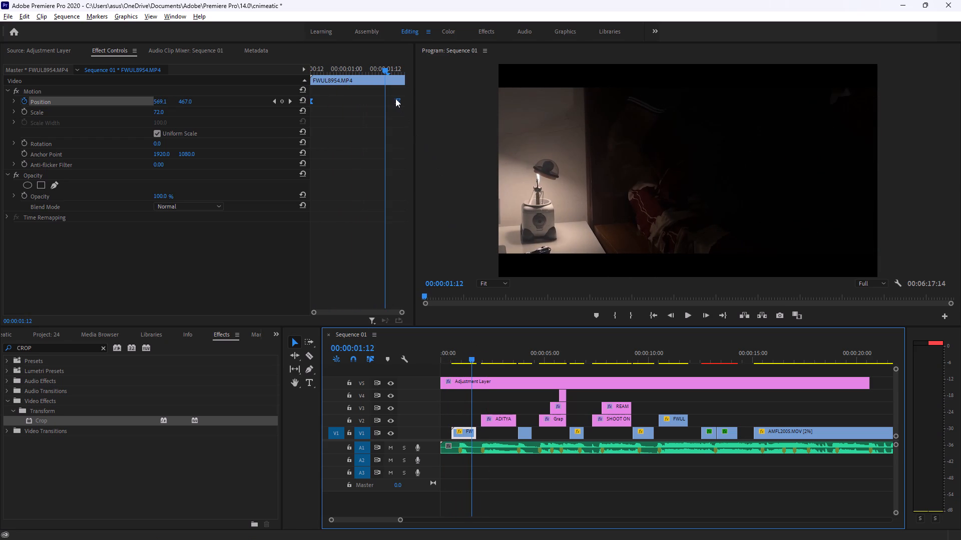
# Shift both eased Position keyframes slightly later in the FWUL8954.MP4 clip and recheck the pan around 00:00:00:23.
pyautogui.click(398, 100)
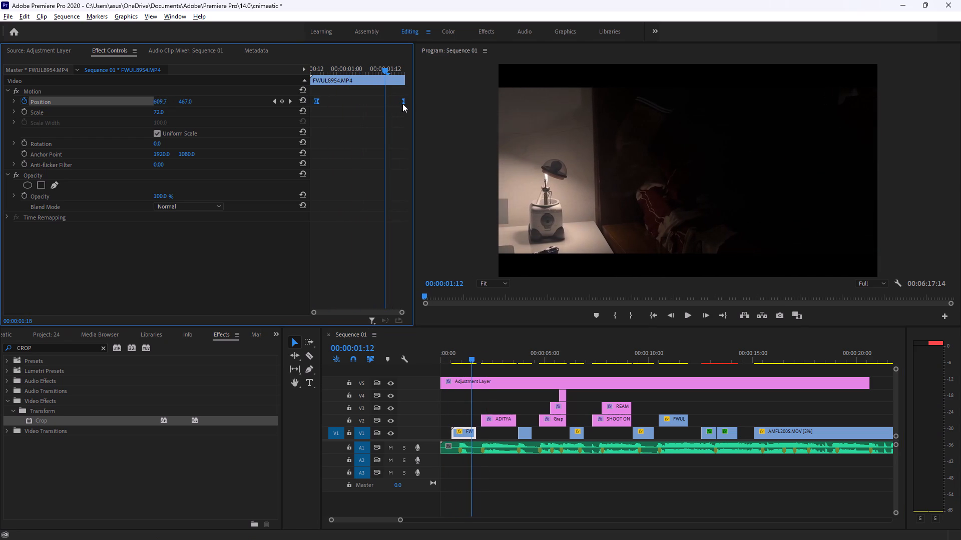
pyautogui.click(397, 98)
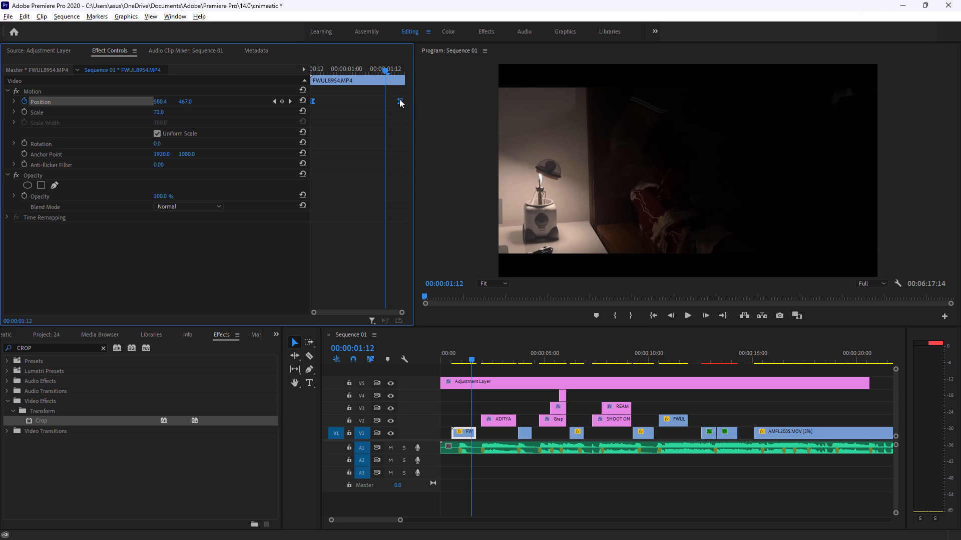
pyautogui.moveTo(399, 99); pyautogui.dragTo(400, 103)
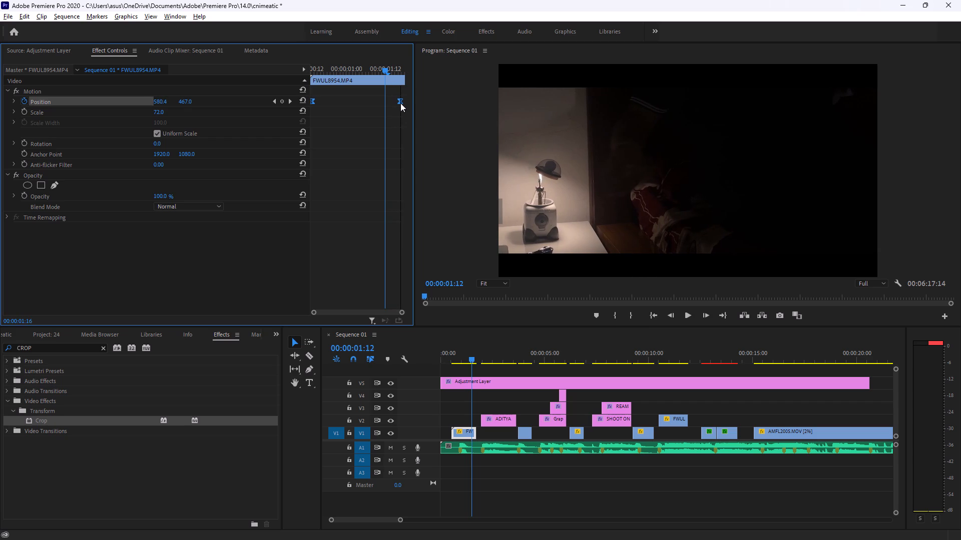
pyautogui.moveTo(400, 103); pyautogui.dragTo(400, 103)
pyautogui.rightClick(399, 99)
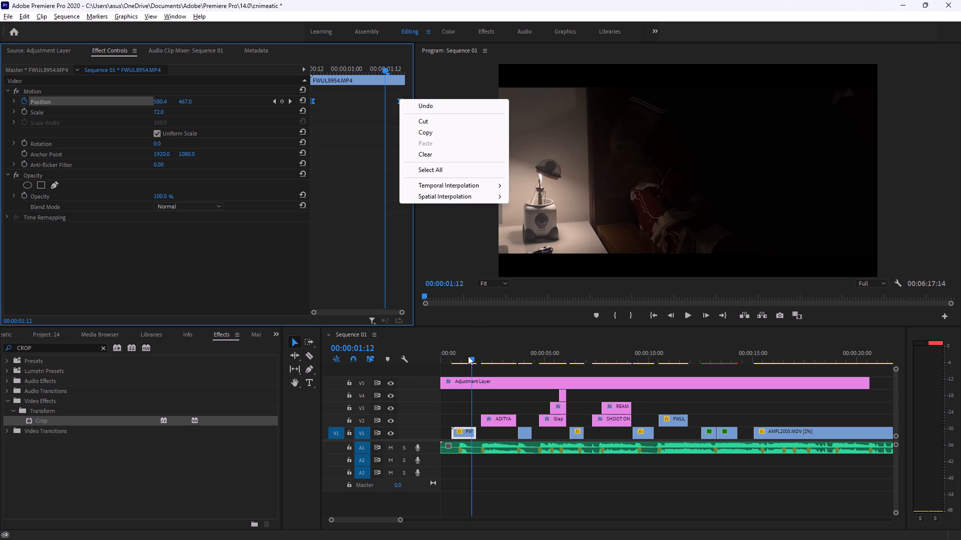
pyautogui.moveTo(469, 355); pyautogui.dragTo(462, 353)
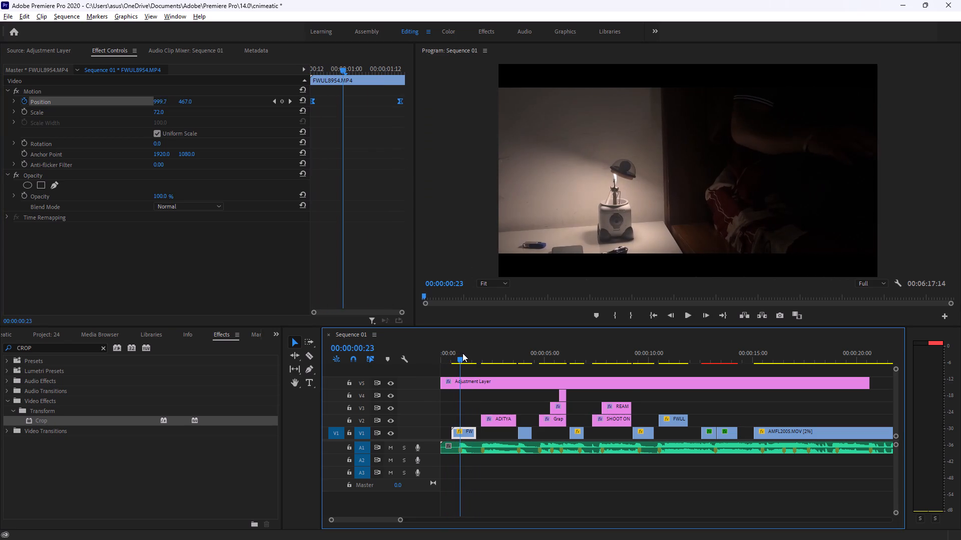
# Clear both eased Position keyframes from the FWUL8954.MP4 clip.
pyautogui.moveTo(462, 353); pyautogui.dragTo(467, 355)
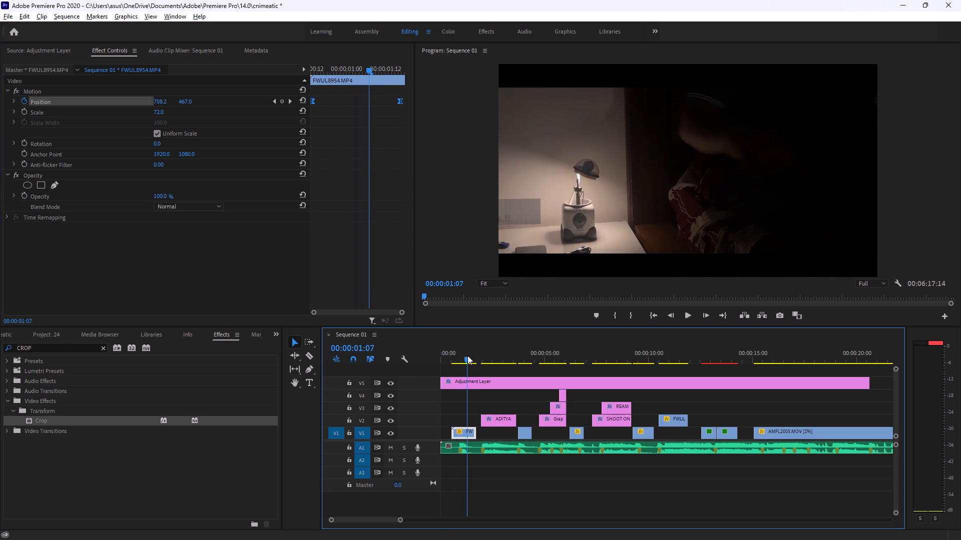
pyautogui.moveTo(467, 355); pyautogui.dragTo(463, 361)
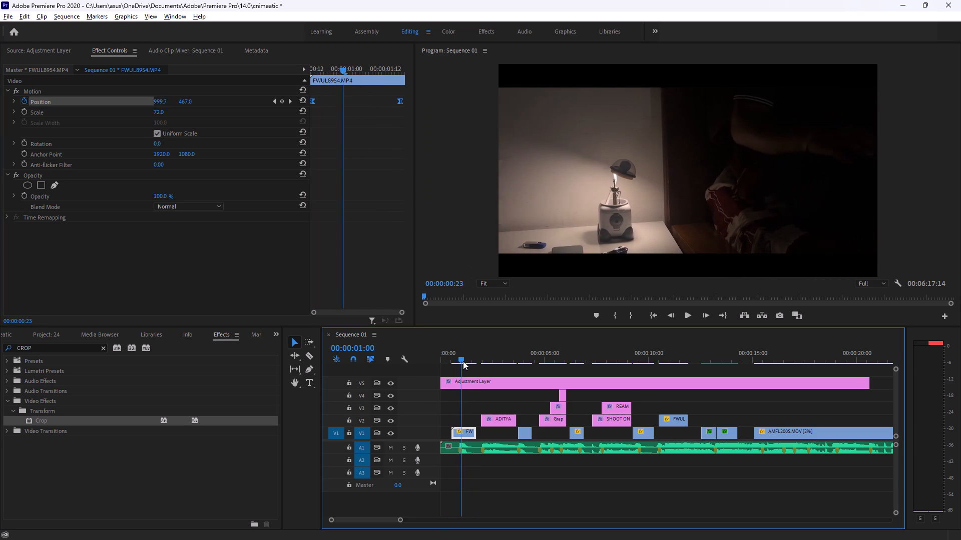
pyautogui.moveTo(463, 361); pyautogui.dragTo(464, 358)
pyautogui.click(398, 98)
pyautogui.click(400, 101)
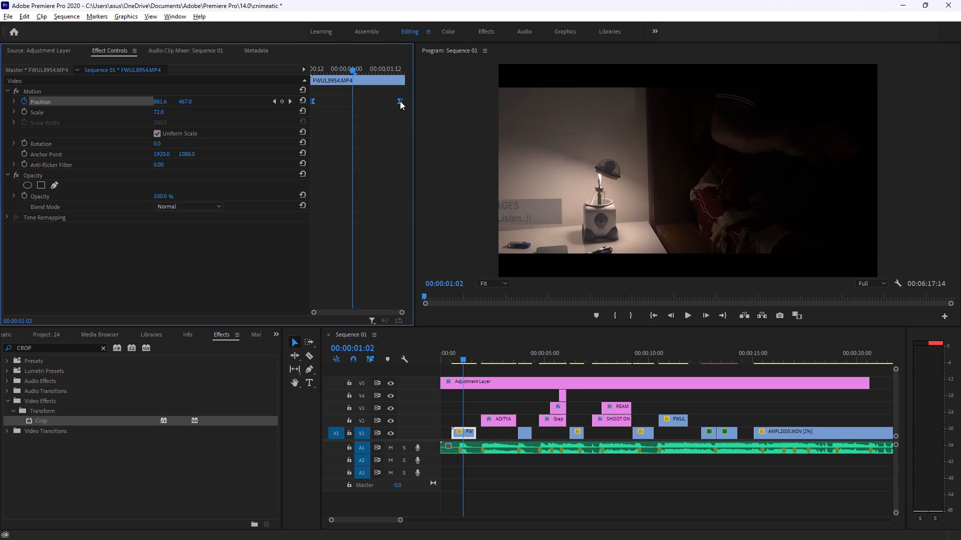
pyautogui.rightClick(400, 101)
pyautogui.click(432, 157)
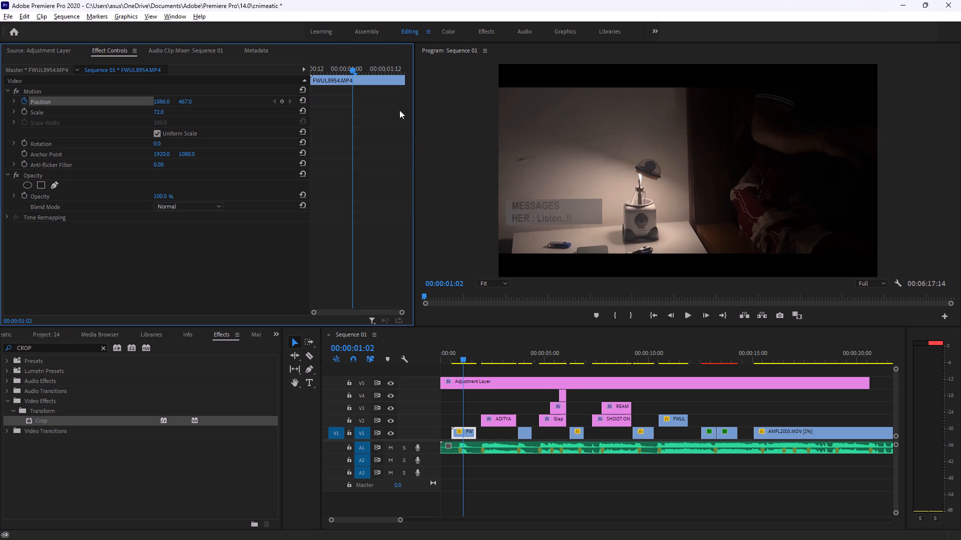
# Set a Position keyframe of 1340, 467 at the start of the FWUL8954.MP4 clip, at 00:00:00:13.
pyautogui.moveTo(461, 359); pyautogui.dragTo(451, 356)
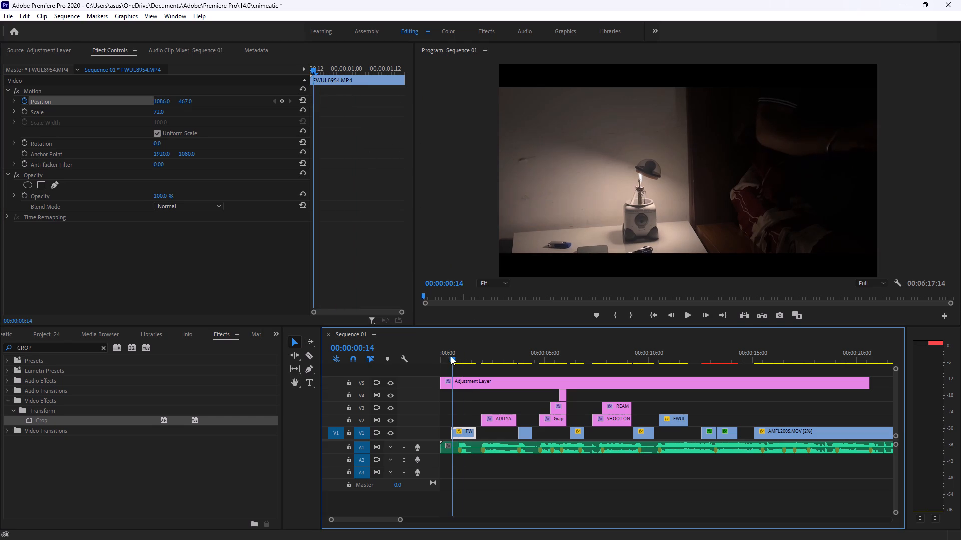
pyautogui.moveTo(451, 356); pyautogui.dragTo(463, 360)
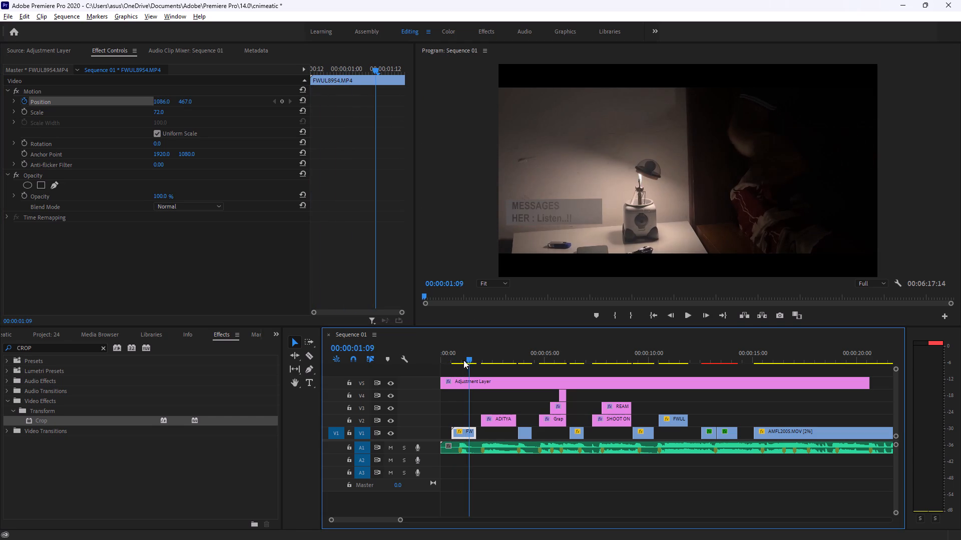
pyautogui.moveTo(463, 360); pyautogui.dragTo(453, 358)
pyautogui.moveTo(320, 70); pyautogui.dragTo(318, 70)
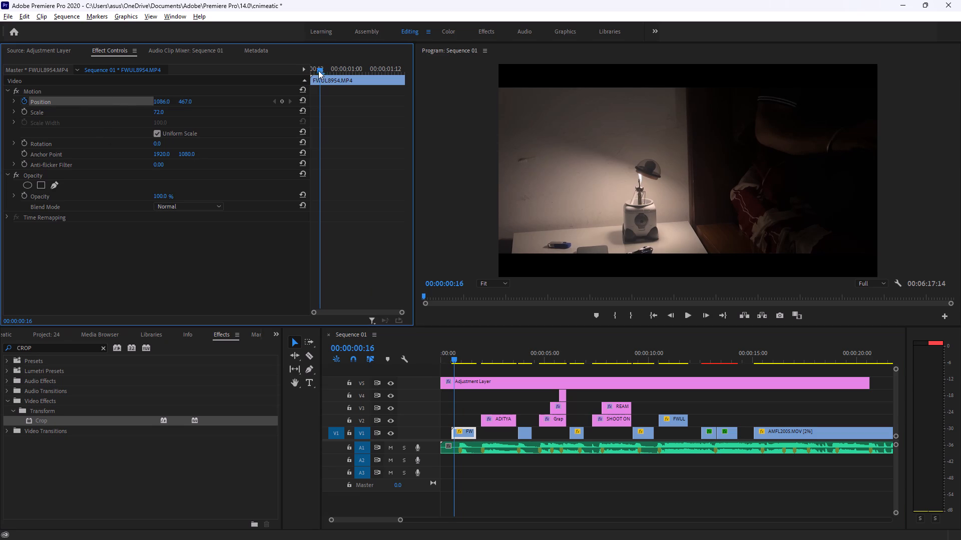
pyautogui.moveTo(318, 70); pyautogui.dragTo(299, 68)
pyautogui.moveTo(169, 103); pyautogui.dragTo(318, 105)
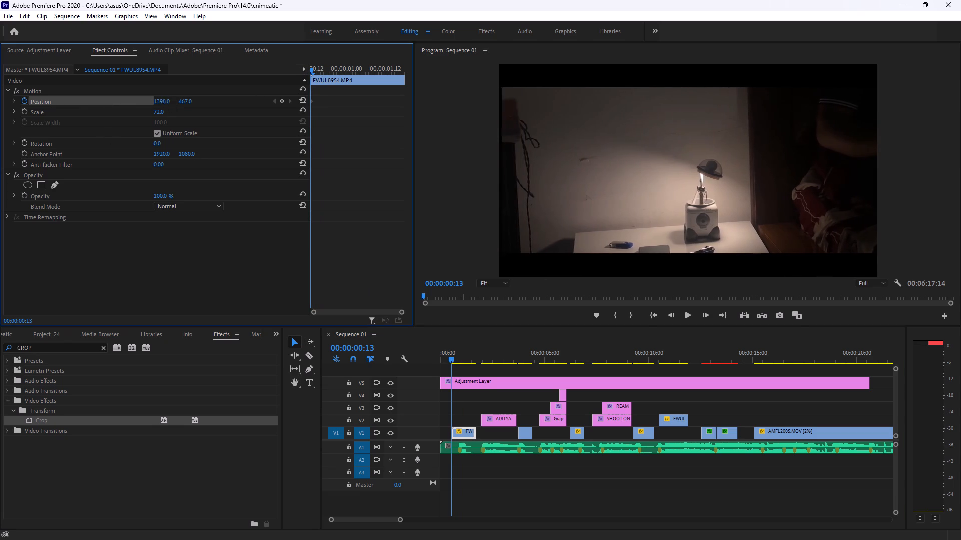
pyautogui.moveTo(318, 105); pyautogui.dragTo(289, 109)
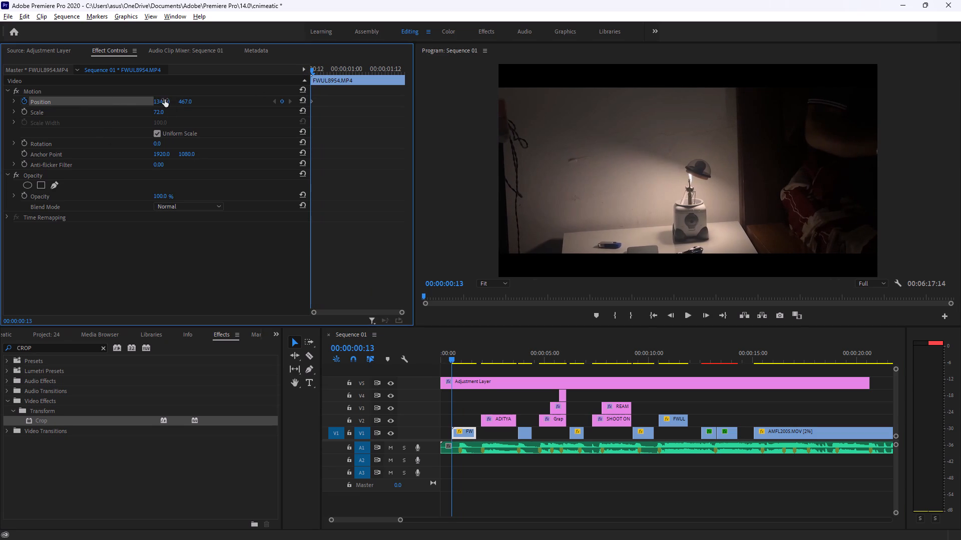
# Add a second Position keyframe of 1059, 467 at 00:00:01:16 and play the pan from the clip's start.
pyautogui.moveTo(312, 69); pyautogui.dragTo(329, 73)
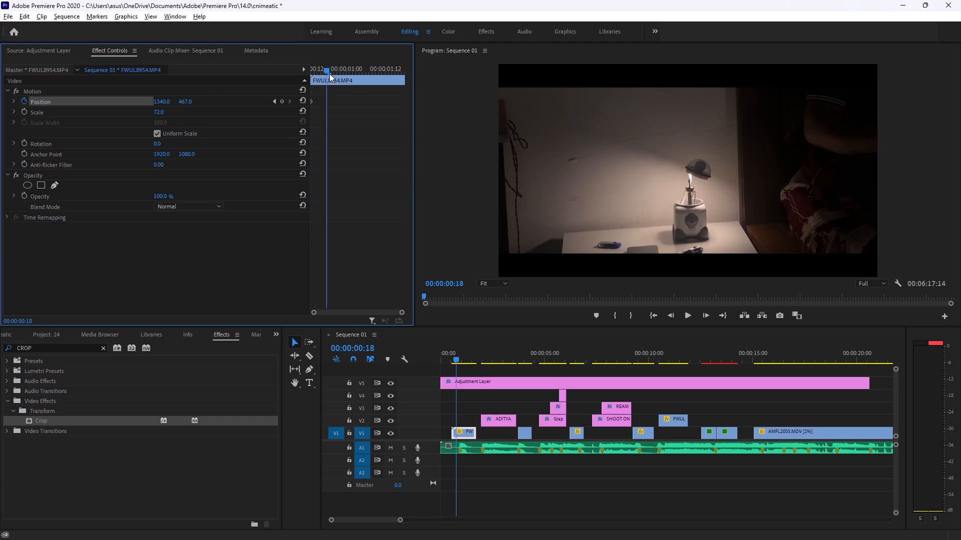
pyautogui.moveTo(329, 73); pyautogui.dragTo(394, 82)
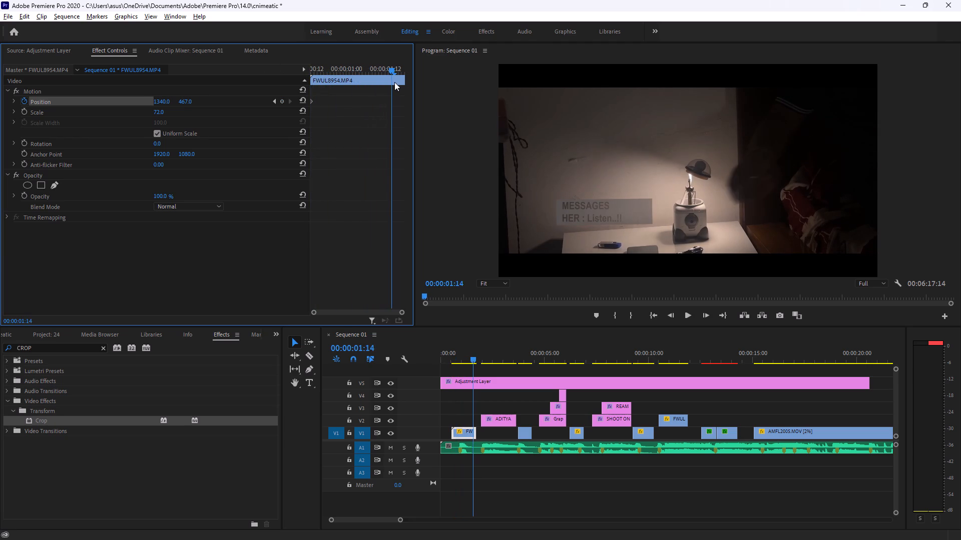
pyautogui.moveTo(394, 82); pyautogui.dragTo(400, 82)
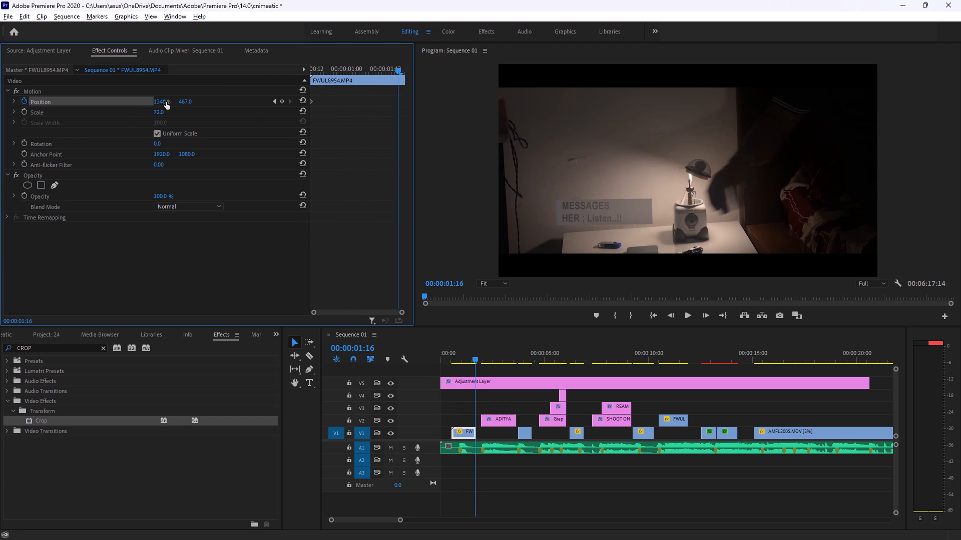
pyautogui.moveTo(159, 103); pyautogui.dragTo(152, 104)
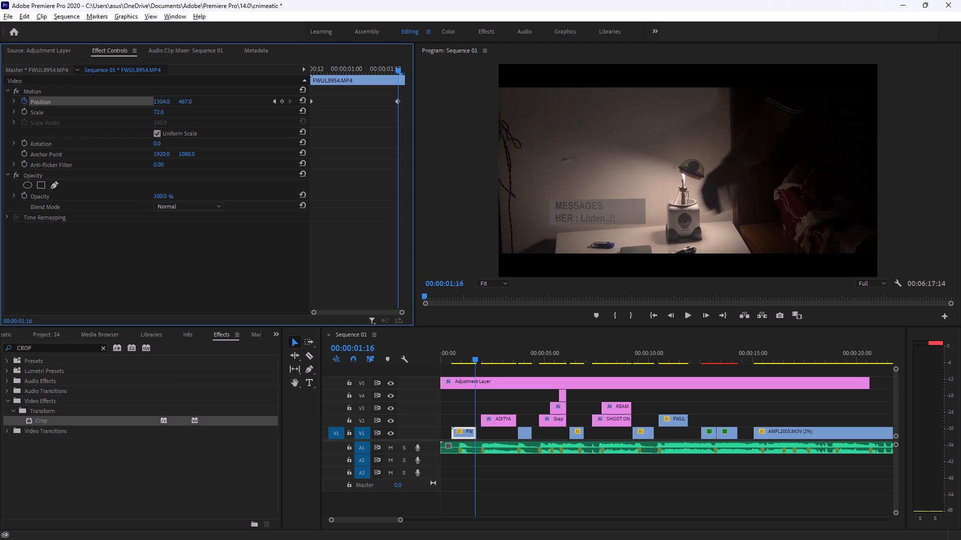
pyautogui.moveTo(152, 104); pyautogui.dragTo(9, 99)
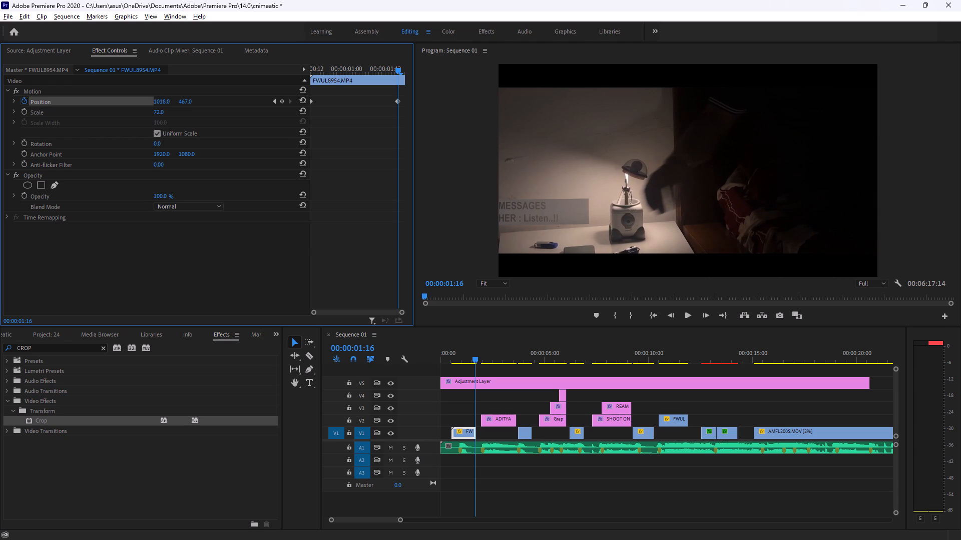
pyautogui.moveTo(9, 99); pyautogui.dragTo(51, 104)
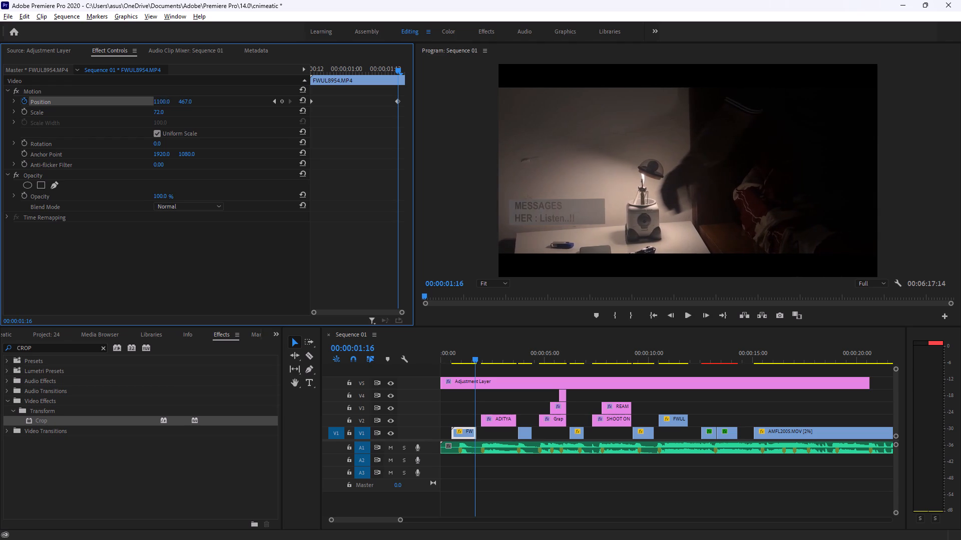
pyautogui.moveTo(51, 104); pyautogui.dragTo(30, 106)
pyautogui.moveTo(397, 68); pyautogui.dragTo(352, 66)
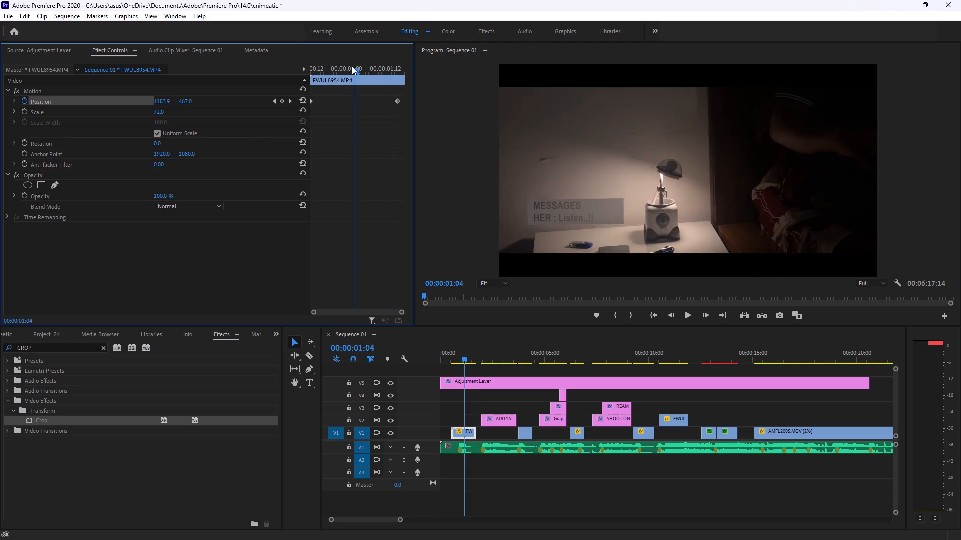
pyautogui.moveTo(352, 66); pyautogui.dragTo(307, 63)
pyautogui.press('space')
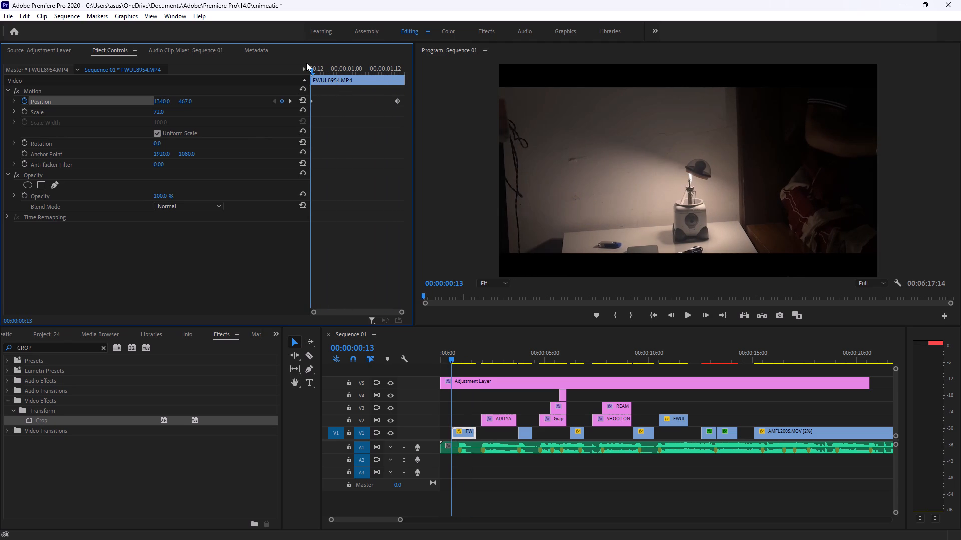
pyautogui.press('space')
pyautogui.press('space')
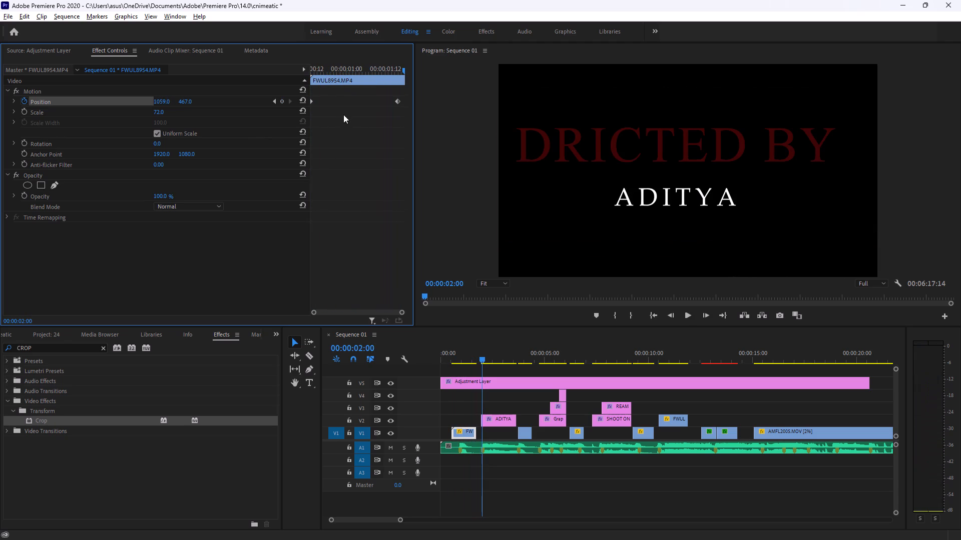
# Apply Ease In temporal interpolation to both Position keyframes of the FWUL8954.MP4 clip and play the eased pan.
pyautogui.moveTo(403, 86); pyautogui.dragTo(412, 103)
pyautogui.moveTo(412, 103); pyautogui.dragTo(271, 130)
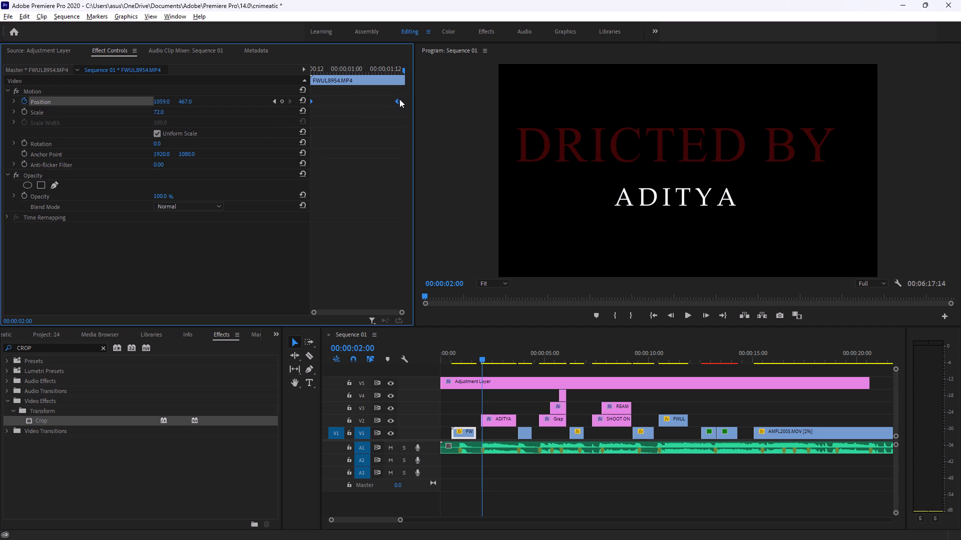
pyautogui.rightClick(399, 99)
pyautogui.click(444, 183)
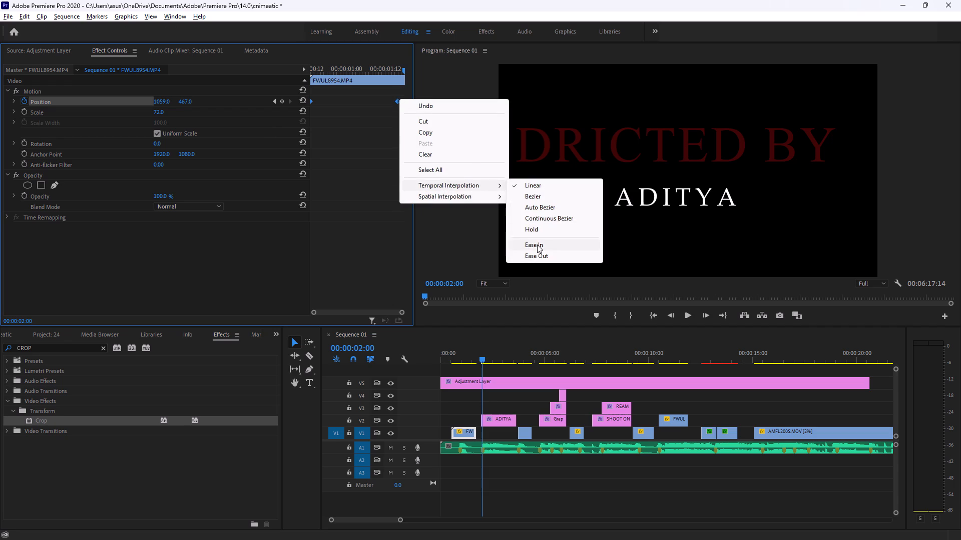
pyautogui.click(537, 244)
pyautogui.press('space')
pyautogui.press('space')
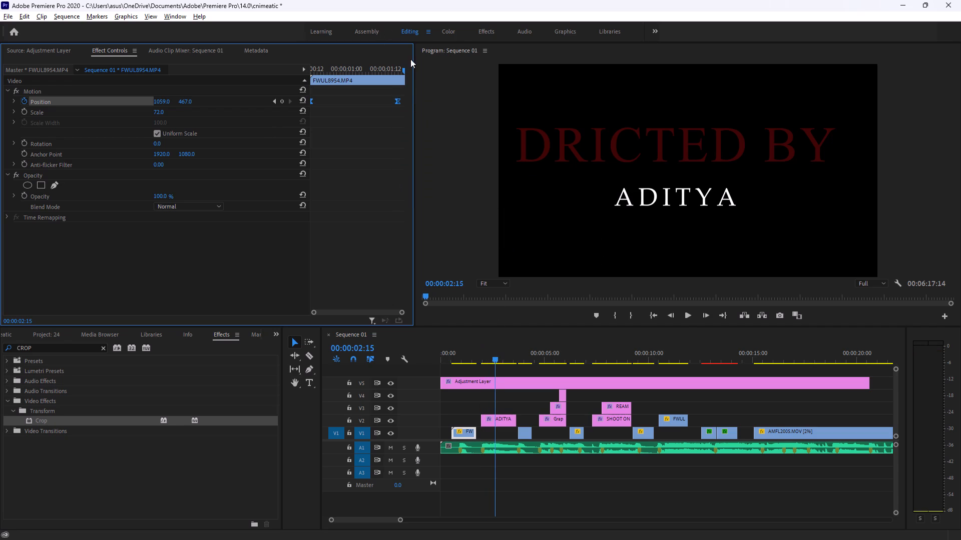
pyautogui.moveTo(403, 67); pyautogui.dragTo(272, 56)
pyautogui.press('space')
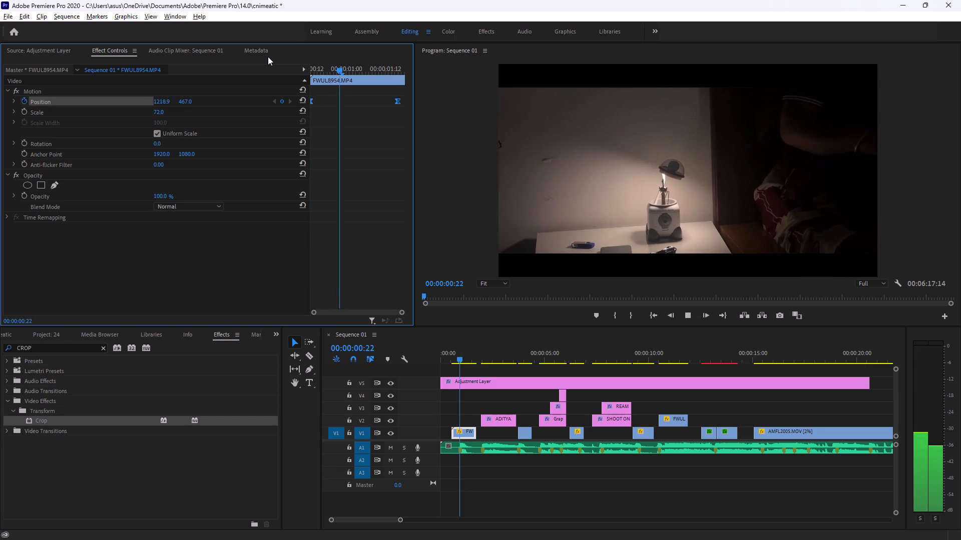
pyautogui.press('space')
# Switch to the browser and watch the next part of the Fake Pan and Zoom lesson.
pyautogui.hotkey('alt', 'Tab')
pyautogui.click(443, 213)
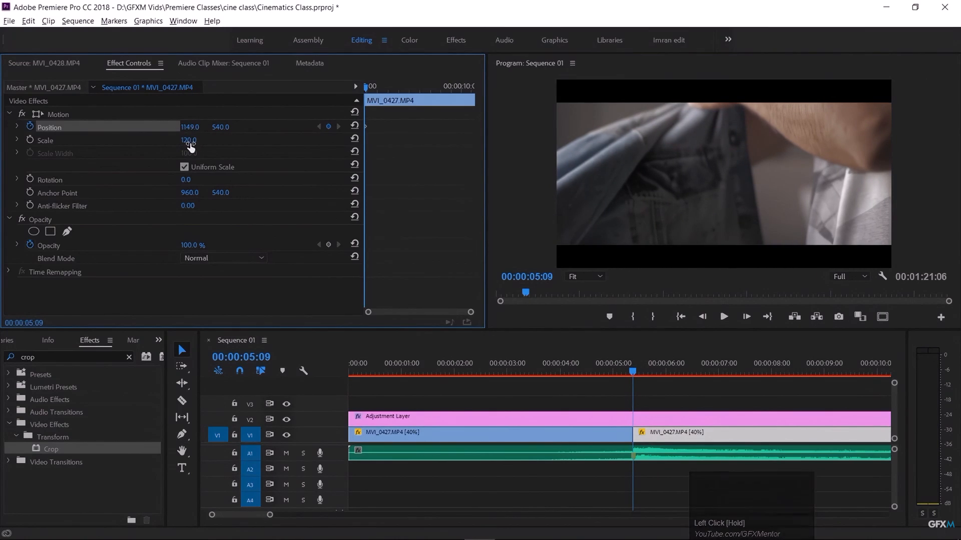
# Return to Premiere Pro, play past the ADITYA title and examine the keyboard clip between 00:00:03:16 and 00:00:04:04.
pyautogui.hotkey('alt', 'Tab')
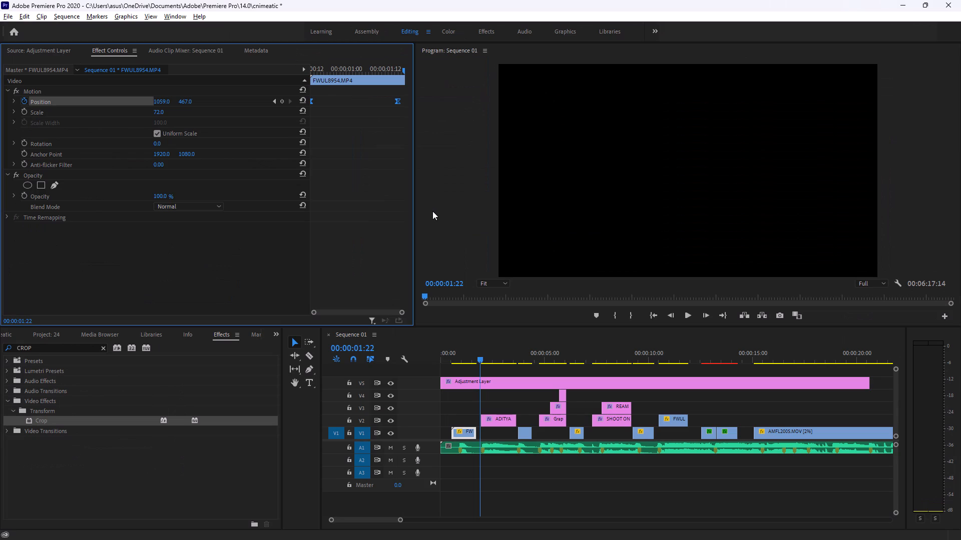
pyautogui.press('space')
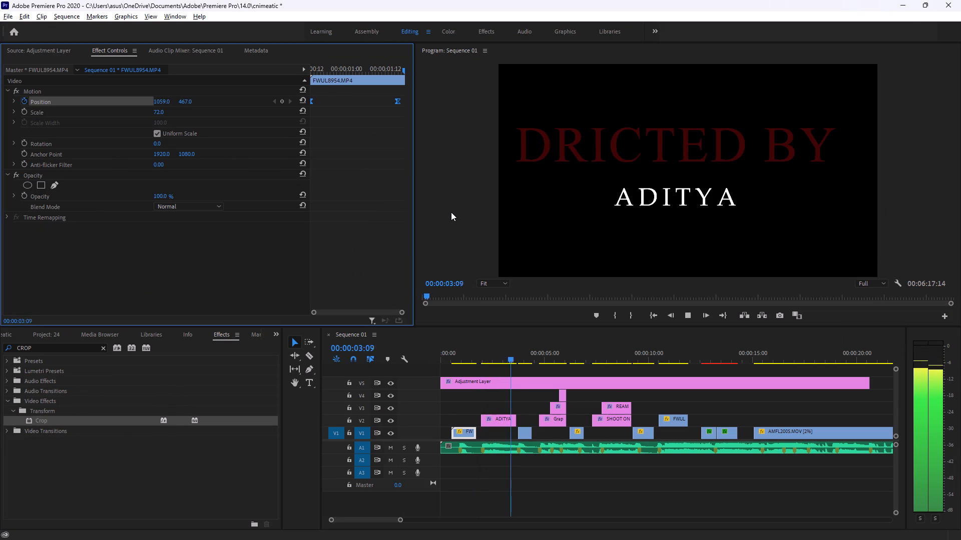
pyautogui.press('space')
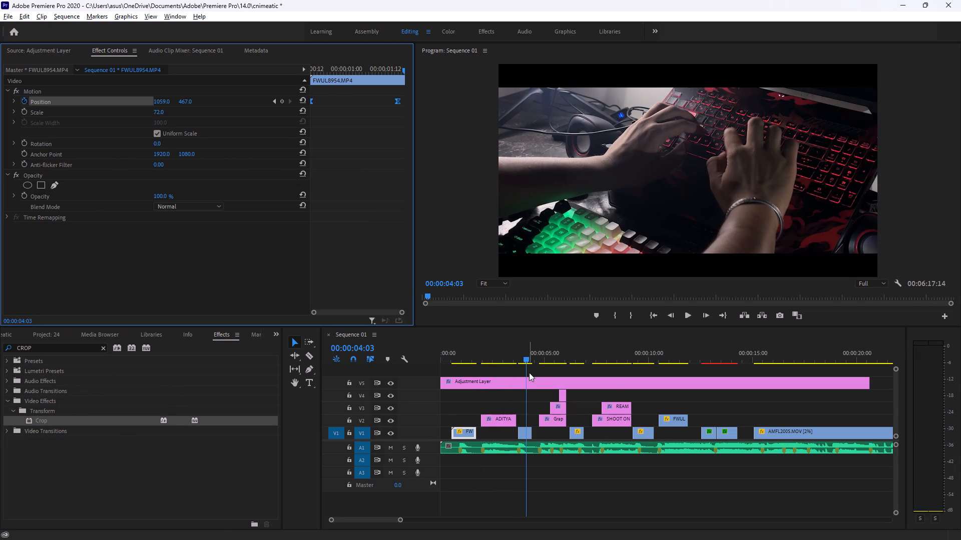
pyautogui.moveTo(526, 354); pyautogui.dragTo(519, 355)
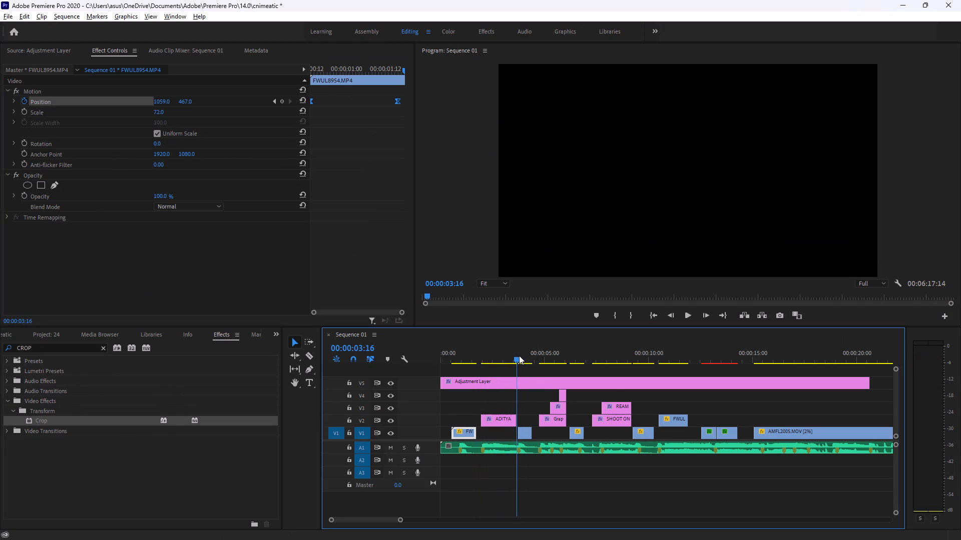
pyautogui.moveTo(519, 355); pyautogui.dragTo(529, 363)
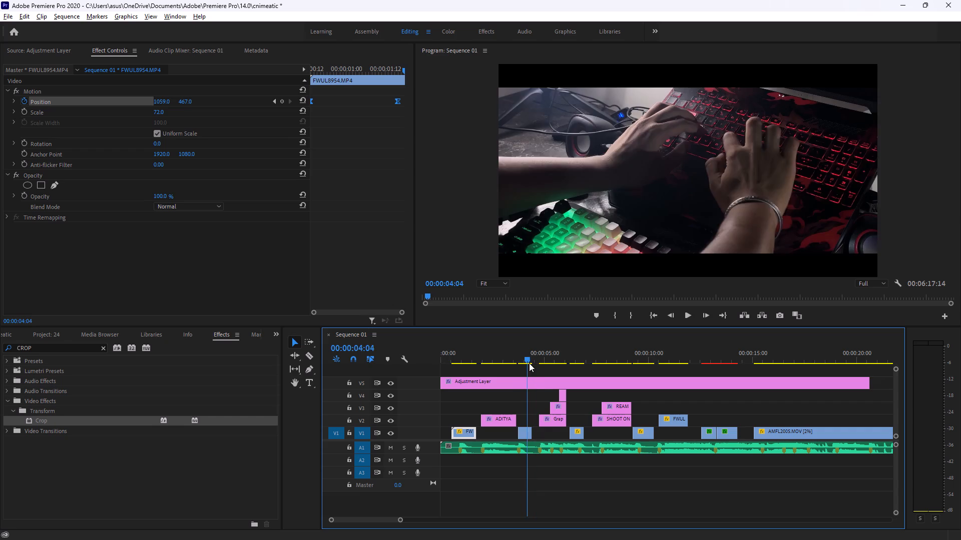
pyautogui.moveTo(529, 363); pyautogui.dragTo(519, 363)
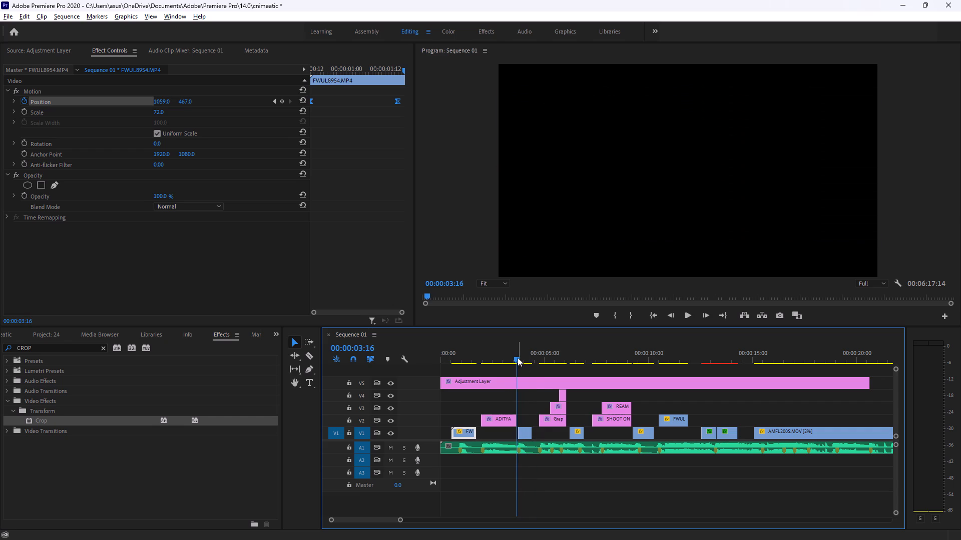
pyautogui.click(517, 356)
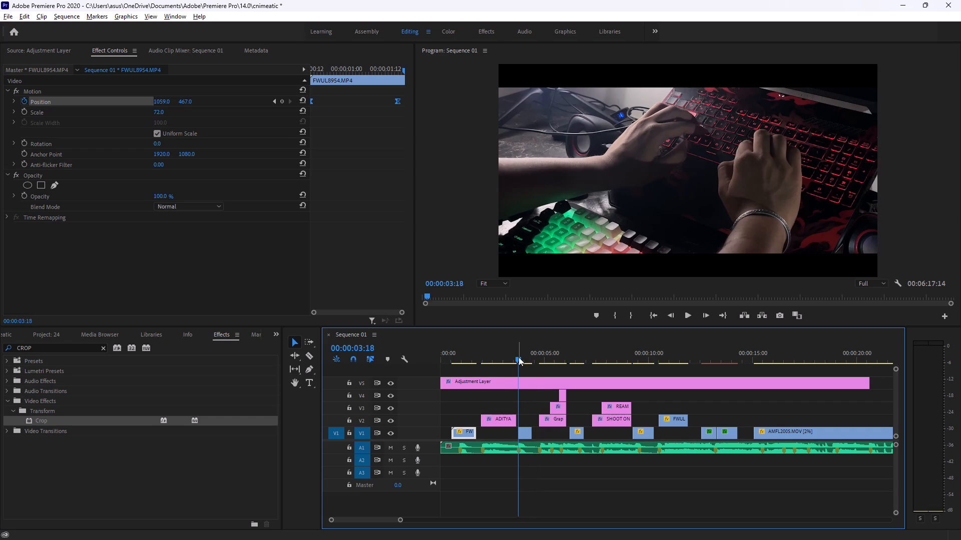
# Switch back to the browser to continue watching the Fake Pan and Zoom lesson.
pyautogui.hotkey('alt', 'Tab')
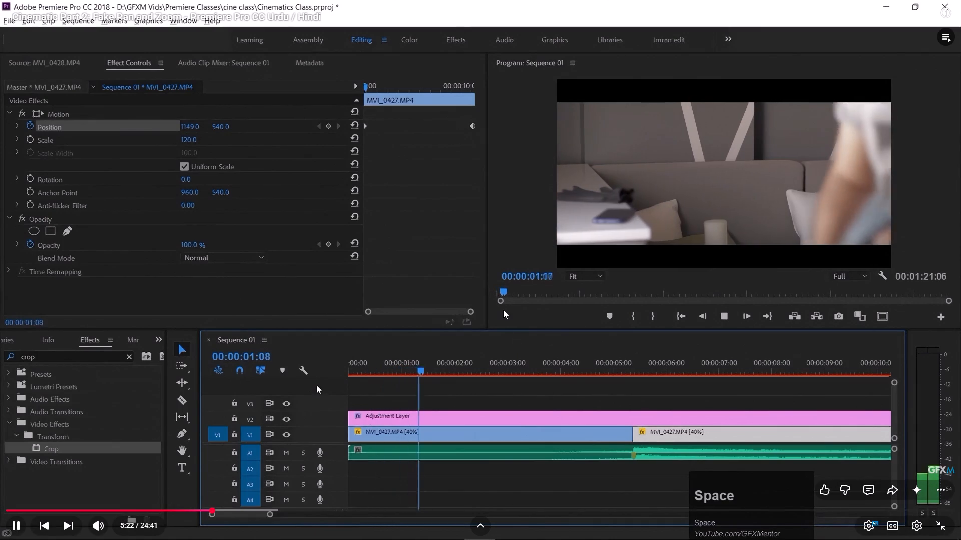
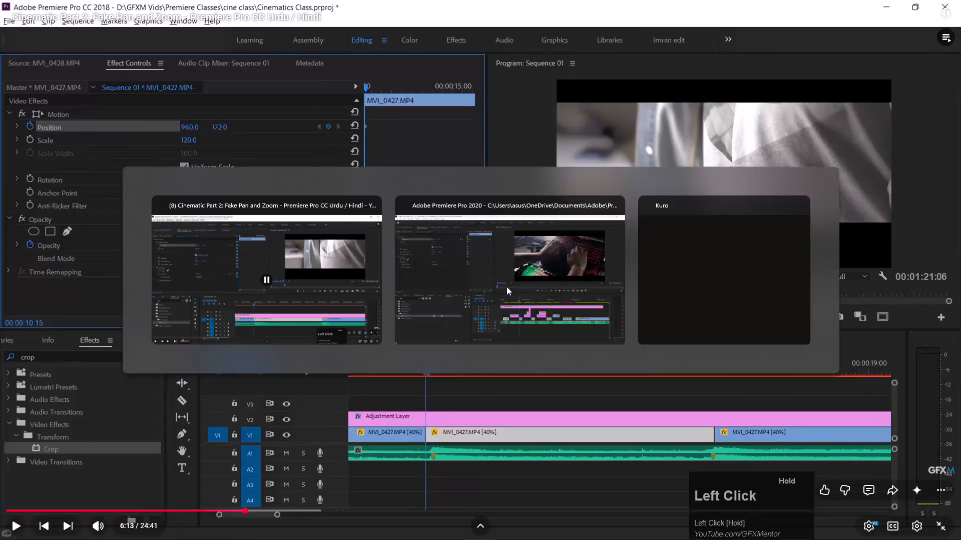
# Resume the Fake Pan and Zoom lesson in the browser, and switch back to Premiere Pro.
pyautogui.hotkey('alt', 'Tab')
pyautogui.click(503, 298)
pyautogui.hotkey('alt', 'Tab')
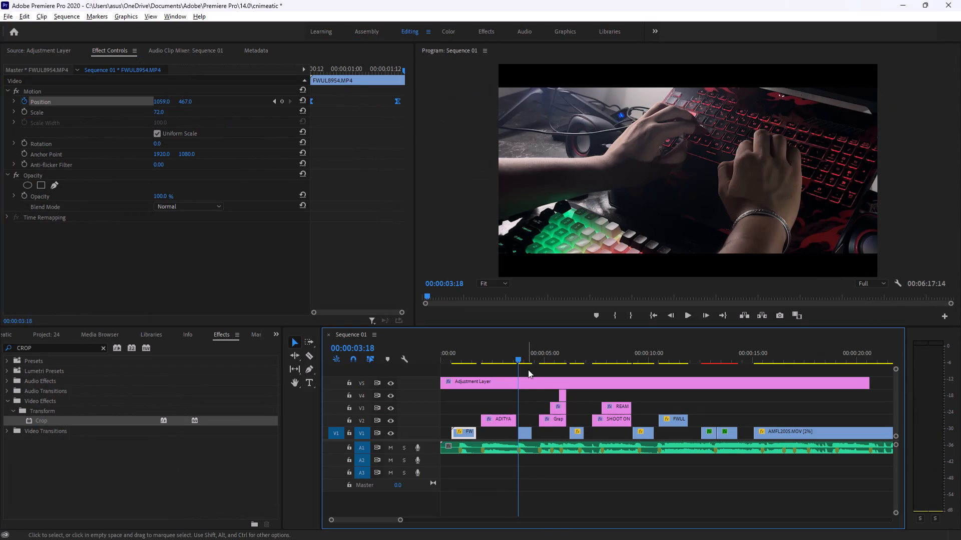
# Select the keyboard clip at 00:00:03:18 on track V1.
pyautogui.click(518, 368)
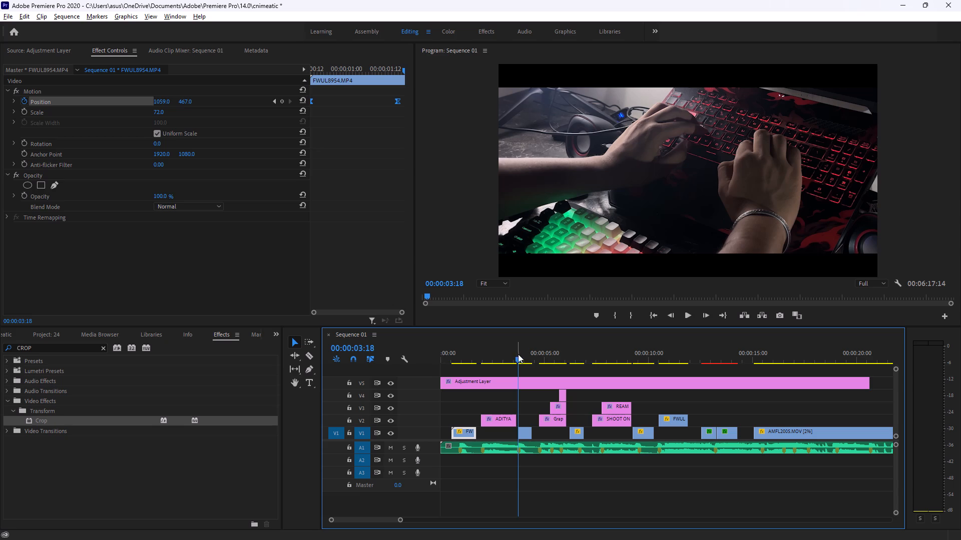
pyautogui.click(530, 435)
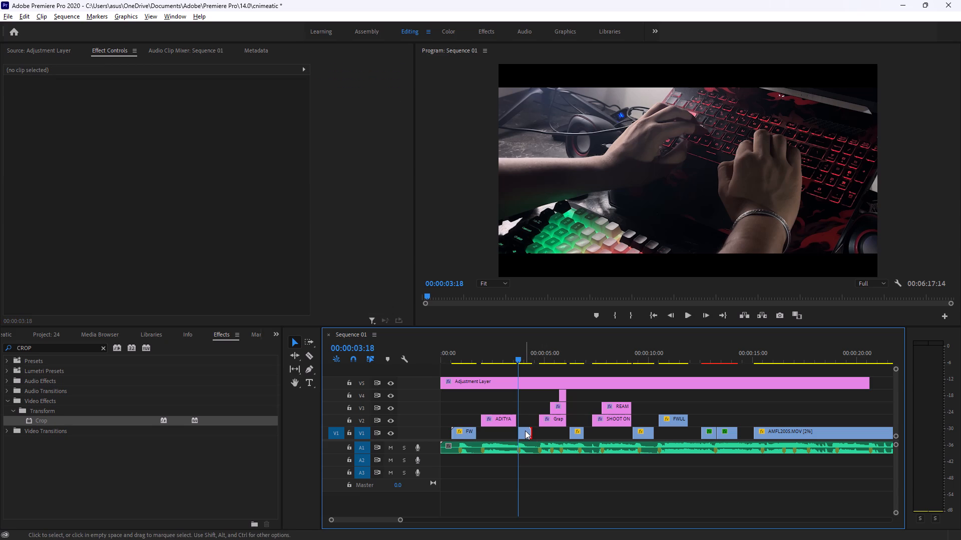
pyautogui.hotkey('ctrl', 'z')
pyautogui.click(525, 431)
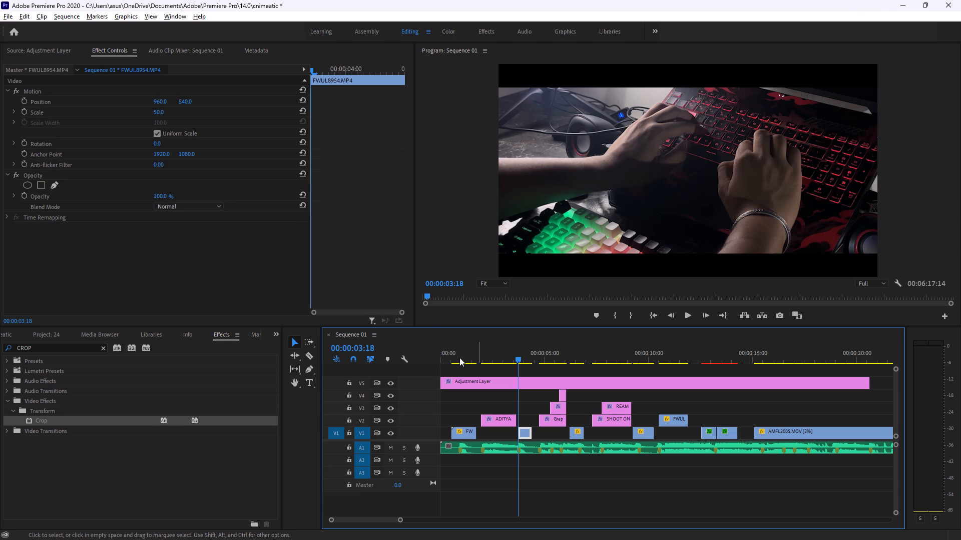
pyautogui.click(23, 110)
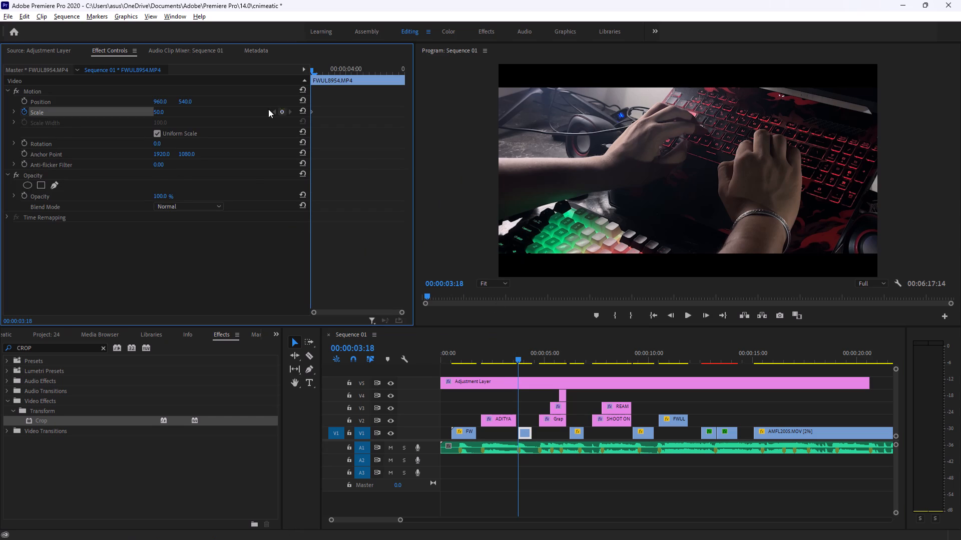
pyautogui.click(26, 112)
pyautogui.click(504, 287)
# Add a Position keyframe at 00:00:03:18, the start of the keyboard clip, with values 960, 423.
pyautogui.click(23, 101)
pyautogui.moveTo(184, 101); pyautogui.dragTo(208, 96)
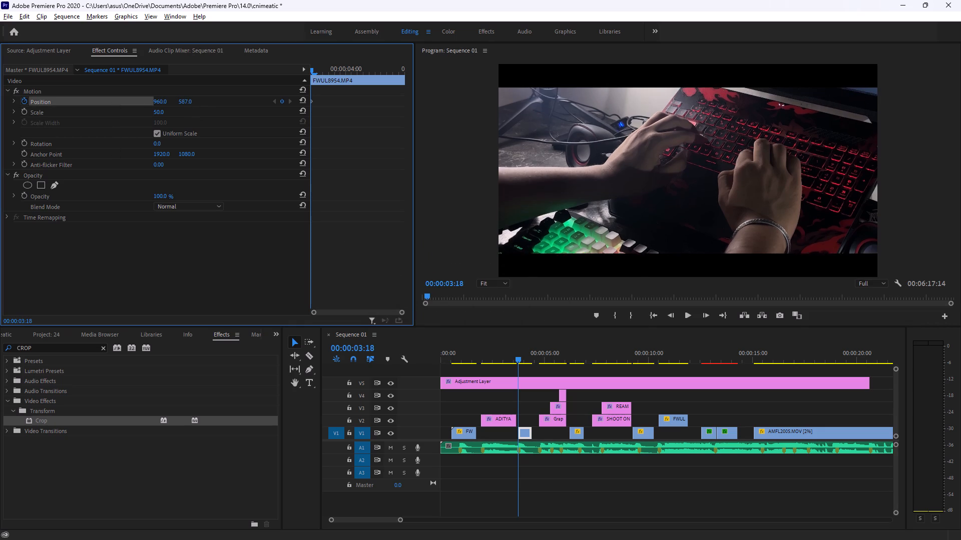
pyautogui.moveTo(208, 96); pyautogui.dragTo(206, 88)
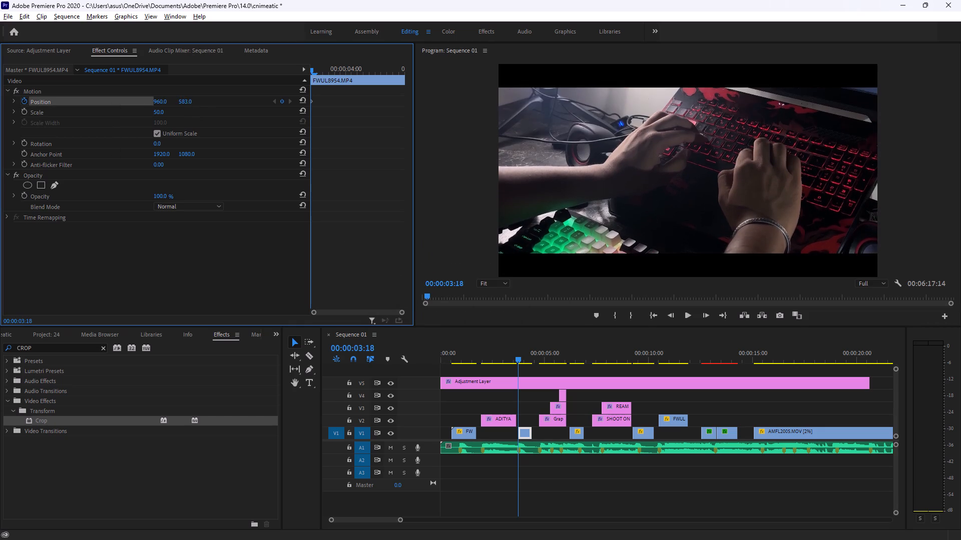
pyautogui.moveTo(206, 88); pyautogui.dragTo(127, 87)
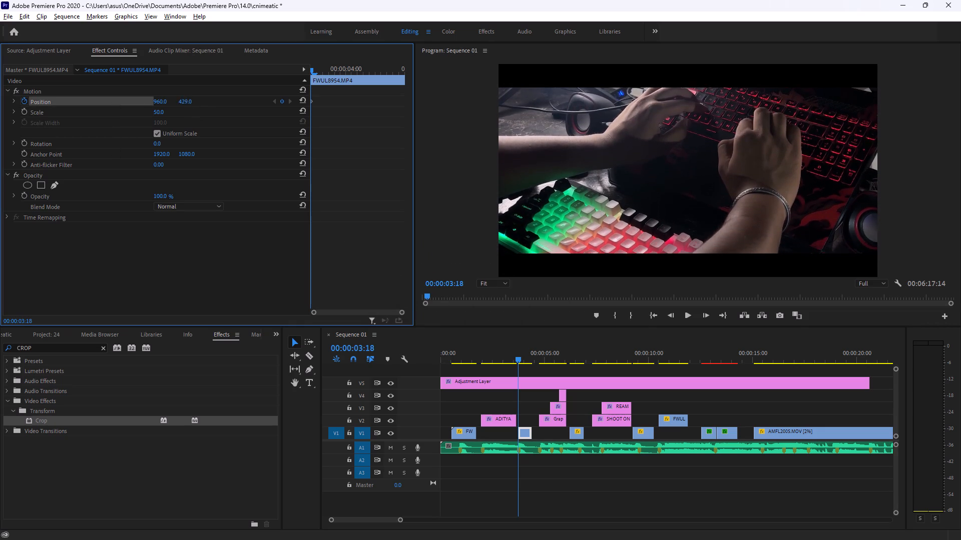
pyautogui.moveTo(127, 87); pyautogui.dragTo(130, 88)
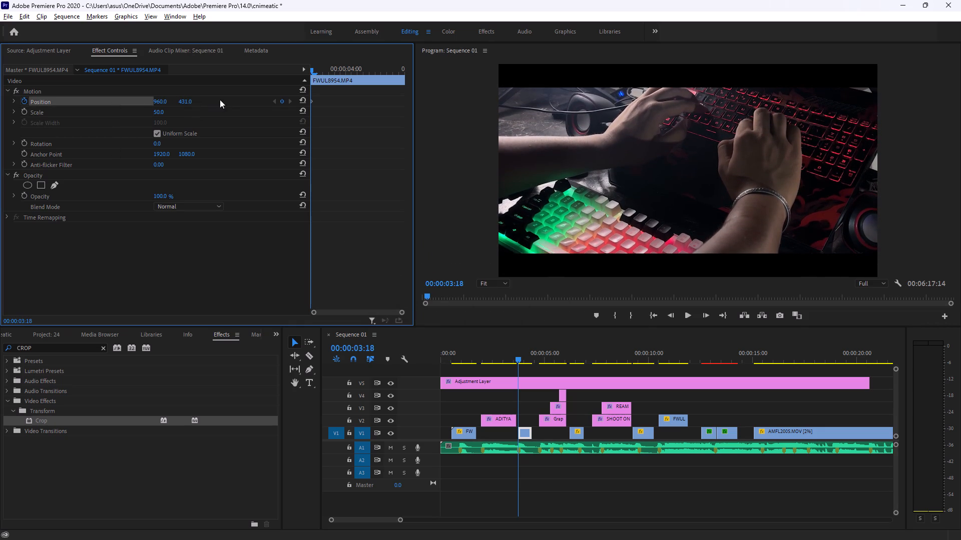
pyautogui.click(303, 96)
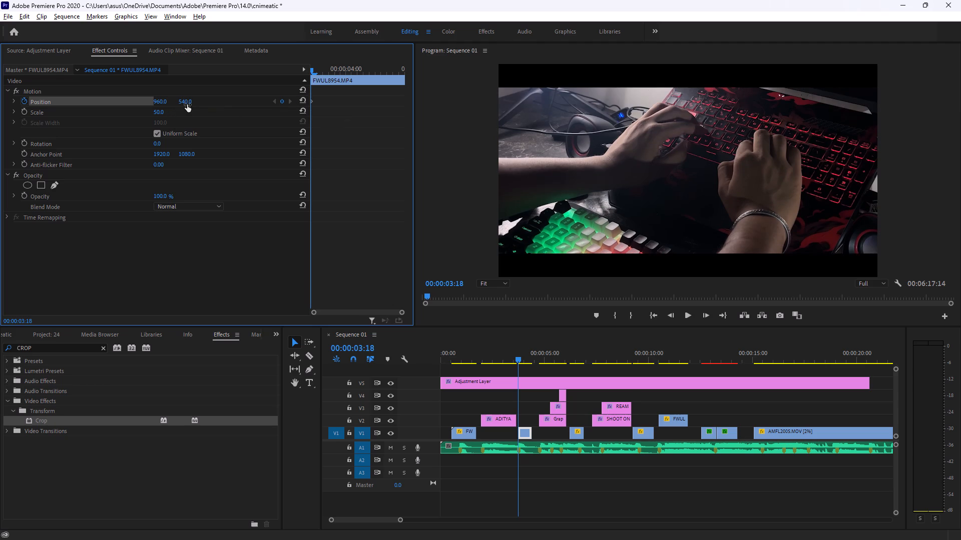
pyautogui.moveTo(188, 100); pyautogui.dragTo(158, 95)
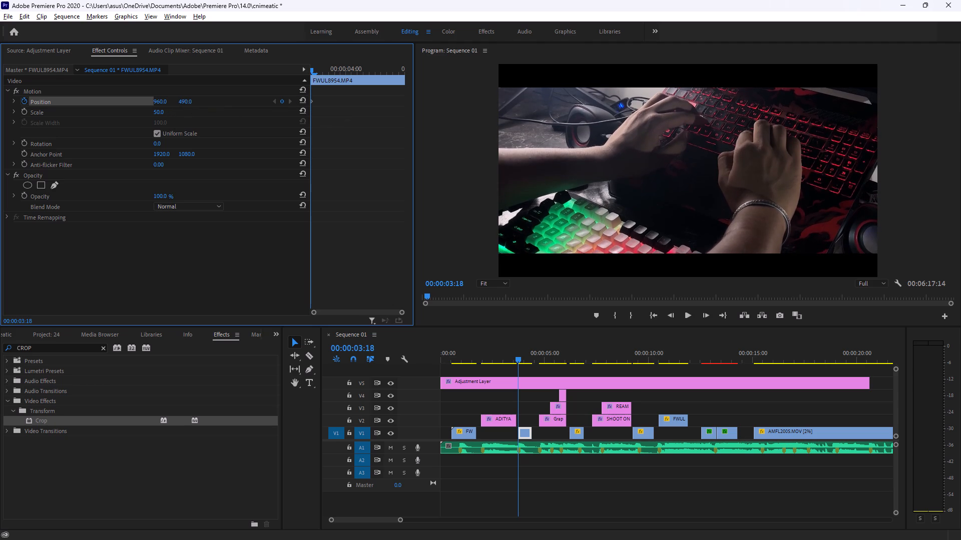
pyautogui.moveTo(158, 95); pyautogui.dragTo(114, 88)
pyautogui.moveTo(127, 88); pyautogui.dragTo(119, 88, button='right')
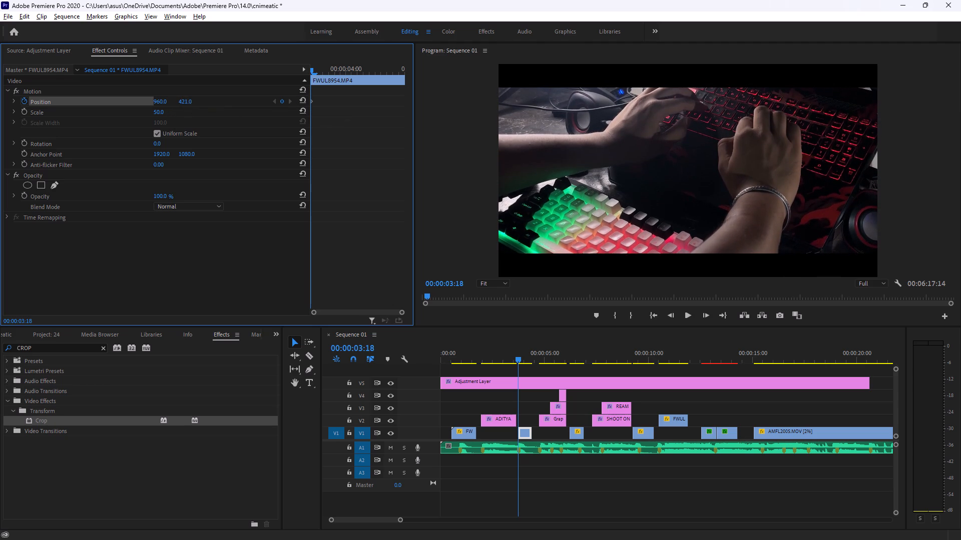
pyautogui.moveTo(114, 88); pyautogui.dragTo(118, 88)
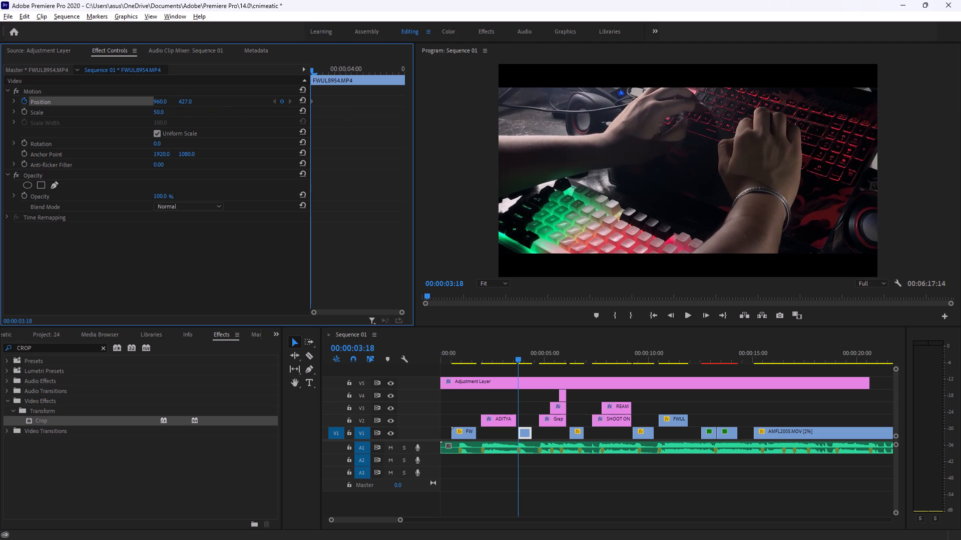
pyautogui.moveTo(118, 88); pyautogui.dragTo(116, 88)
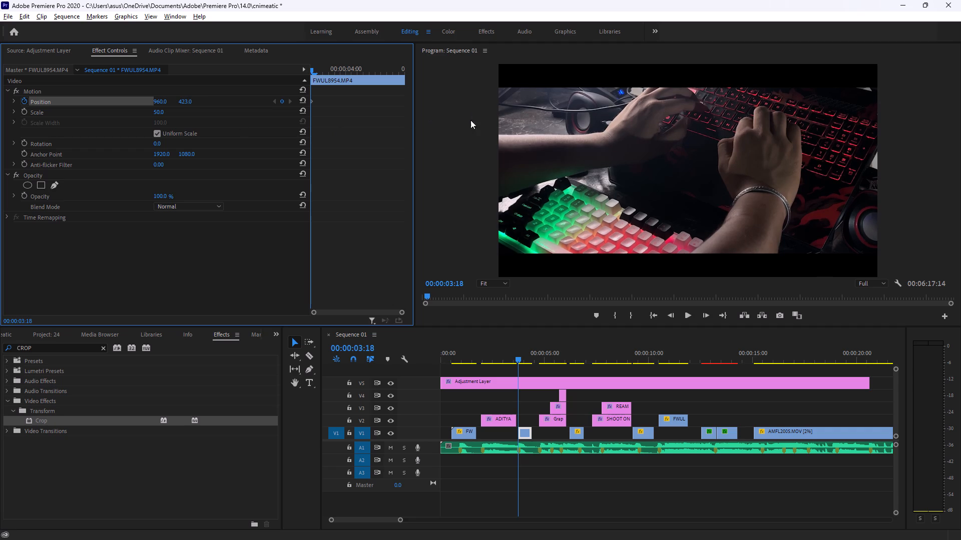
# Add a second Position keyframe at 00:00:04:07 with values 960, 647, and play the vertical pan.
pyautogui.moveTo(319, 67); pyautogui.dragTo(339, 72)
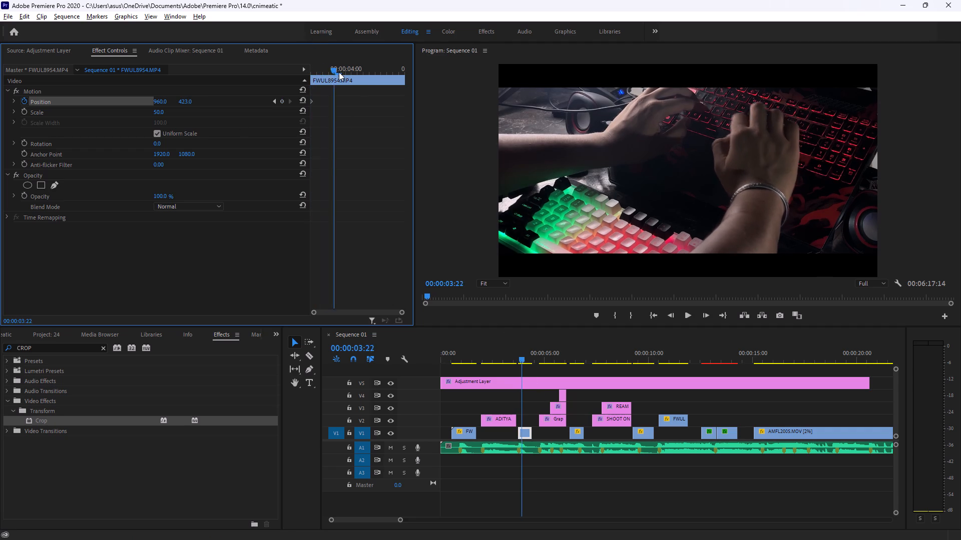
pyautogui.moveTo(339, 72); pyautogui.dragTo(391, 87)
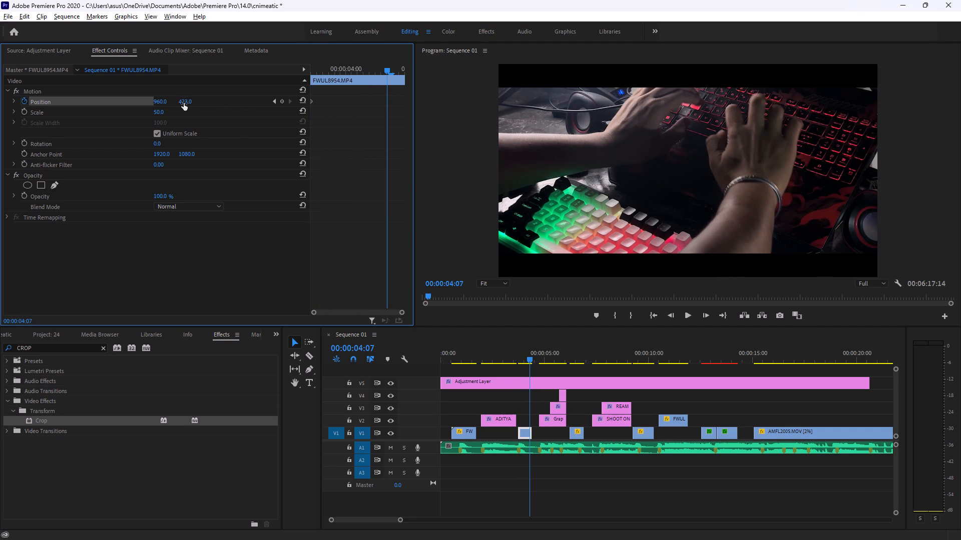
pyautogui.moveTo(183, 98); pyautogui.dragTo(275, 98)
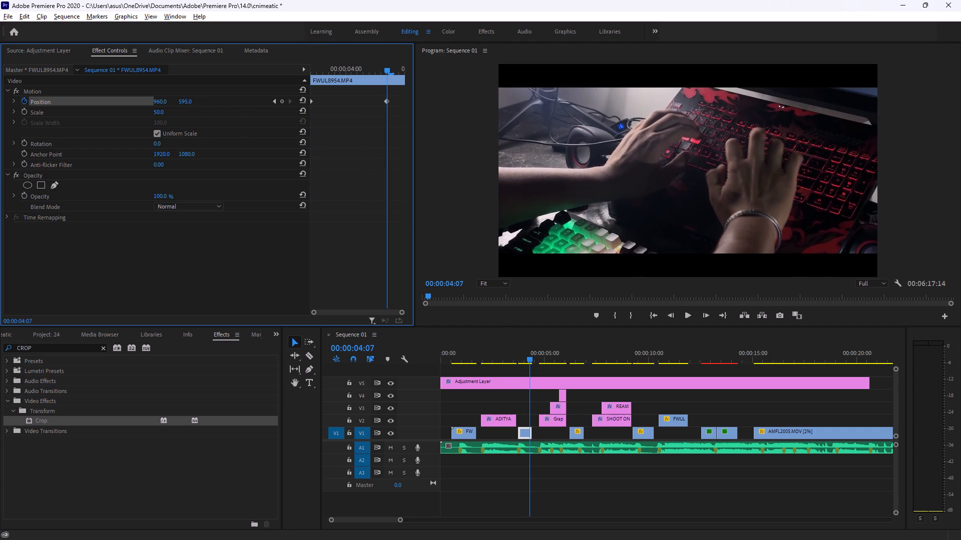
pyautogui.moveTo(275, 98); pyautogui.dragTo(341, 102)
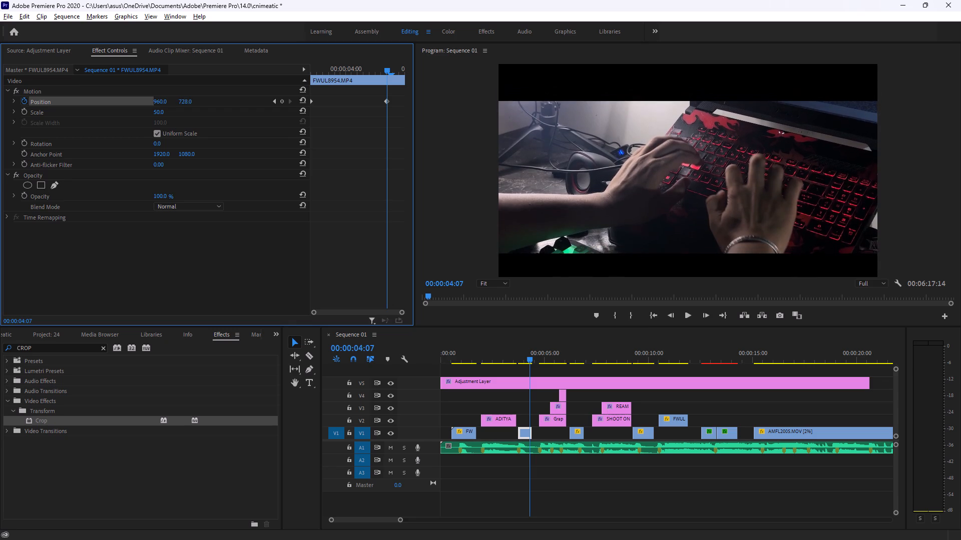
pyautogui.moveTo(341, 102); pyautogui.dragTo(301, 102)
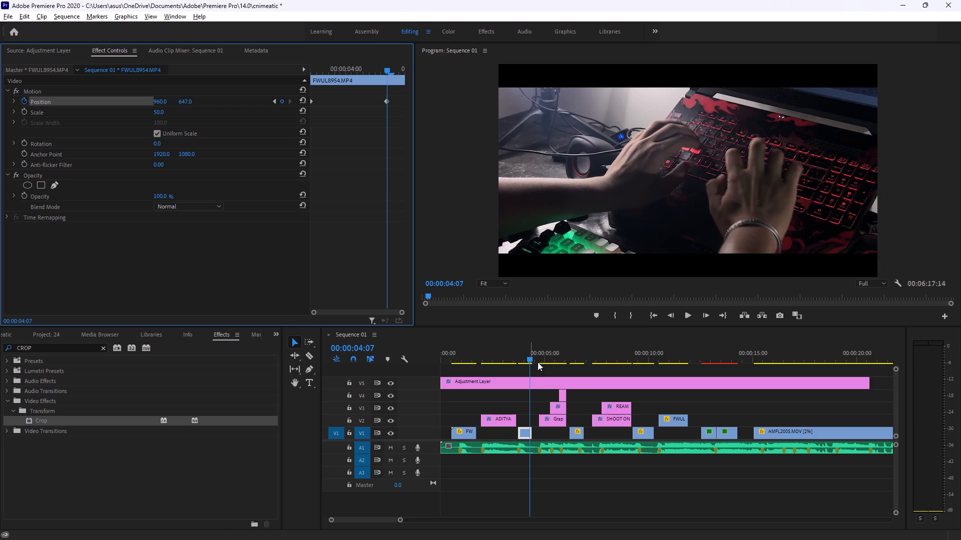
pyautogui.moveTo(527, 360); pyautogui.dragTo(500, 358)
pyautogui.press('space')
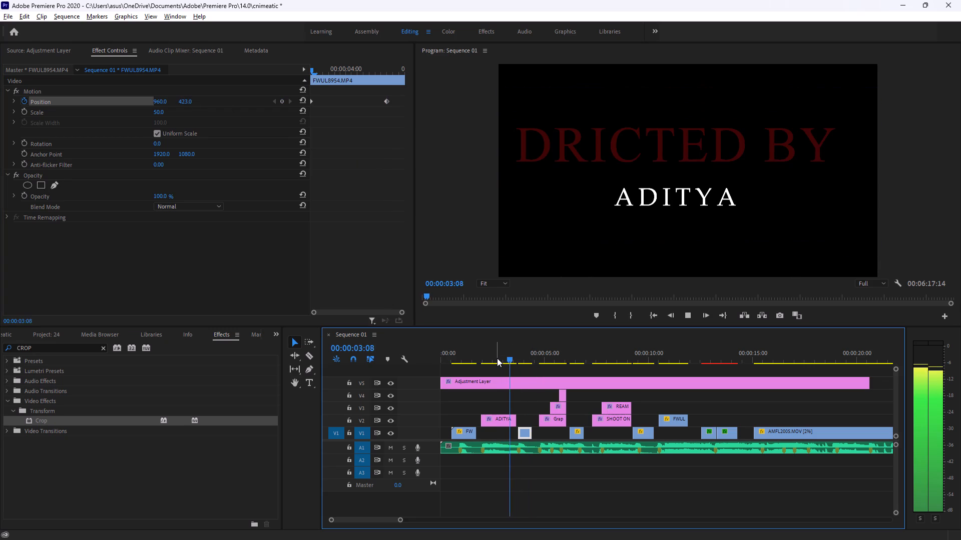
pyautogui.press('space')
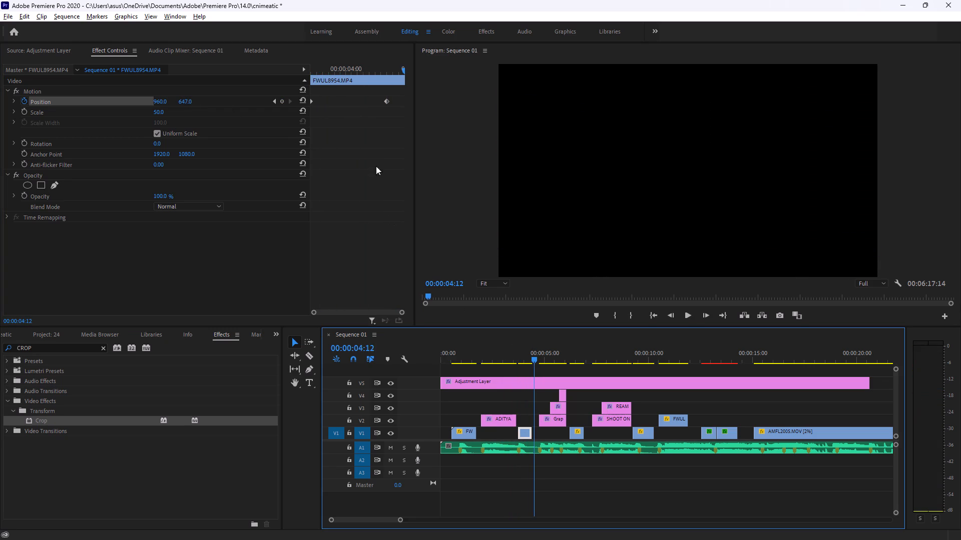
# Apply Ease In temporal interpolation to both Position keyframes of the keyboard clip and play the eased pan.
pyautogui.moveTo(395, 88); pyautogui.dragTo(400, 110)
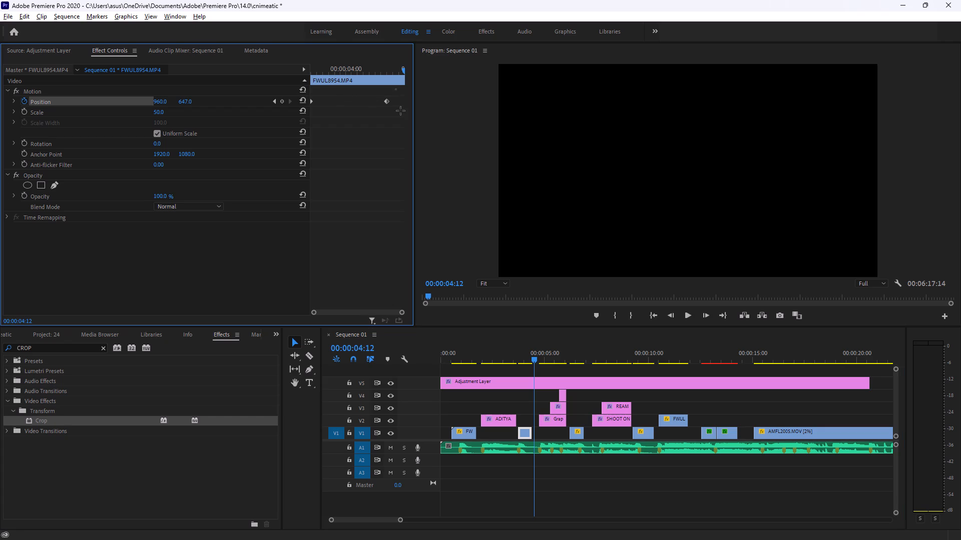
pyautogui.moveTo(400, 110); pyautogui.dragTo(296, 126)
pyautogui.rightClick(386, 99)
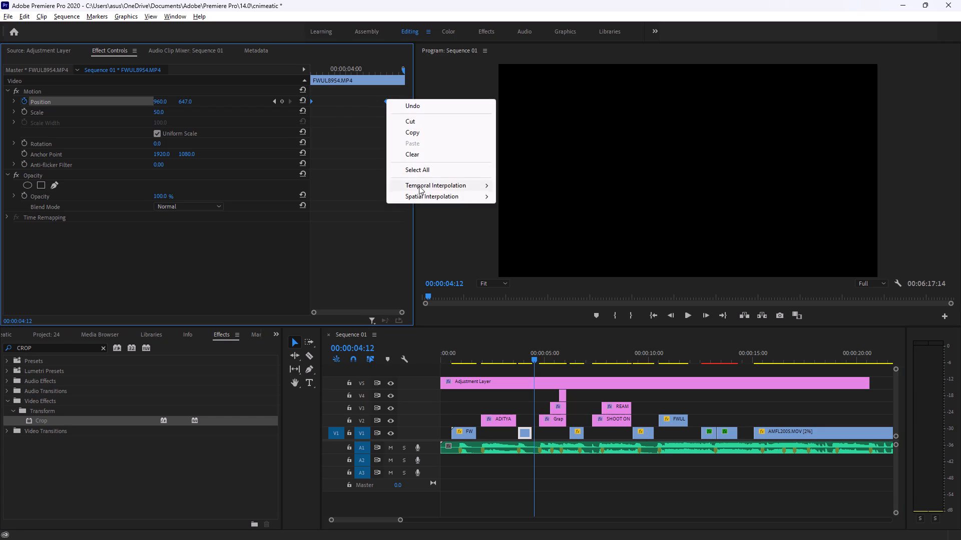
pyautogui.click(419, 186)
pyautogui.click(514, 245)
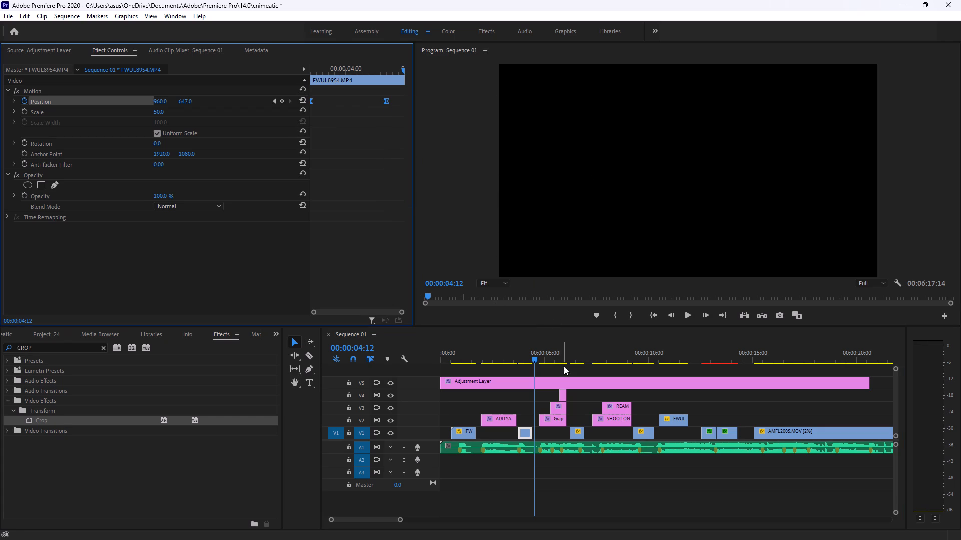
pyautogui.moveTo(533, 353); pyautogui.dragTo(511, 351)
pyautogui.press('space')
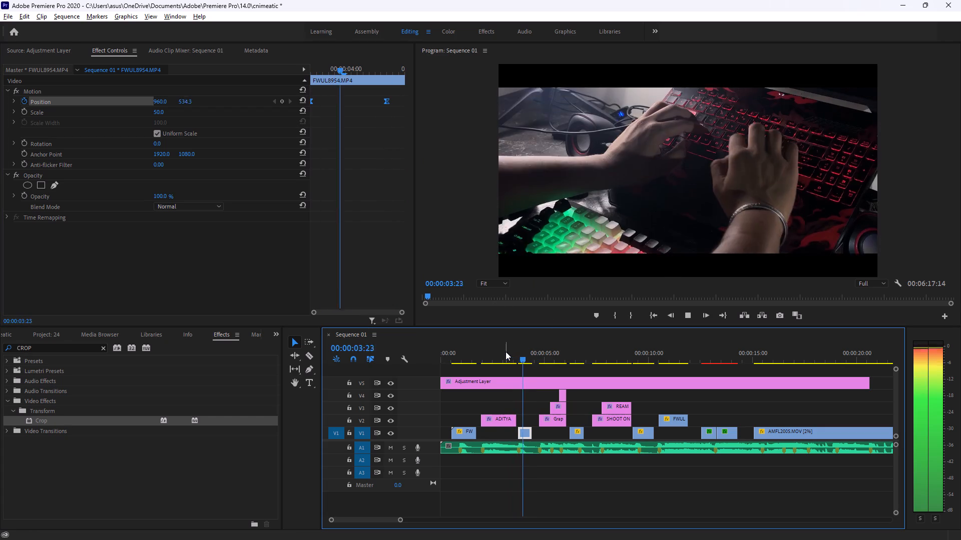
pyautogui.press('space')
# Switch to the browser and watch the rest of the pan demonstration in the Fake Pan and Zoom lesson.
pyautogui.hotkey('alt', 'Tab')
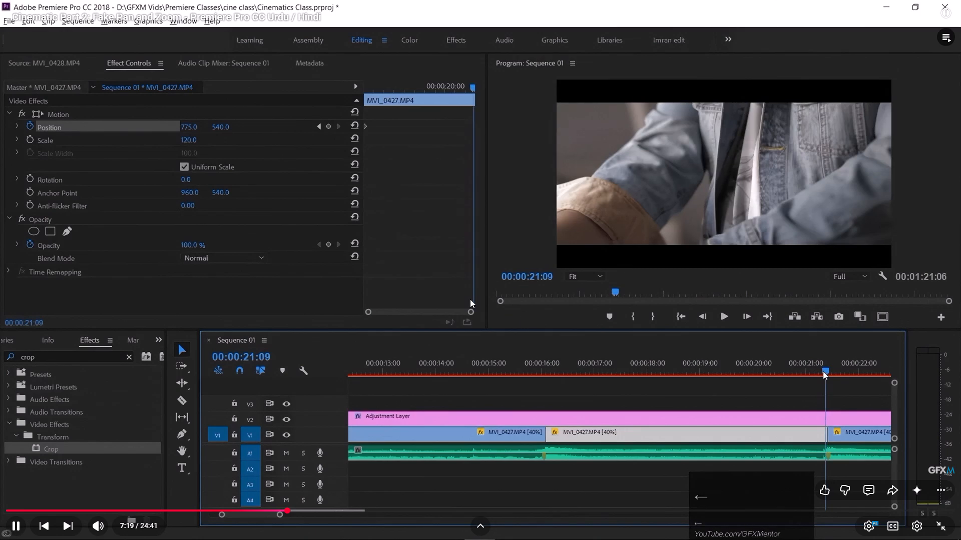
pyautogui.press('Left')
pyautogui.press('Left')
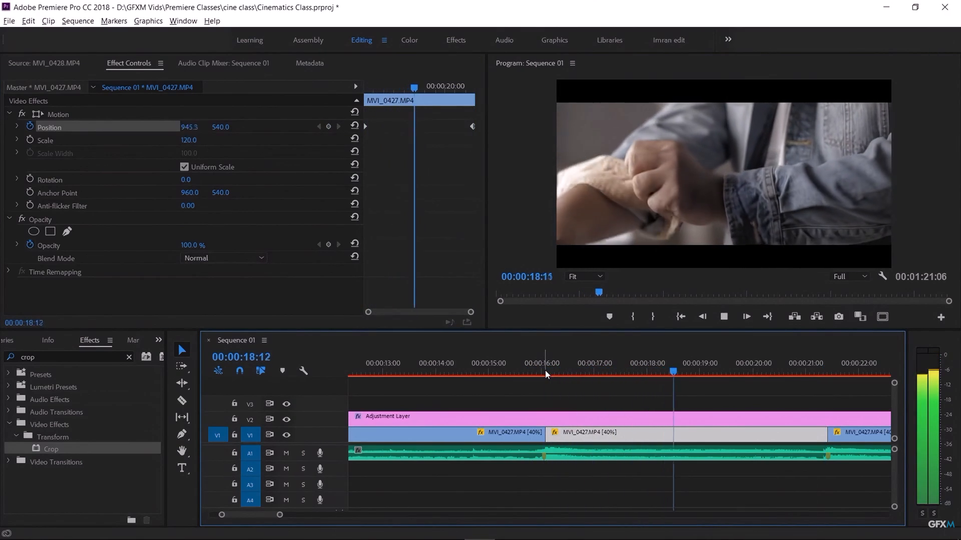
pyautogui.press('Right')
pyautogui.press('Right')
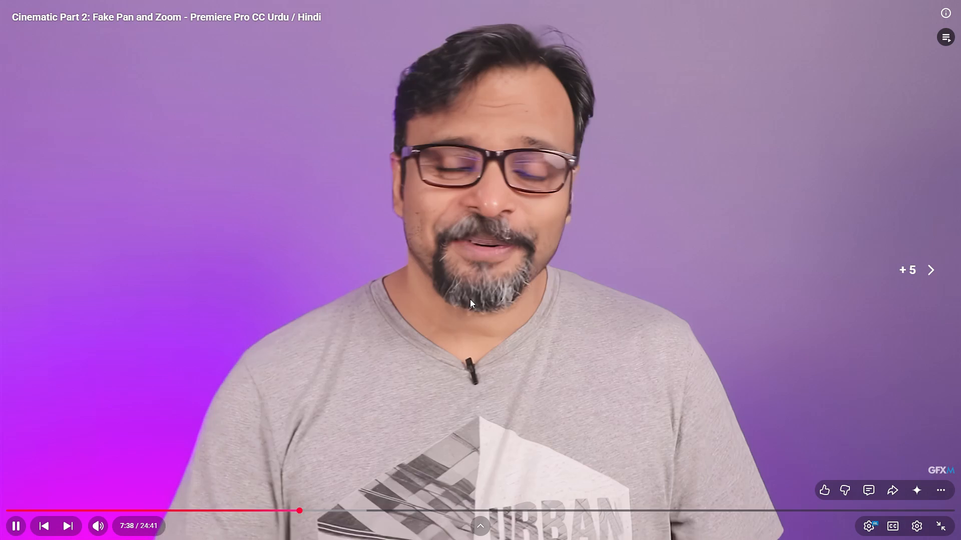
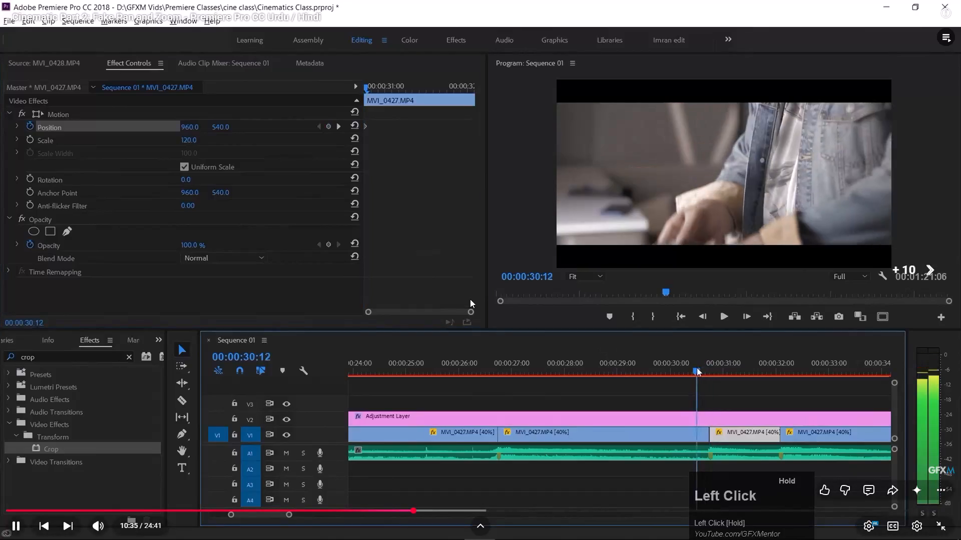
# Skim forward through the Fake Pan and Zoom lesson's demonstrations of Position pans and Scale zooms on each clip.
pyautogui.press('Right')
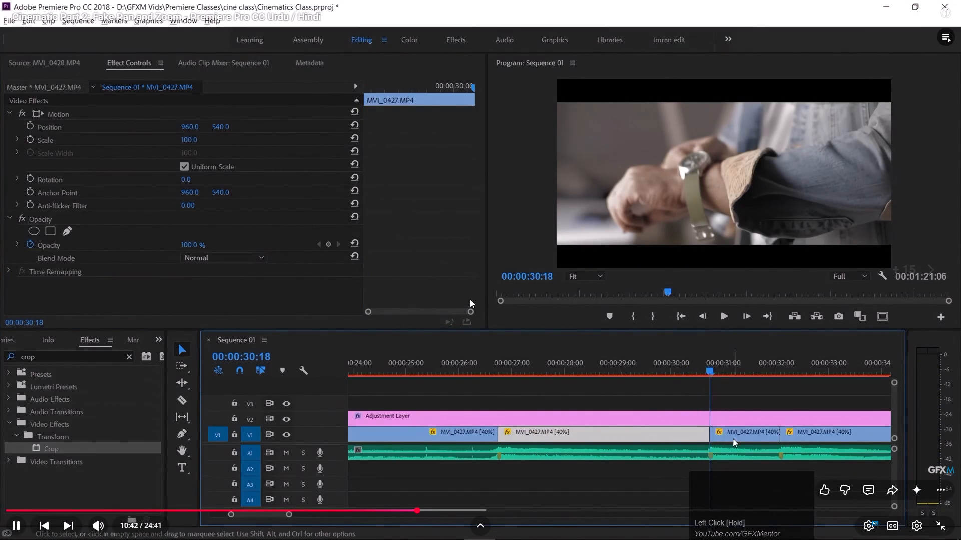
pyautogui.press('Right')
pyautogui.press('Right')
pyautogui.press('Right')
pyautogui.press('Right')
pyautogui.press('Right')
pyautogui.press('Right')
pyautogui.press('Right')
pyautogui.press('Right')
pyautogui.press('Right')
pyautogui.press('Right')
pyautogui.press('Right')
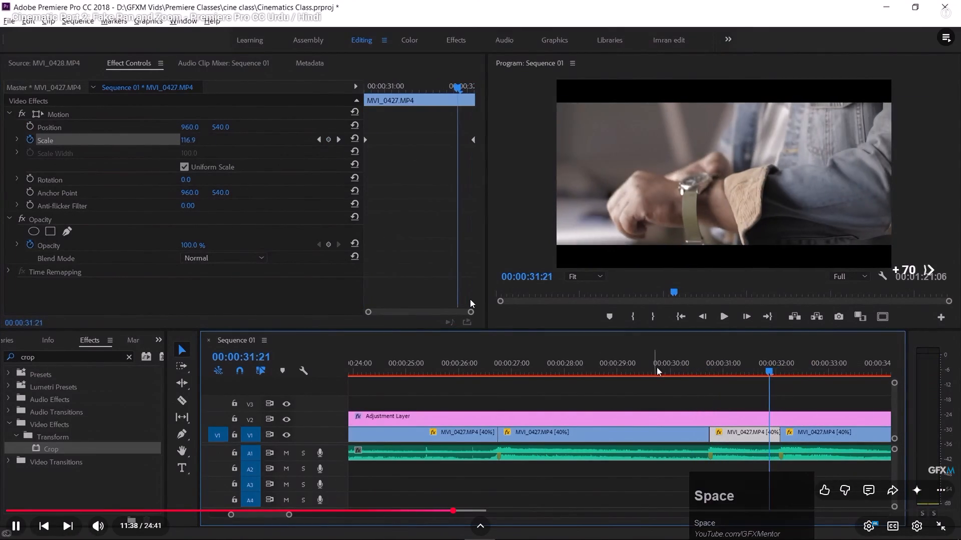
pyautogui.press('Right')
pyautogui.press('Right')
pyautogui.press('Right')
pyautogui.press('Right')
pyautogui.press('Right')
pyautogui.press('Right')
pyautogui.press('Right')
pyautogui.press('Right')
pyautogui.press('Right')
pyautogui.press('Right')
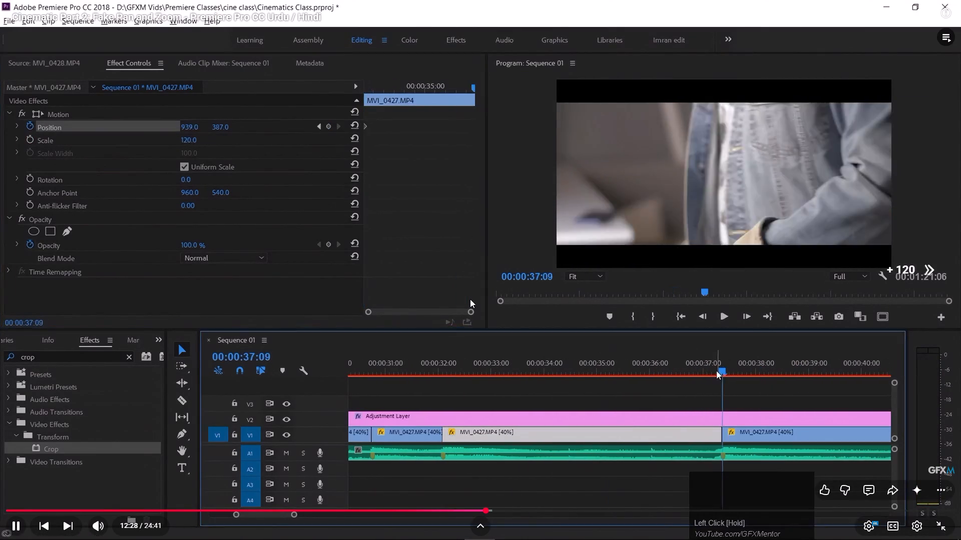
pyautogui.press('Right')
pyautogui.press('Right')
pyautogui.press('Right')
pyautogui.press('Right')
pyautogui.press('Right')
pyautogui.press('Right')
pyautogui.press('Right')
pyautogui.press('Right')
pyautogui.press('Right')
pyautogui.press('Right')
pyautogui.press('Right')
pyautogui.press('Right')
pyautogui.press('Right')
pyautogui.press('Right')
pyautogui.press('Right')
pyautogui.press('Right')
pyautogui.press('Right')
pyautogui.press('Right')
pyautogui.press('Right')
pyautogui.press('Right')
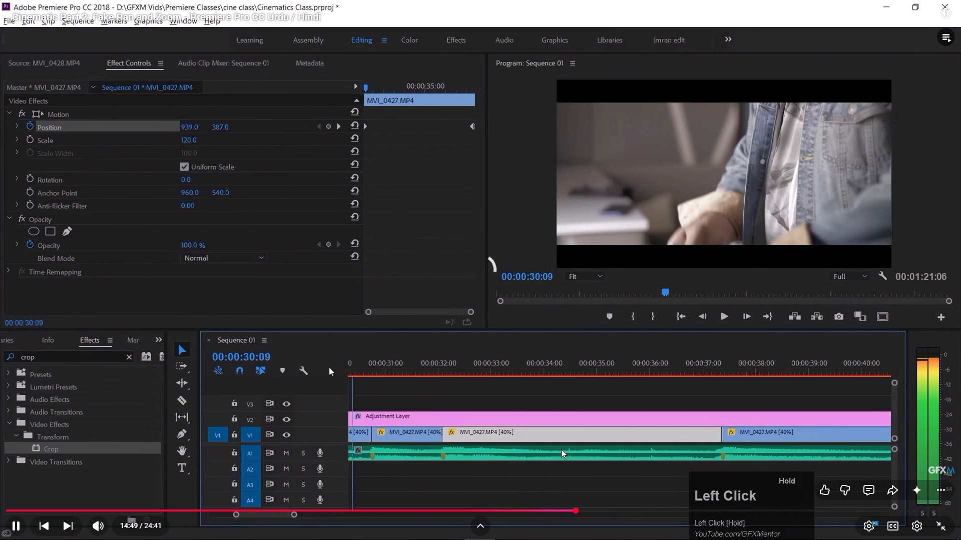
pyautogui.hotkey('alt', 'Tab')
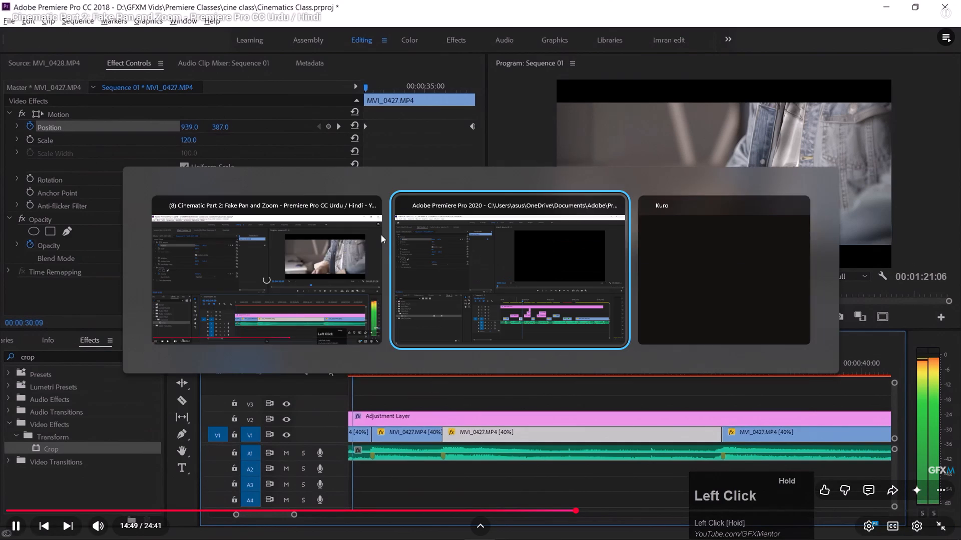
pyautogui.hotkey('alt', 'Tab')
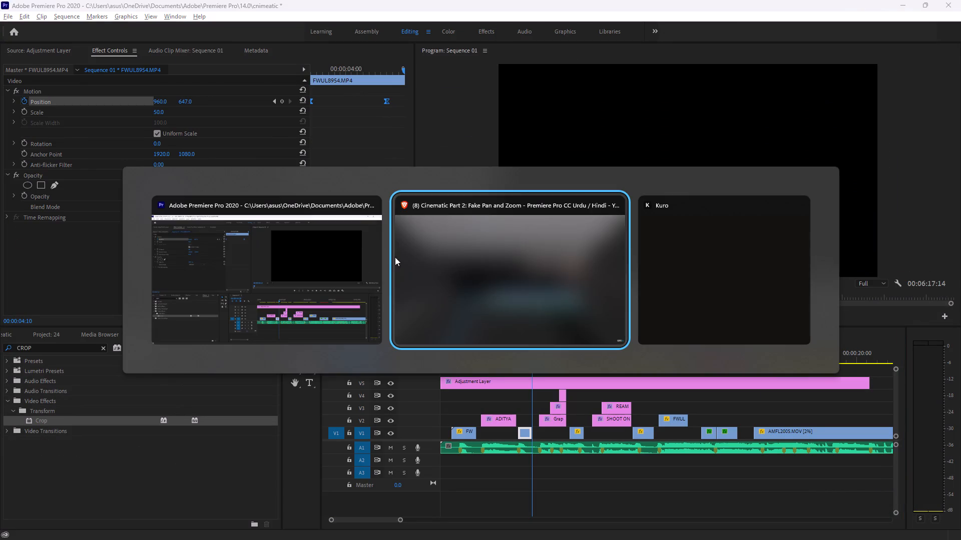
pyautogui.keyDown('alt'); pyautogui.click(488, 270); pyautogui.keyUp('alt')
# Skim the remaining clip-by-clip pan demonstrations and the sequence playback in the Fake Pan and Zoom lesson.
pyautogui.moveTo(451, 324); pyautogui.dragTo(445, 324)
pyautogui.press('Right')
pyautogui.press('Right')
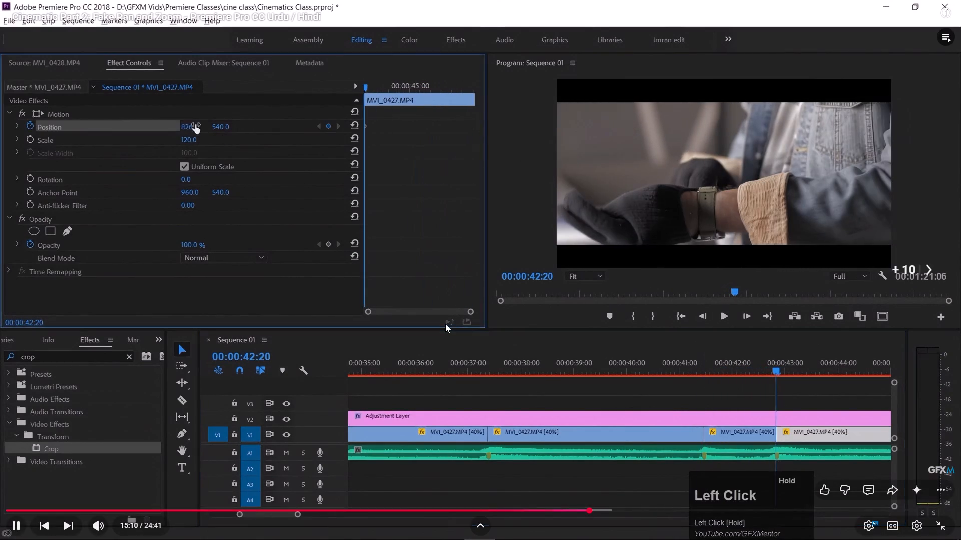
pyautogui.press('Right')
pyautogui.press('Right')
pyautogui.press('Right')
pyautogui.press('Right')
pyautogui.press('Right')
pyautogui.press('Right')
pyautogui.press('Right')
pyautogui.press('Right')
pyautogui.press('Right')
pyautogui.press('Right')
pyautogui.press('Right')
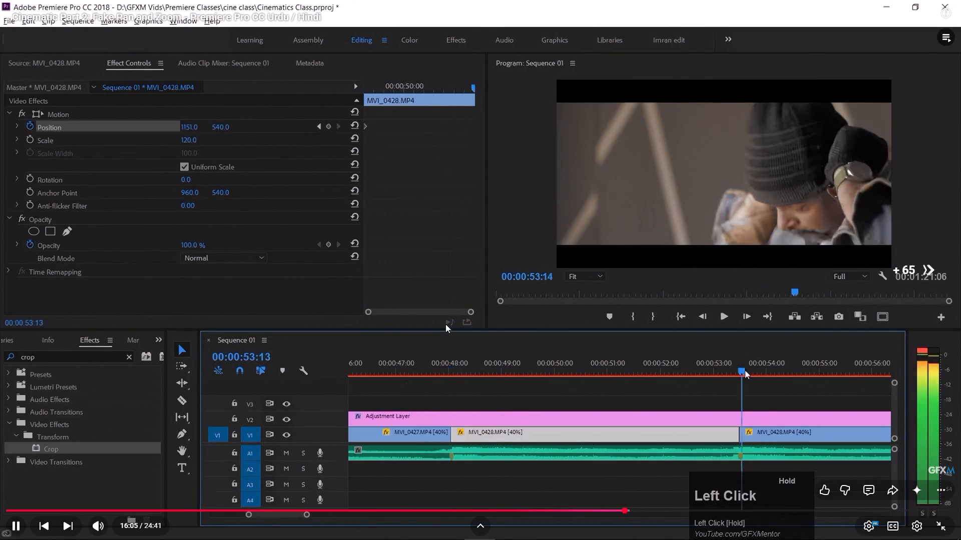
pyautogui.press('Right')
pyautogui.press('Right')
pyautogui.press('Right')
pyautogui.press('Right')
pyautogui.press('Right')
pyautogui.press('Right')
pyautogui.press('Right')
pyautogui.press('Right')
pyautogui.press('Right')
pyautogui.press('Right')
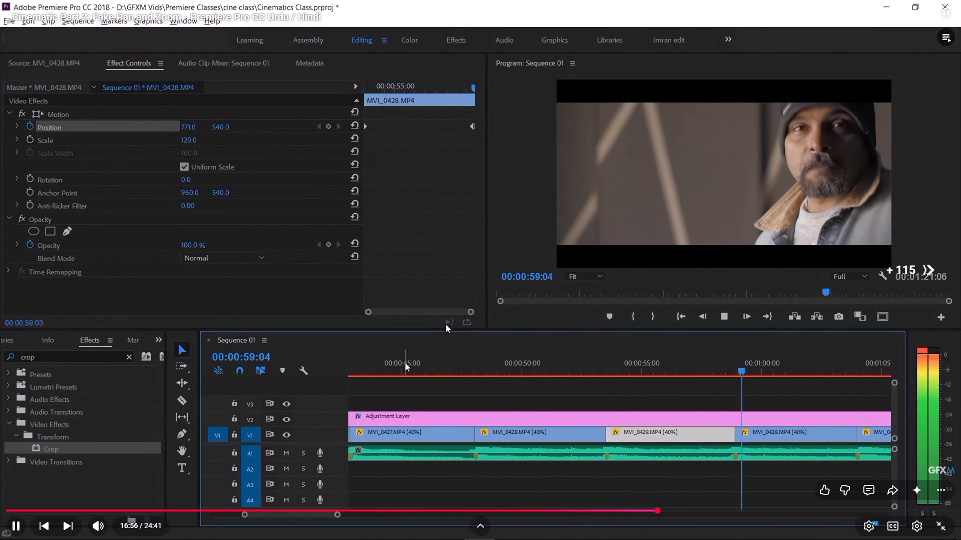
pyautogui.press('Right')
pyautogui.press('Right')
pyautogui.press('Right')
pyautogui.press('Right')
pyautogui.press('Right')
pyautogui.press('Right')
pyautogui.press('Right')
pyautogui.press('Right')
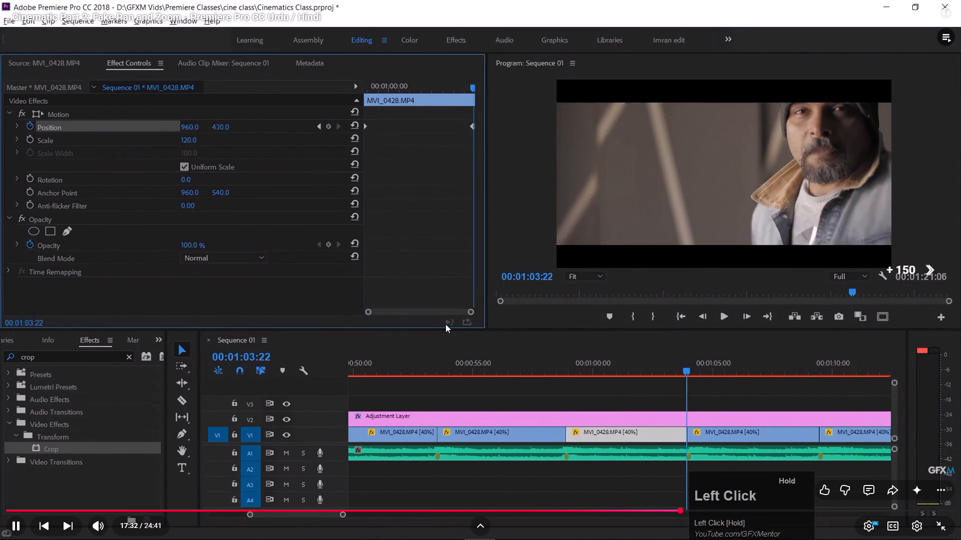
pyautogui.press('Right')
pyautogui.press('Right')
pyautogui.press('Right')
pyautogui.press('Right')
pyautogui.press('Right')
pyautogui.press('Right')
pyautogui.press('Right')
pyautogui.press('Right')
pyautogui.press('Right')
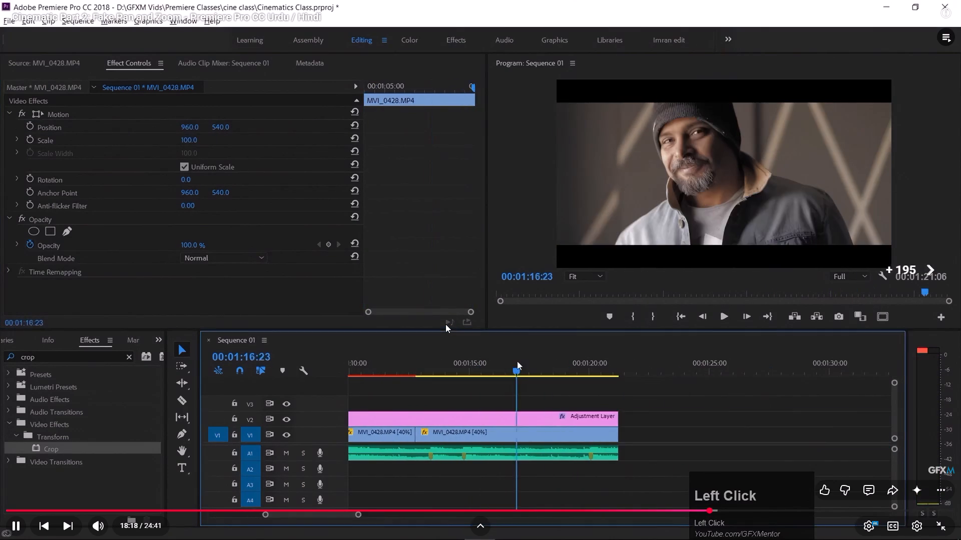
pyautogui.press('Right')
pyautogui.press('Right')
pyautogui.press('Right')
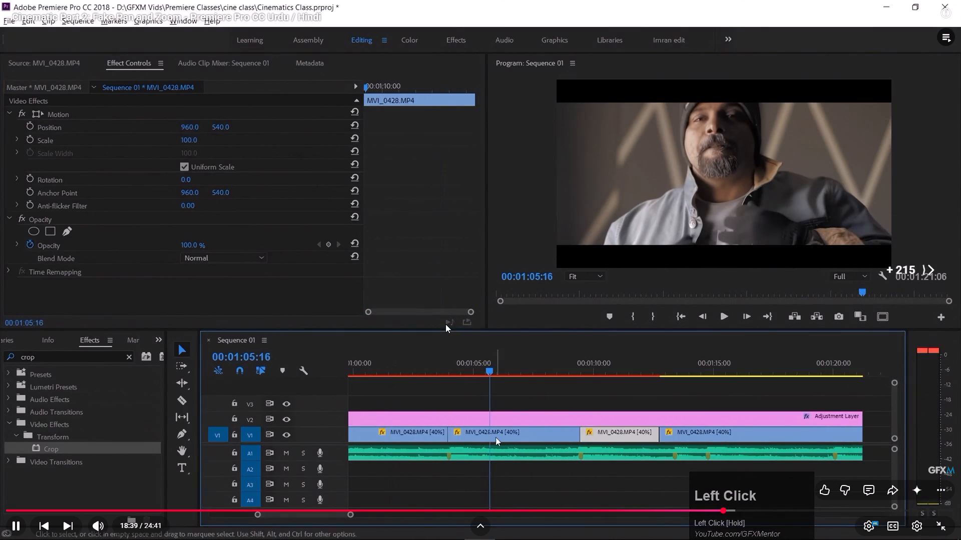
pyautogui.press('Right')
pyautogui.press('Right')
pyautogui.press('Right')
pyautogui.press('Right')
pyautogui.press('Right')
pyautogui.press('Right')
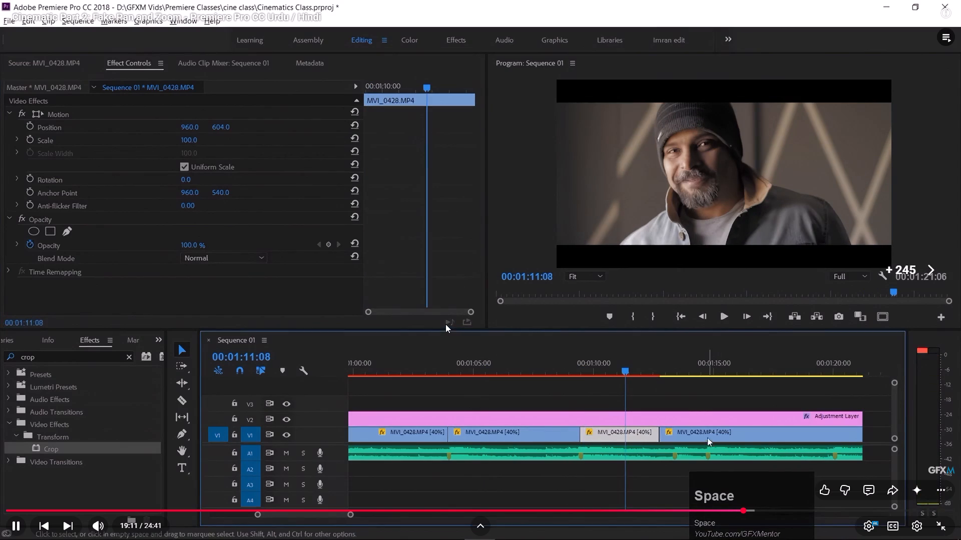
pyautogui.press('Right')
pyautogui.press('Right')
pyautogui.press('Right')
pyautogui.press('Right')
pyautogui.press('Right')
pyautogui.press('Right')
pyautogui.press('Right')
pyautogui.press('Right')
pyautogui.press('Right')
pyautogui.press('Right')
pyautogui.press('Right')
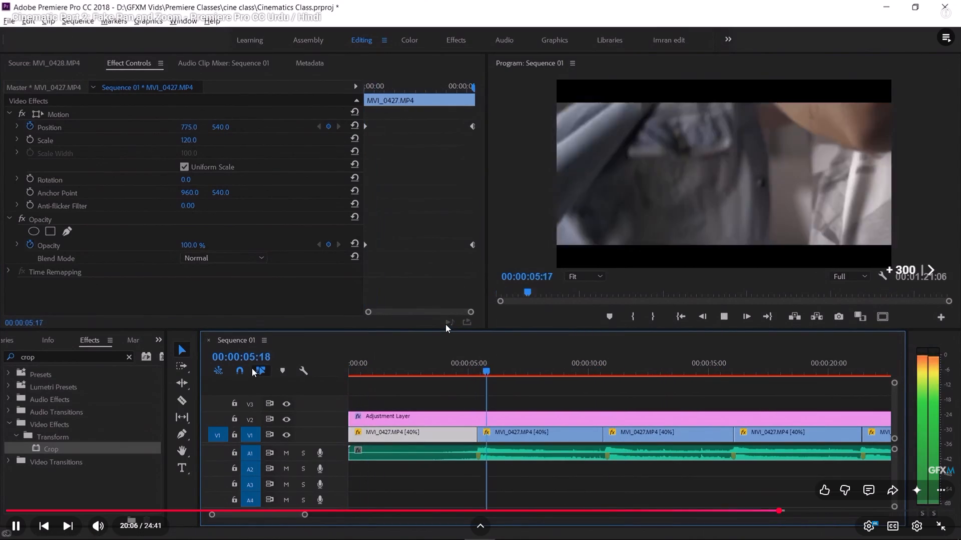
pyautogui.press('Right')
pyautogui.press('Right')
pyautogui.press('Right')
pyautogui.press('Right')
pyautogui.press('Right')
pyautogui.press('Right')
pyautogui.press('Right')
pyautogui.press('Right')
pyautogui.press('Right')
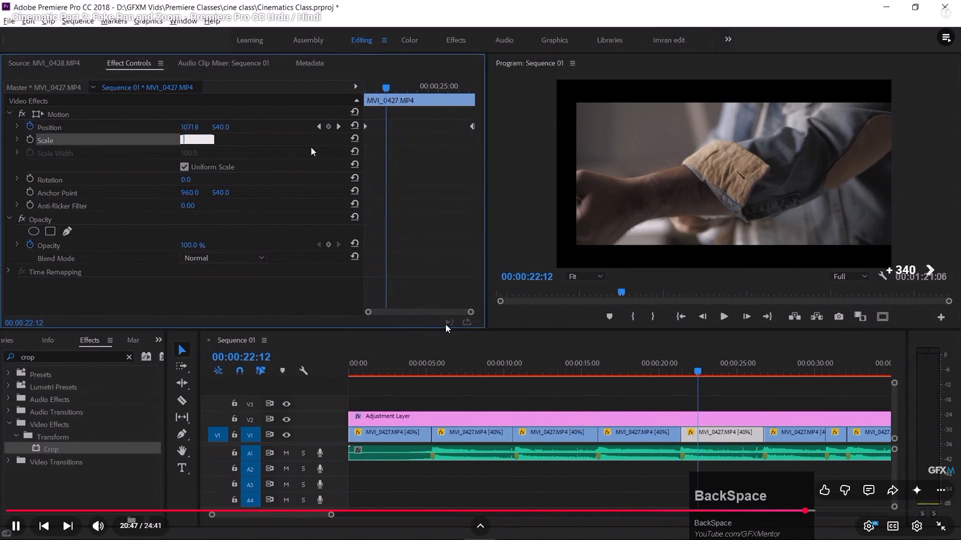
pyautogui.press('Right')
pyautogui.press('Right')
pyautogui.press('Right')
pyautogui.press('Right')
pyautogui.press('Right')
pyautogui.press('Right')
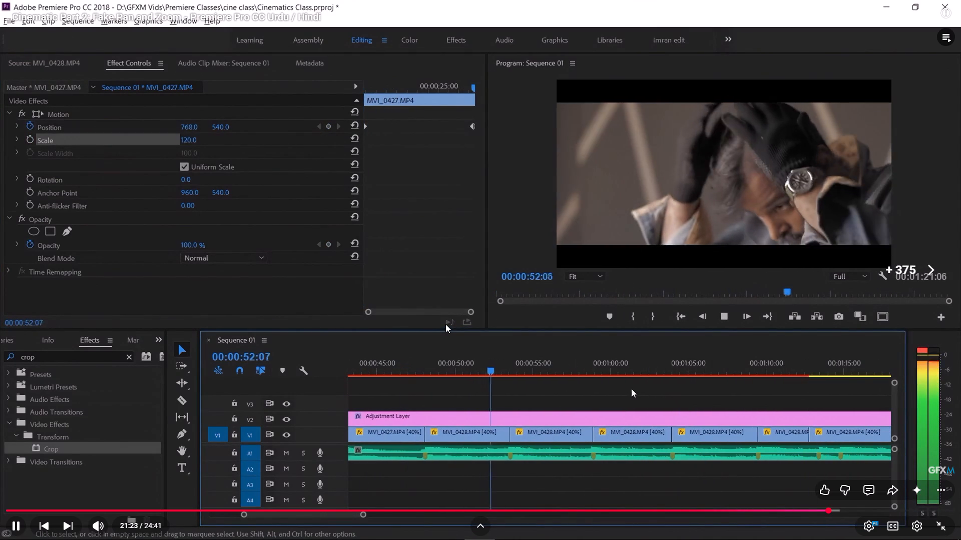
pyautogui.press('Right')
pyautogui.press('Right')
pyautogui.press('Right')
pyautogui.press('Right')
pyautogui.press('Right')
pyautogui.press('Right')
pyautogui.press('Right')
pyautogui.press('Right')
pyautogui.press('Right')
pyautogui.press('Right')
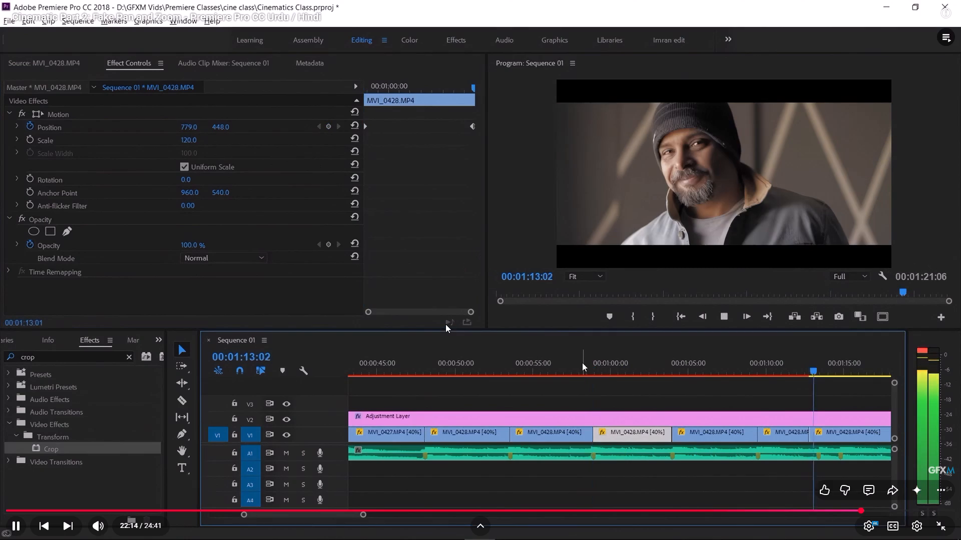
pyautogui.press('Right')
pyautogui.press('Right')
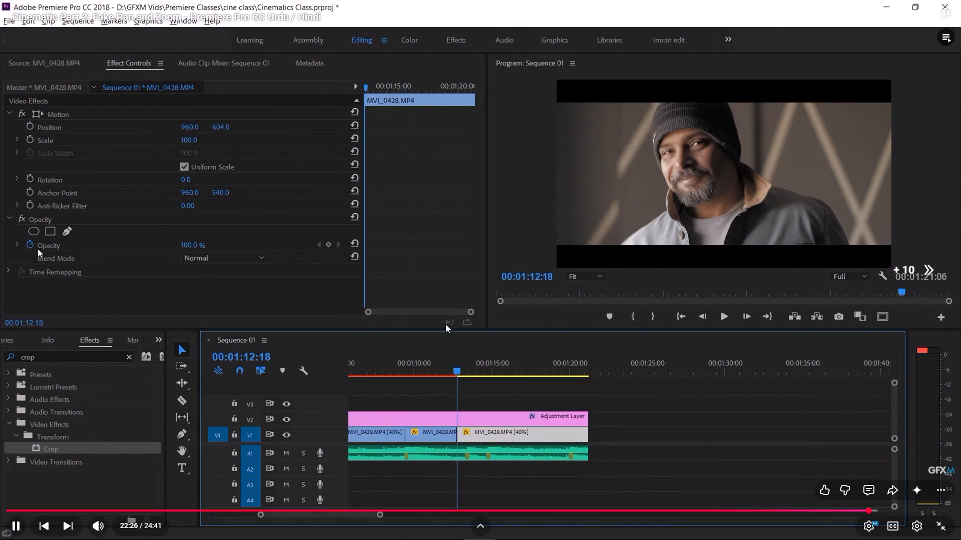
# Find the lesson's closing section on fading out the music with Level keyframes, and watch it.
pyautogui.press('Right')
pyautogui.press('Right')
pyautogui.press('Right')
pyautogui.press('Right')
pyautogui.press('Right')
pyautogui.press('Right')
pyautogui.press('Right')
pyautogui.press('Right')
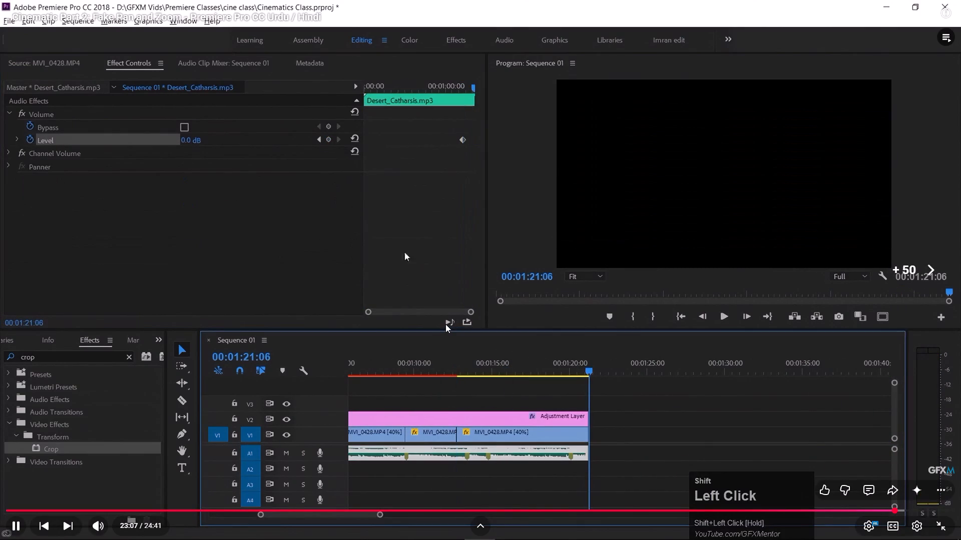
pyautogui.press('Right')
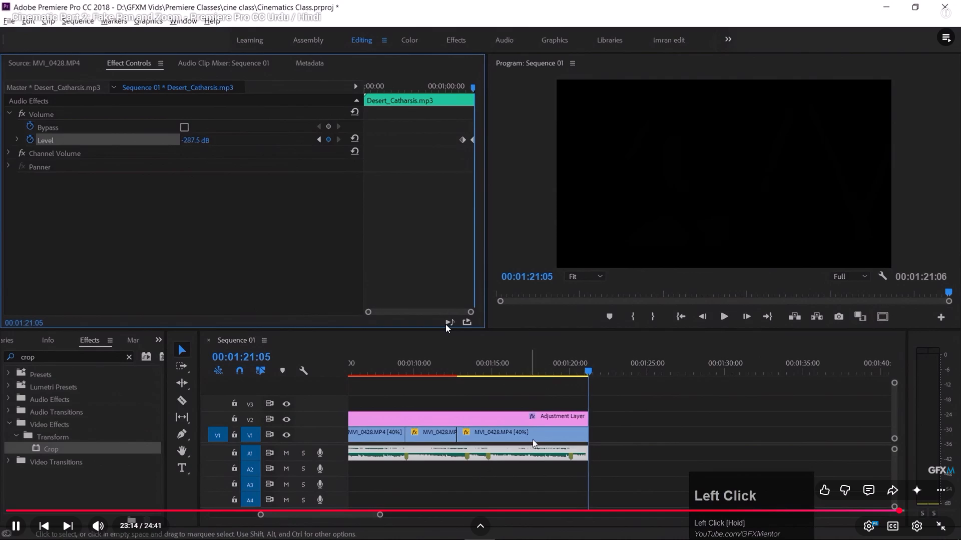
pyautogui.press('Left')
pyautogui.press('Left')
pyautogui.press('Left')
pyautogui.press('Left')
pyautogui.press('Left')
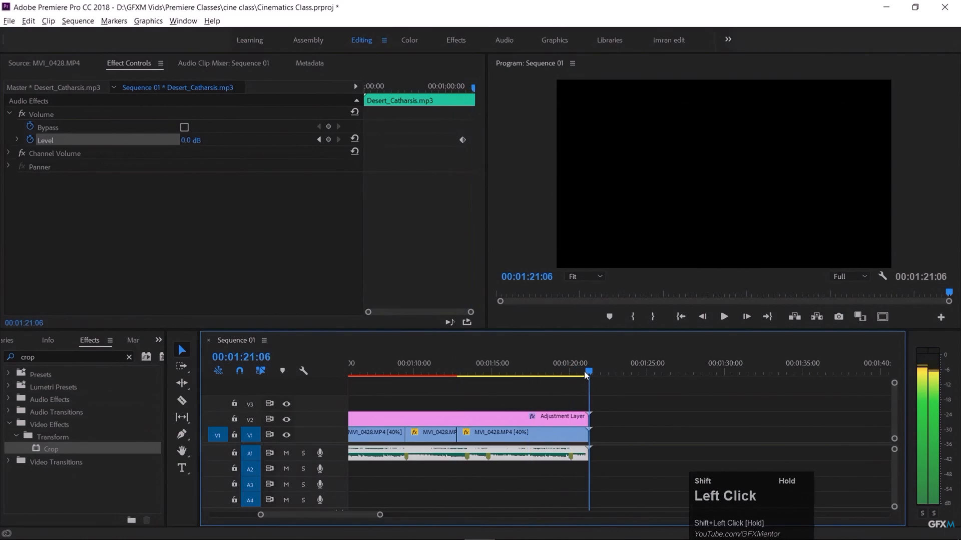
pyautogui.press('space')
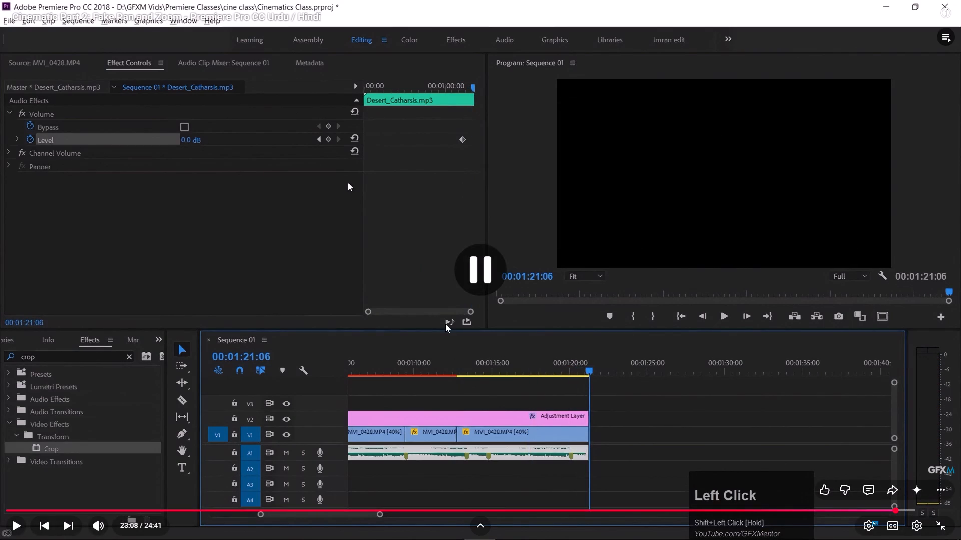
pyautogui.press('space')
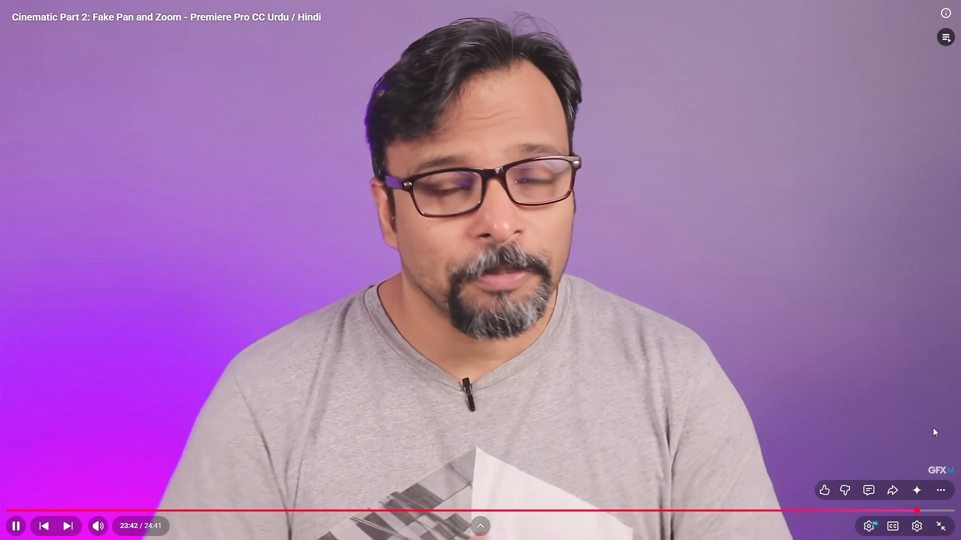
# Leave full screen, open the course's next lesson, Cinematic Part 3: Color Grading, and pause it.
pyautogui.click(952, 530)
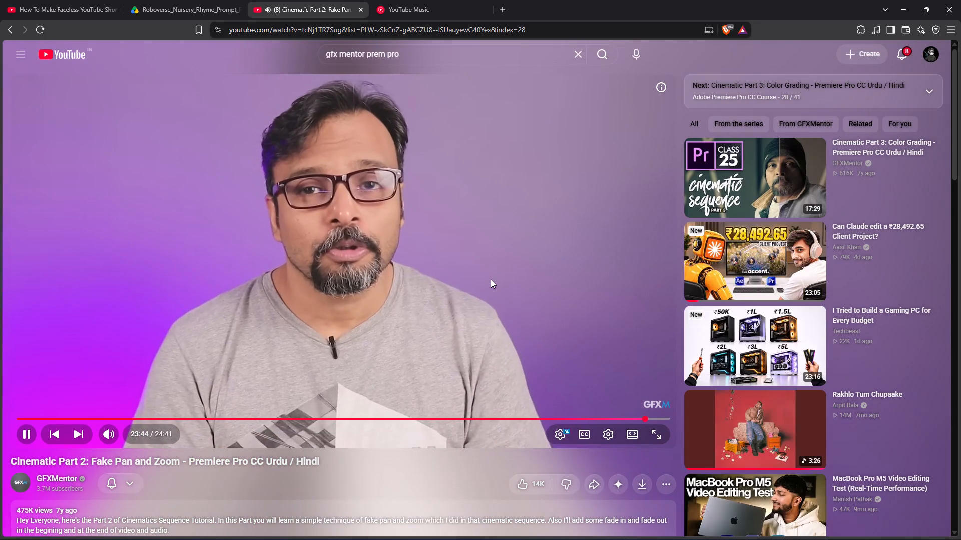
pyautogui.click(854, 89)
pyautogui.scroll(-6, 768, 280)
pyautogui.scroll(7, 769, 301)
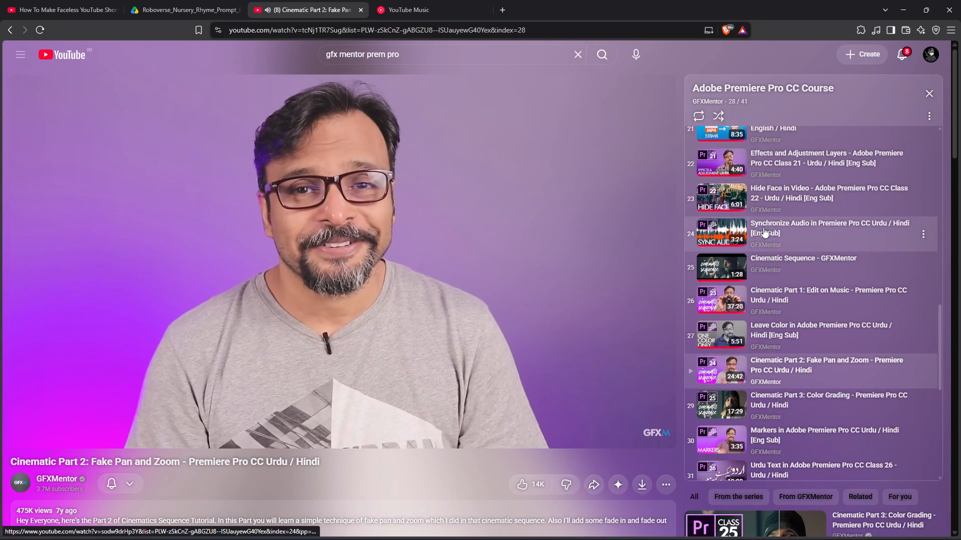
pyautogui.scroll(-2, 735, 370)
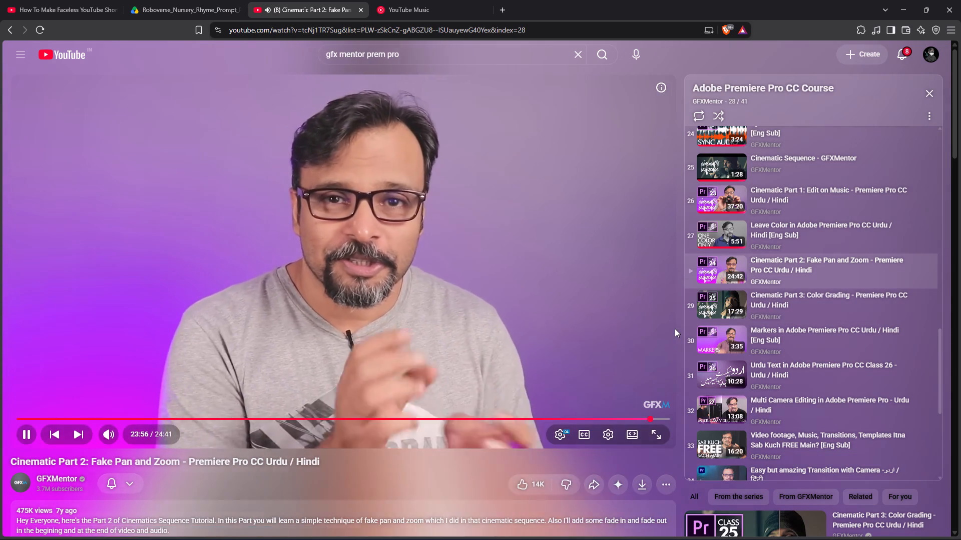
pyautogui.click(702, 309)
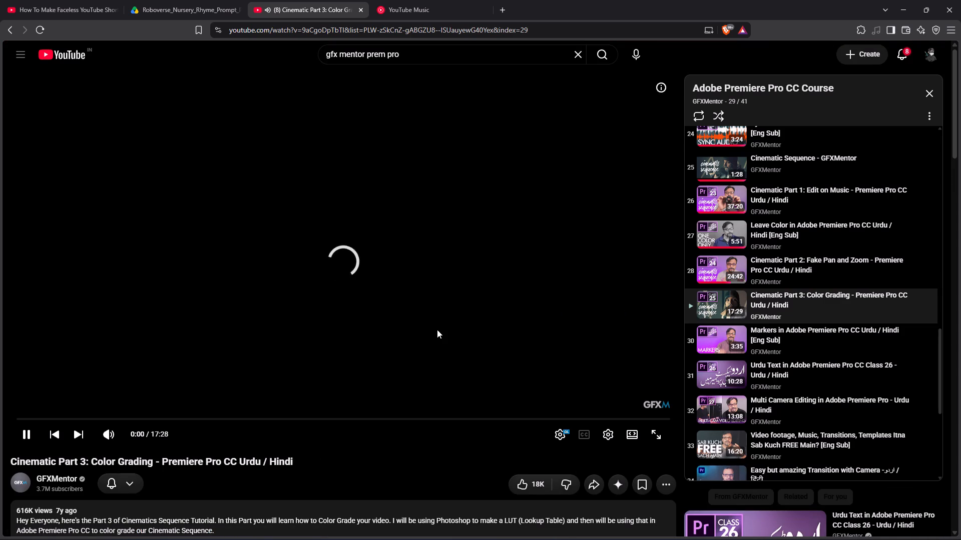
pyautogui.click(311, 328)
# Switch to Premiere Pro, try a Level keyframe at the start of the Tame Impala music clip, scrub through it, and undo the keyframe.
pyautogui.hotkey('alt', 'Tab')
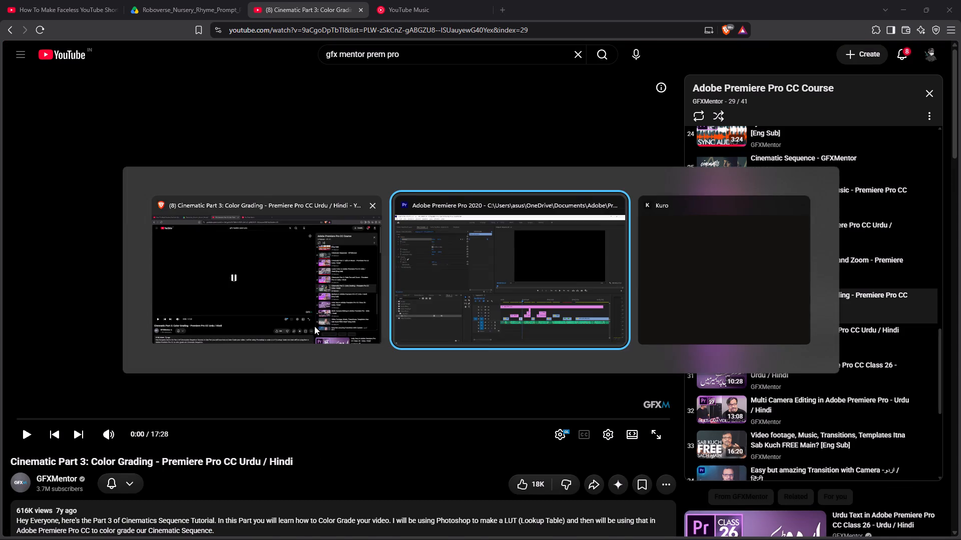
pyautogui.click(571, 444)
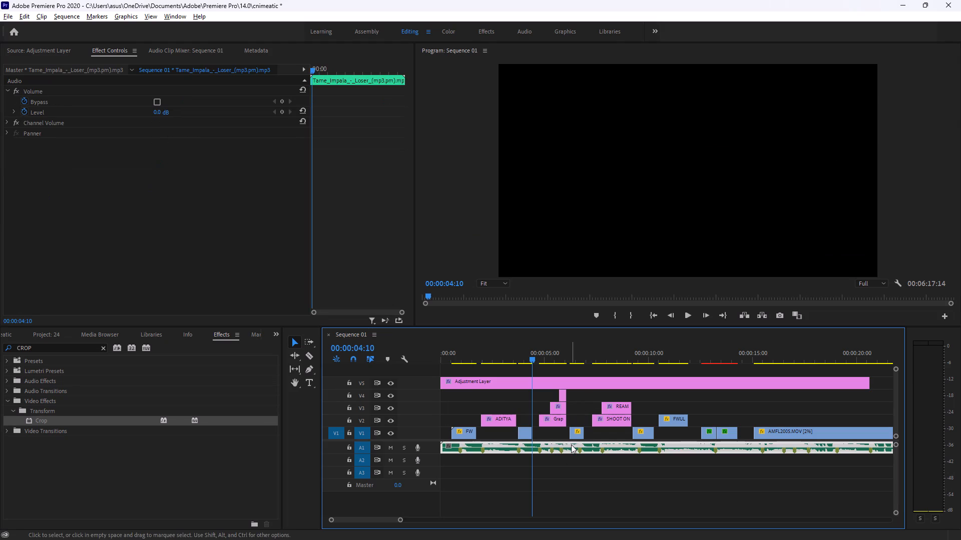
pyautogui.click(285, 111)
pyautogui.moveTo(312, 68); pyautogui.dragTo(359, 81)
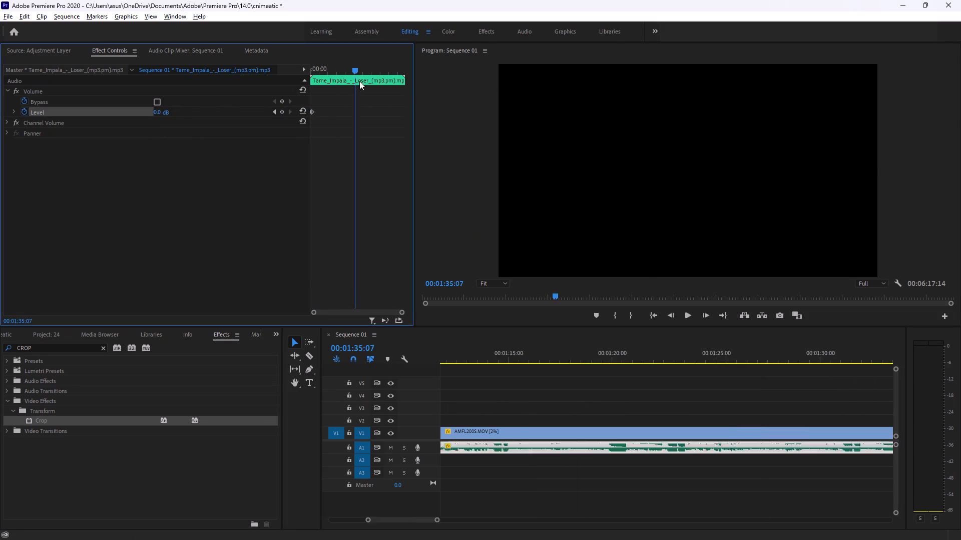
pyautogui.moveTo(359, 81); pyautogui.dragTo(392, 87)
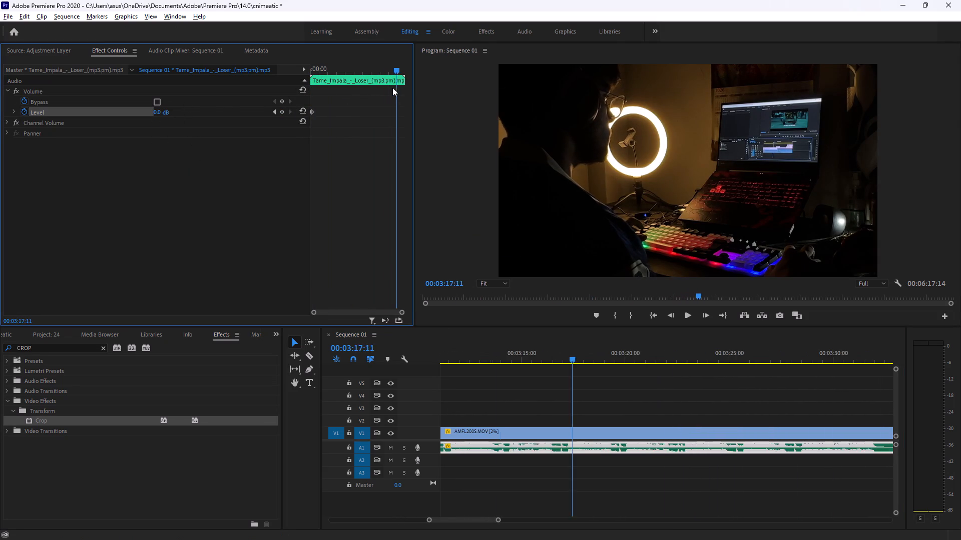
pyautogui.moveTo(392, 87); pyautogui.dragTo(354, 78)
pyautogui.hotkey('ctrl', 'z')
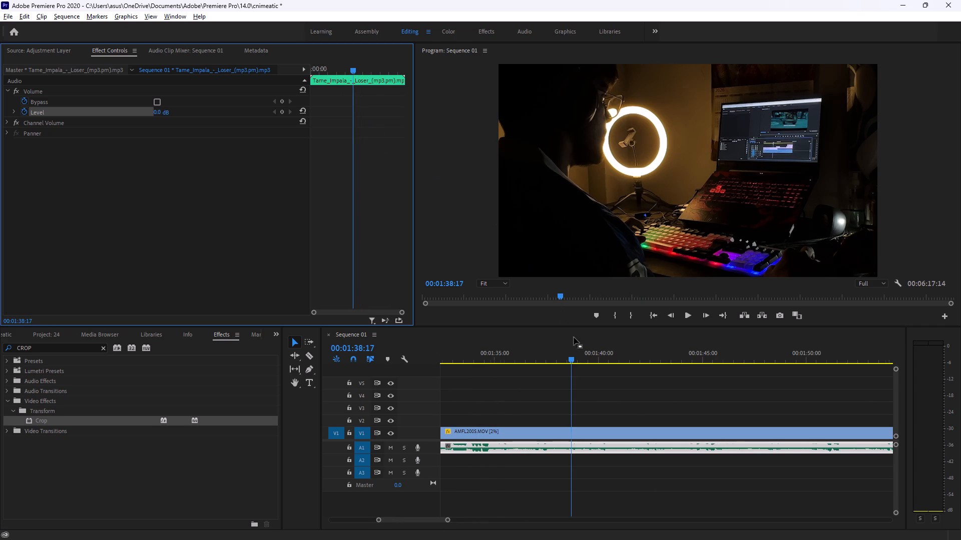
# Play Sequence 01 from the start to about 00:00:23 to review the cuts and the long AMFL2005.MOV clip against the music.
pyautogui.scroll(-5, 579, 348)
pyautogui.moveTo(451, 518); pyautogui.dragTo(474, 519)
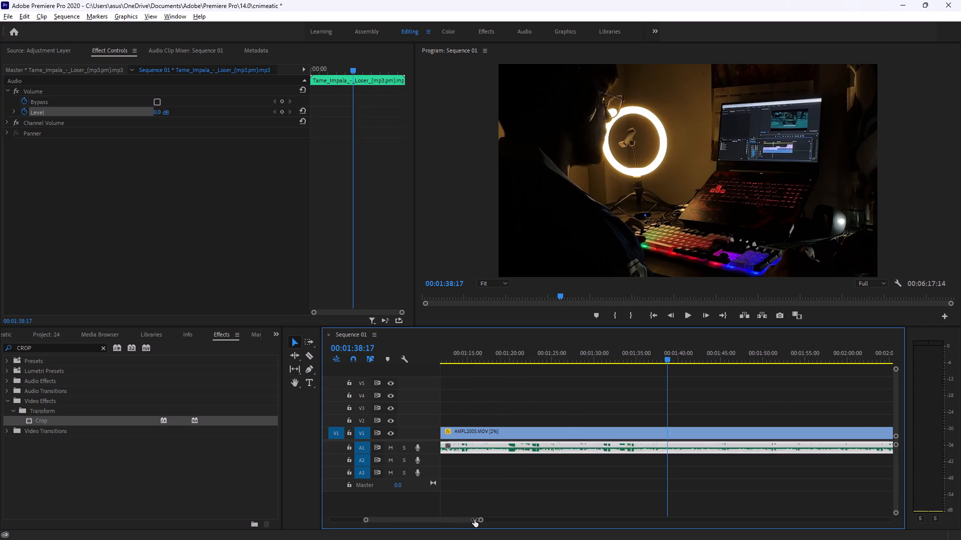
pyautogui.moveTo(474, 519); pyautogui.dragTo(578, 518)
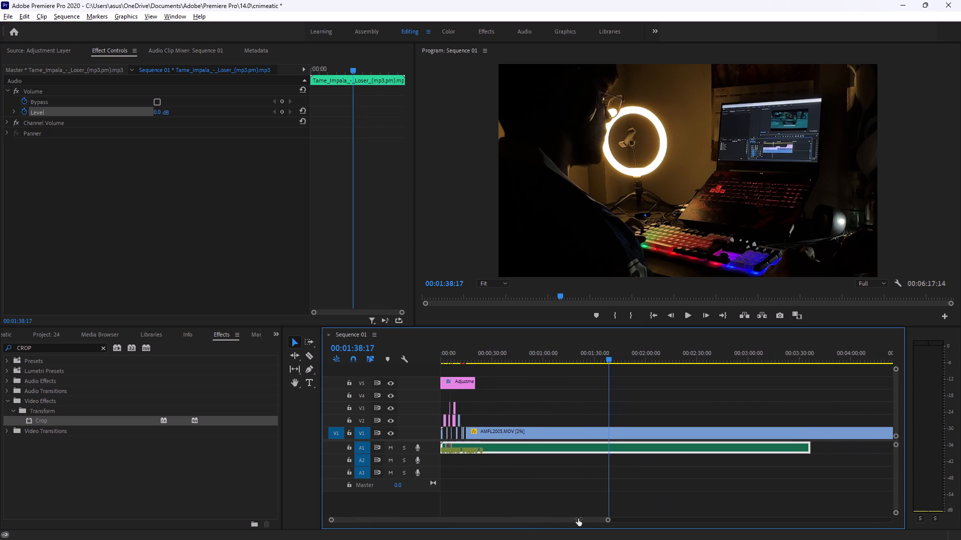
pyautogui.moveTo(578, 518); pyautogui.dragTo(585, 518)
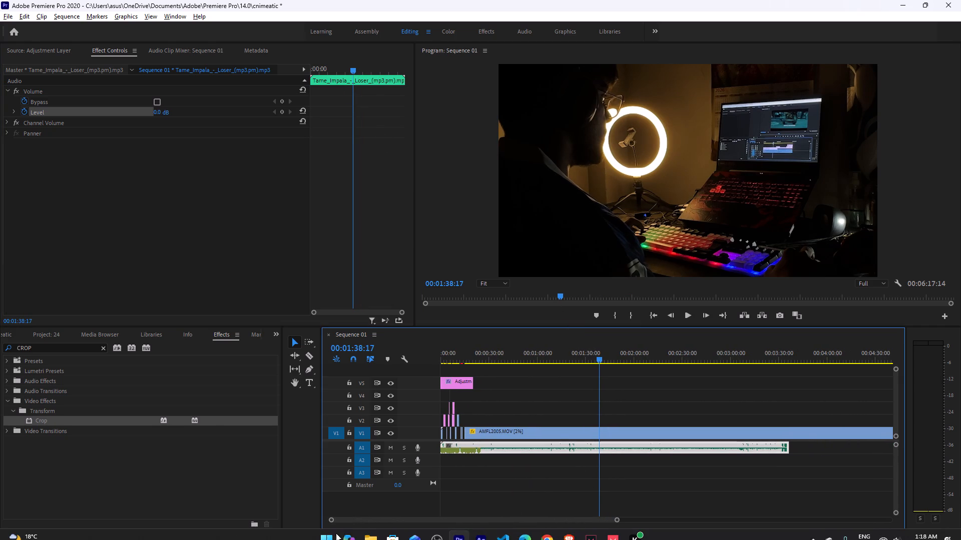
pyautogui.moveTo(619, 519); pyautogui.dragTo(601, 521)
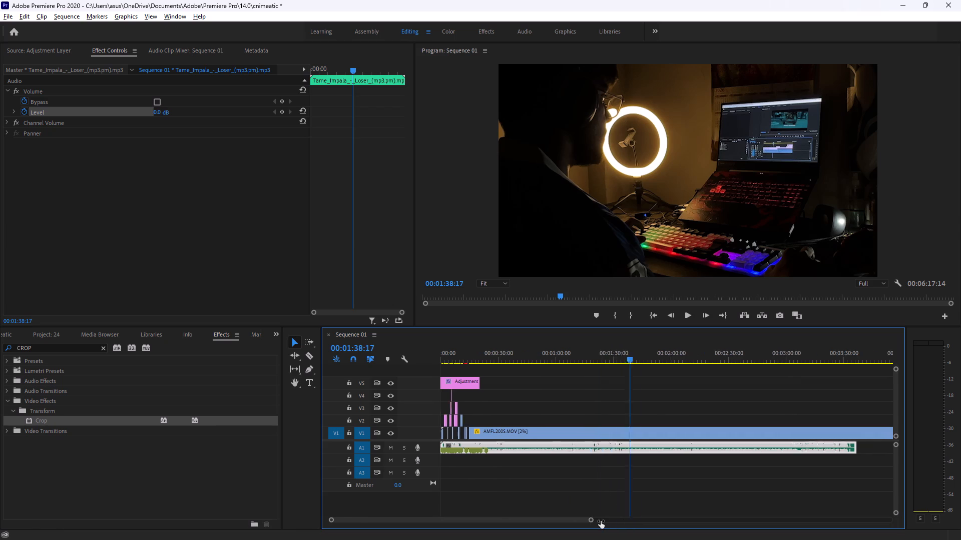
pyautogui.moveTo(601, 521); pyautogui.dragTo(557, 525)
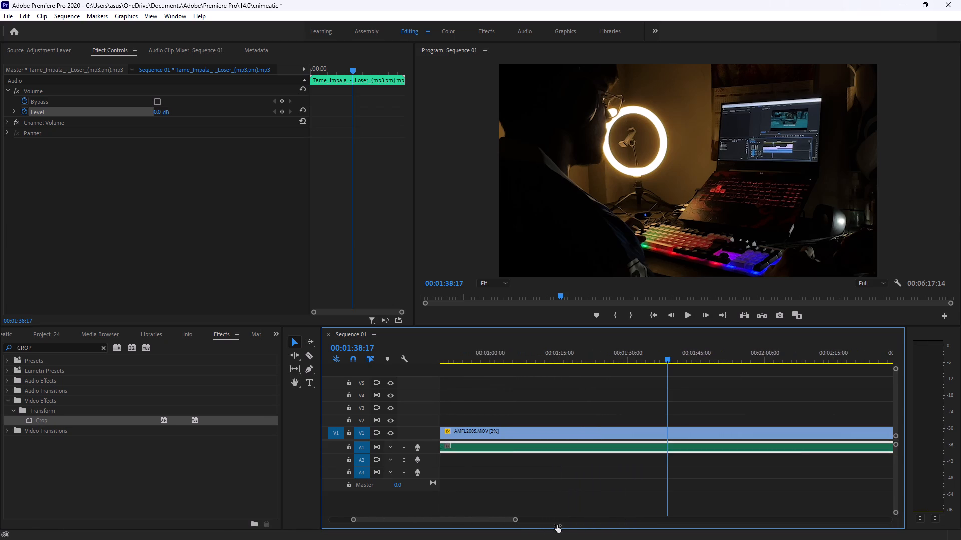
pyautogui.moveTo(557, 525); pyautogui.dragTo(558, 524)
pyautogui.scroll(8, 548, 466)
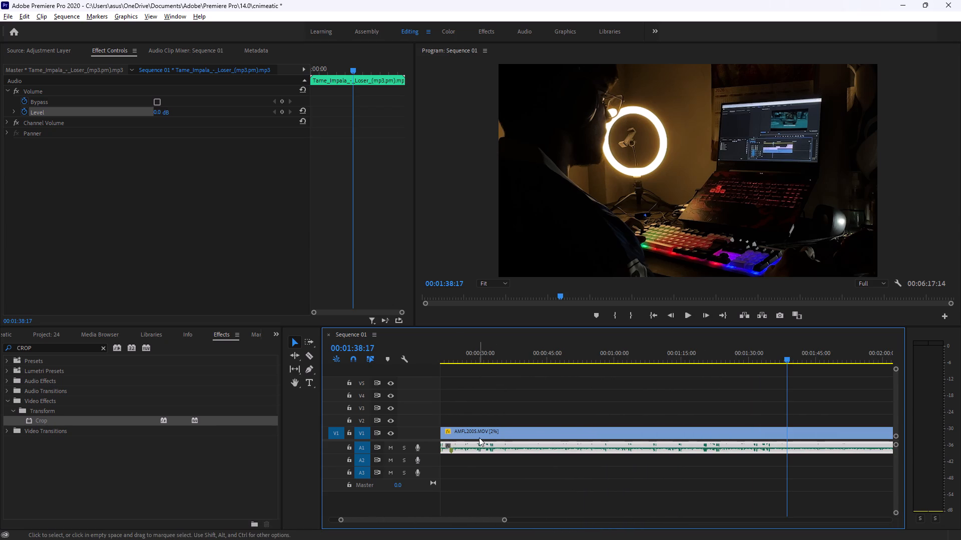
pyautogui.click(479, 433)
pyautogui.press('Return')
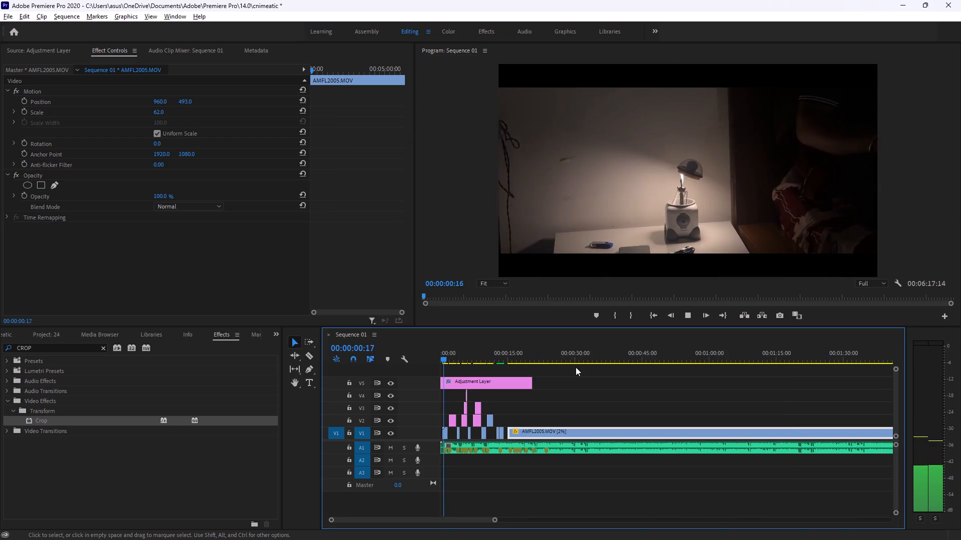
pyautogui.press('space')
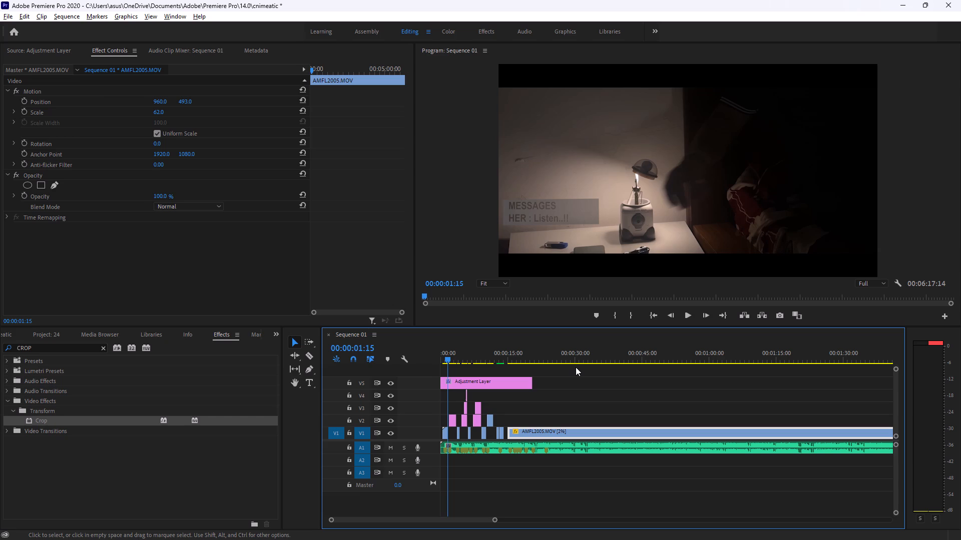
pyautogui.press('space')
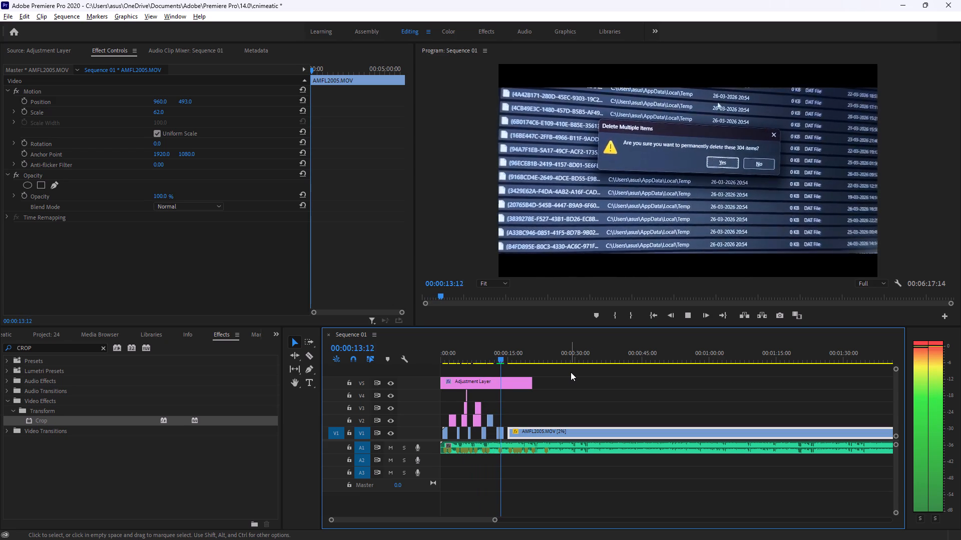
pyautogui.press('space')
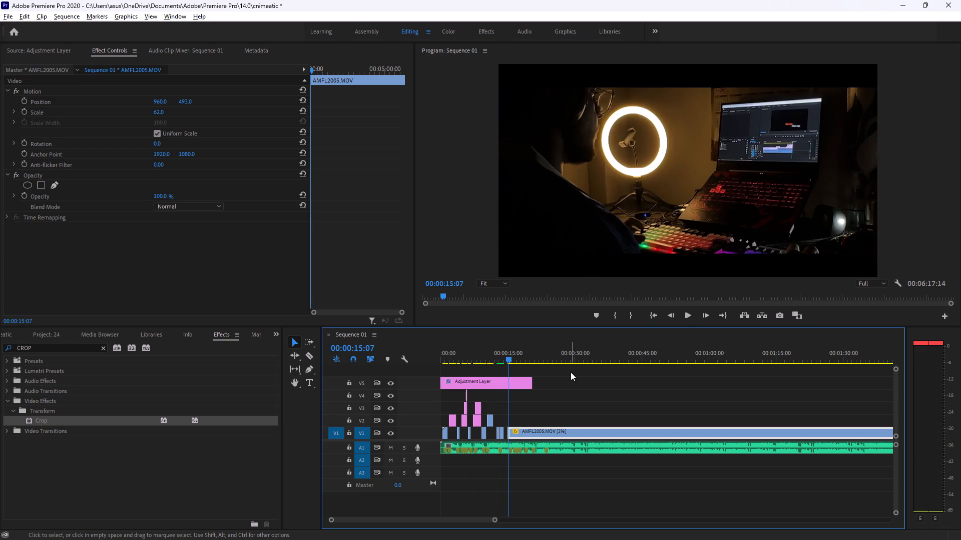
pyautogui.press('space')
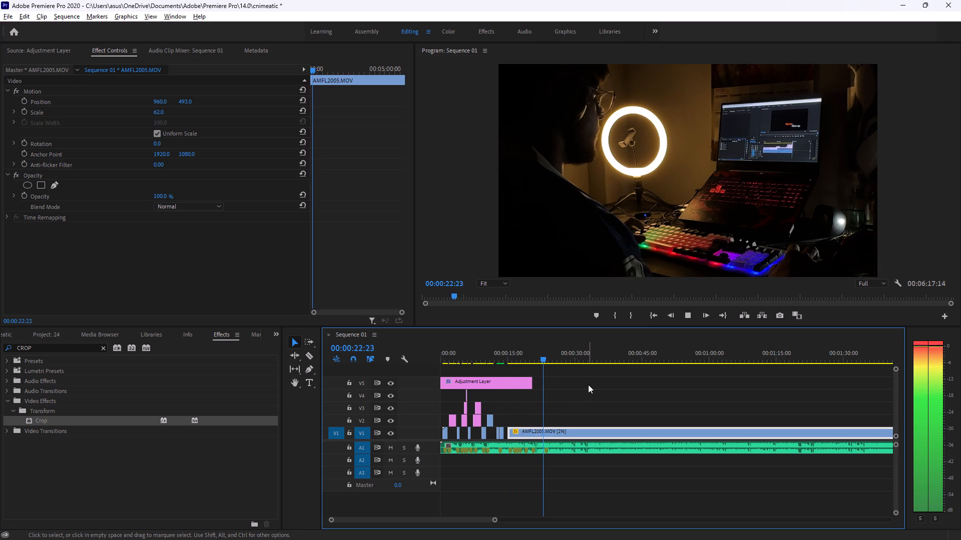
pyautogui.press('space')
# Scrub through the long AMFL2005.MOV clip at the end of track V1 and delete it without closing the gap.
pyautogui.click(493, 522)
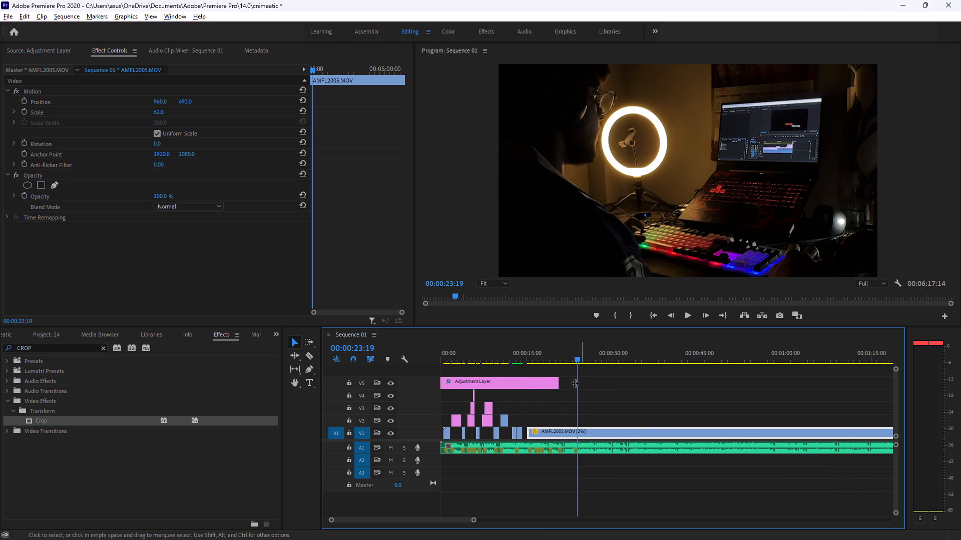
pyautogui.moveTo(575, 356); pyautogui.dragTo(531, 347)
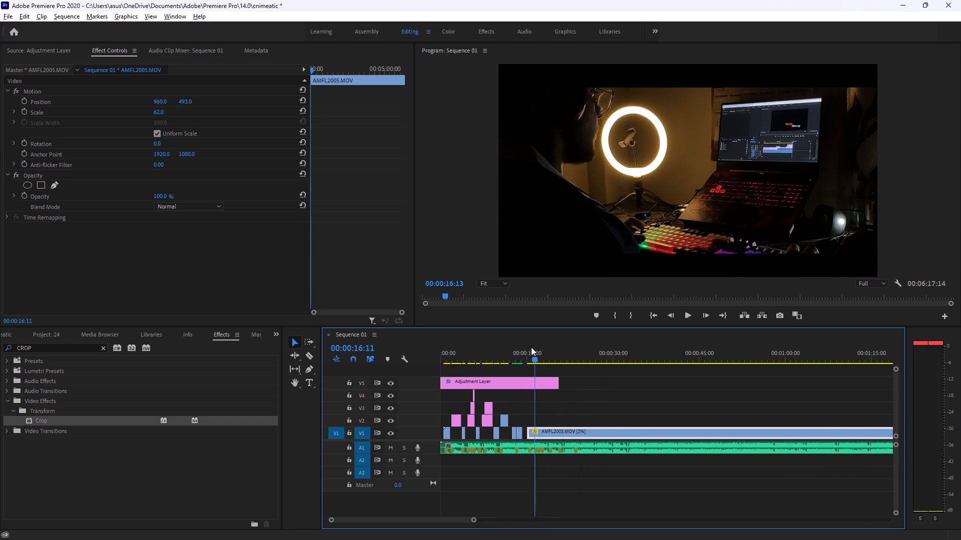
pyautogui.moveTo(531, 347); pyautogui.dragTo(736, 365)
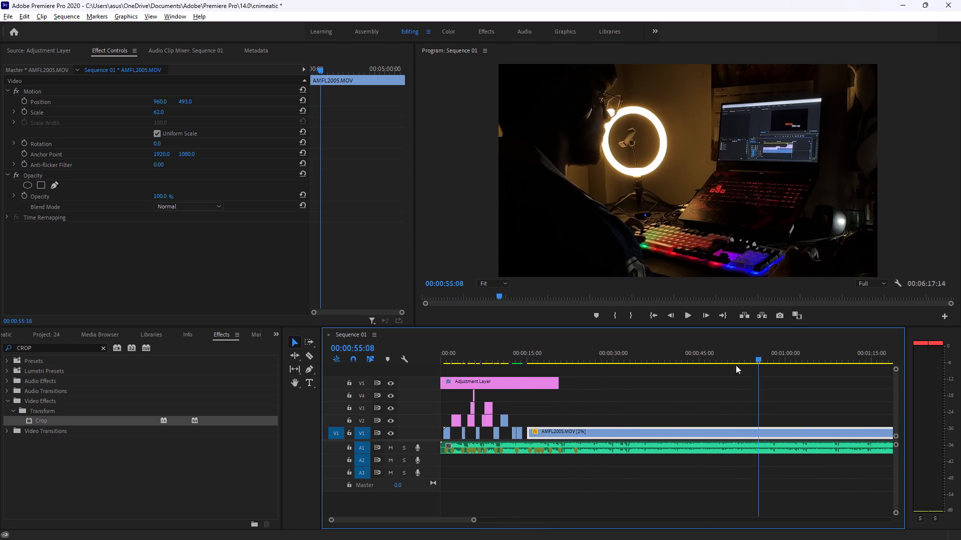
pyautogui.moveTo(736, 365); pyautogui.dragTo(872, 403)
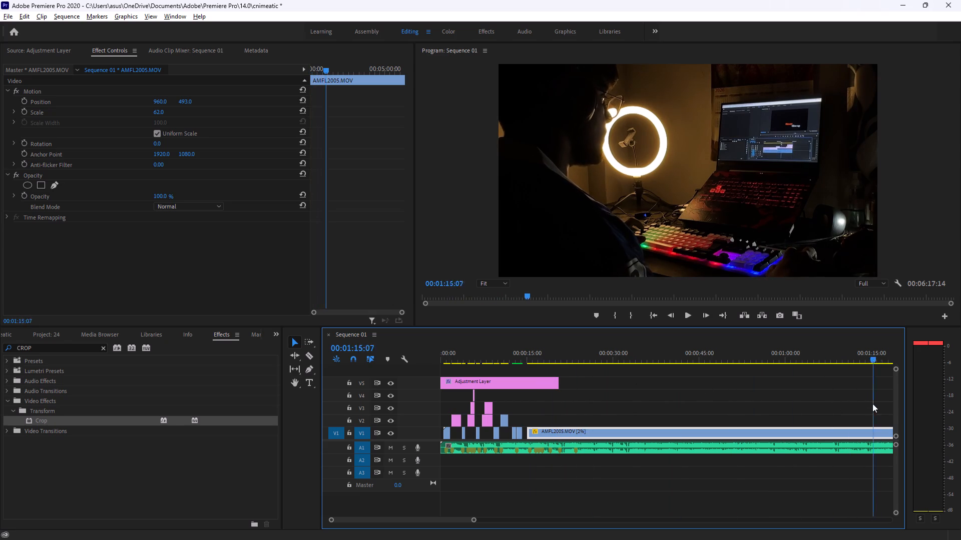
pyautogui.moveTo(872, 403); pyautogui.dragTo(596, 425)
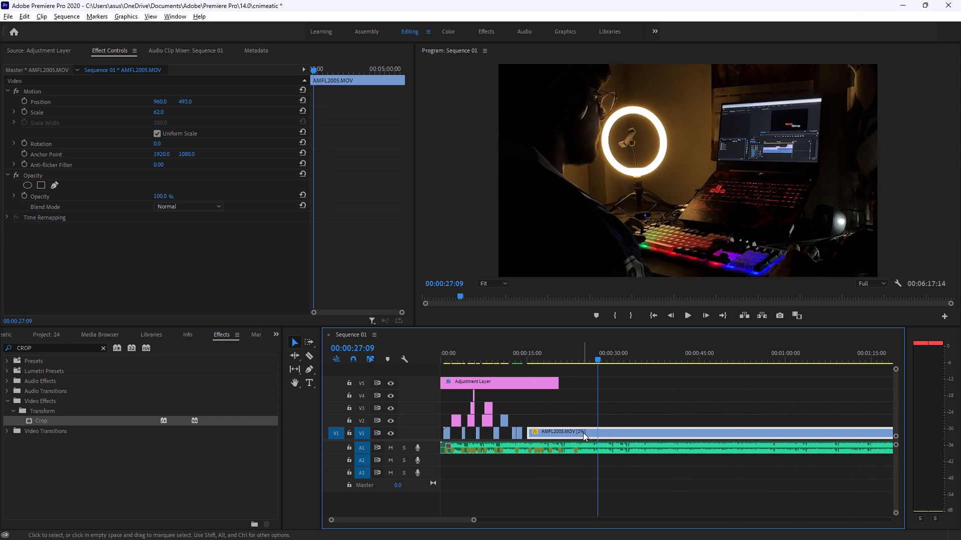
pyautogui.click(583, 432)
pyautogui.rightClick(583, 432)
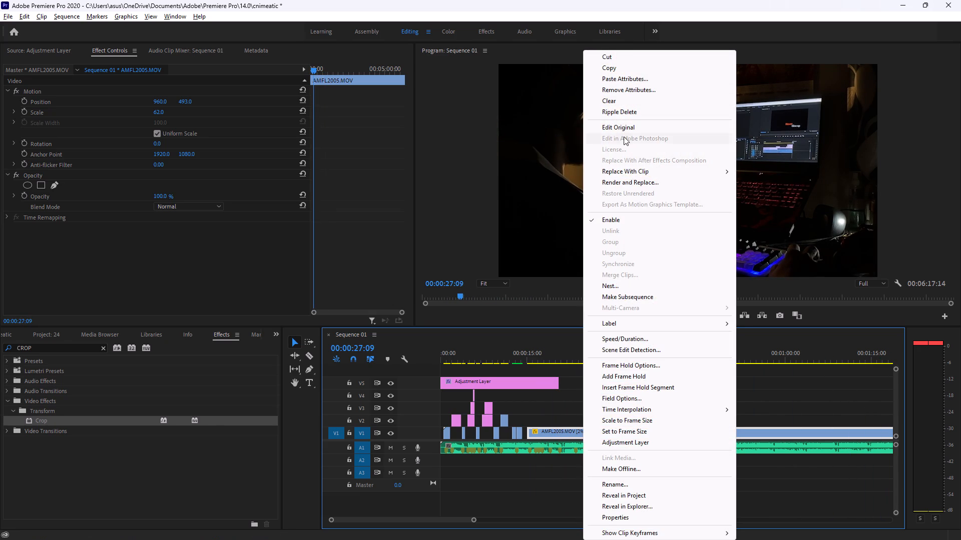
pyautogui.click(625, 104)
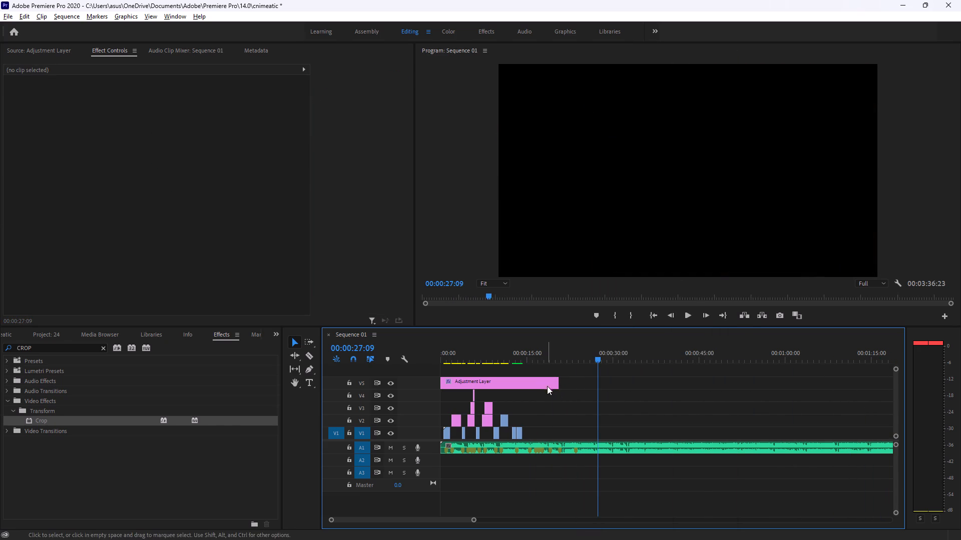
# Cut the music clip on track A1 at about 00:00:24:09 and delete everything after the cut.
pyautogui.click(520, 433)
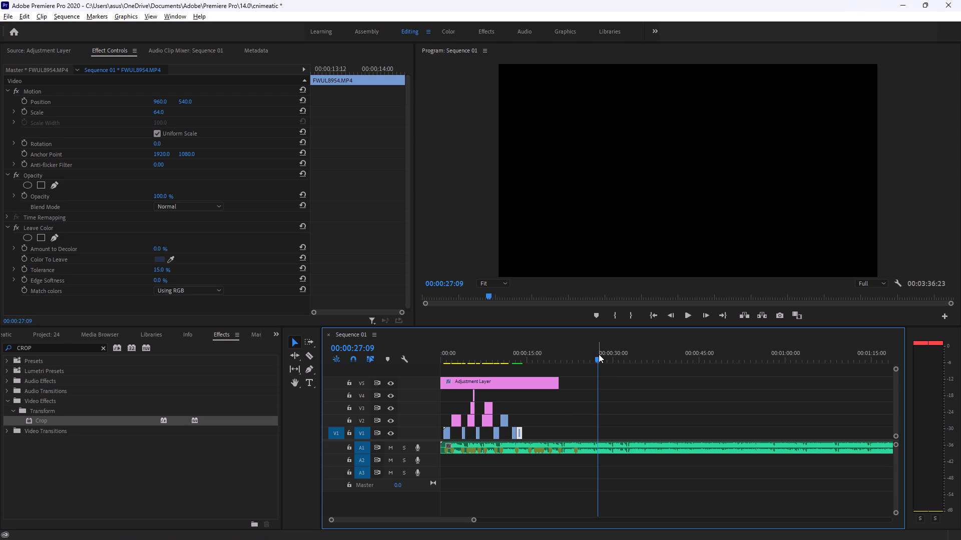
pyautogui.moveTo(599, 354); pyautogui.dragTo(524, 348)
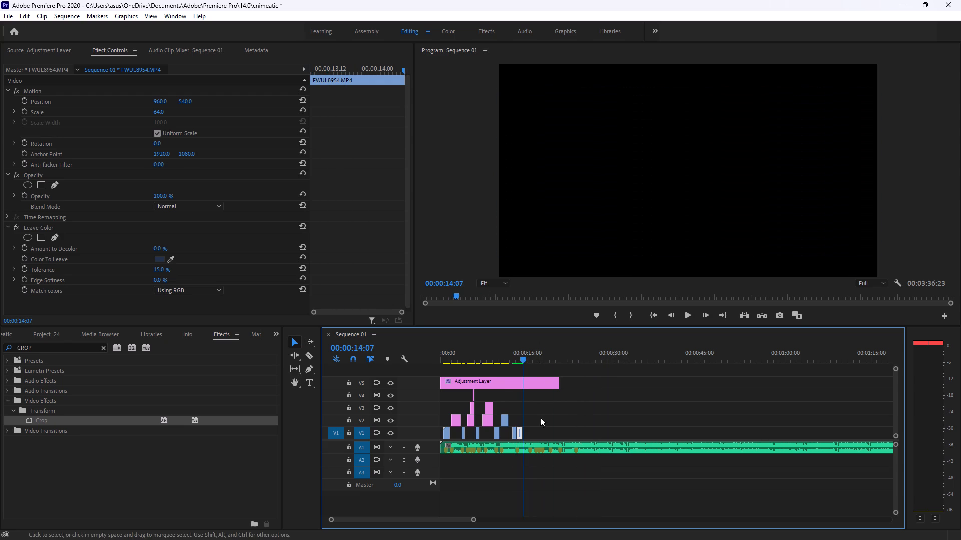
pyautogui.hotkey('alt', 'Tab')
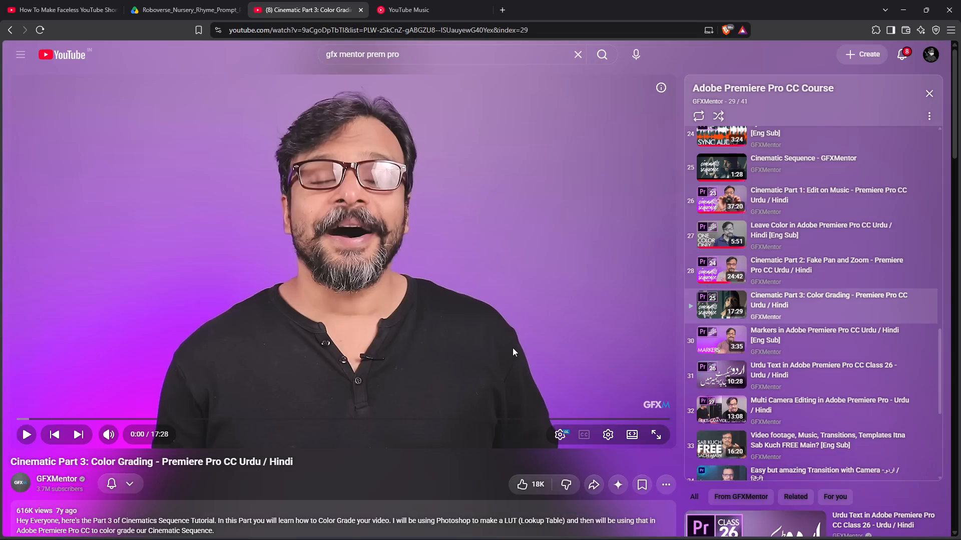
pyautogui.hotkey('alt', 'Tab')
pyautogui.press('c')
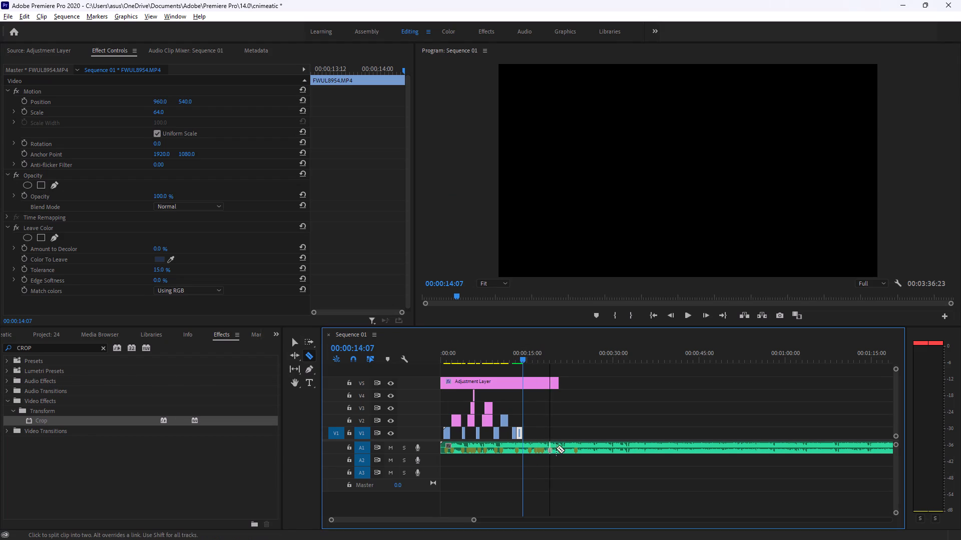
pyautogui.click(581, 450)
pyautogui.press('v')
pyautogui.click(593, 443)
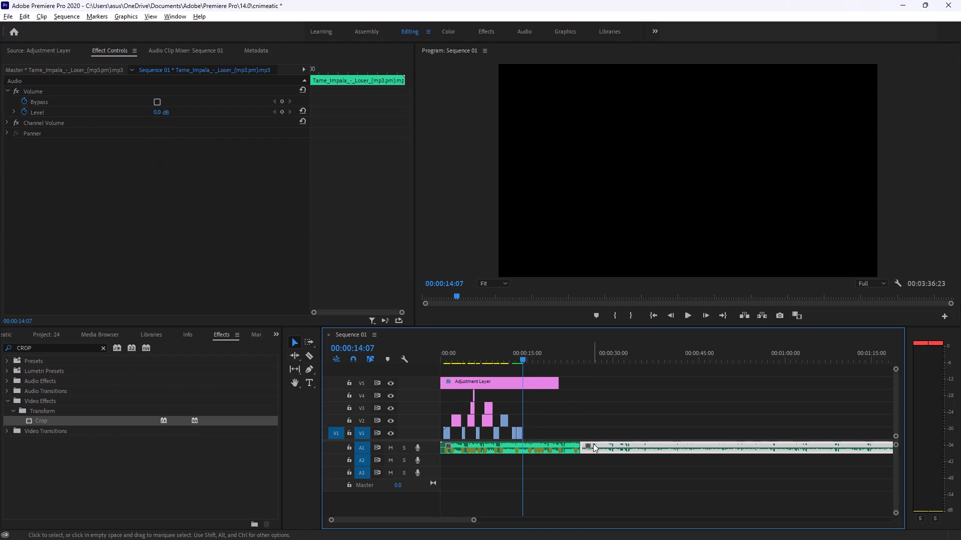
pyautogui.press('Delete')
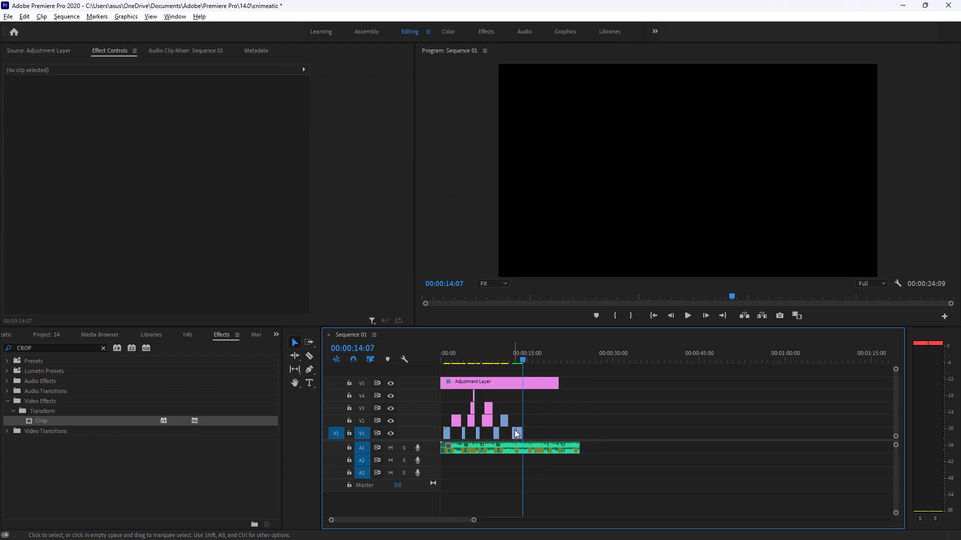
pyautogui.click(521, 433)
# Switch to the browser, watch roughly the first 30 seconds of the Cinematic Part 3: Color Grading lesson, and pause it.
pyautogui.hotkey('alt', 'Tab')
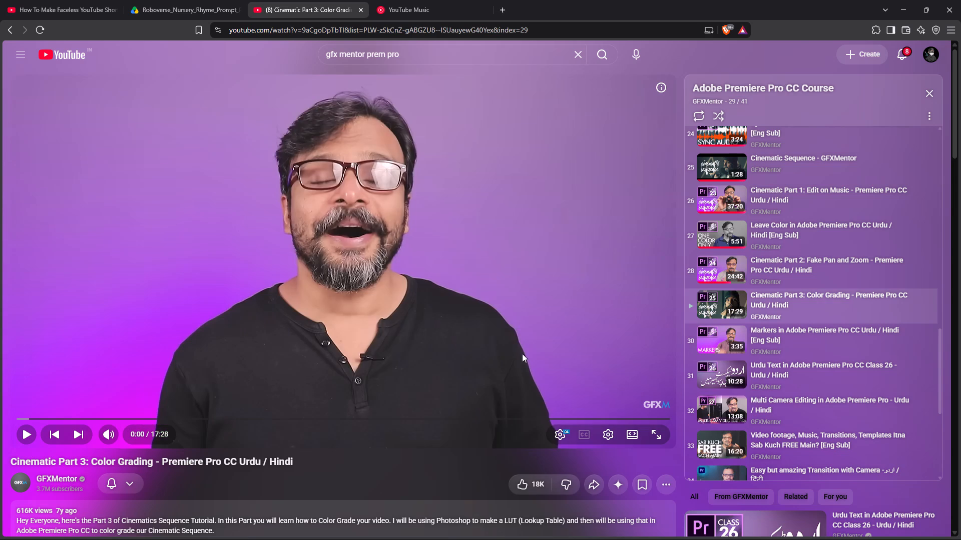
pyautogui.click(507, 305)
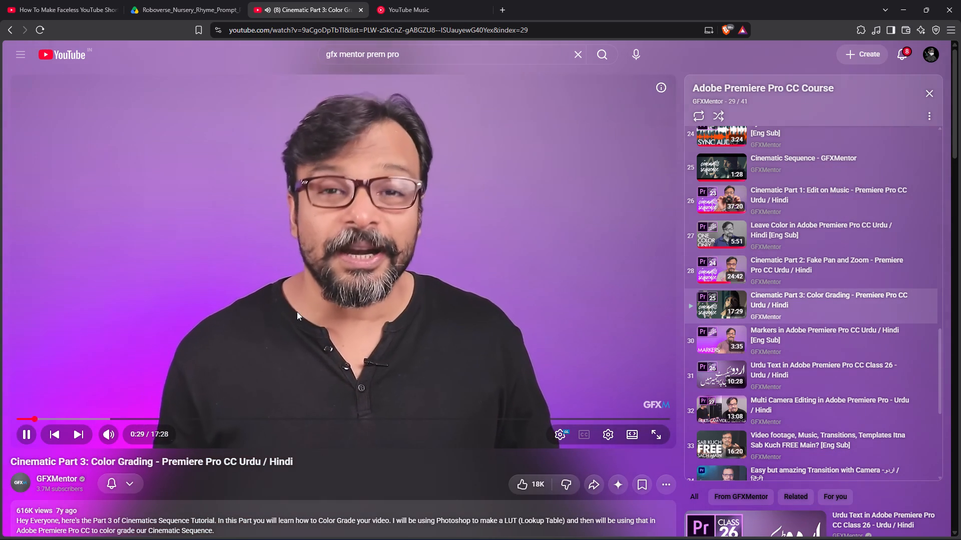
pyautogui.press('space')
# Switch to Google Chrome with the unfold profile and open Google Drive.
pyautogui.hotkey('alt', 'Tab')
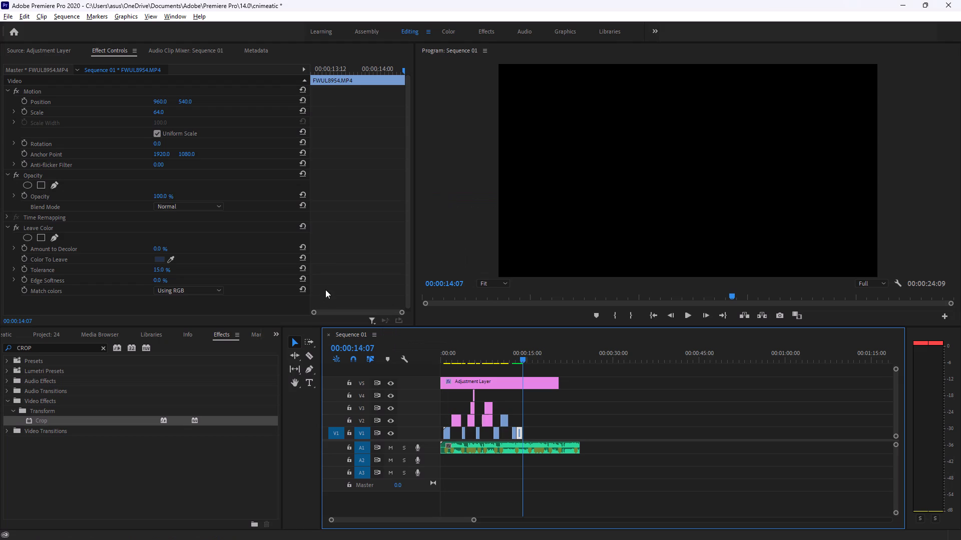
pyautogui.click(549, 533)
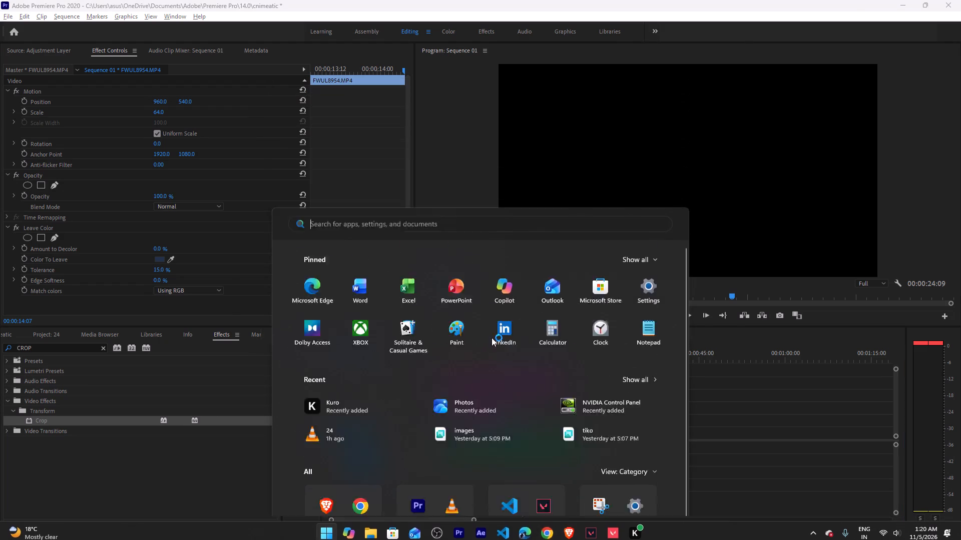
pyautogui.click(541, 537)
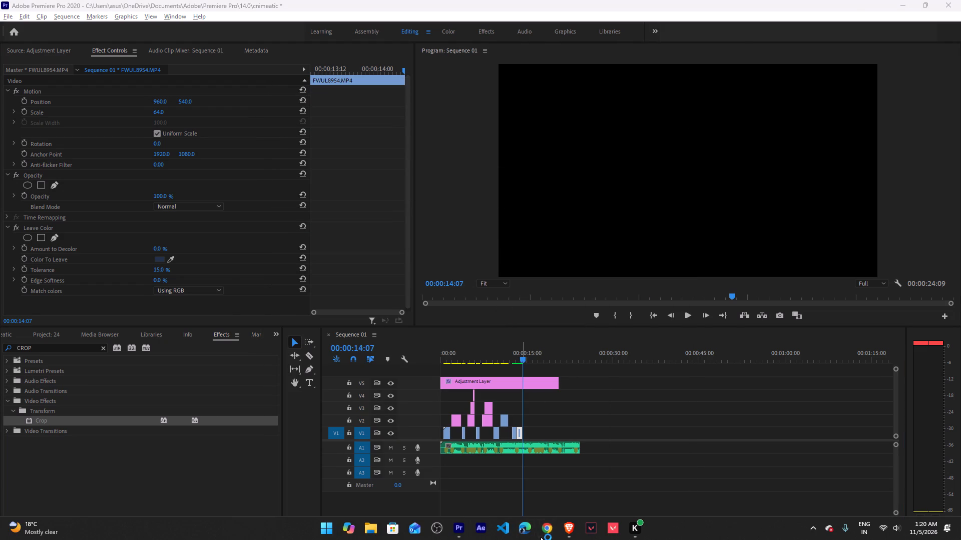
pyautogui.hotkey('alt', 'Tab')
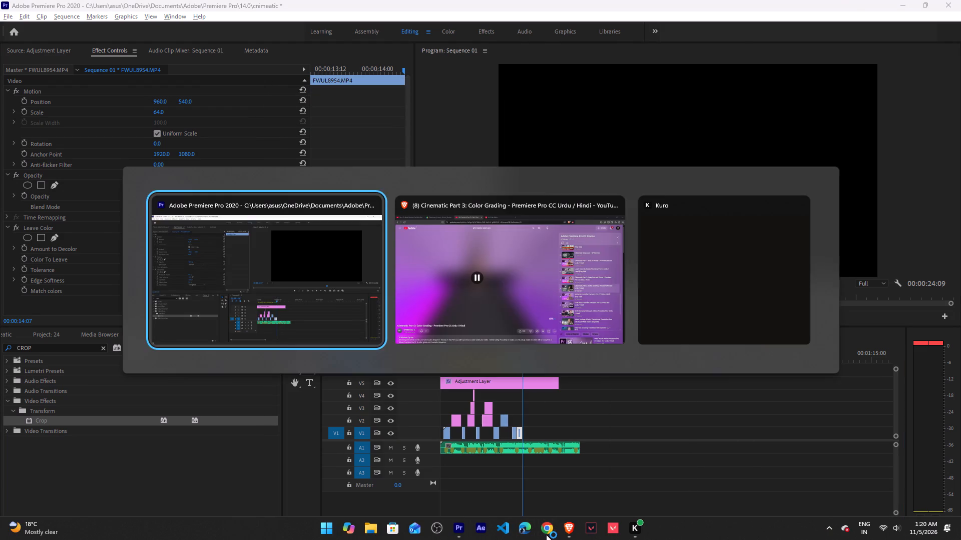
pyautogui.hotkey('alt', 'Tab')
pyautogui.hotkey('alt', 'Tab')
pyautogui.hotkey('alt', 'Tab')
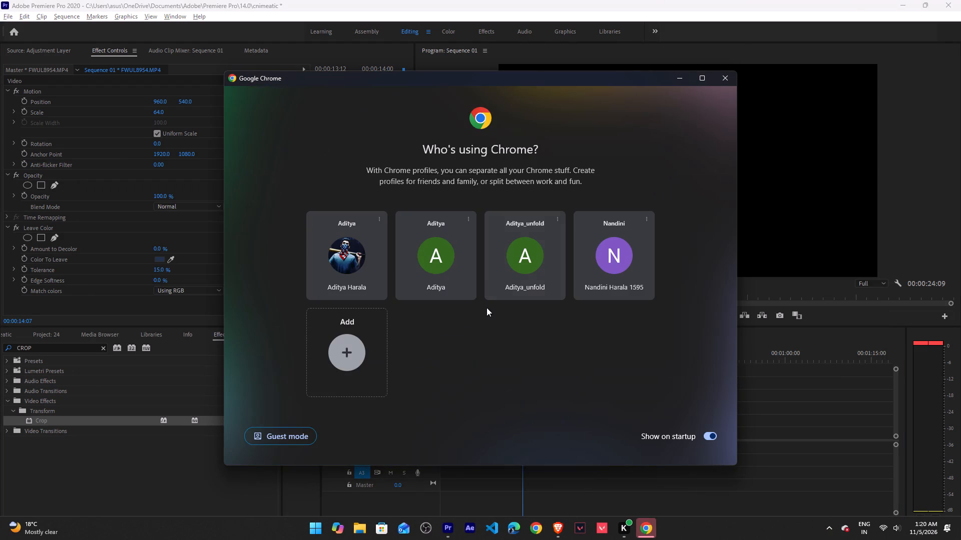
pyautogui.click(518, 250)
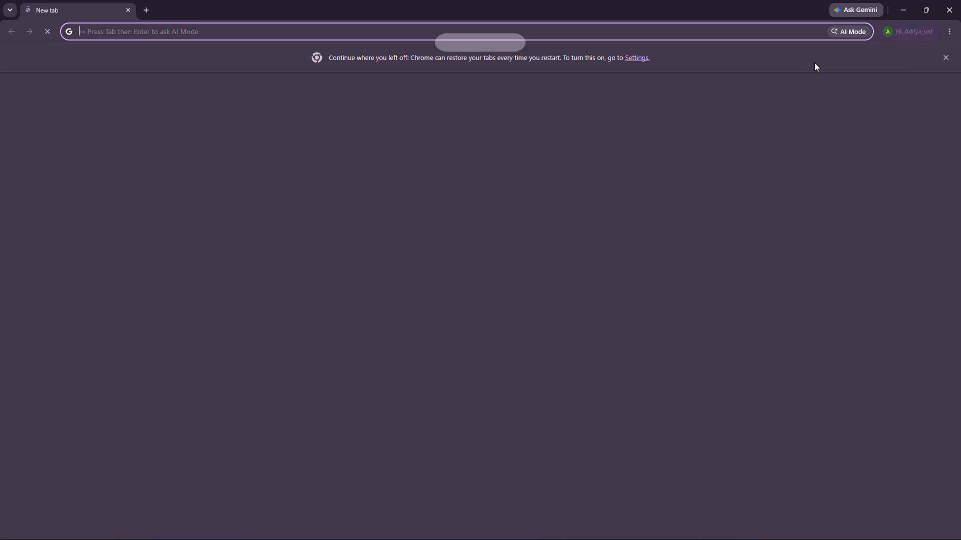
pyautogui.click(950, 88)
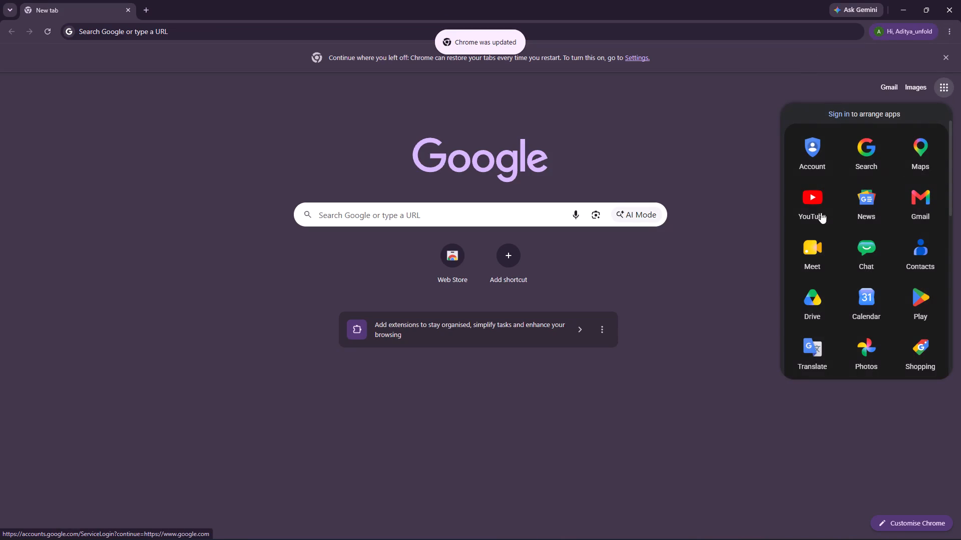
pyautogui.click(816, 300)
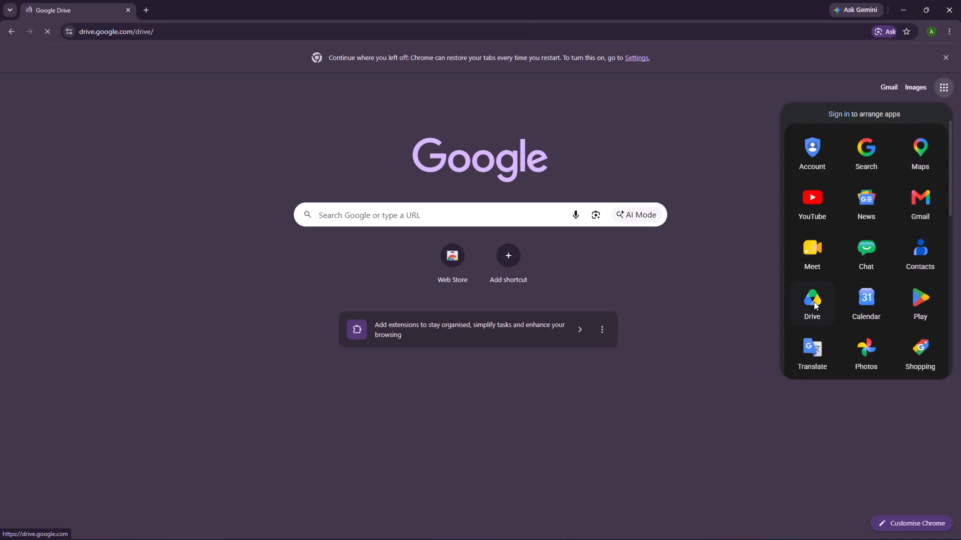
# Expand Drive's suggested files, select the thirteen A001 video clips from C085.MOV down to C089.mov, and download them together.
pyautogui.scroll(3, 247, 222)
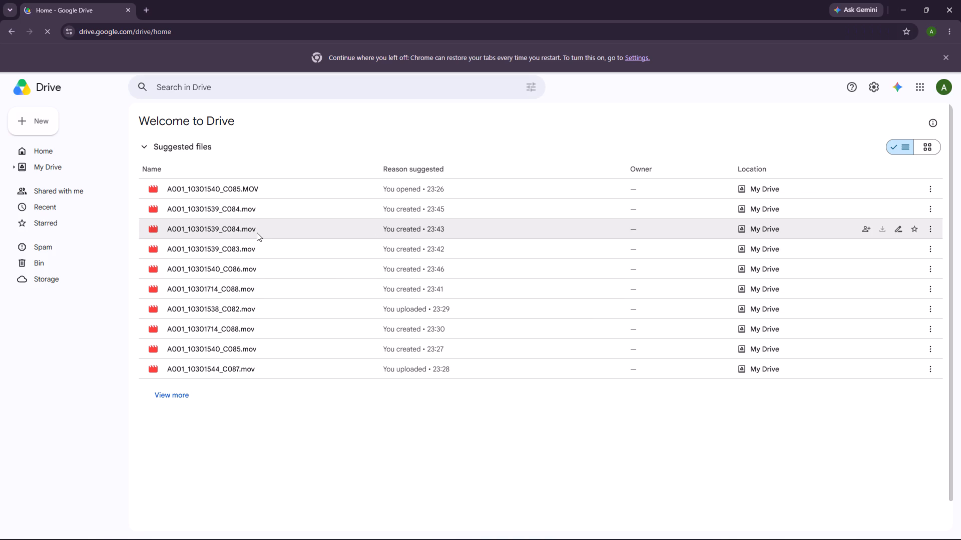
pyautogui.scroll(2, 257, 232)
pyautogui.scroll(-7, 257, 232)
pyautogui.scroll(4, 228, 298)
pyautogui.scroll(-4, 223, 330)
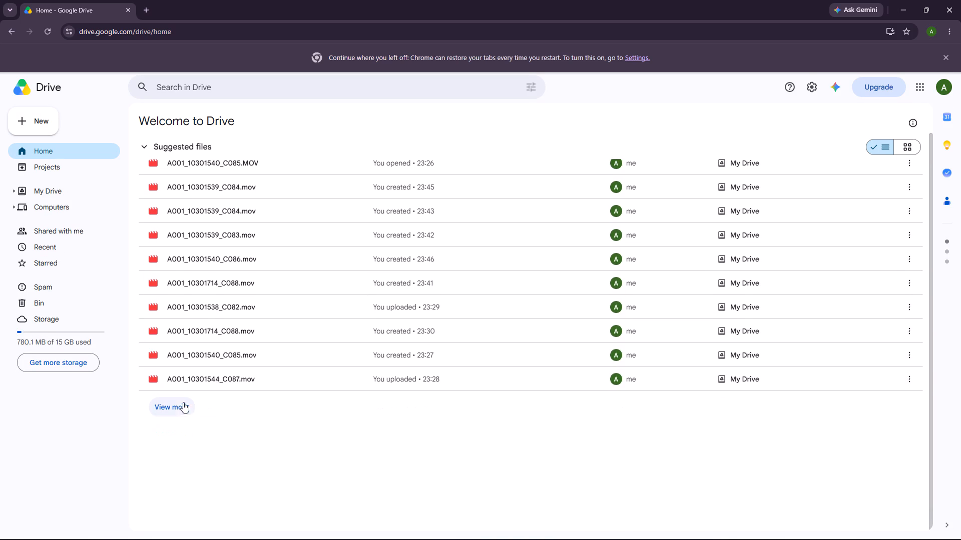
pyautogui.click(180, 408)
pyautogui.scroll(-2, 268, 235)
pyautogui.scroll(4, 268, 238)
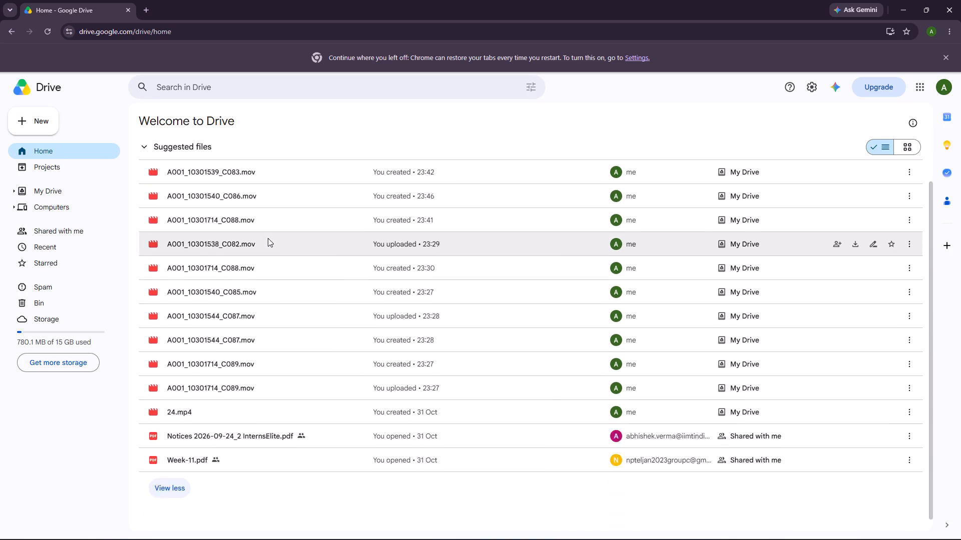
pyautogui.scroll(3, 268, 238)
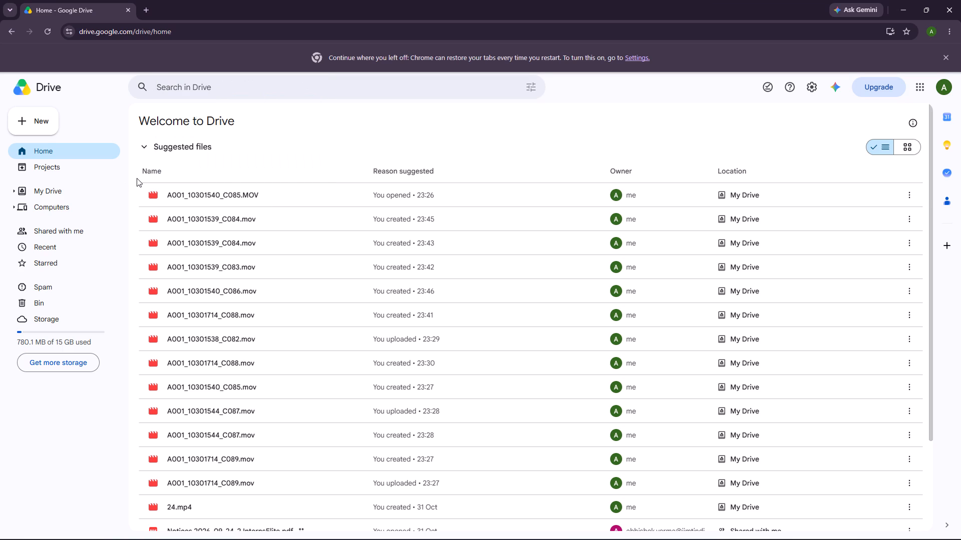
pyautogui.moveTo(137, 178); pyautogui.dragTo(311, 308)
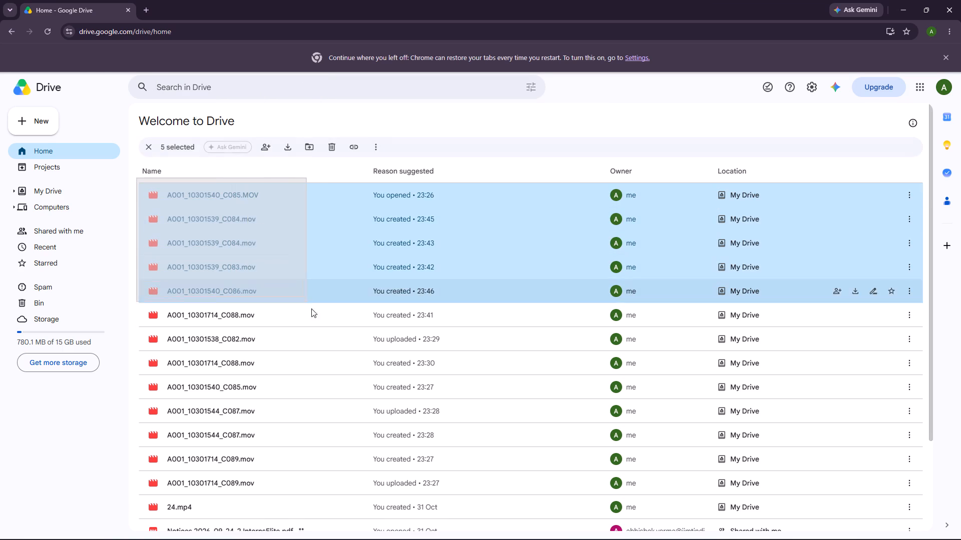
pyautogui.moveTo(311, 308); pyautogui.dragTo(364, 484)
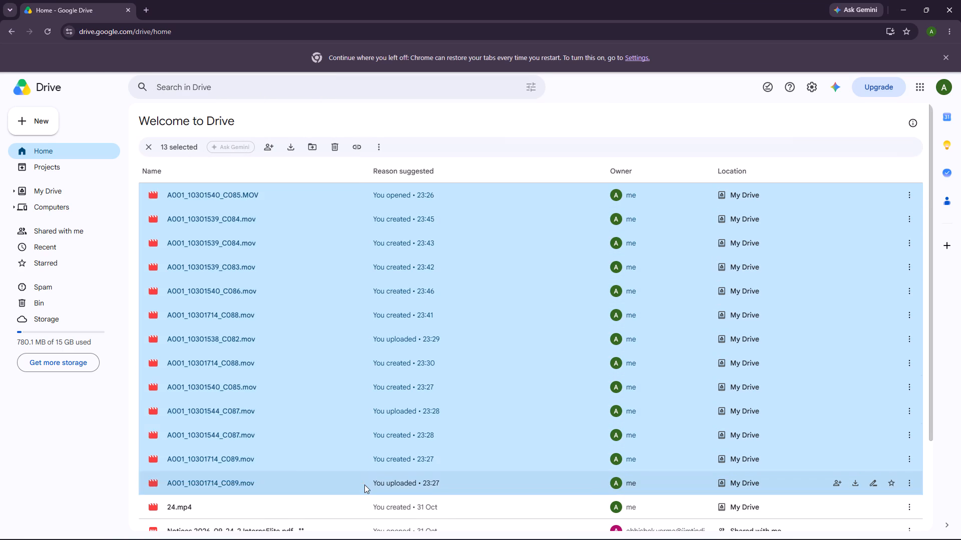
pyautogui.click(290, 152)
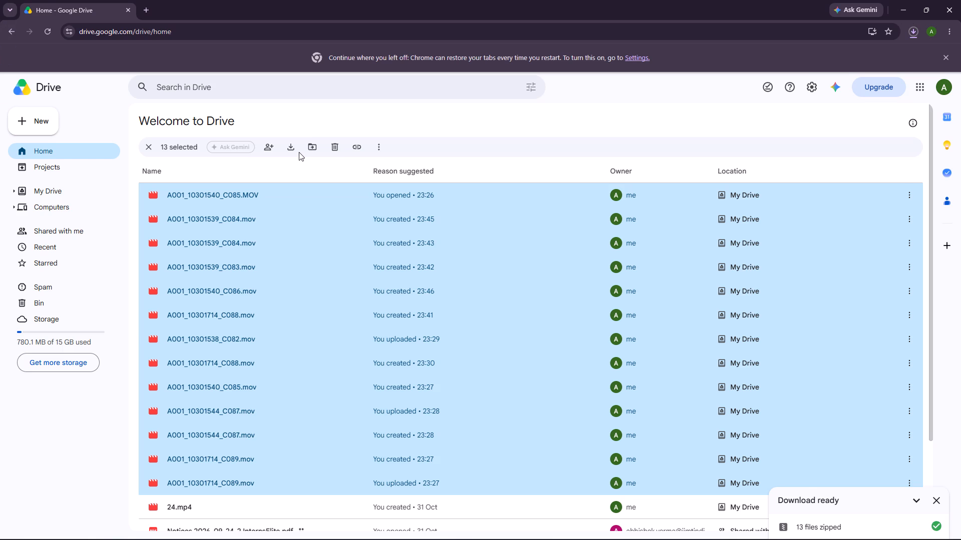
pyautogui.click(913, 36)
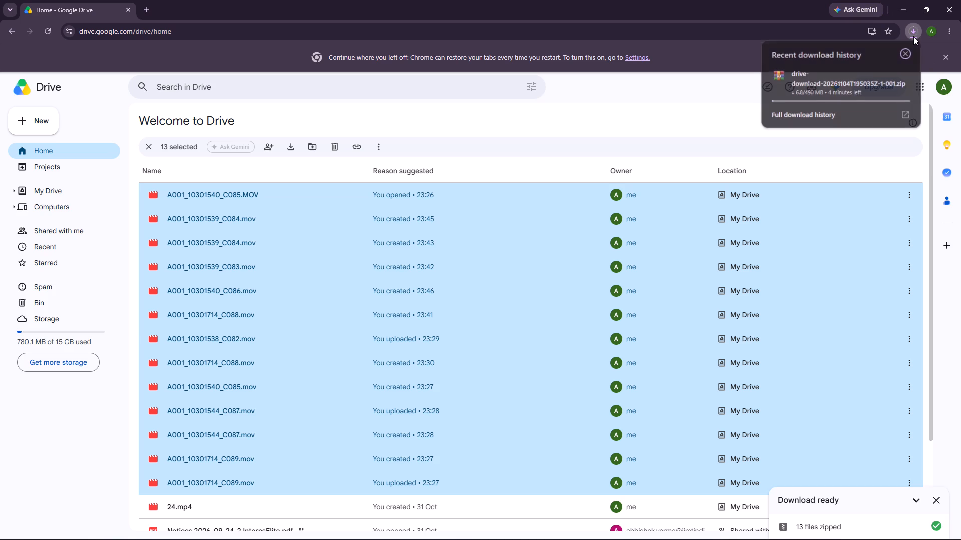
pyautogui.click(625, 110)
# Switch back to the Brave browser with the Cinematic Part 3: Color Grading lesson.
pyautogui.hotkey('alt', 'Tab')
pyautogui.hotkey('alt', 'Tab')
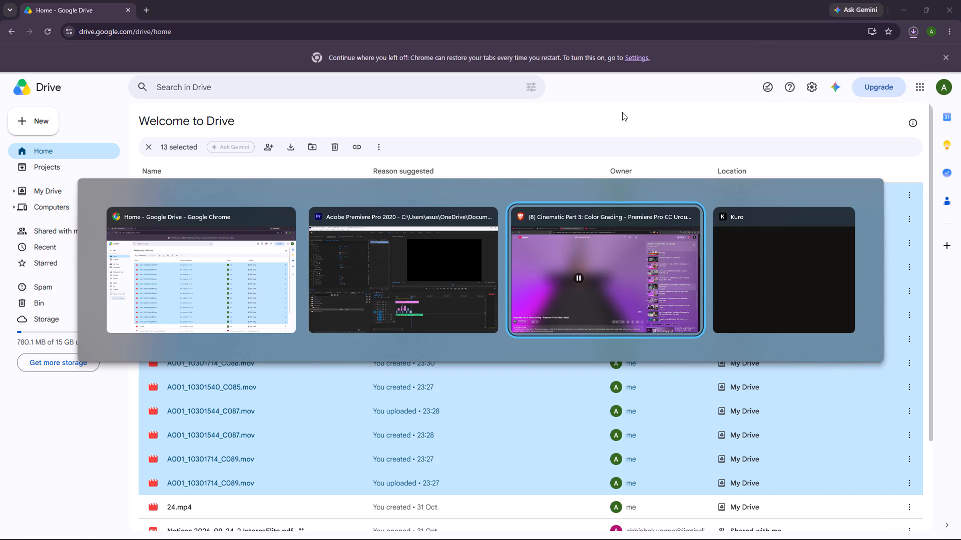
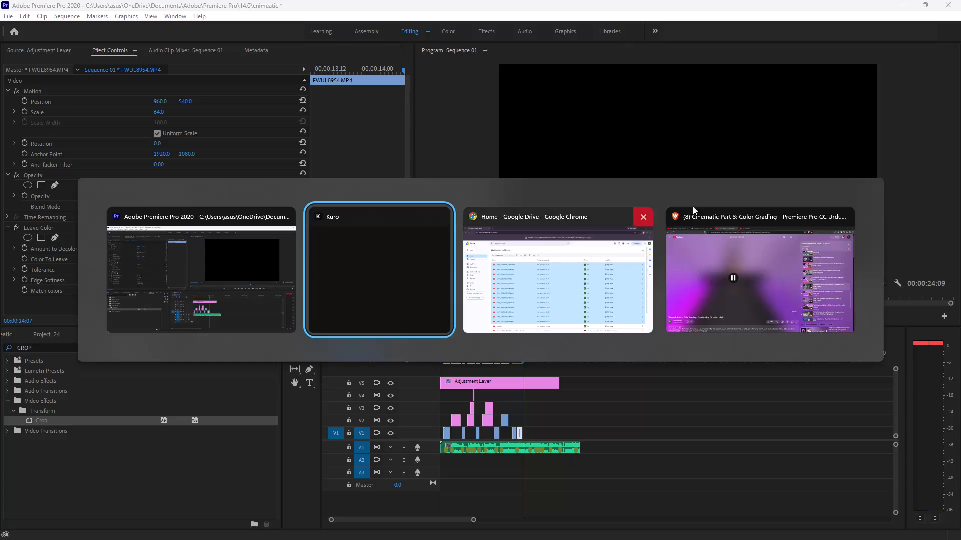
# Switch to Google Chrome, search for GPT in a new browser tab, and open the ChatGPT website from the results.
pyautogui.keyDown('alt'); pyautogui.click(507, 249); pyautogui.keyUp('alt')
pyautogui.click(147, 11)
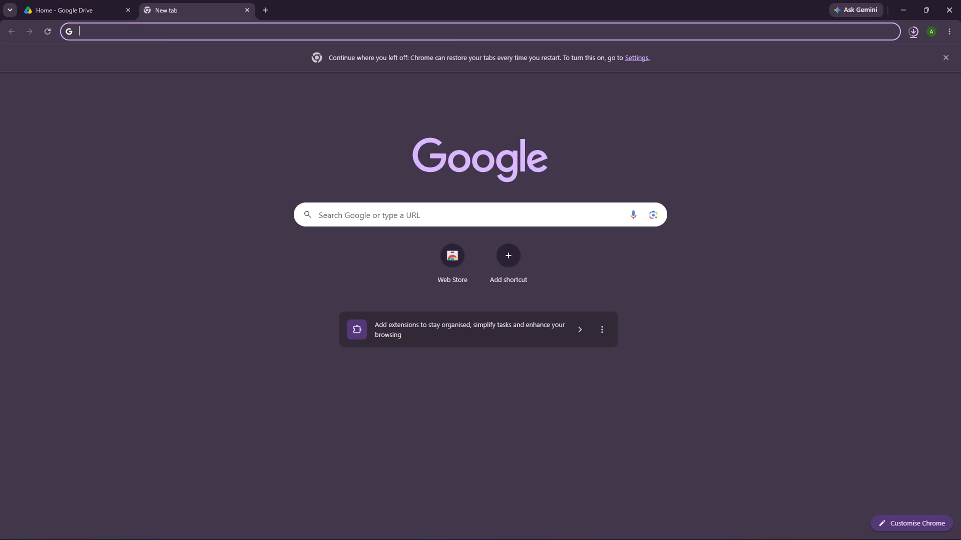
pyautogui.click(189, 35)
pyautogui.write('GPT')
pyautogui.press('Return')
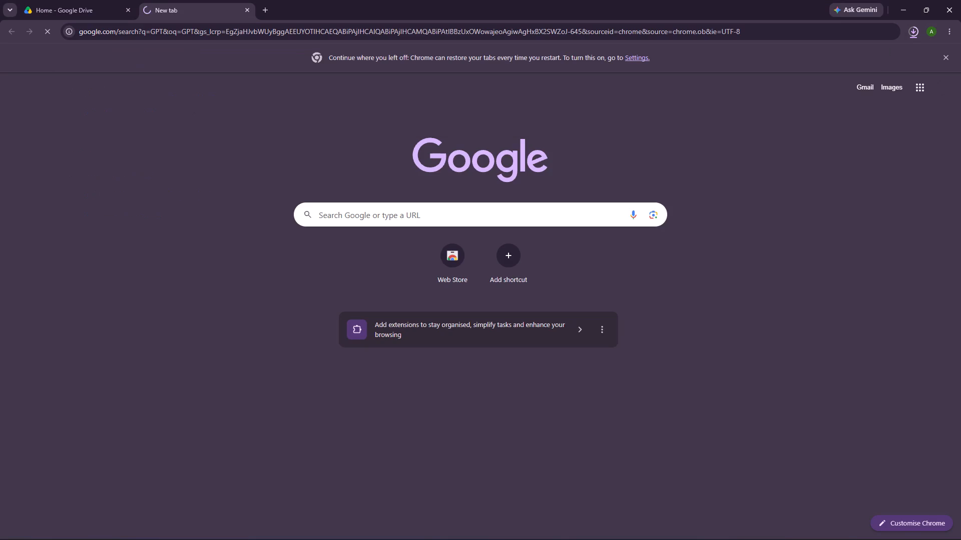
pyautogui.click(167, 182)
# Switch from Google Chrome back to Adobe Premiere Pro.
pyautogui.hotkey('alt', 'Tab')
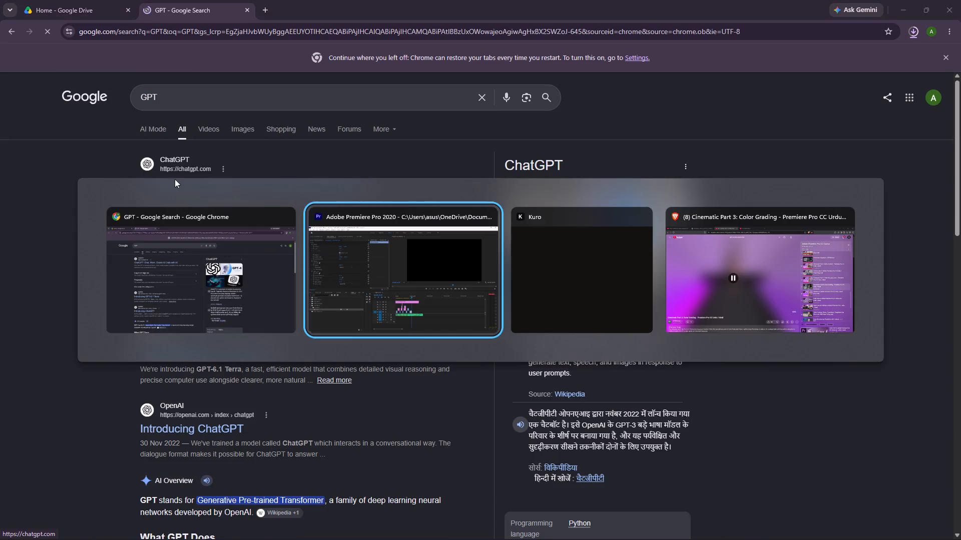
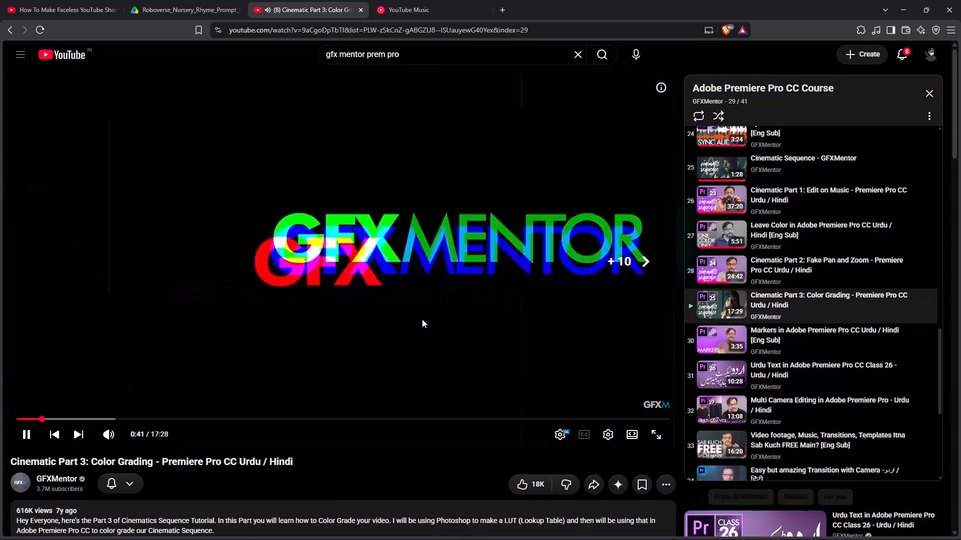
# Skip ahead in the Cinematic Part 3: Color Grading tutorial to about 1:15 and pause it.
pyautogui.press('Right')
pyautogui.press('Right')
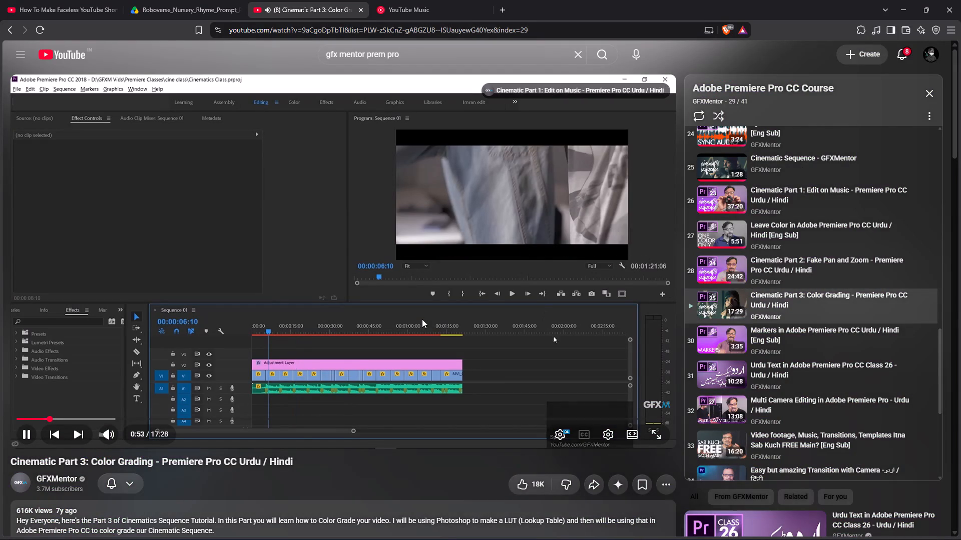
pyautogui.press('Right')
pyautogui.press('Right')
pyautogui.press('Right')
pyautogui.press('Right')
pyautogui.press('space')
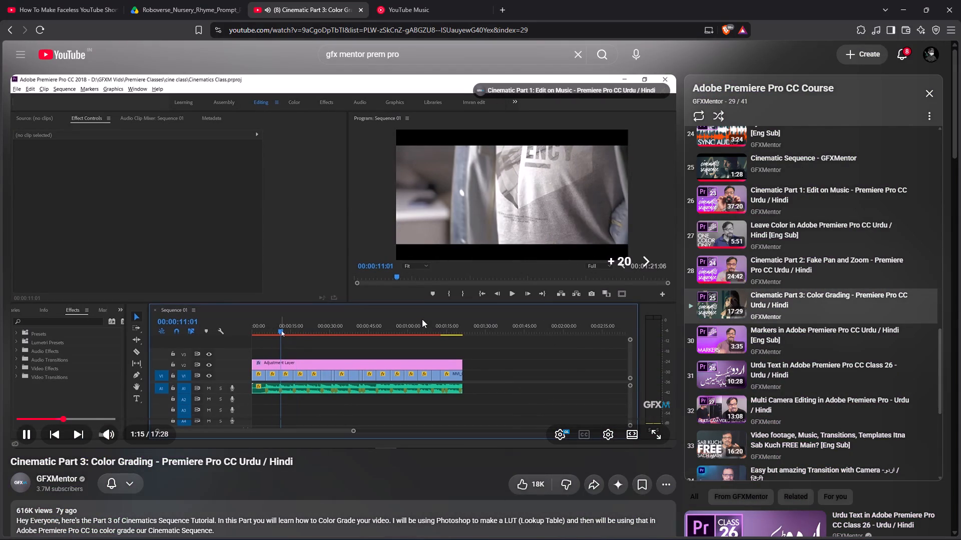
pyautogui.hotkey('alt', 'Tab')
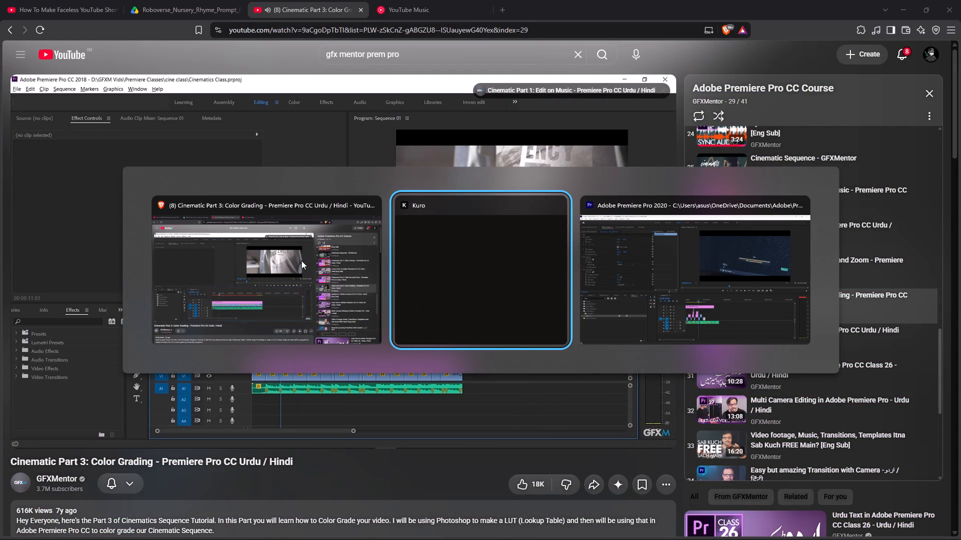
pyautogui.keyDown('alt'); pyautogui.click(301, 260); pyautogui.keyUp('alt')
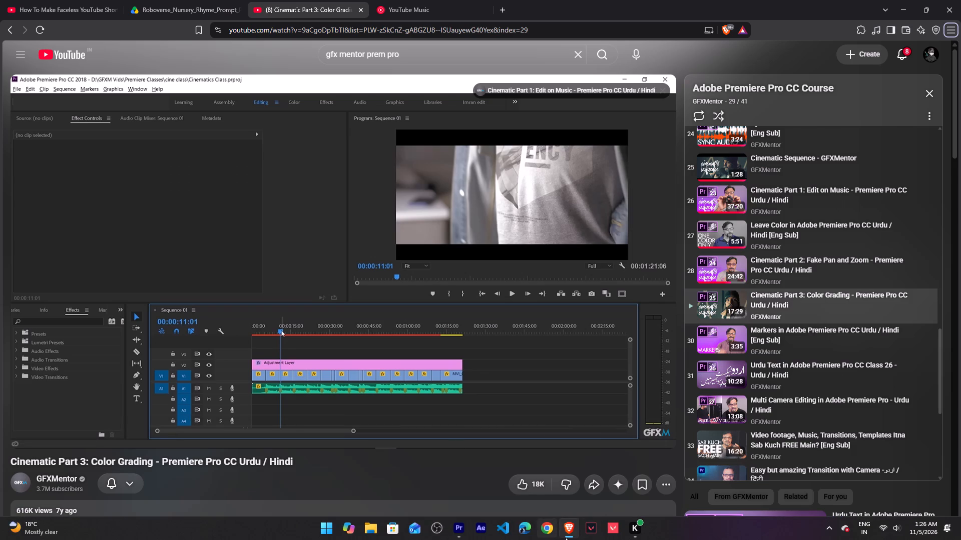
# Switch to Google Chrome with the unfold profile, dismiss the startup notice, and open Google Drive to view the A001 clips.
pyautogui.click(543, 529)
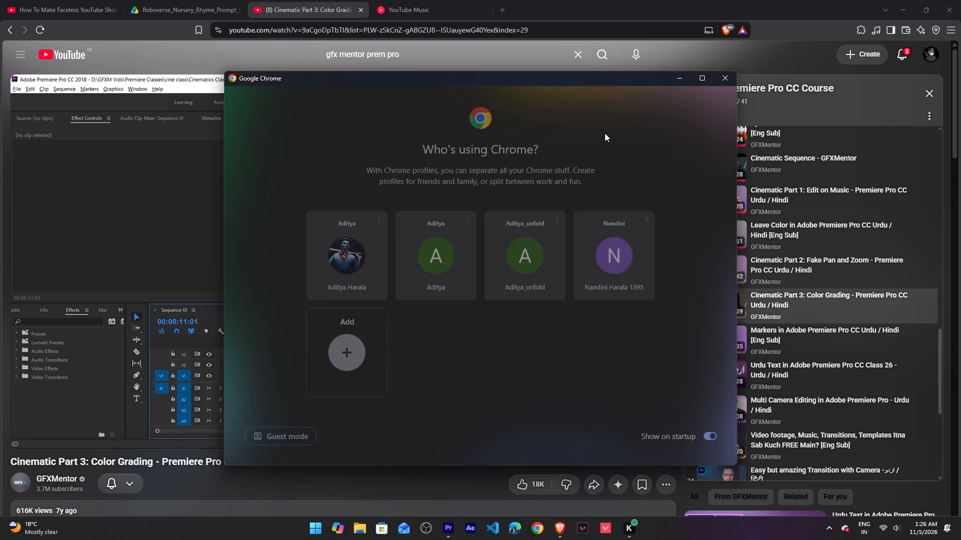
pyautogui.click(534, 244)
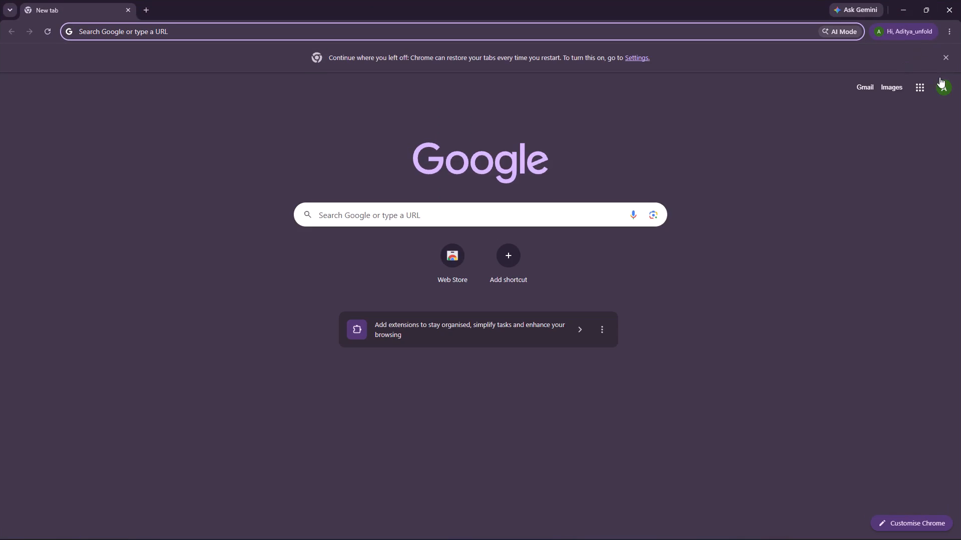
pyautogui.click(948, 59)
pyautogui.click(918, 54)
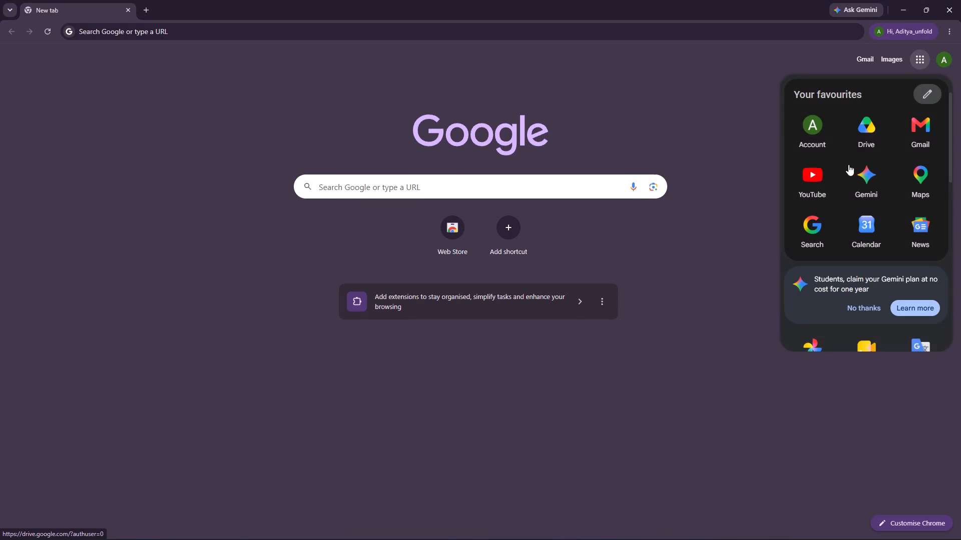
pyautogui.click(864, 132)
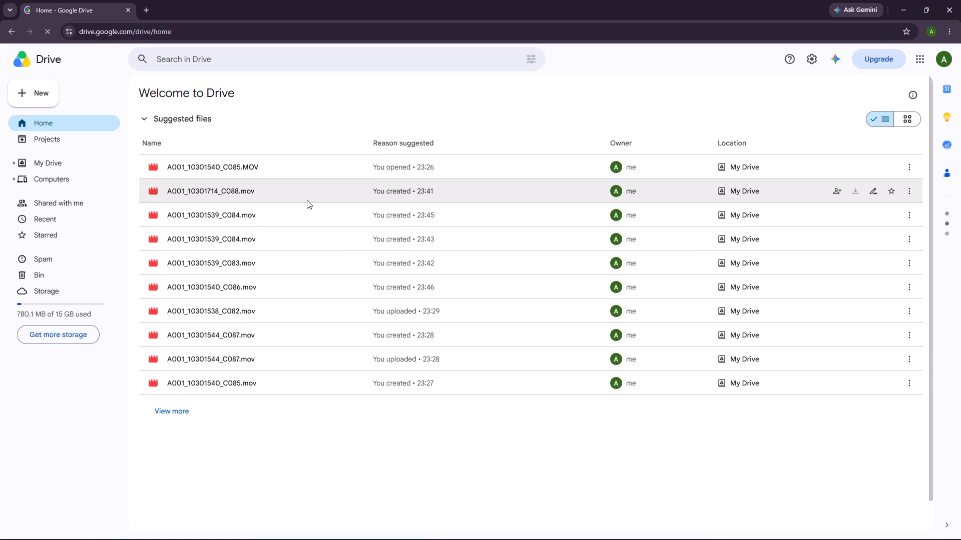
# Open Chrome's download history and open the downloaded drive-download-20261104T195035Z-1-001.zip archive in WinRAR.
pyautogui.click(940, 25)
pyautogui.click(947, 27)
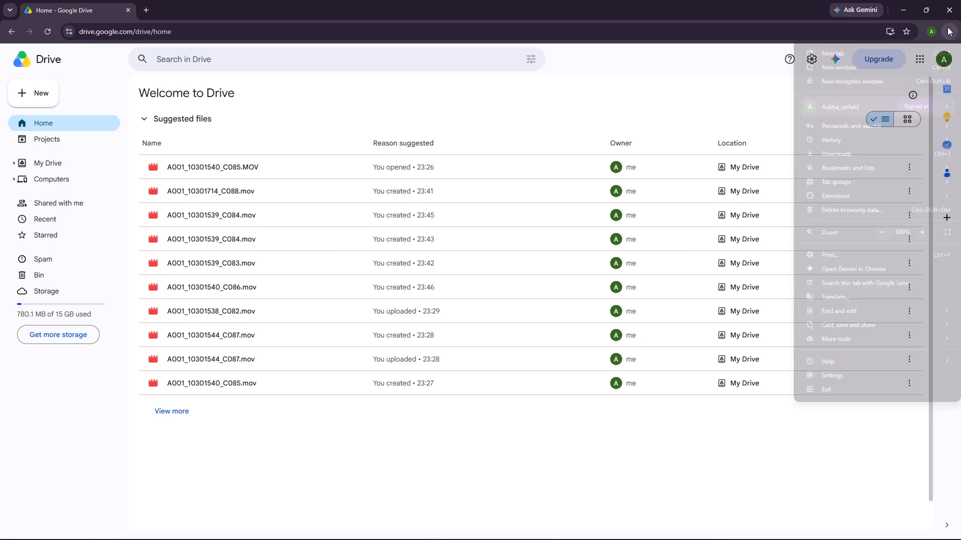
pyautogui.click(833, 154)
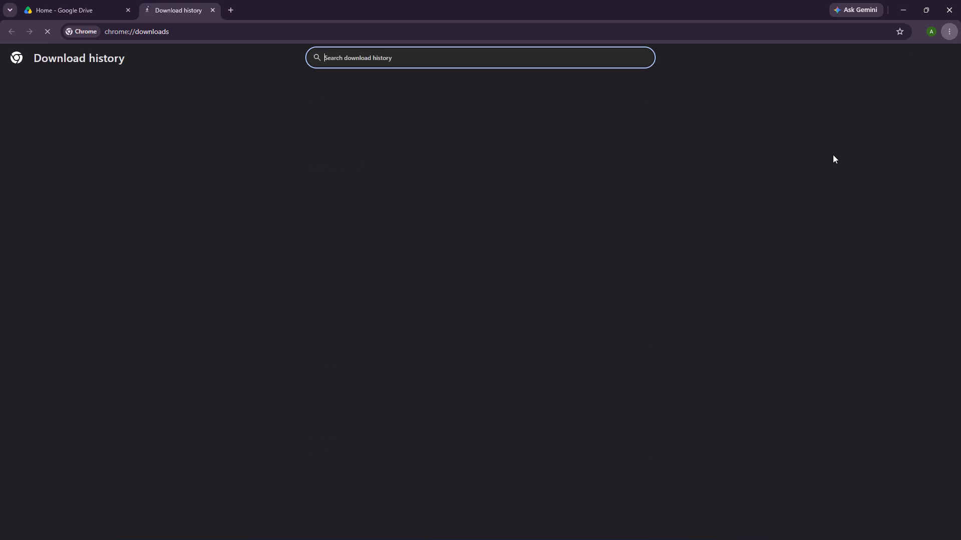
pyautogui.click(391, 118)
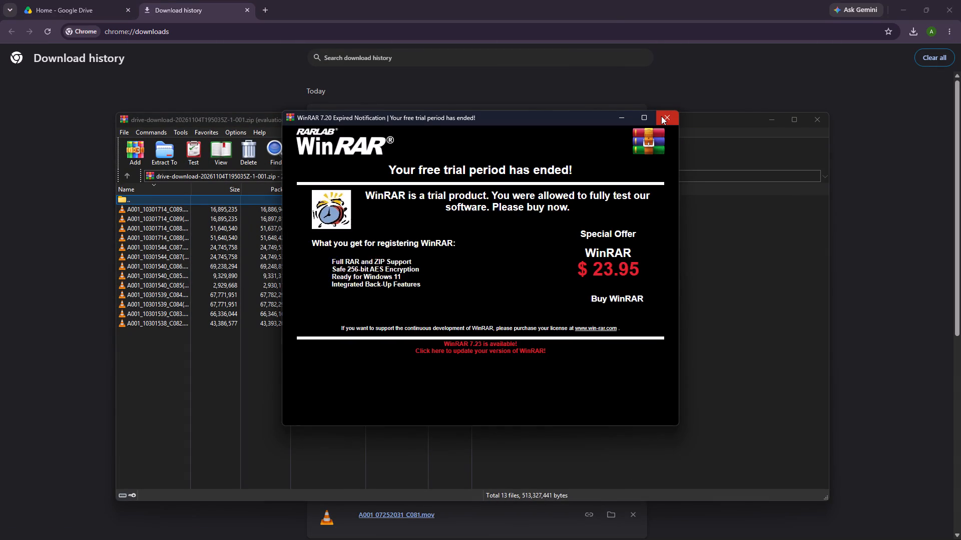
# Extract all the A001 MOV clips from the archive into the Downloads folder, then close WinRAR and Chrome.
pyautogui.click(661, 116)
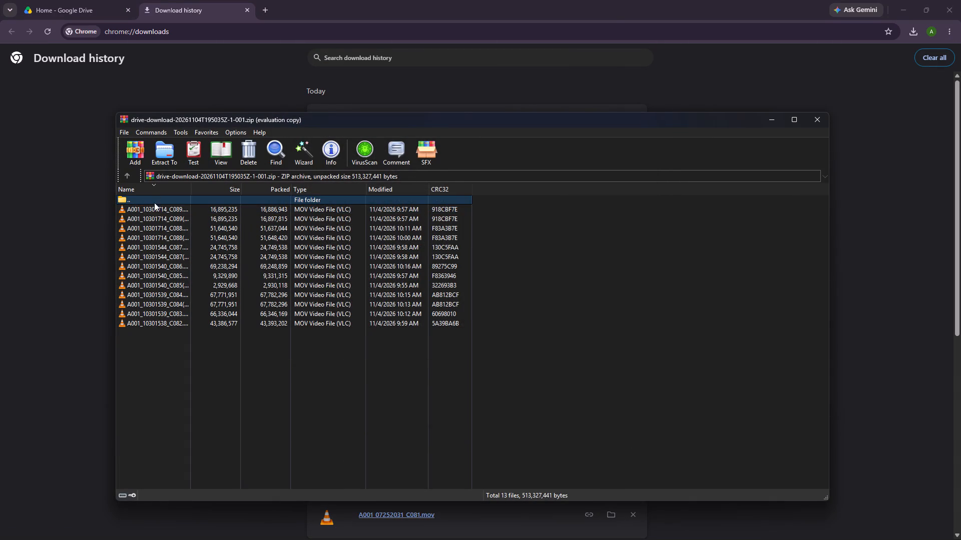
pyautogui.moveTo(130, 334); pyautogui.dragTo(145, 208)
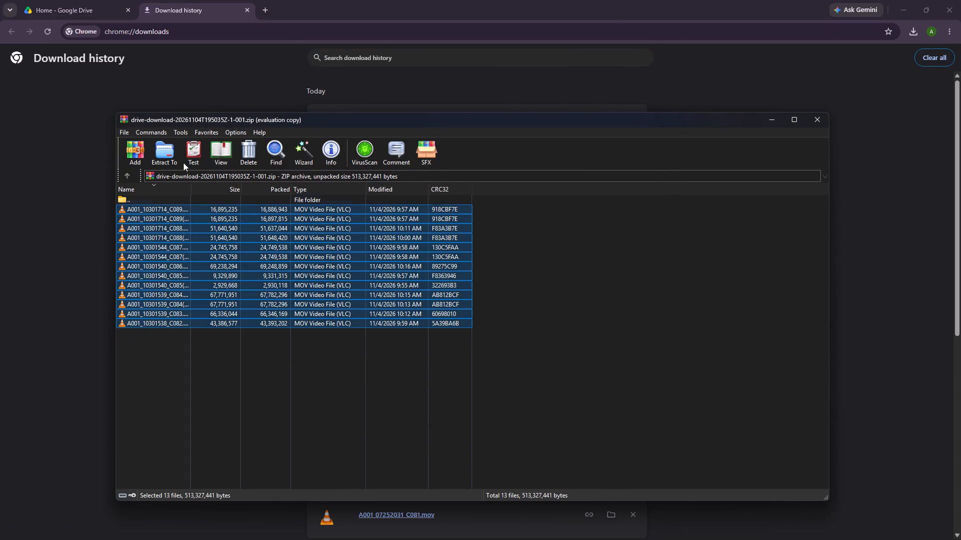
pyautogui.click(168, 153)
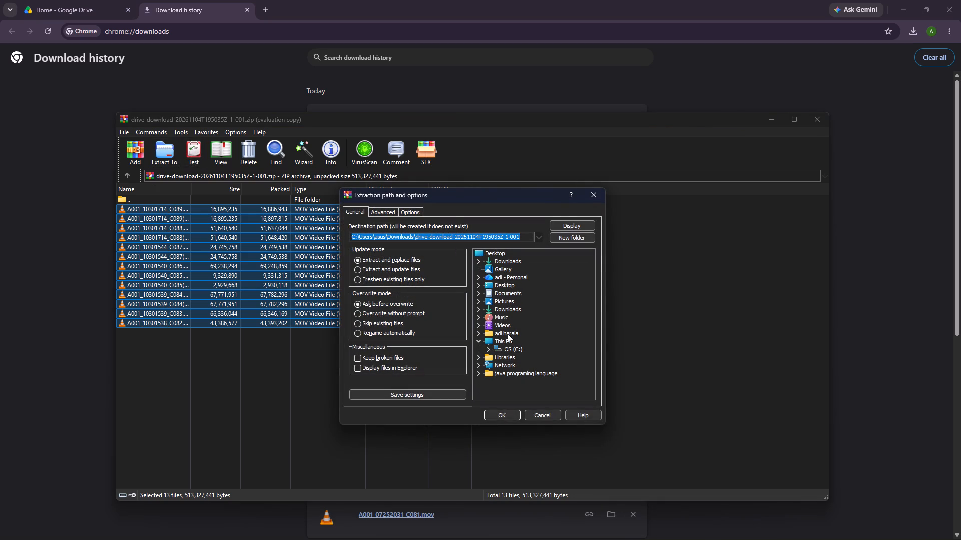
pyautogui.click(498, 310)
pyautogui.click(506, 413)
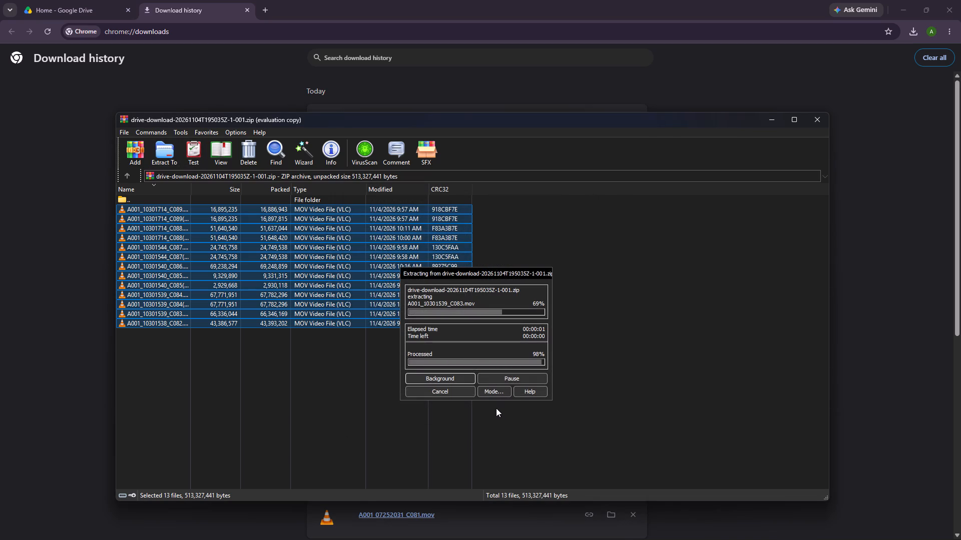
pyautogui.click(826, 123)
pyautogui.click(960, 0)
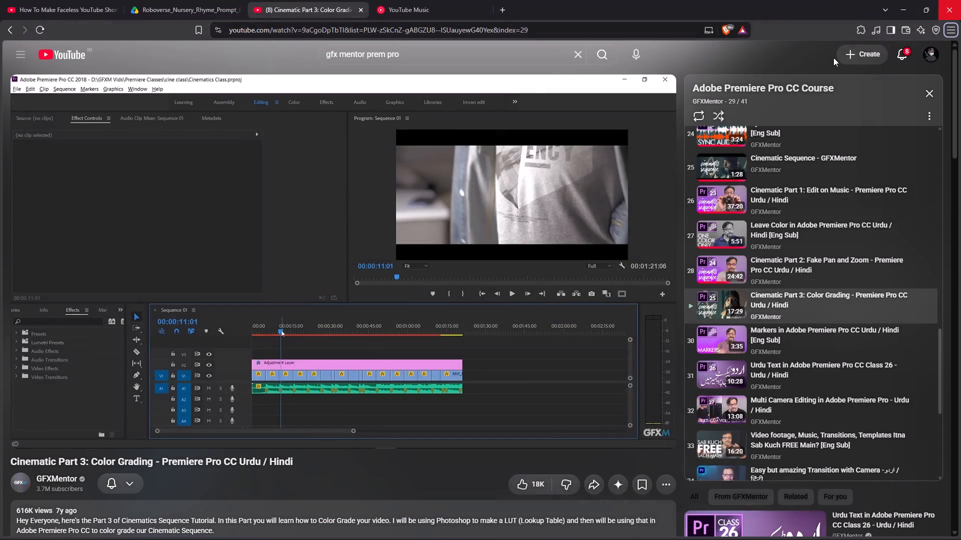
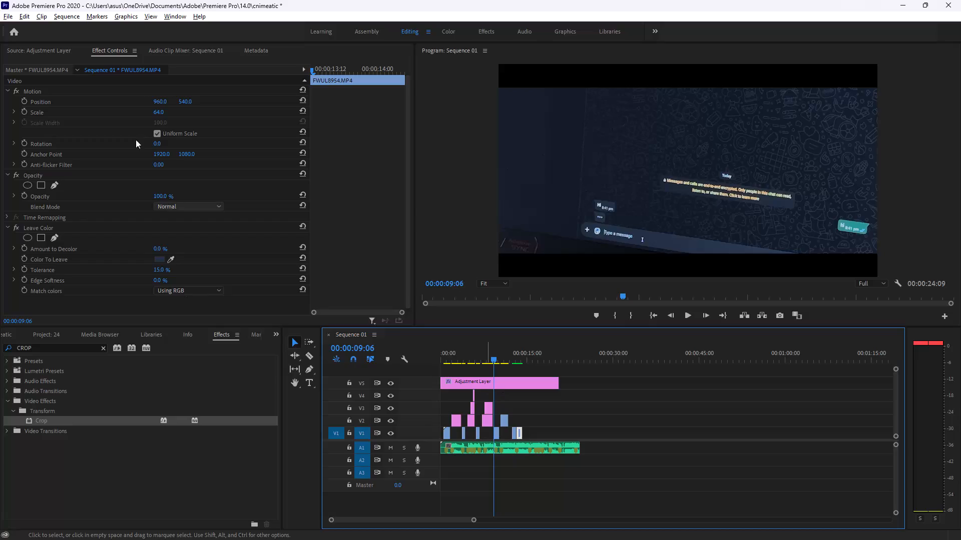
# Create a new project named COLOUR GRADING in the default Premiere Pro 14.0 documents location.
pyautogui.click(7, 16)
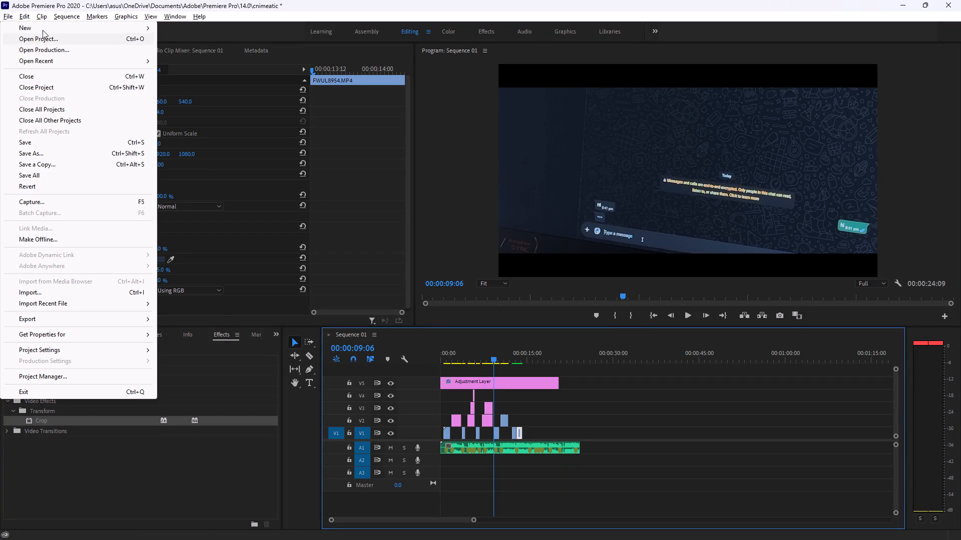
pyautogui.click(45, 26)
pyautogui.click(5, 15)
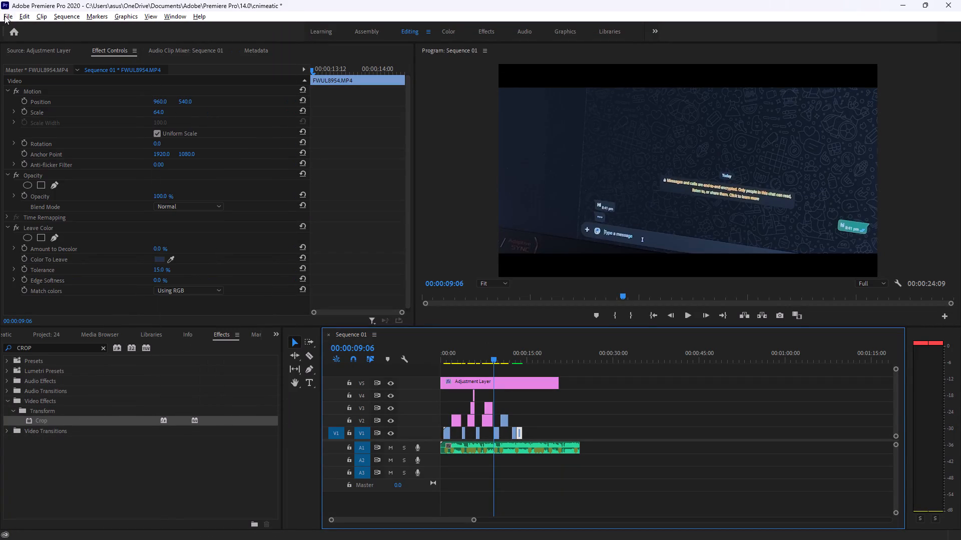
pyautogui.click(5, 15)
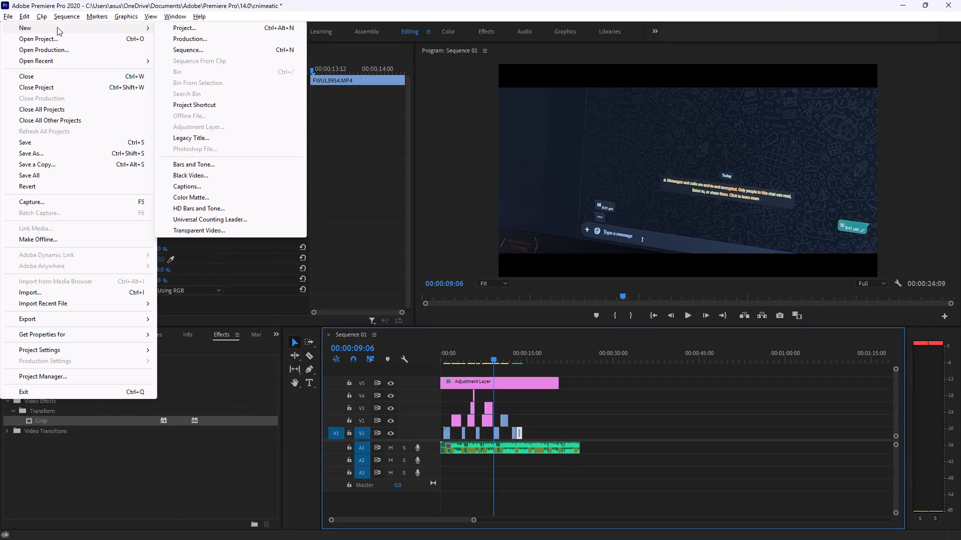
pyautogui.click(171, 25)
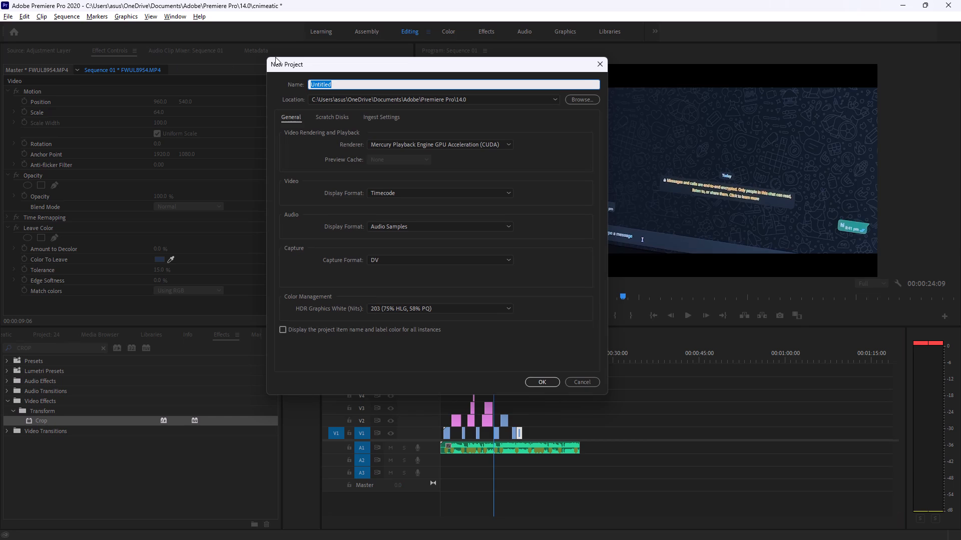
pyautogui.press('BackSpace')
pyautogui.press('BackSpace')
pyautogui.press('BackSpace')
pyautogui.press('BackSpace')
pyautogui.write('COLOUR GRADINF')
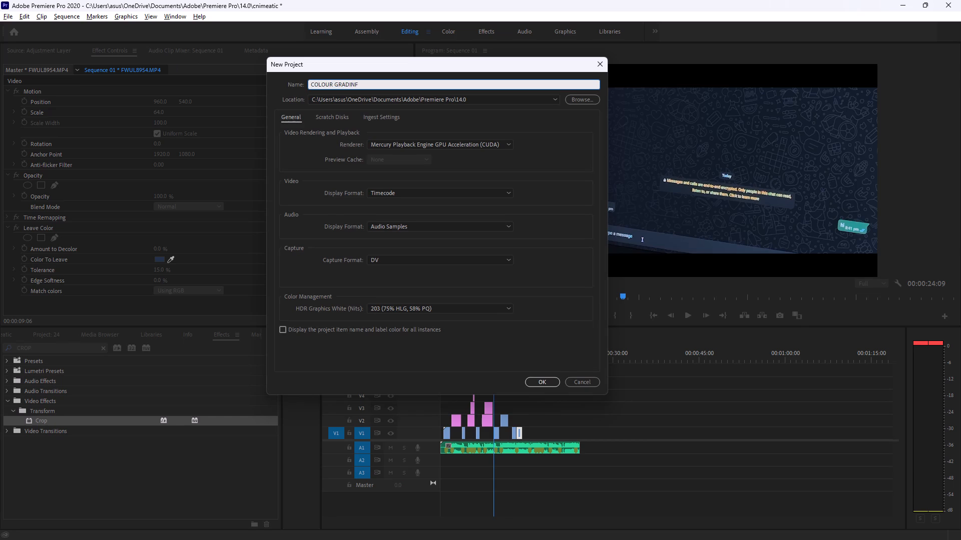
pyautogui.press('BackSpace')
pyautogui.press('g')
pyautogui.press('Return')
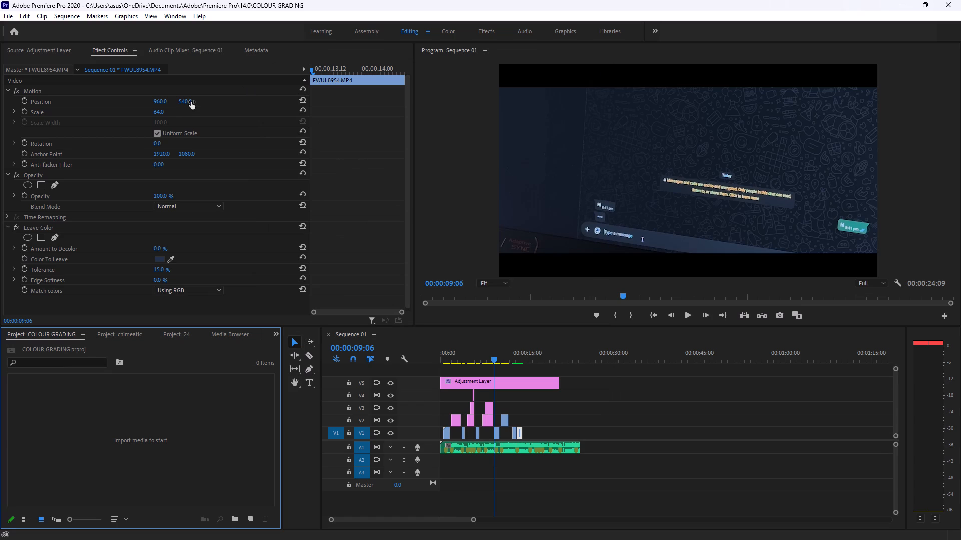
# Undo the last trim of the audio clip on track A1 of Sequence 01.
pyautogui.hotkey('ctrl', 'z')
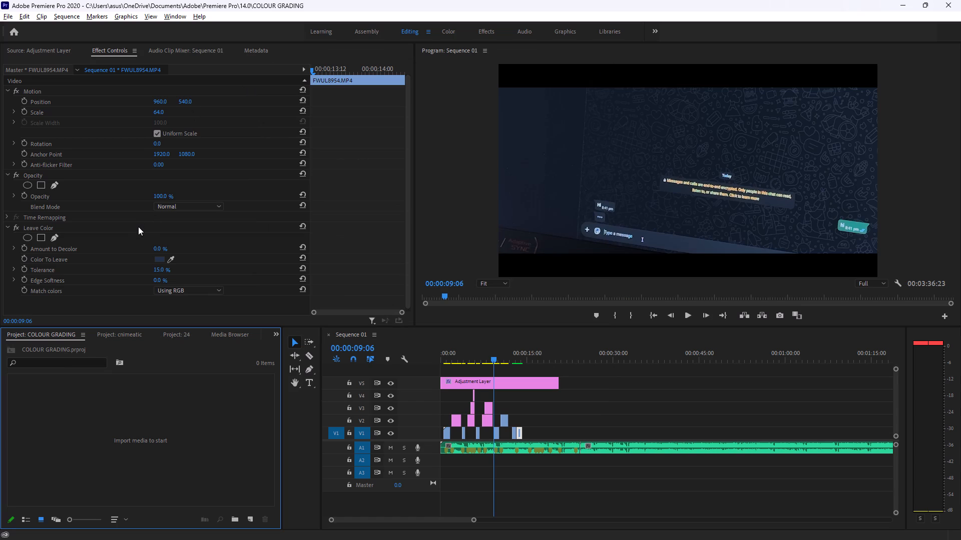
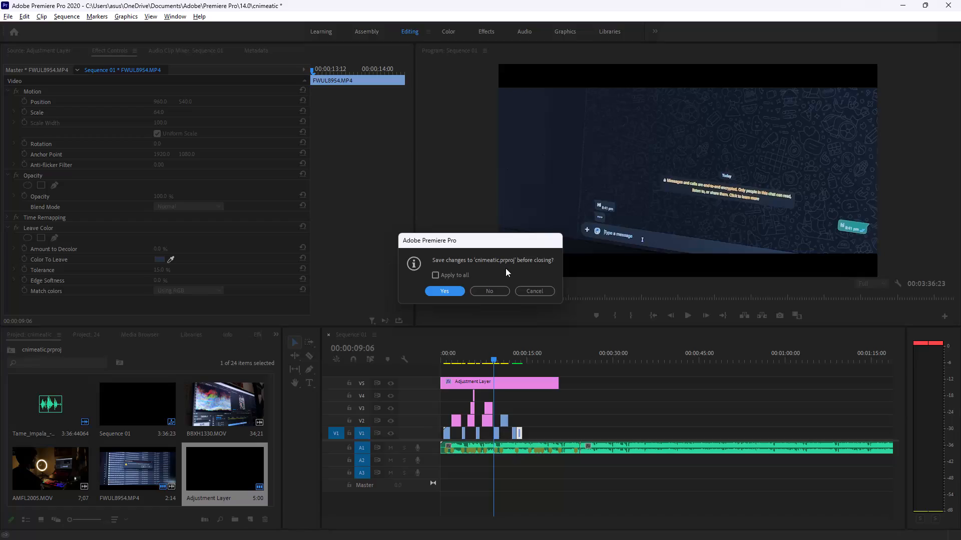
# Close the open projects, saving the changes to cnimeatic.prproj and discarding the changes to 24.prproj.
pyautogui.click(457, 290)
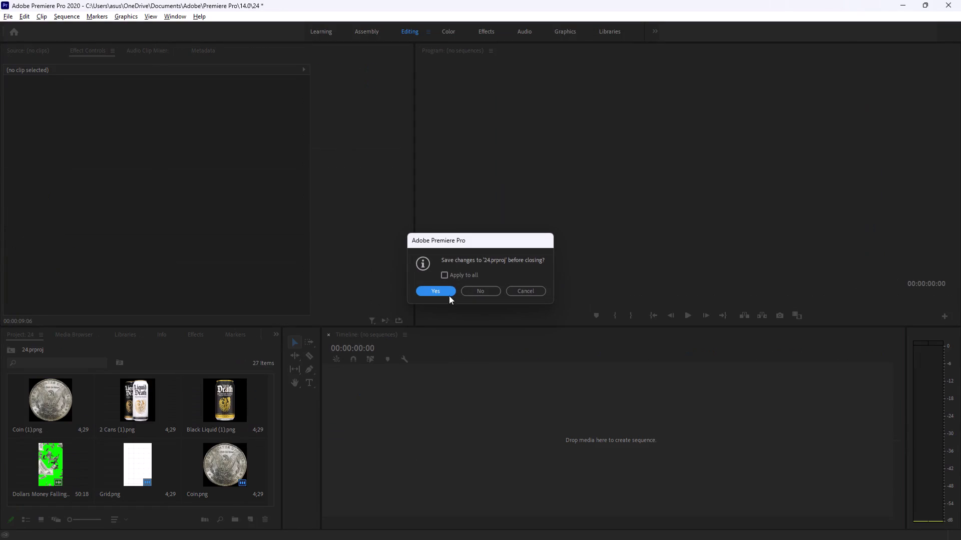
pyautogui.click(484, 291)
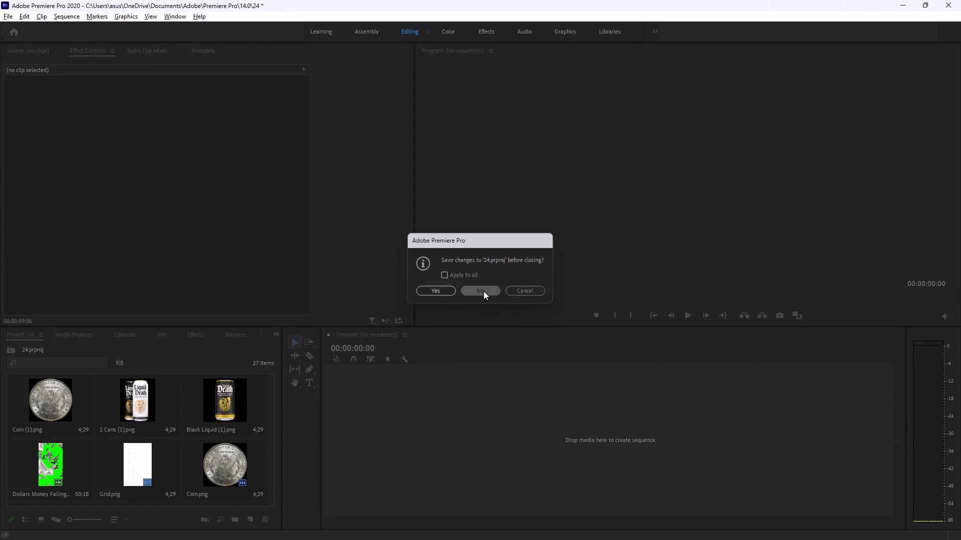
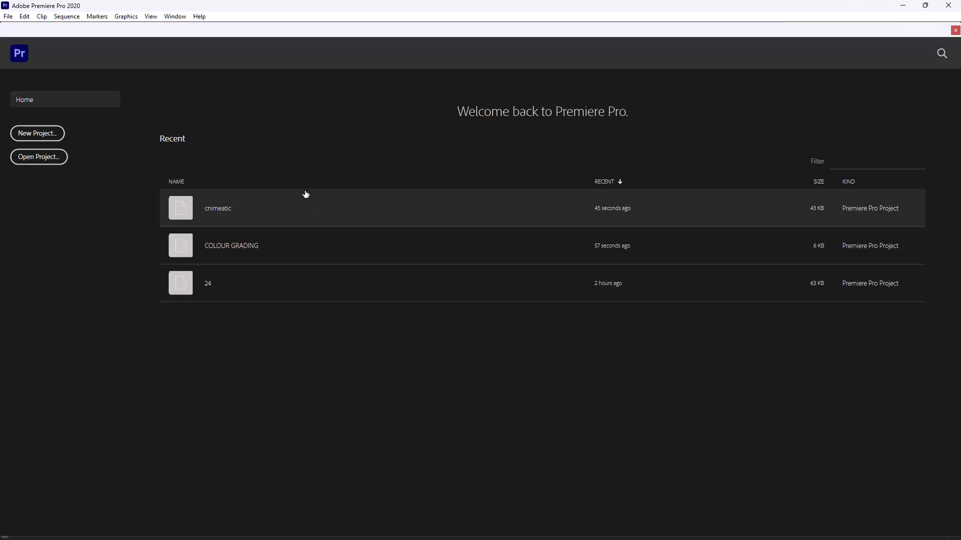
# Open the recent project cnimeatic.
pyautogui.click(307, 194)
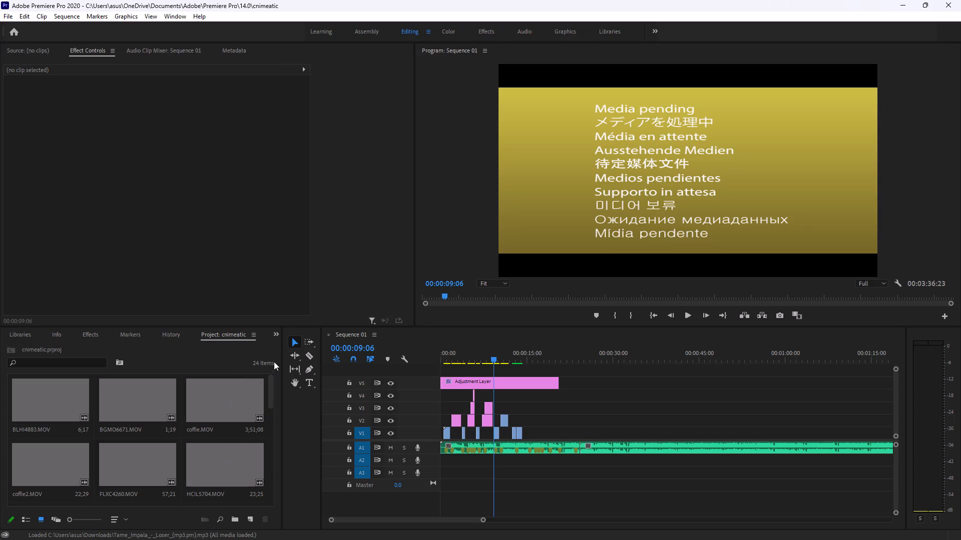
# Open the recent project COLOUR GRADING alongside the cnimeatic project.
pyautogui.click(5, 17)
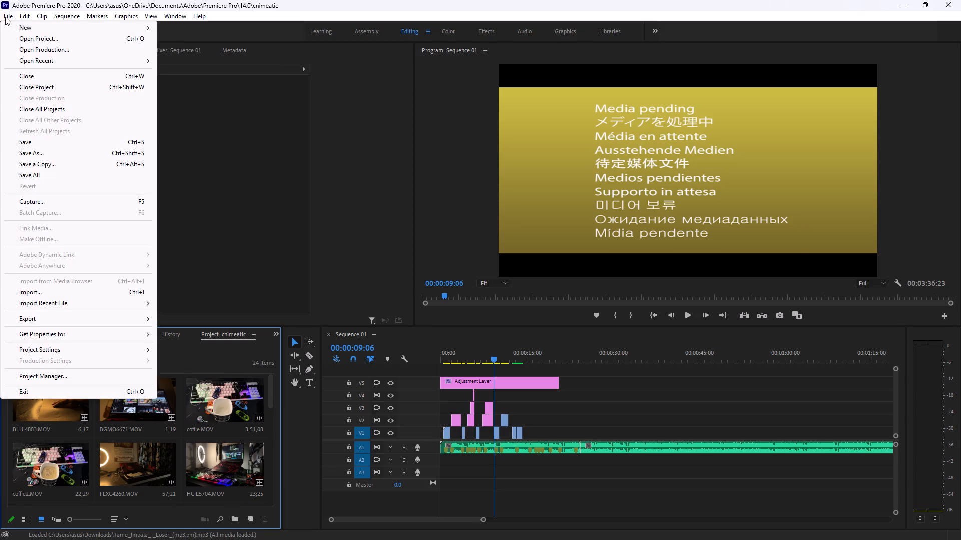
pyautogui.click(5, 17)
pyautogui.click(5, 17)
pyautogui.click(8, 15)
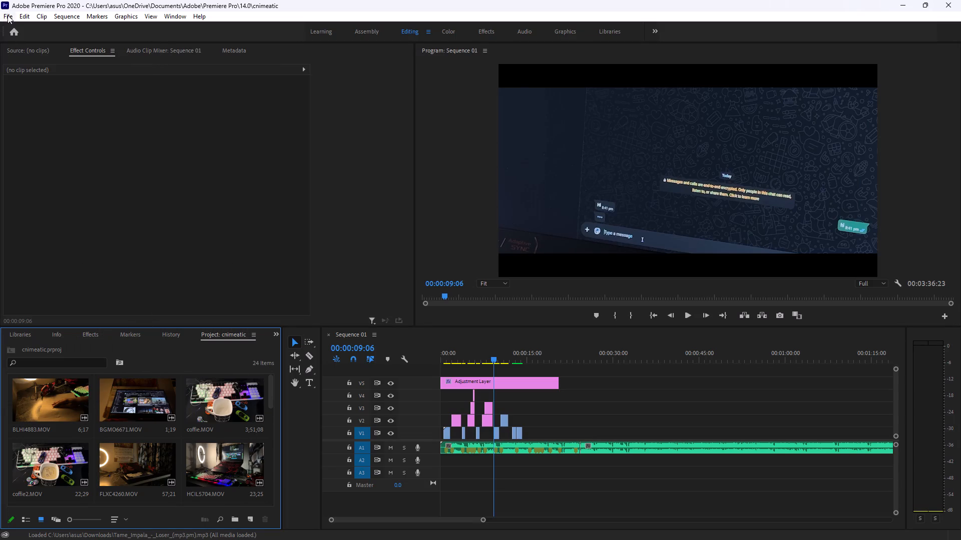
pyautogui.click(15, 29)
pyautogui.click(280, 236)
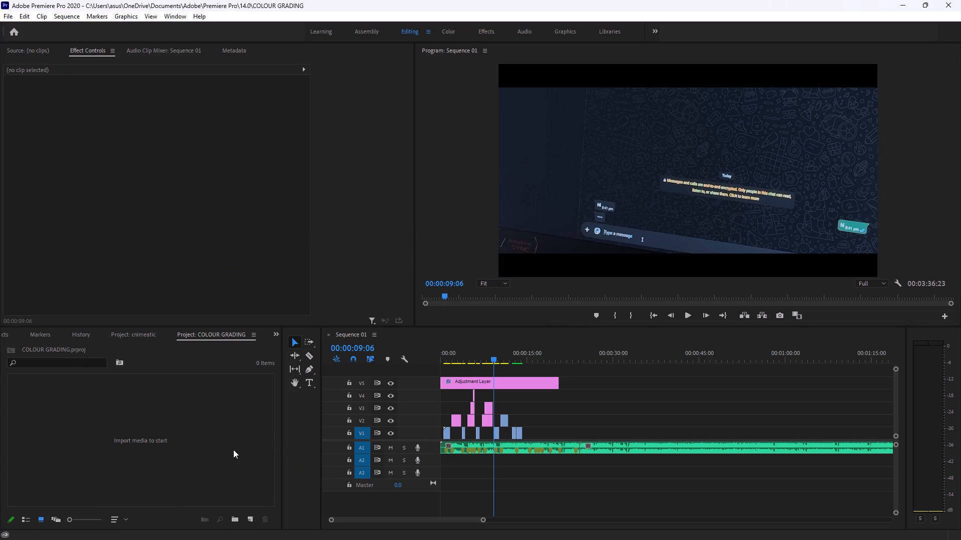
# Delete all video, graphic, adjustment layer and audio clips from the Sequence 01 timeline.
pyautogui.moveTo(529, 472); pyautogui.dragTo(502, 368)
pyautogui.press('Delete')
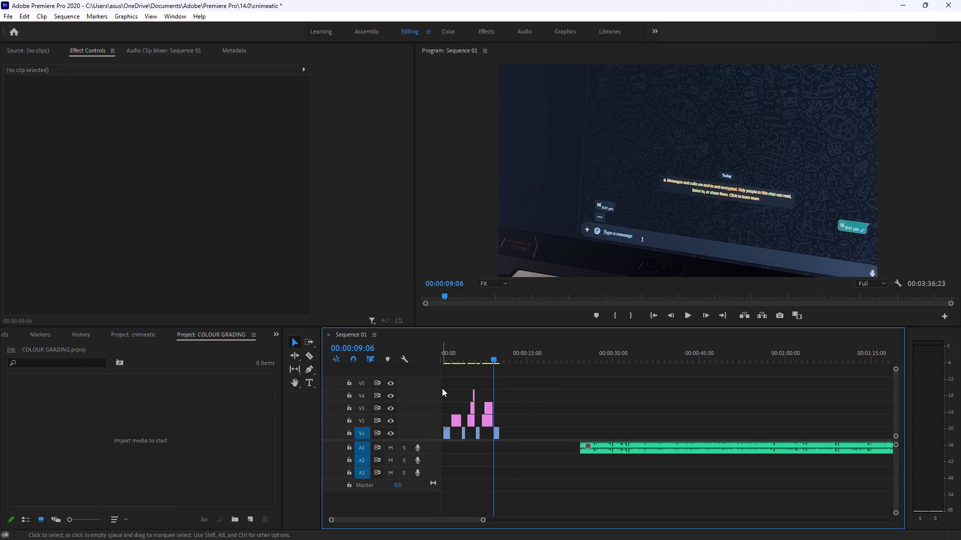
pyautogui.hotkey('ctrl', 'a')
pyautogui.press('Delete')
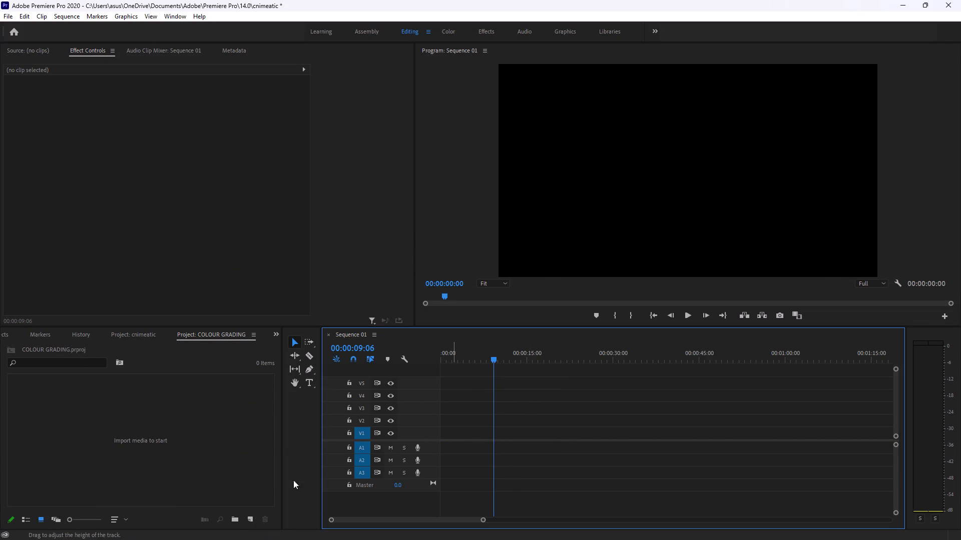
# Start importing media into the COLOUR GRADING project and browse to the Downloads folder.
pyautogui.doubleClick(186, 453)
pyautogui.click(57, 151)
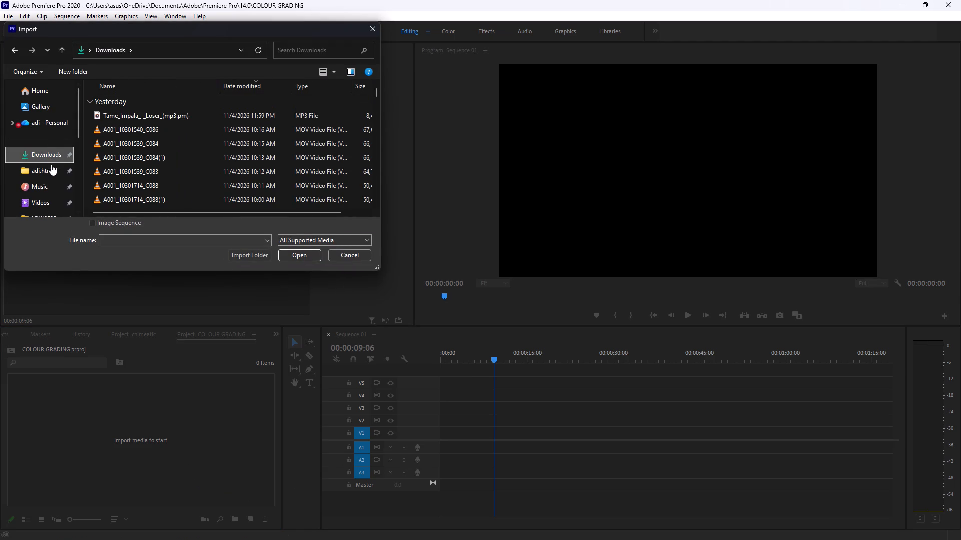
# Import all the A001 MOV clips from the Downloads folder into the COLOUR GRADING project.
pyautogui.scroll(-1, 134, 141)
pyautogui.scroll(1, 134, 141)
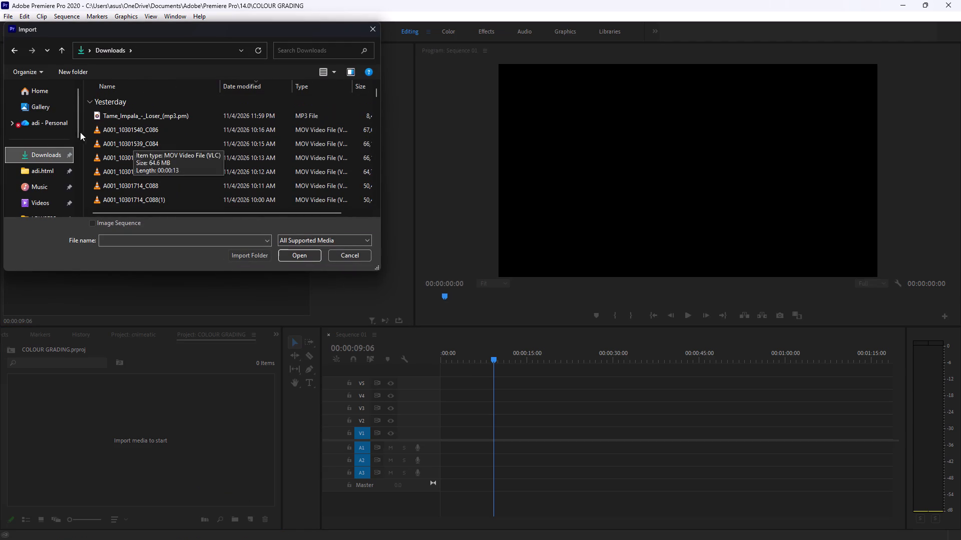
pyautogui.moveTo(88, 123); pyautogui.dragTo(148, 134)
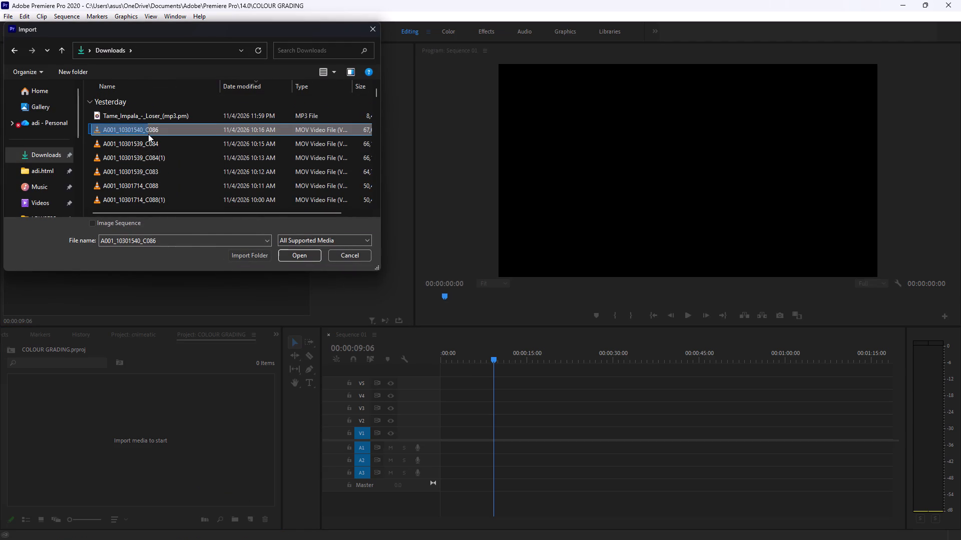
pyautogui.moveTo(148, 134); pyautogui.dragTo(176, 169)
pyautogui.scroll(-3, 148, 134)
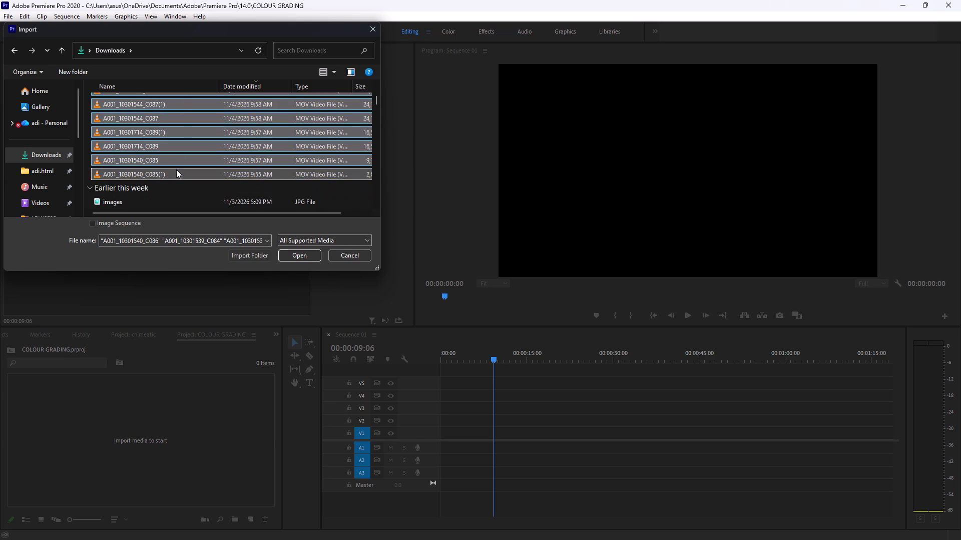
pyautogui.click(297, 256)
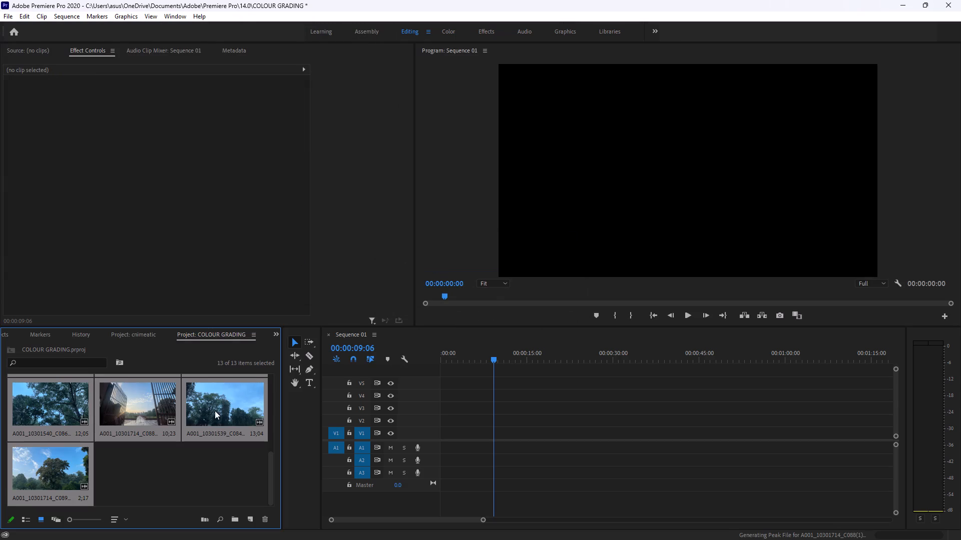
# Place only the video of A001_10301714_C088.mov at the start of V1 in Sequence 01, keeping the existing sequence settings.
pyautogui.scroll(11, 210, 413)
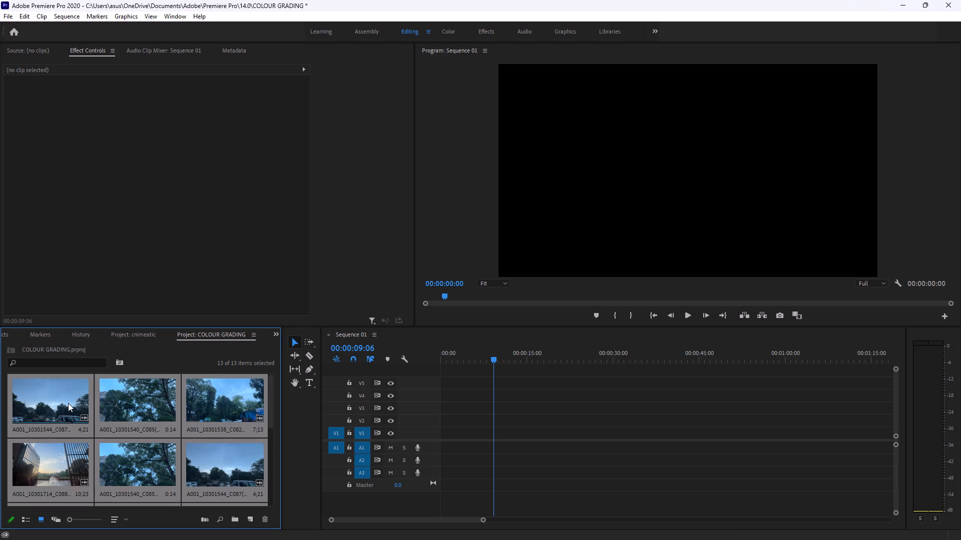
pyautogui.scroll(-1, 134, 416)
pyautogui.doubleClick(66, 416)
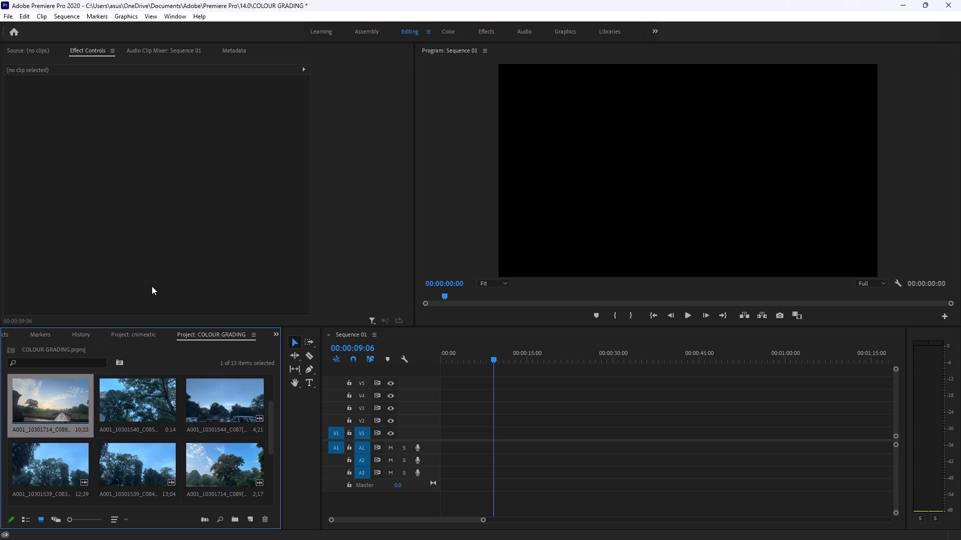
pyautogui.doubleClick(43, 411)
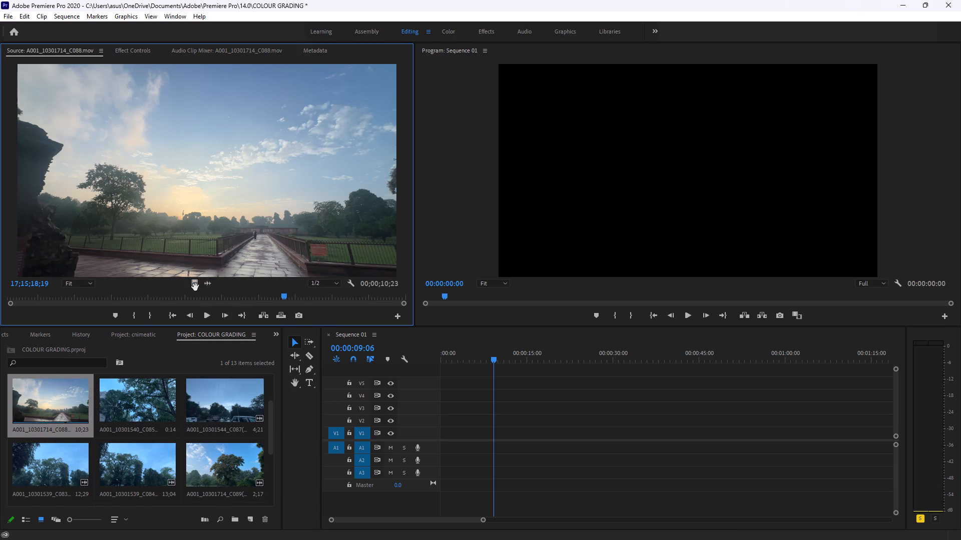
pyautogui.moveTo(195, 287); pyautogui.dragTo(442, 427)
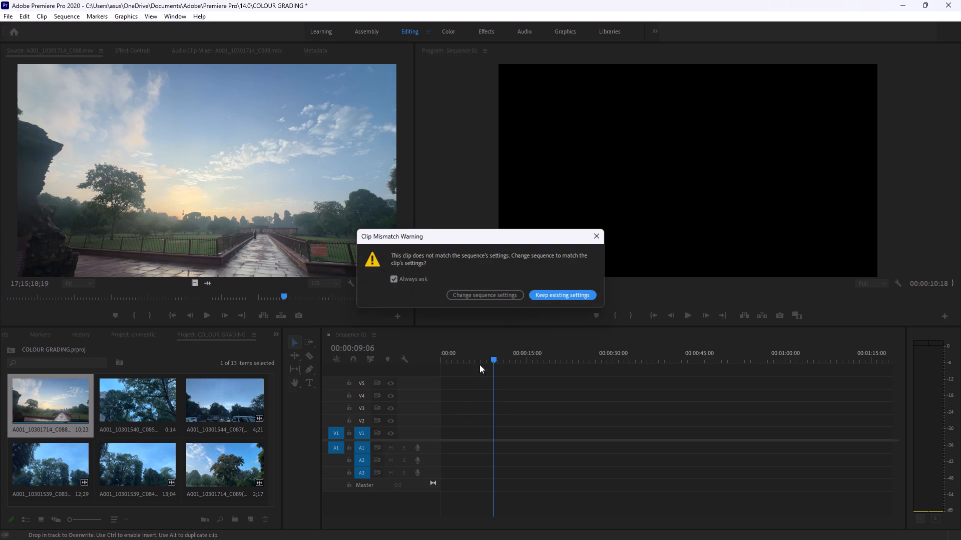
pyautogui.click(557, 295)
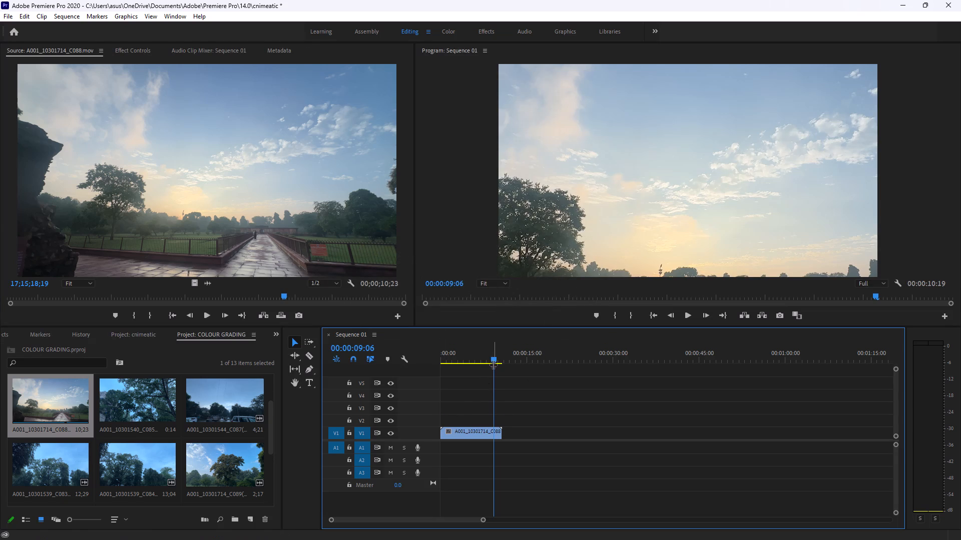
# Play the opening of Sequence 01 from the start to preview the placed clip.
pyautogui.moveTo(493, 359); pyautogui.dragTo(419, 353)
pyautogui.press('space')
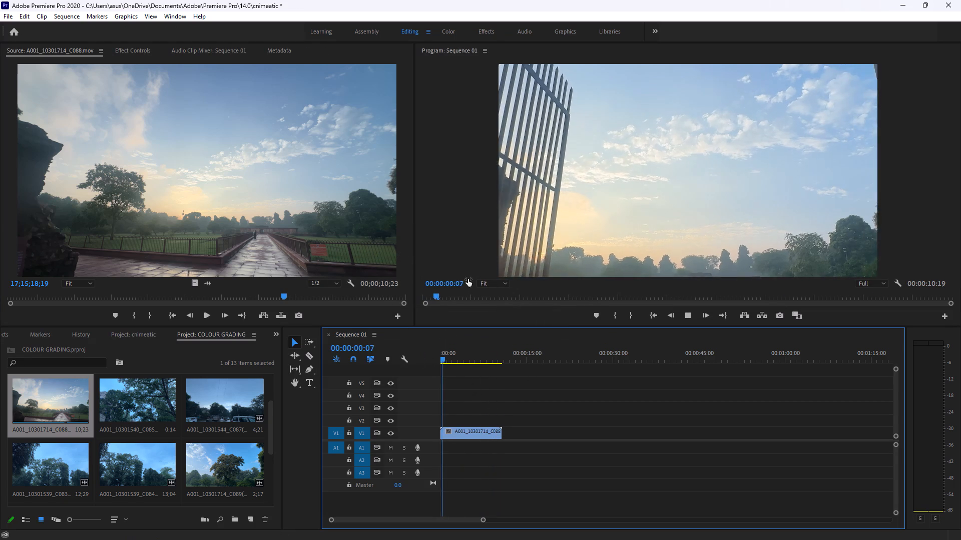
pyautogui.press('space')
# Switch to Brave, resume GFXMentor's Color Grading lesson, view the YouTube Music page, and return to Premiere Pro.
pyautogui.hotkey('alt', 'Tab')
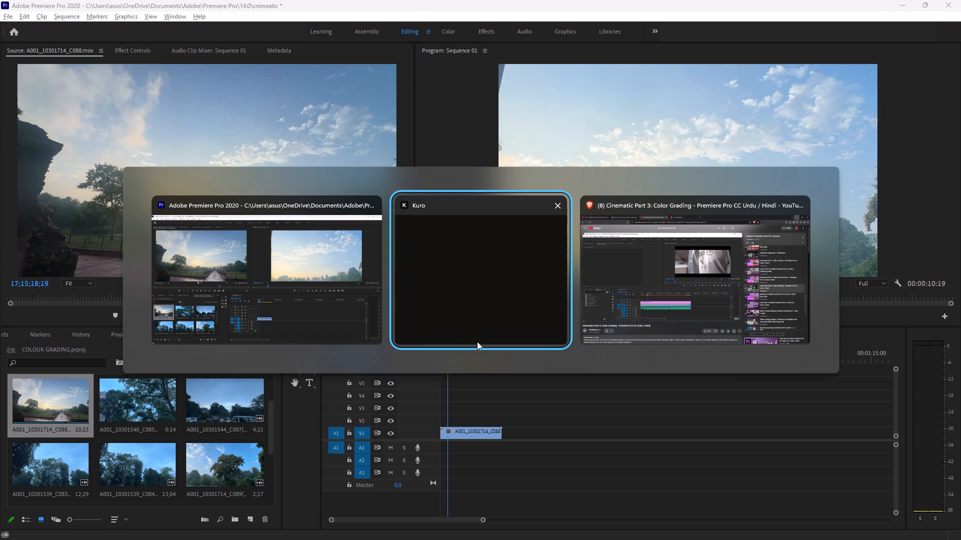
pyautogui.hotkey('alt', 'Tab')
pyautogui.click(466, 325)
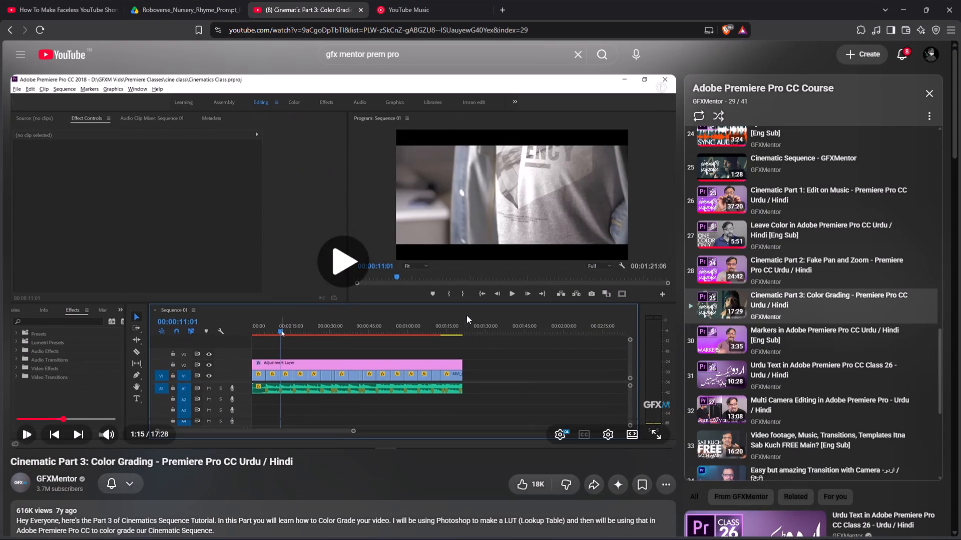
pyautogui.click(430, 218)
pyautogui.click(431, 0)
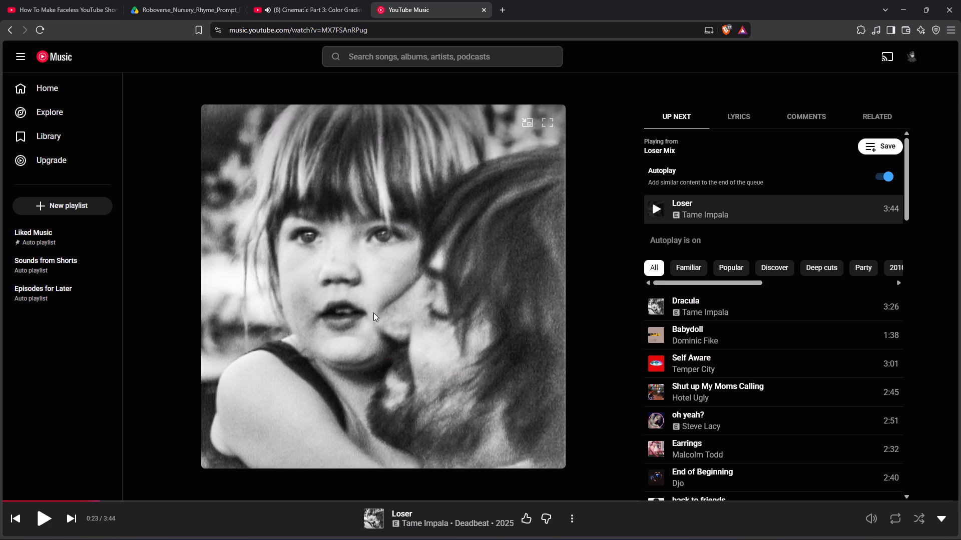
pyautogui.scroll(-5, 693, 282)
pyautogui.scroll(6, 720, 295)
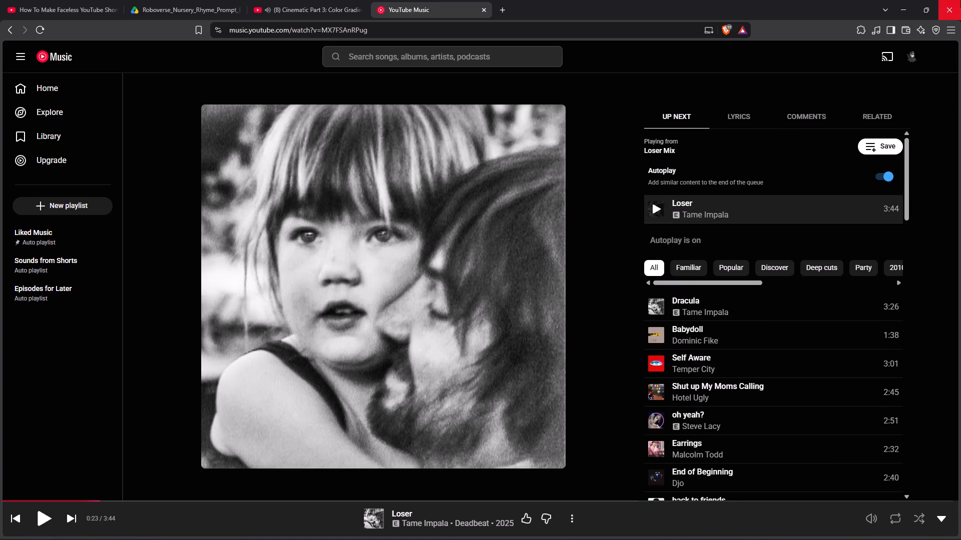
pyautogui.click(912, 0)
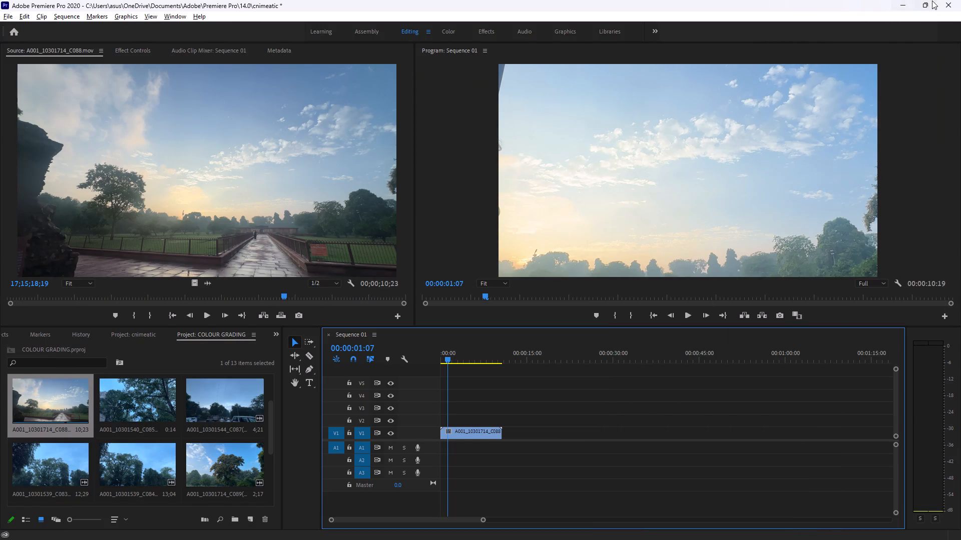
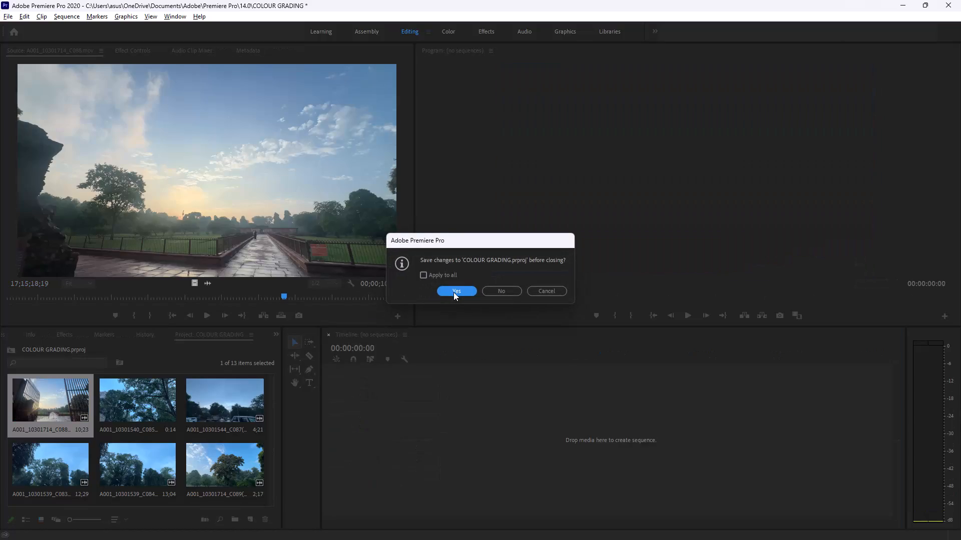
# Save the changes to COLOUR GRADING.prproj while closing the project.
pyautogui.click(458, 290)
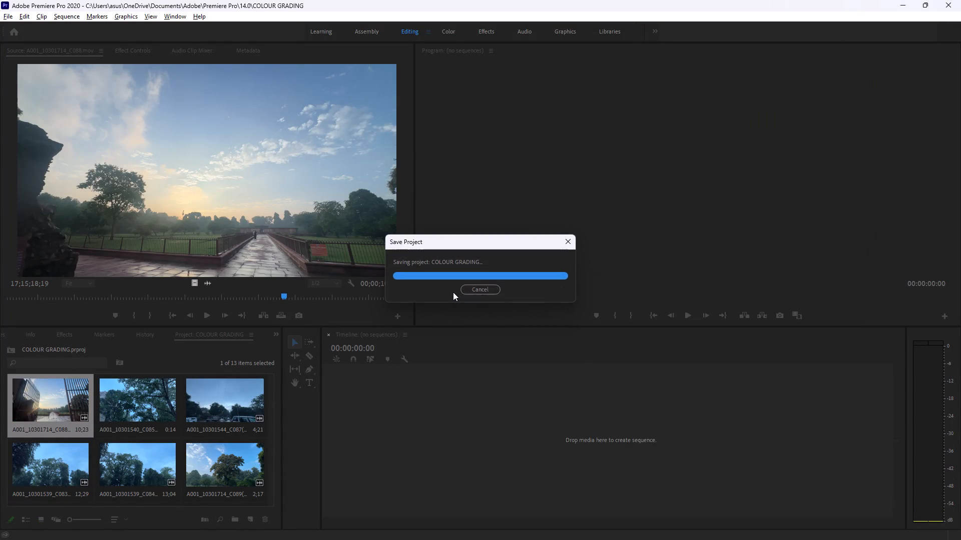